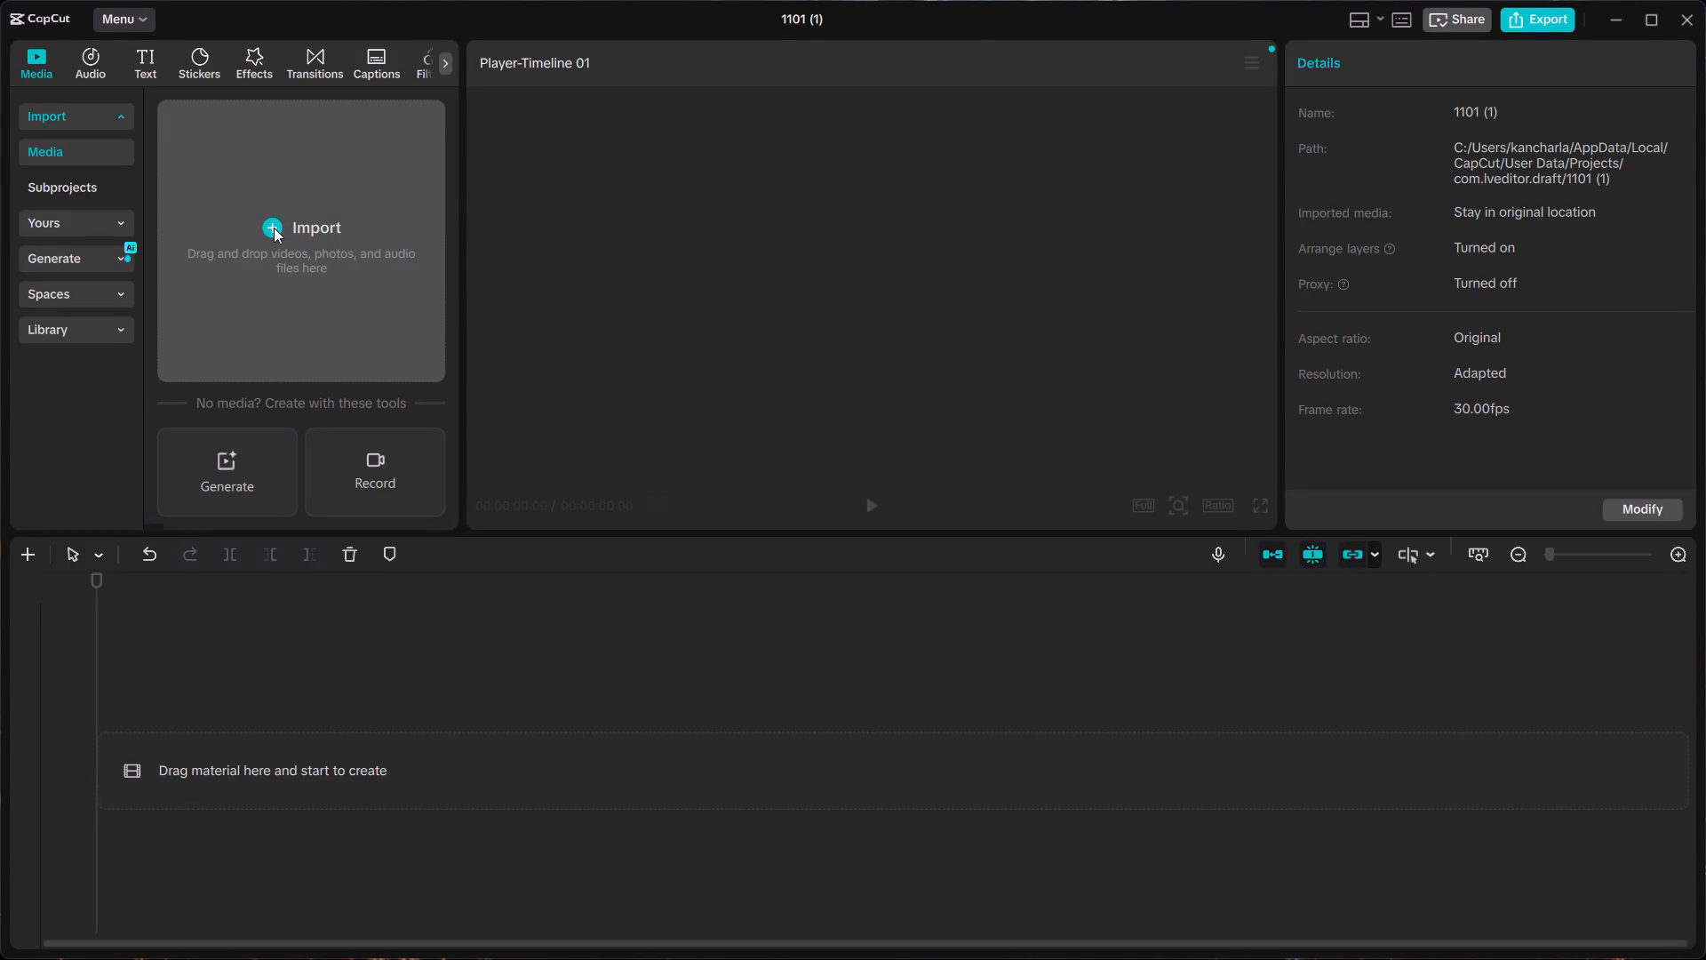
Open the media import dialog and browse Home, Gallery and the personal cloud folder for files to import.
{"action": "left_click", "coordinate": [274, 228]}
{"action": "left_click", "coordinate": [267, 257]}
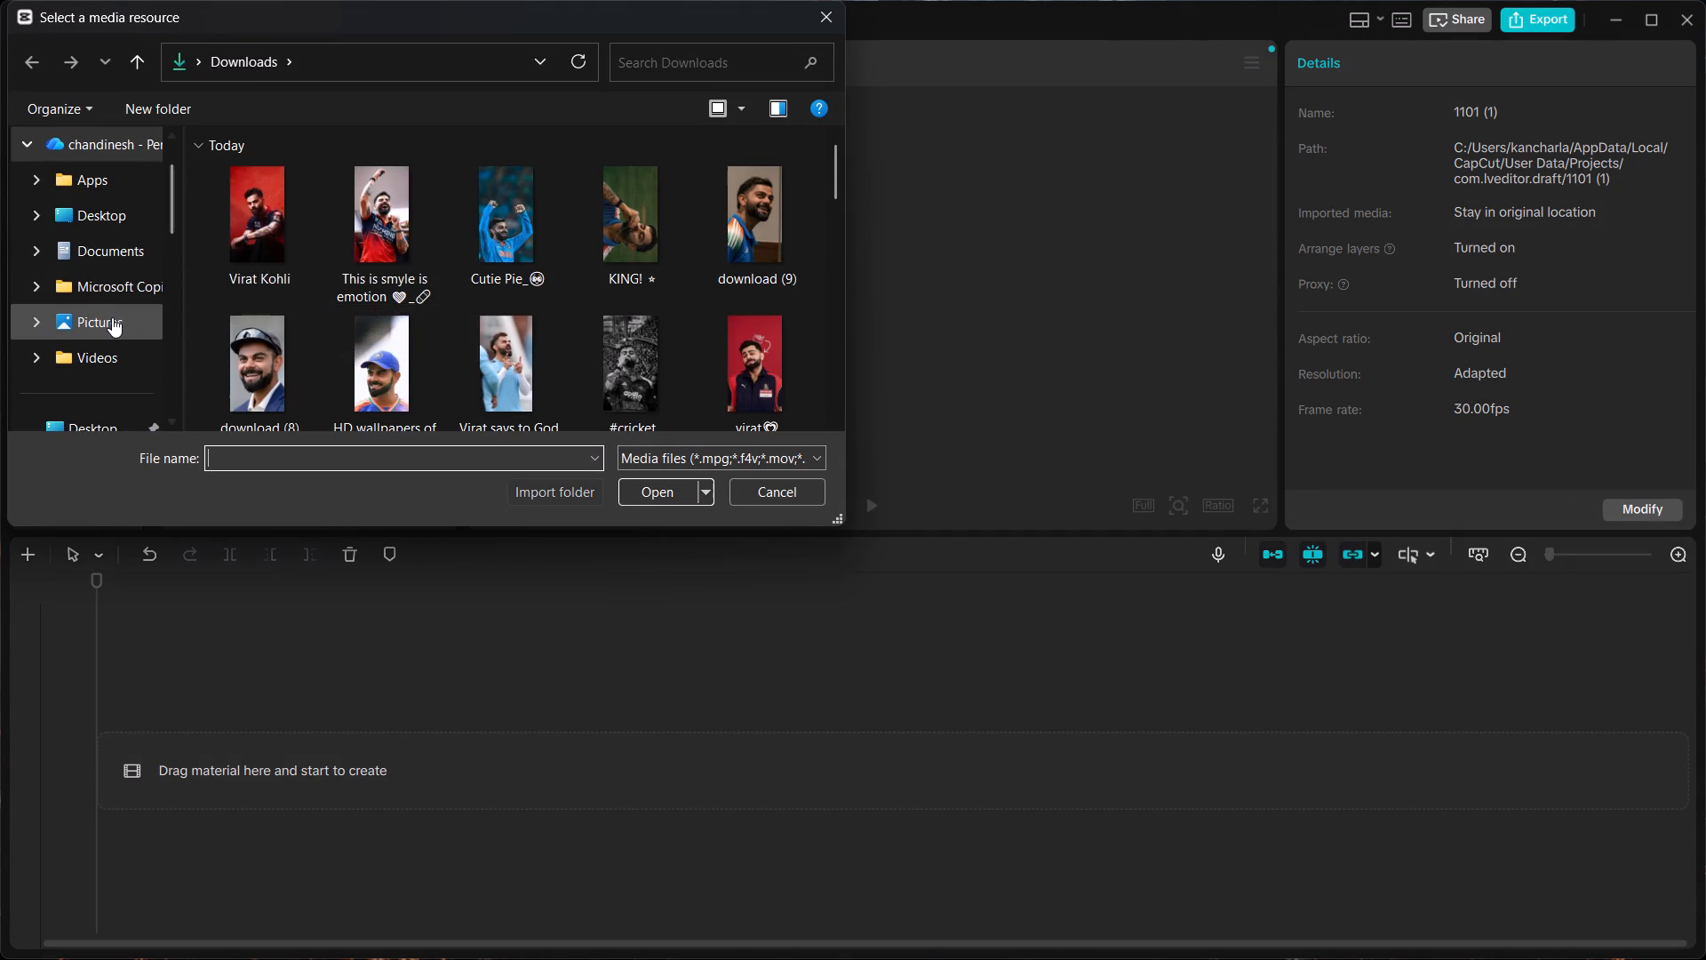
{"action": "scroll", "coordinate": [112, 317], "scroll_direction": "down", "scroll_amount": 1}
{"action": "scroll", "coordinate": [103, 226], "scroll_direction": "up", "scroll_amount": 3}
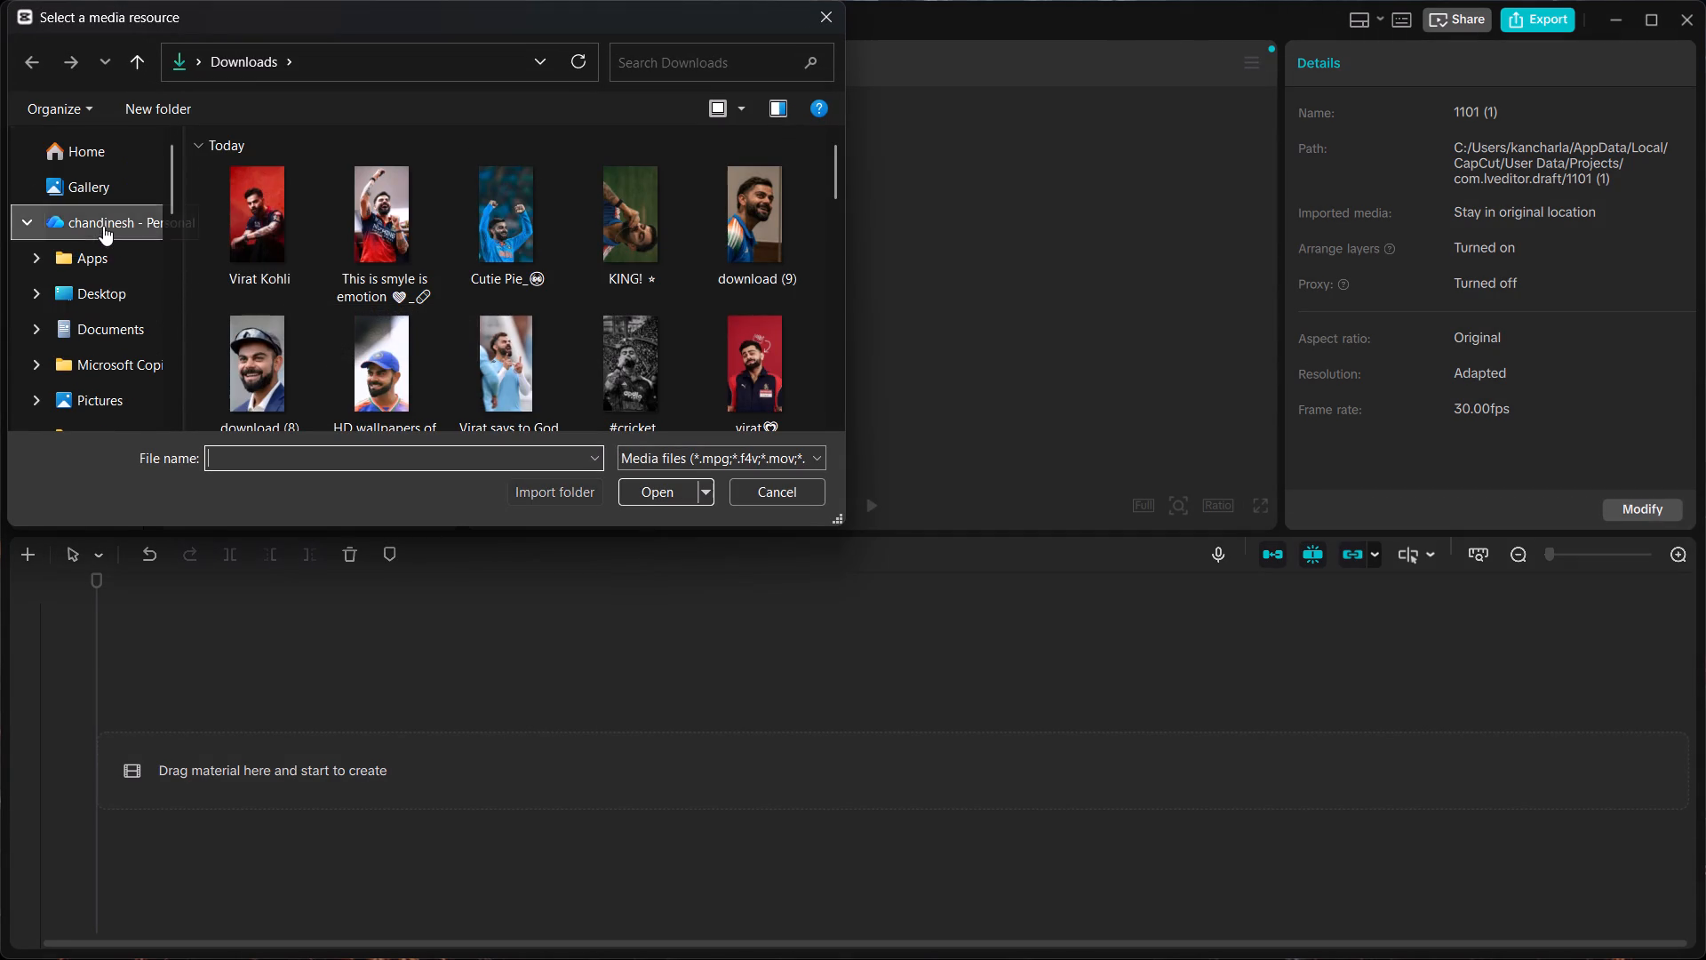
{"action": "scroll", "coordinate": [103, 226], "scroll_direction": "up", "scroll_amount": 2}
{"action": "left_click", "coordinate": [108, 161]}
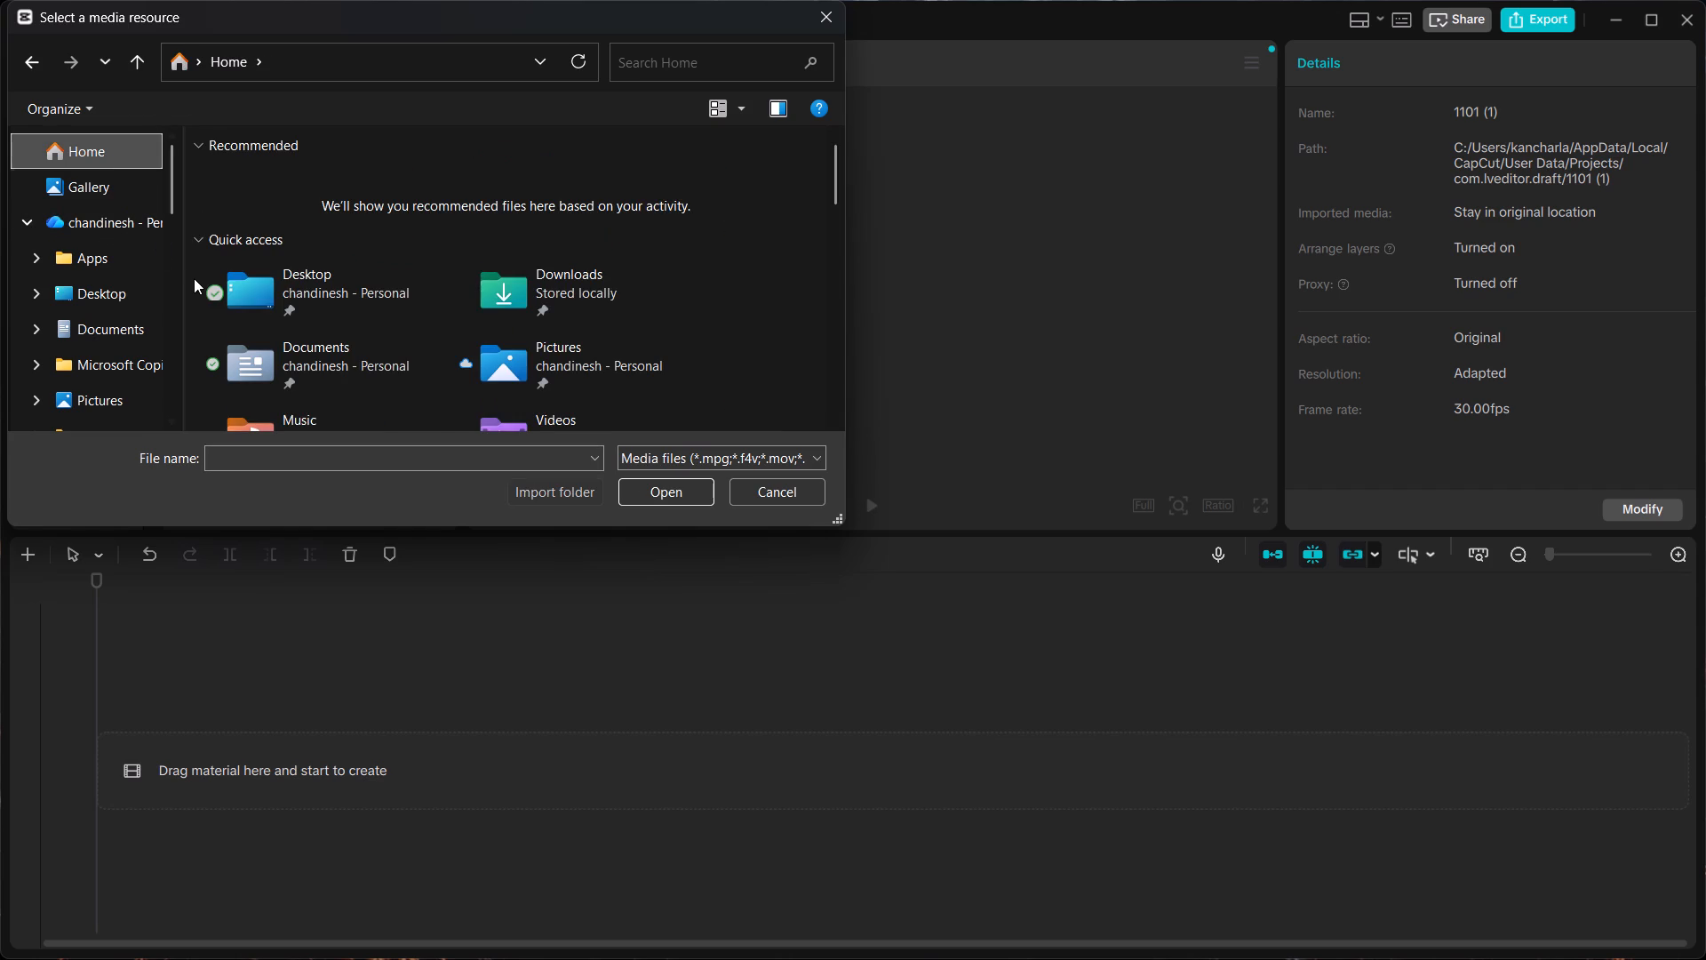
{"action": "left_click", "coordinate": [138, 186]}
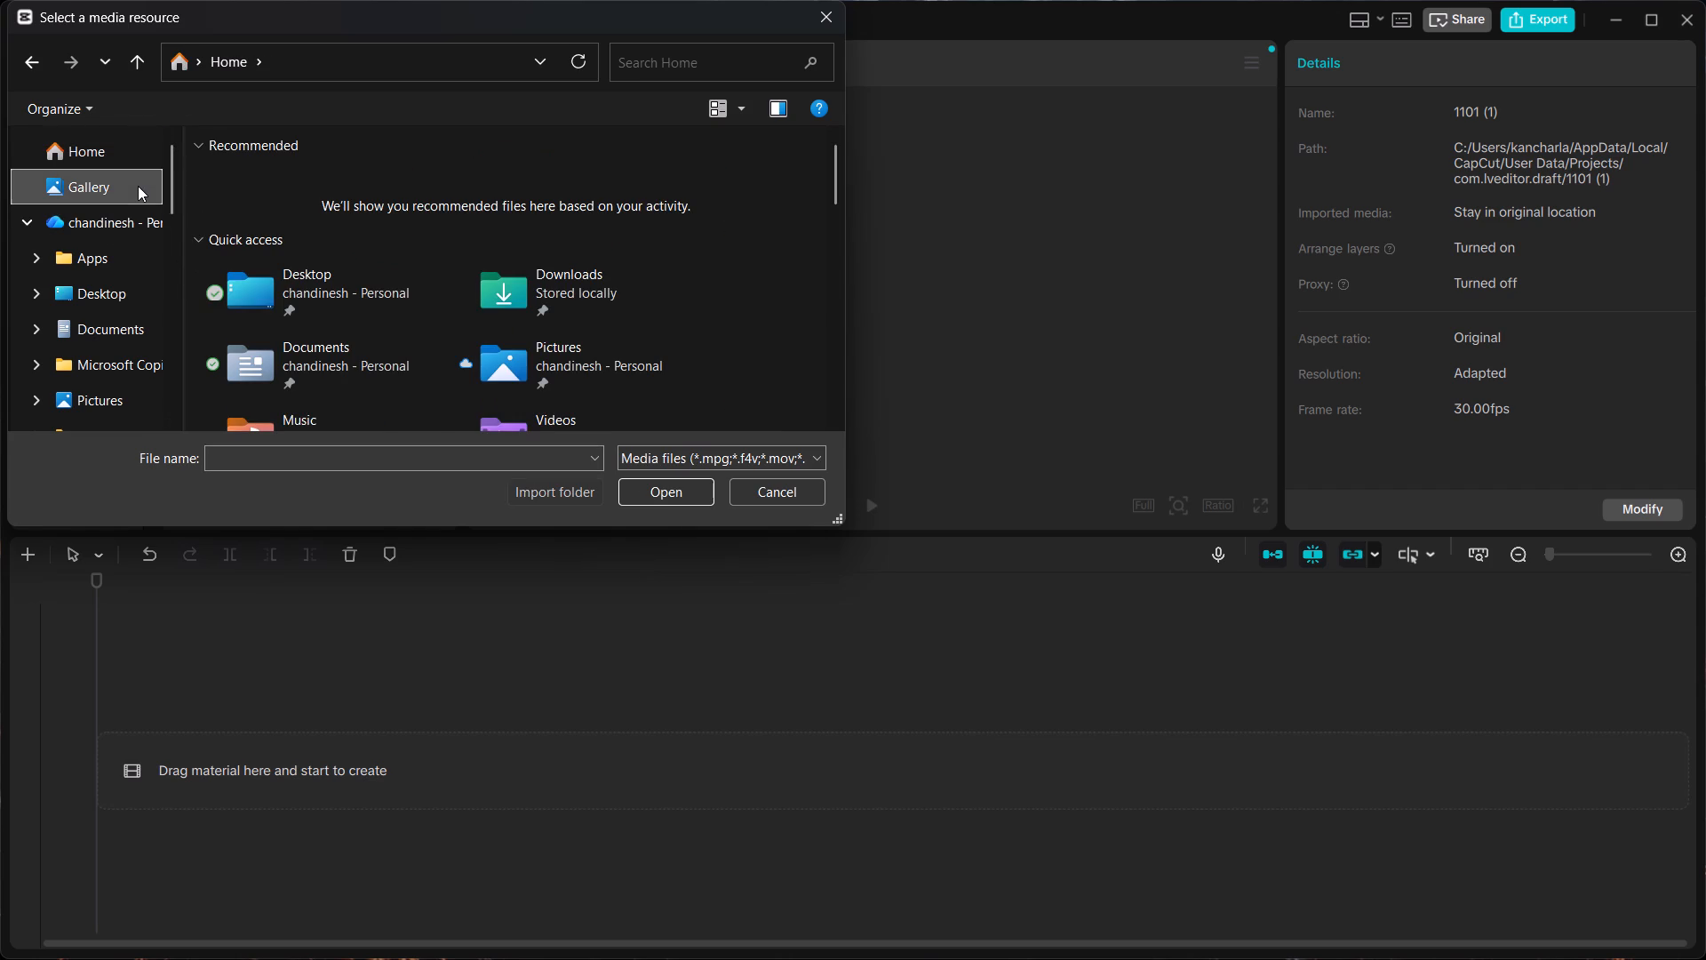
{"action": "left_click", "coordinate": [109, 219]}
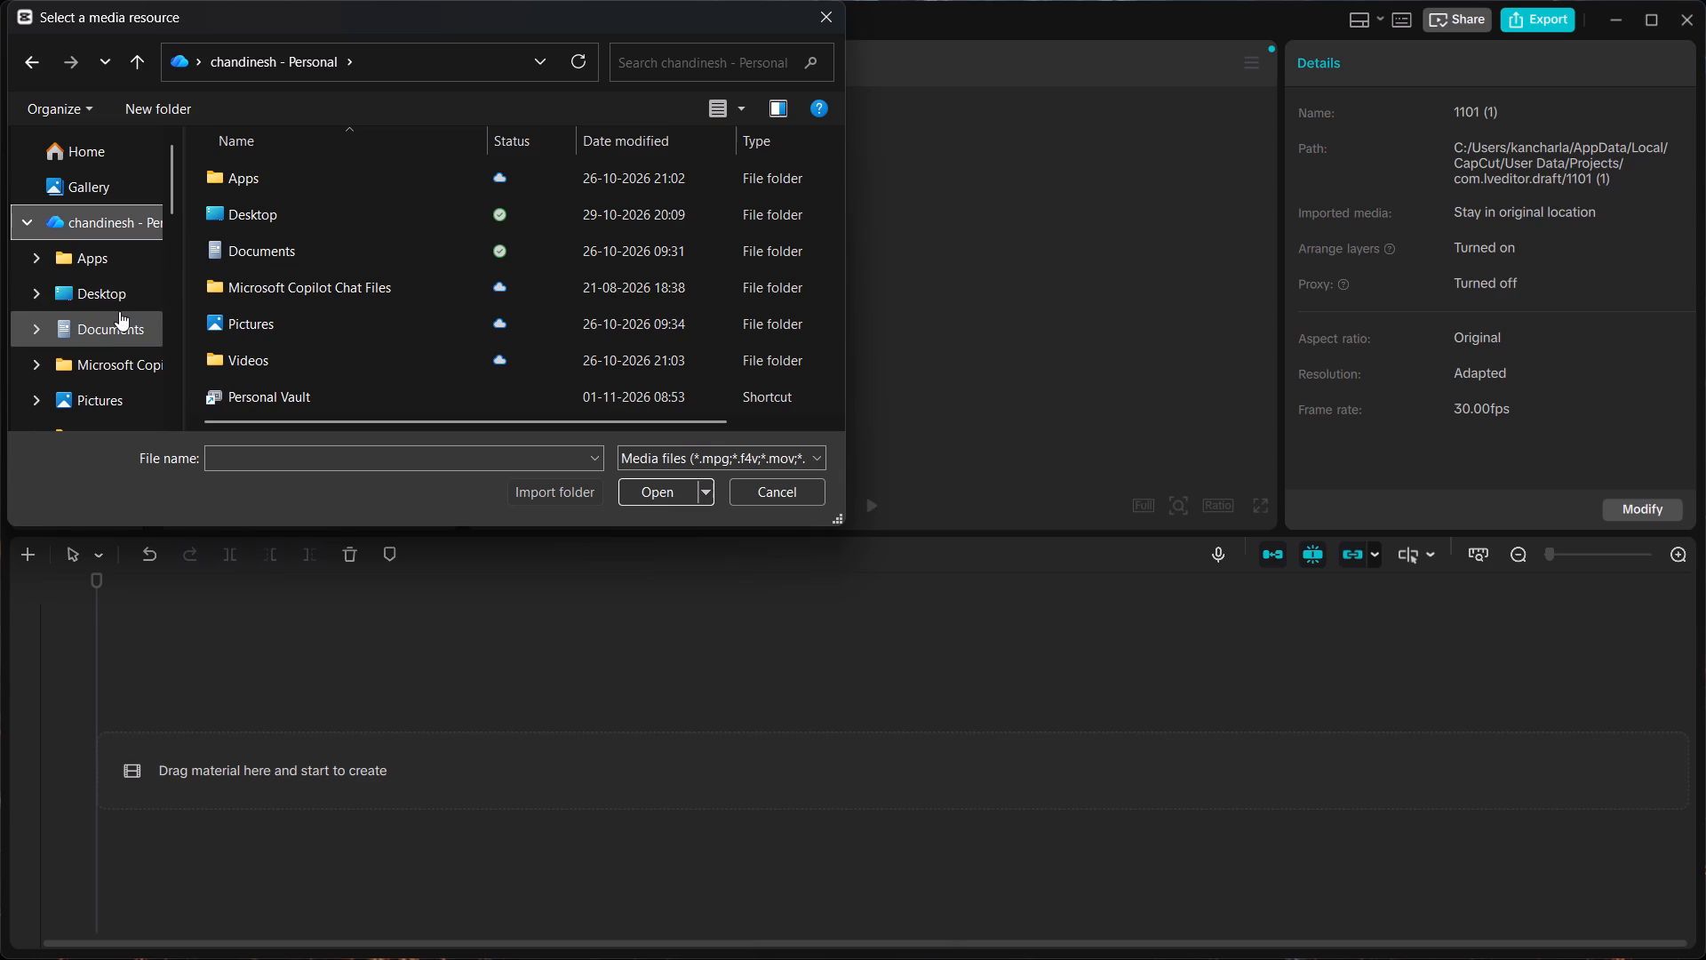
{"action": "scroll", "coordinate": [119, 311], "scroll_direction": "down", "scroll_amount": 2}
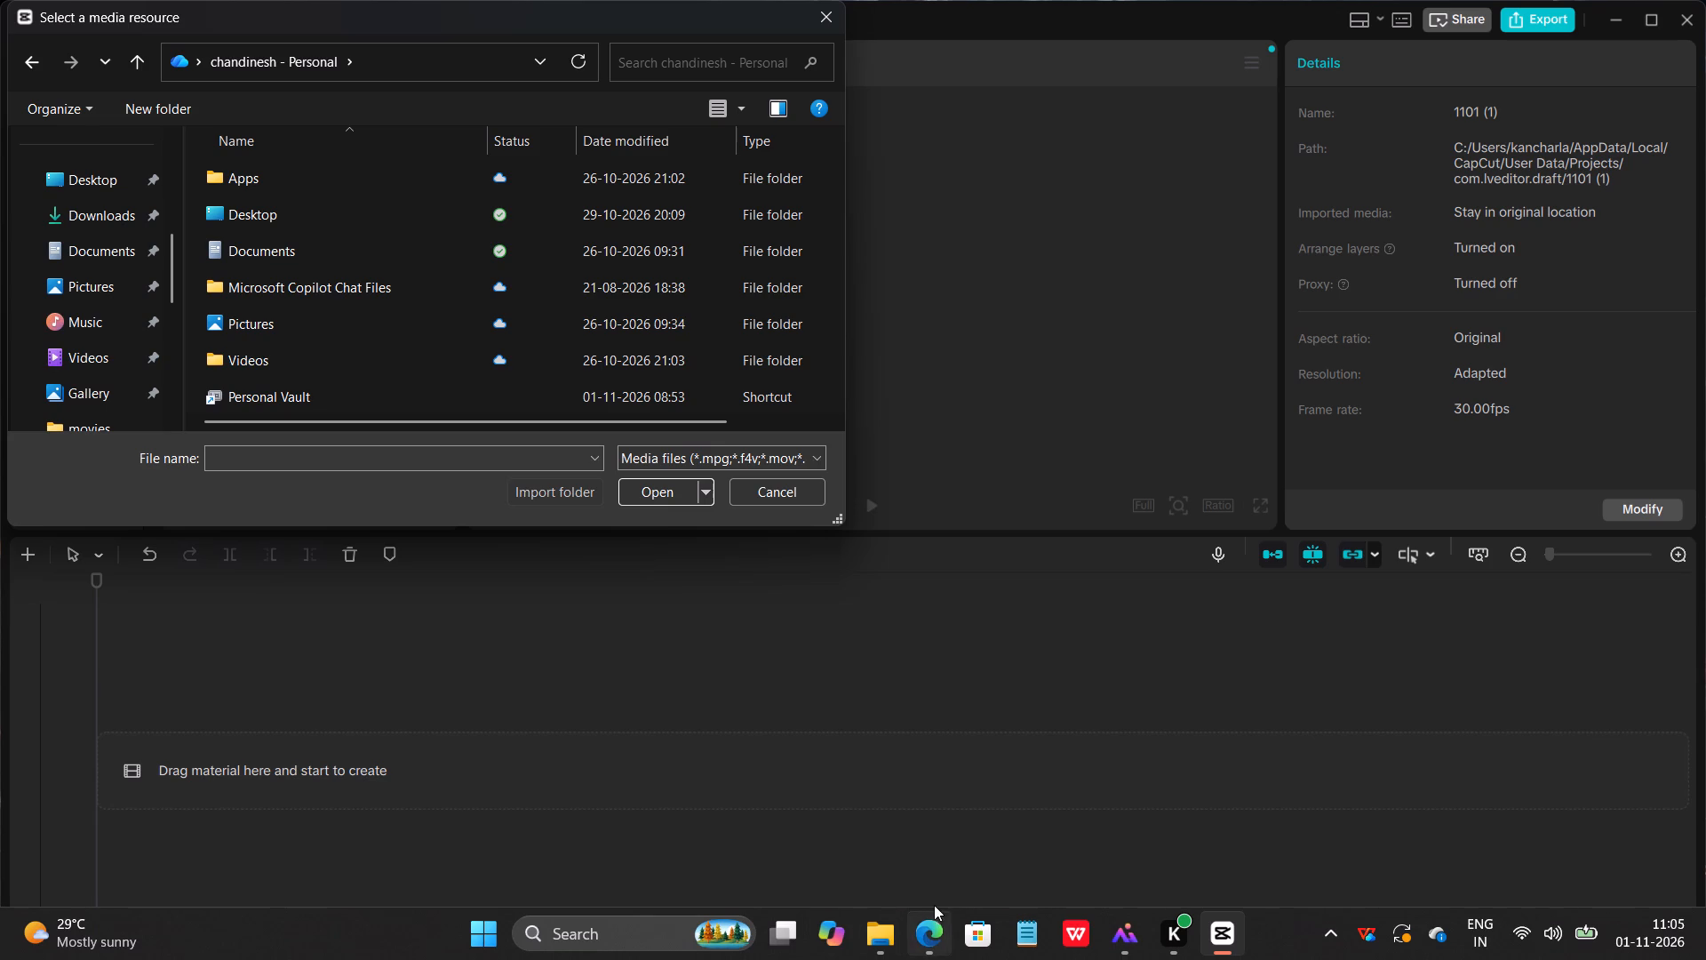
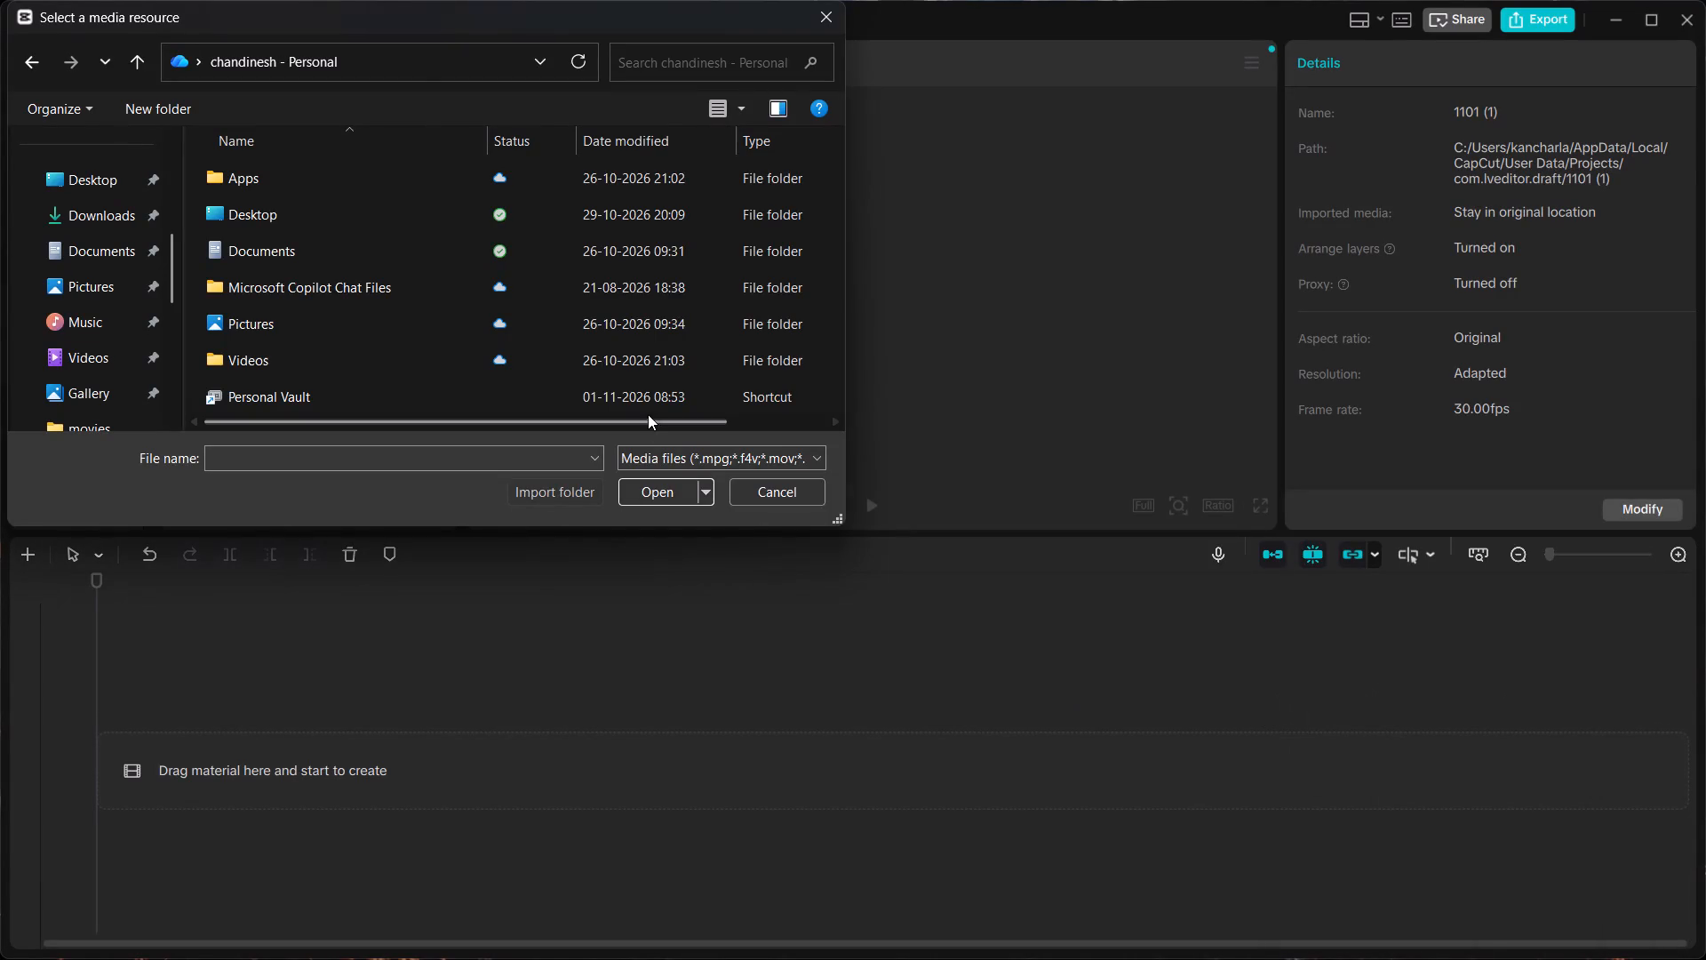
Look through the Desktop folder and the Home location in the media import dialog for the saved video.
{"action": "left_click", "coordinate": [90, 164]}
{"action": "scroll", "coordinate": [90, 164], "scroll_direction": "up", "scroll_amount": 5}
{"action": "left_click", "coordinate": [85, 151]}
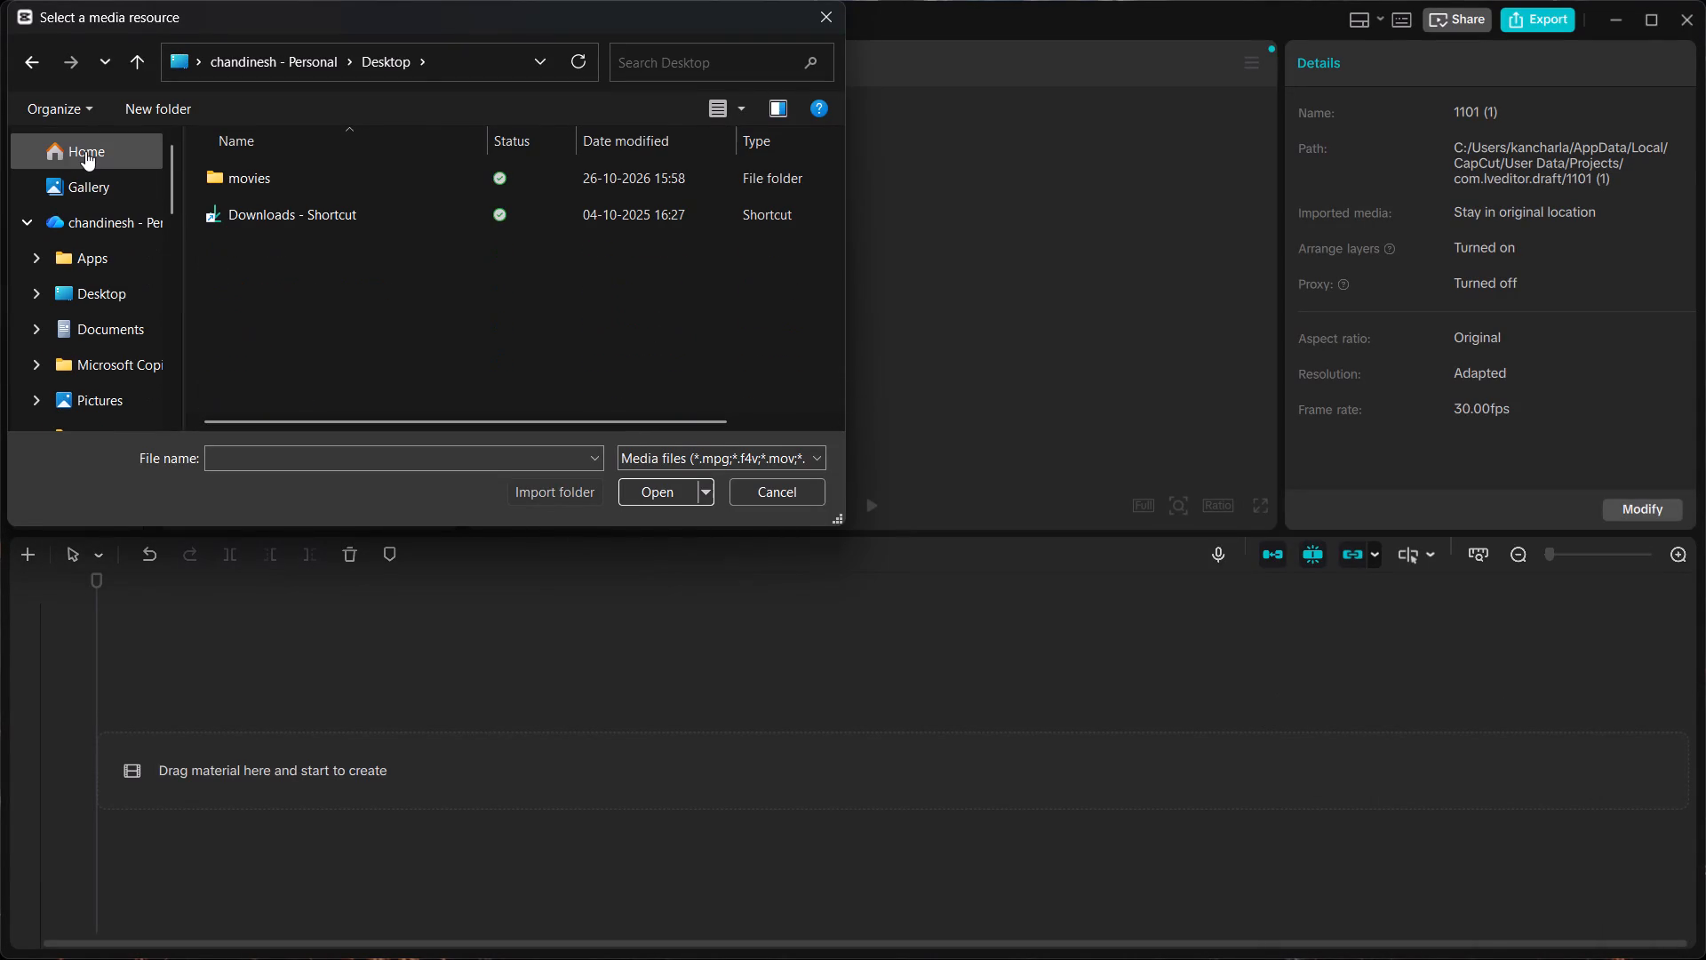
{"action": "scroll", "coordinate": [214, 285], "scroll_direction": "up", "scroll_amount": 6}
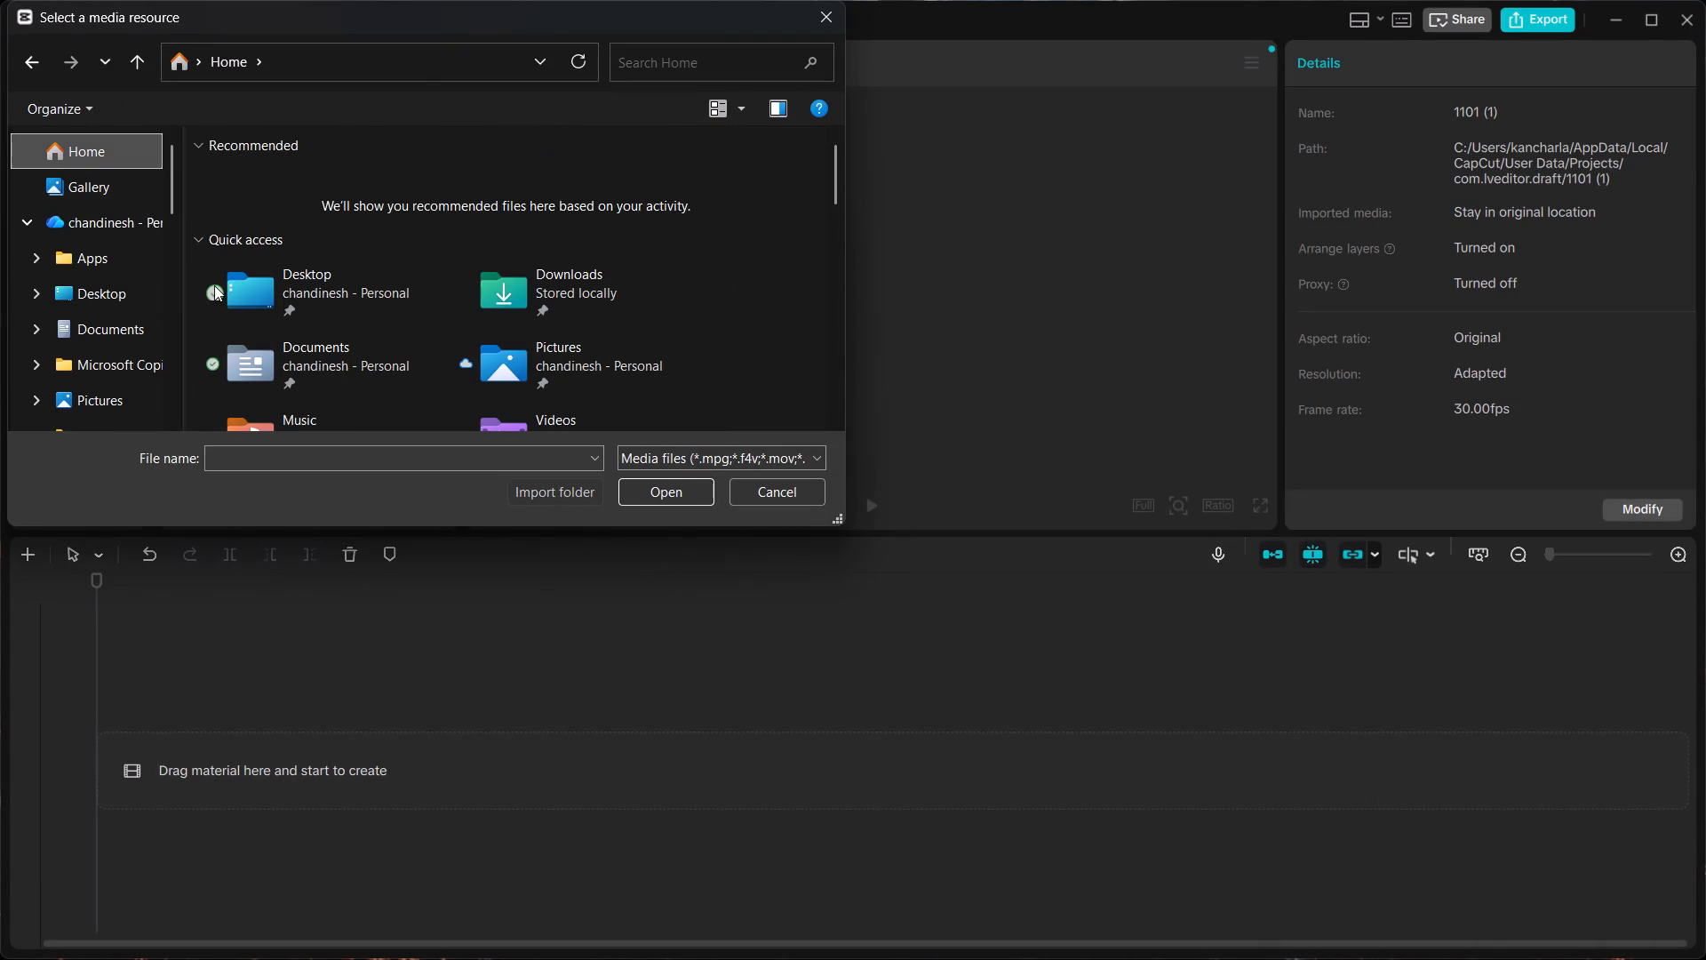
Import the recent video virat from Downloads into the project's media.
{"action": "scroll", "coordinate": [214, 285], "scroll_direction": "down", "scroll_amount": 3}
{"action": "scroll", "coordinate": [214, 285], "scroll_direction": "up", "scroll_amount": 1}
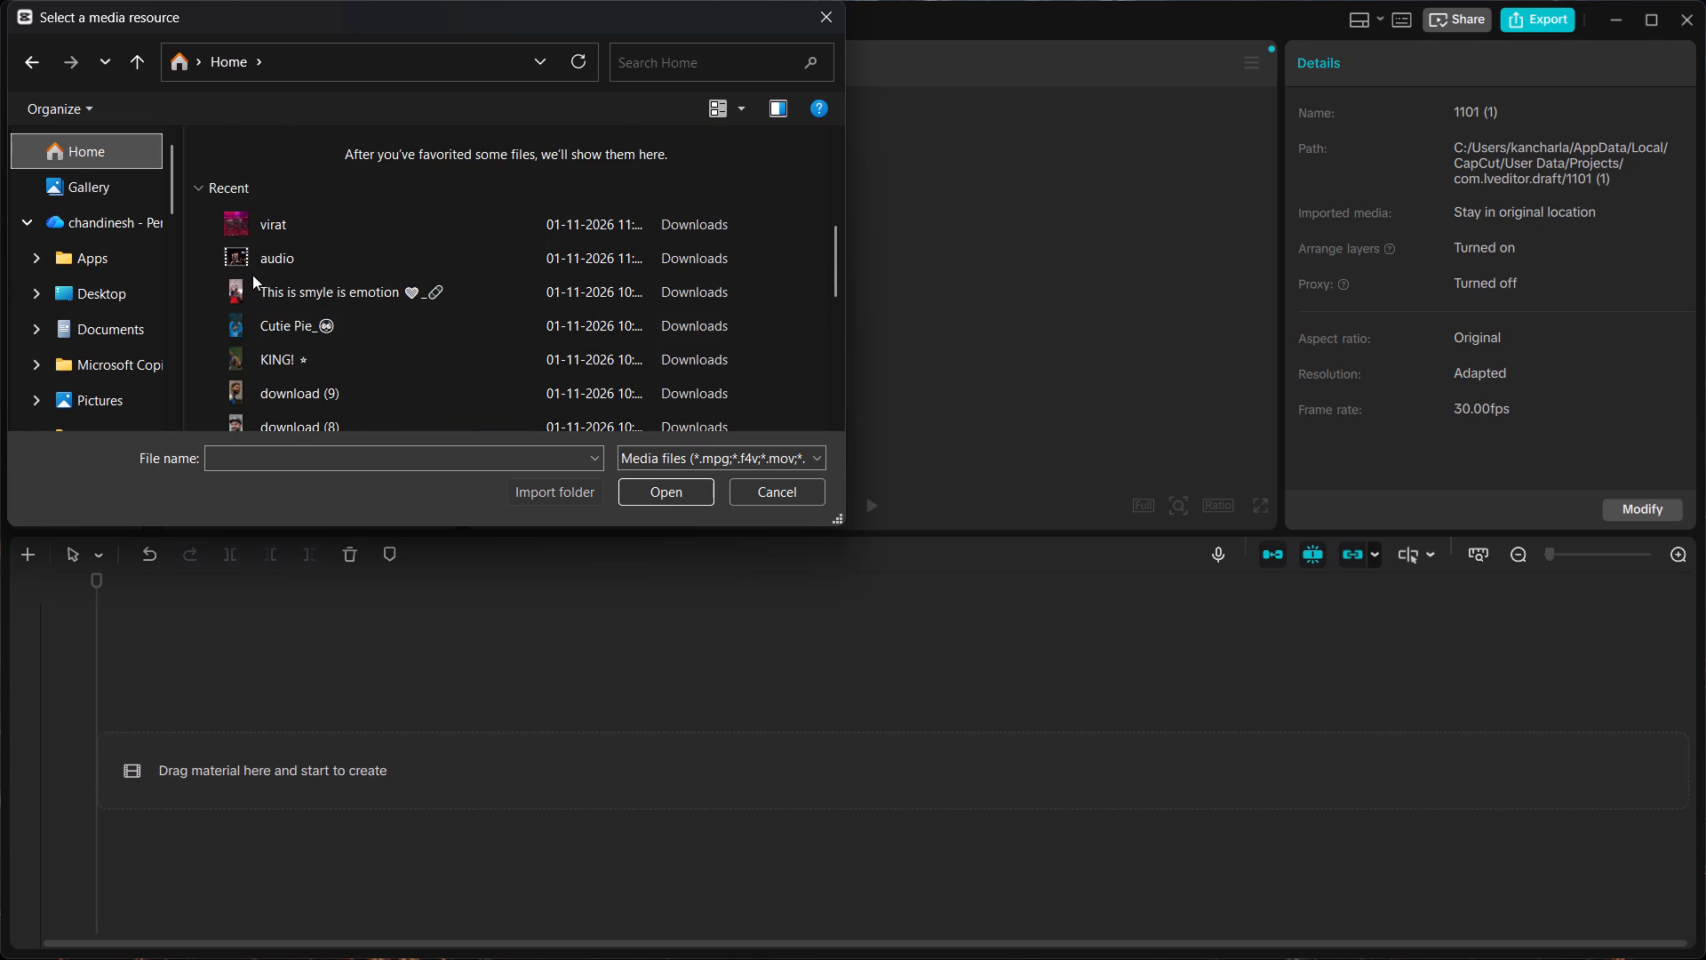
{"action": "double_click", "coordinate": [317, 220]}
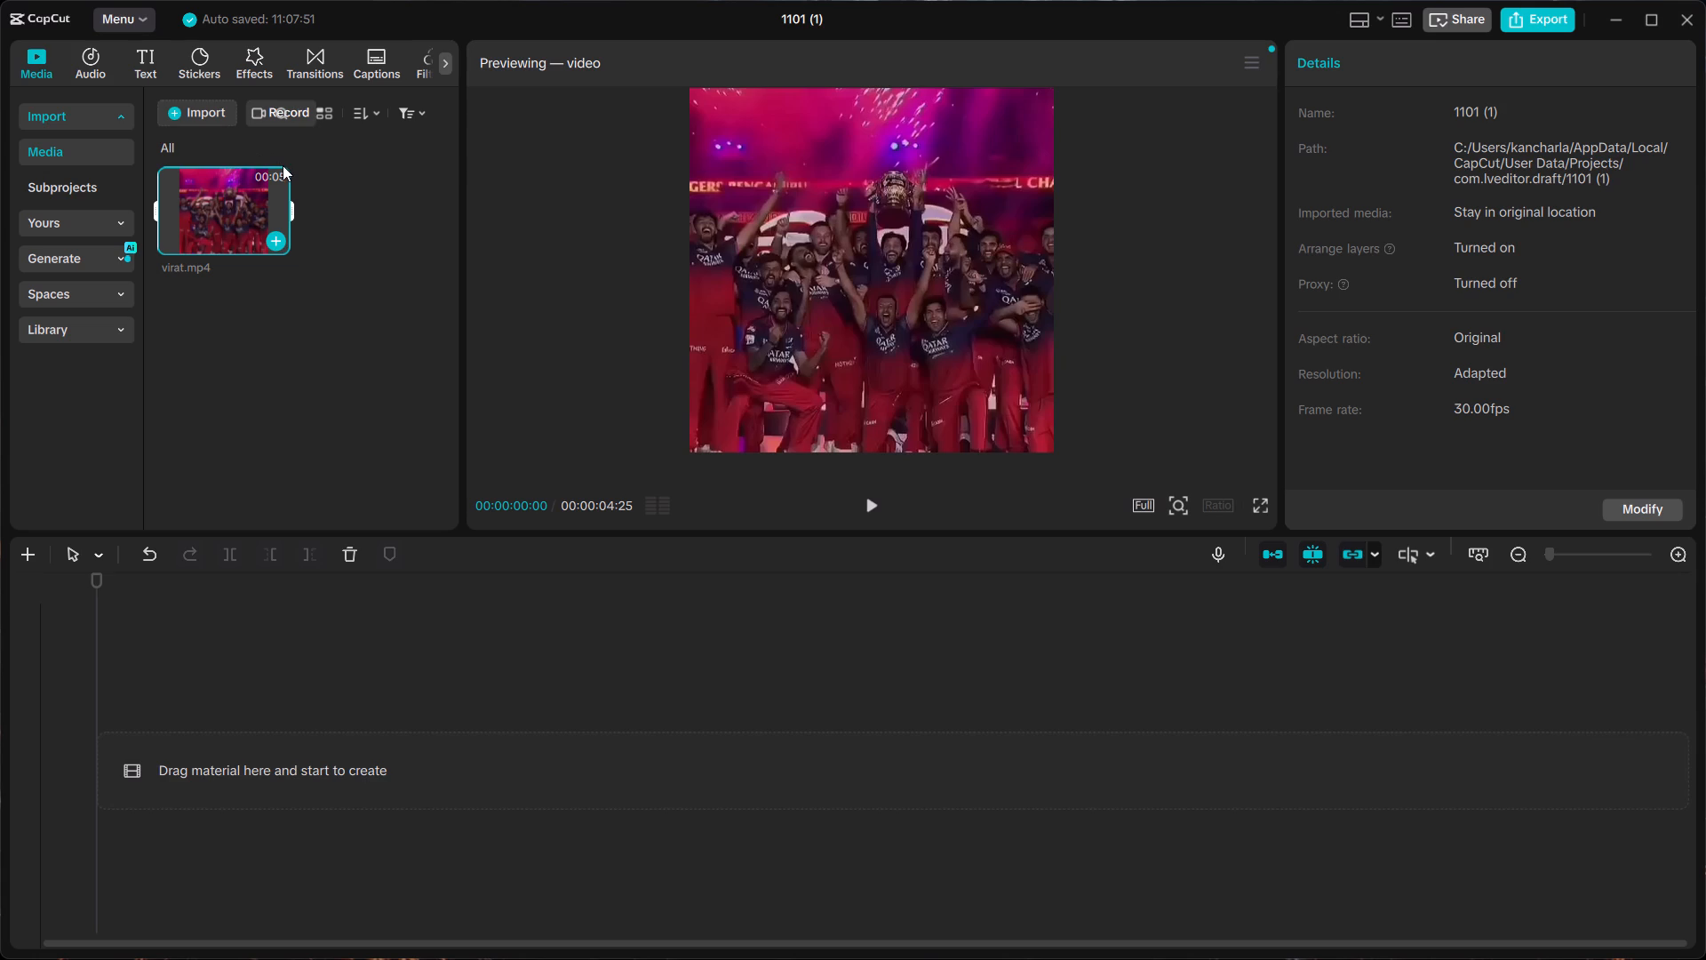
Browse the Downloads folder and other device locations for more media to import.
{"action": "left_click", "coordinate": [203, 112]}
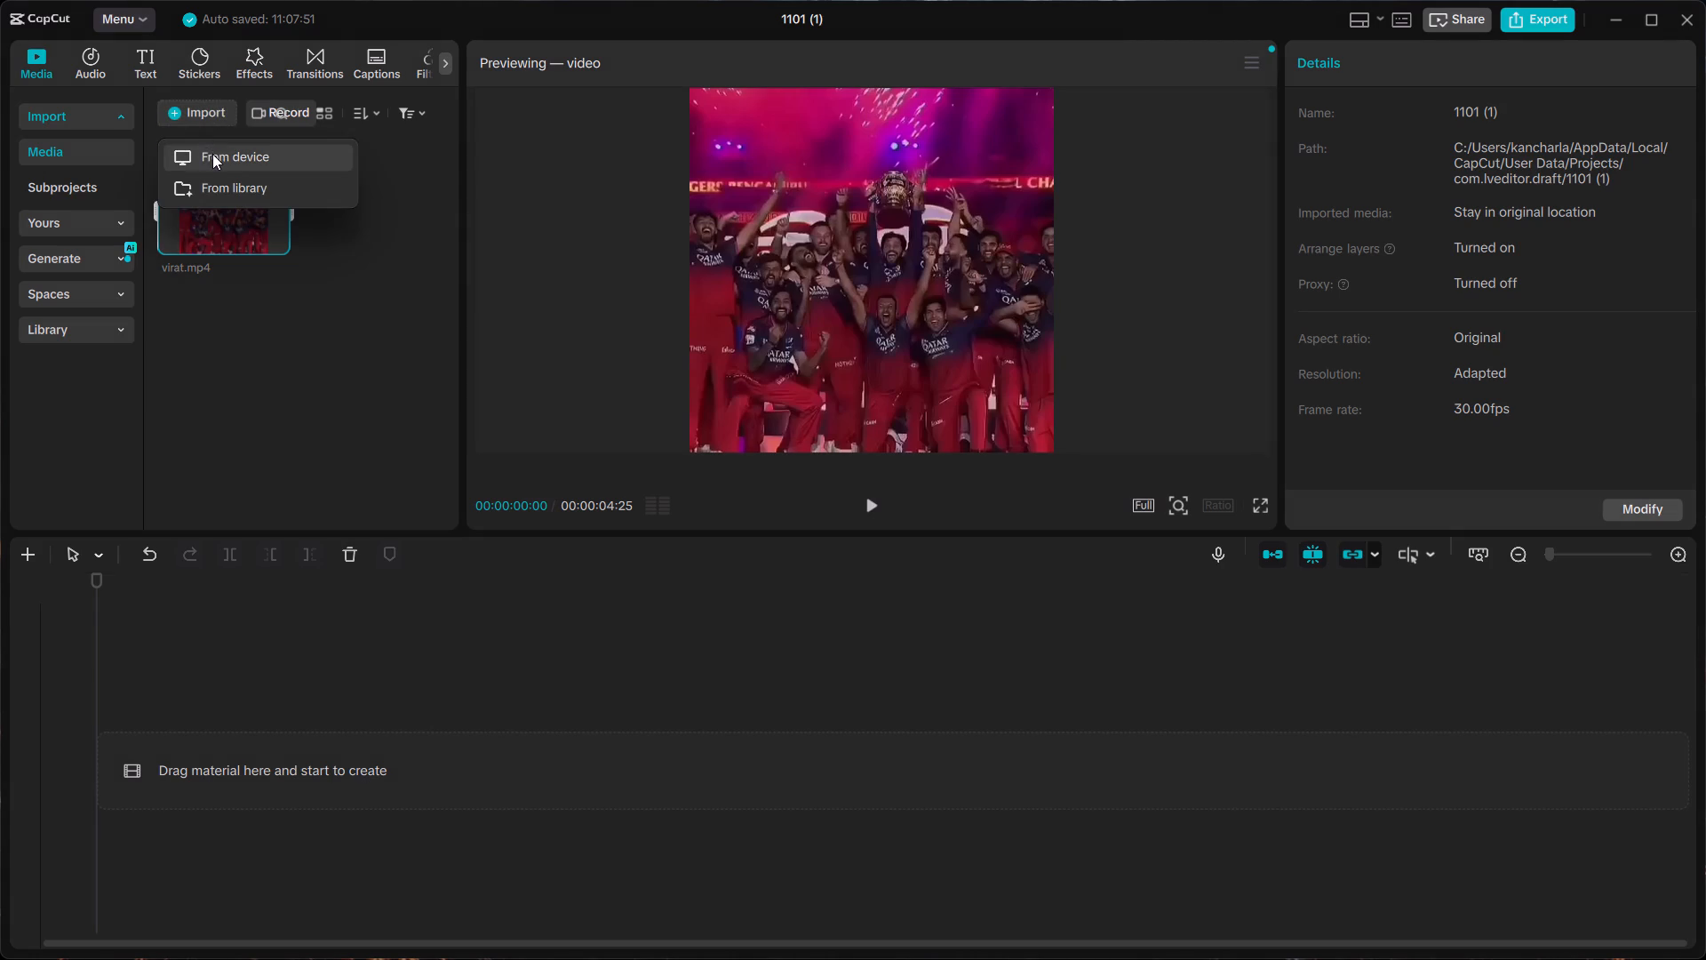
{"action": "left_click", "coordinate": [212, 154]}
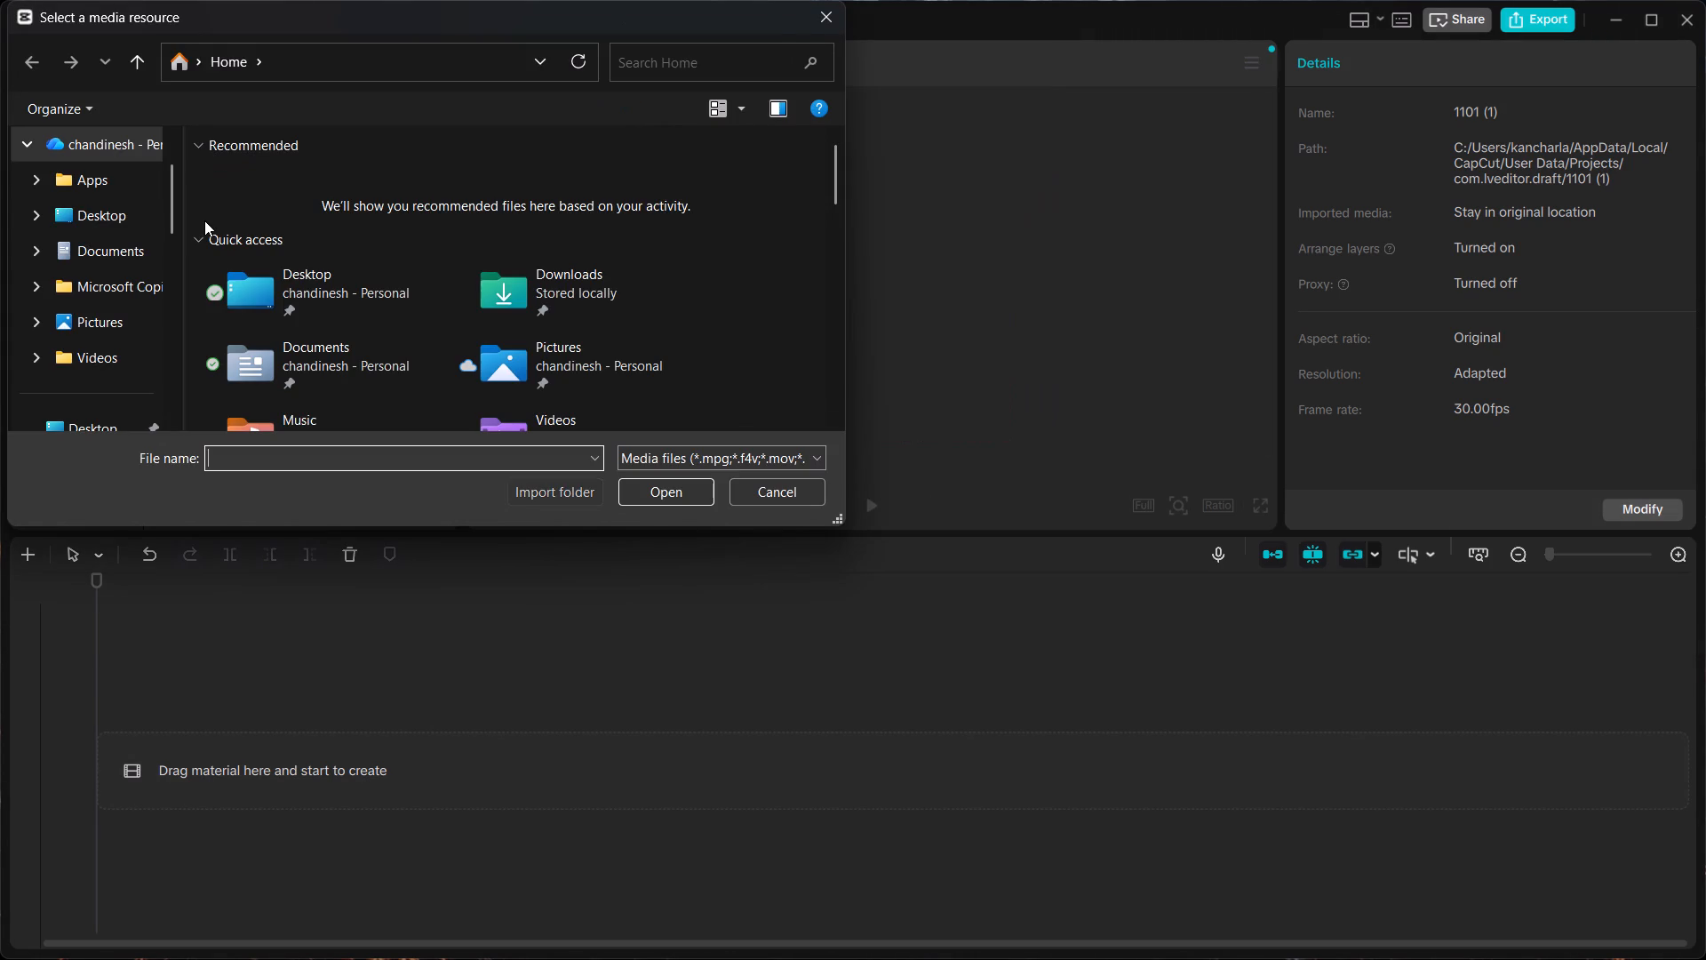
{"action": "scroll", "coordinate": [104, 347], "scroll_direction": "down", "scroll_amount": 1}
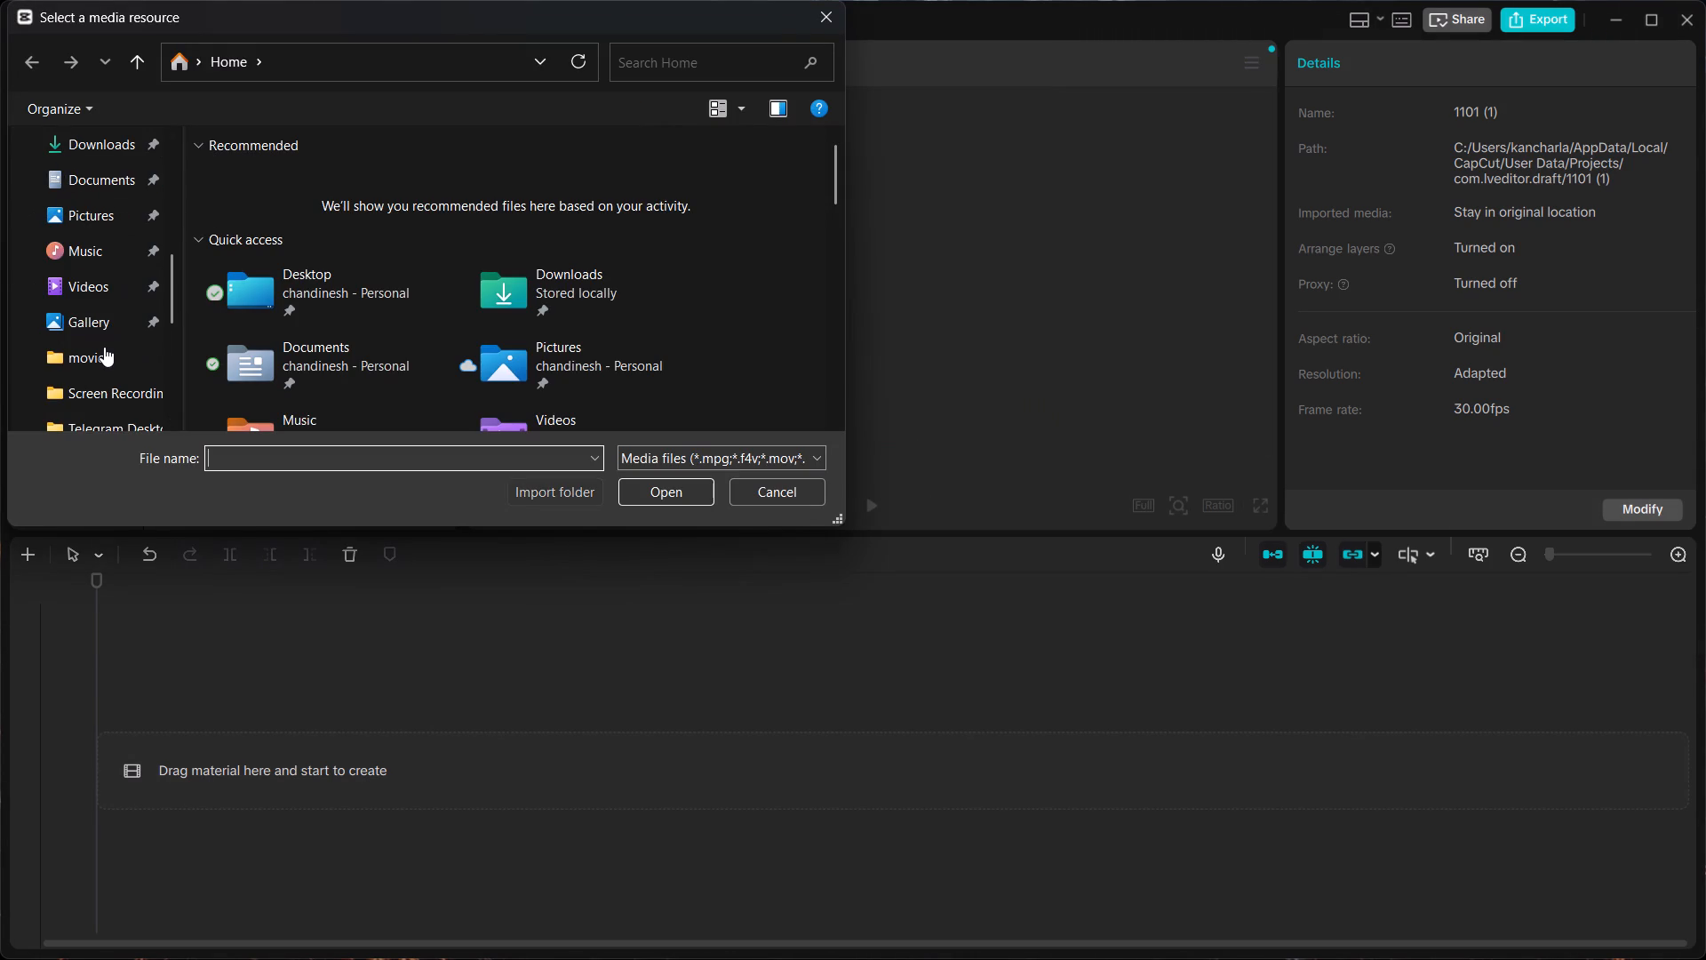
{"action": "left_click", "coordinate": [114, 161]}
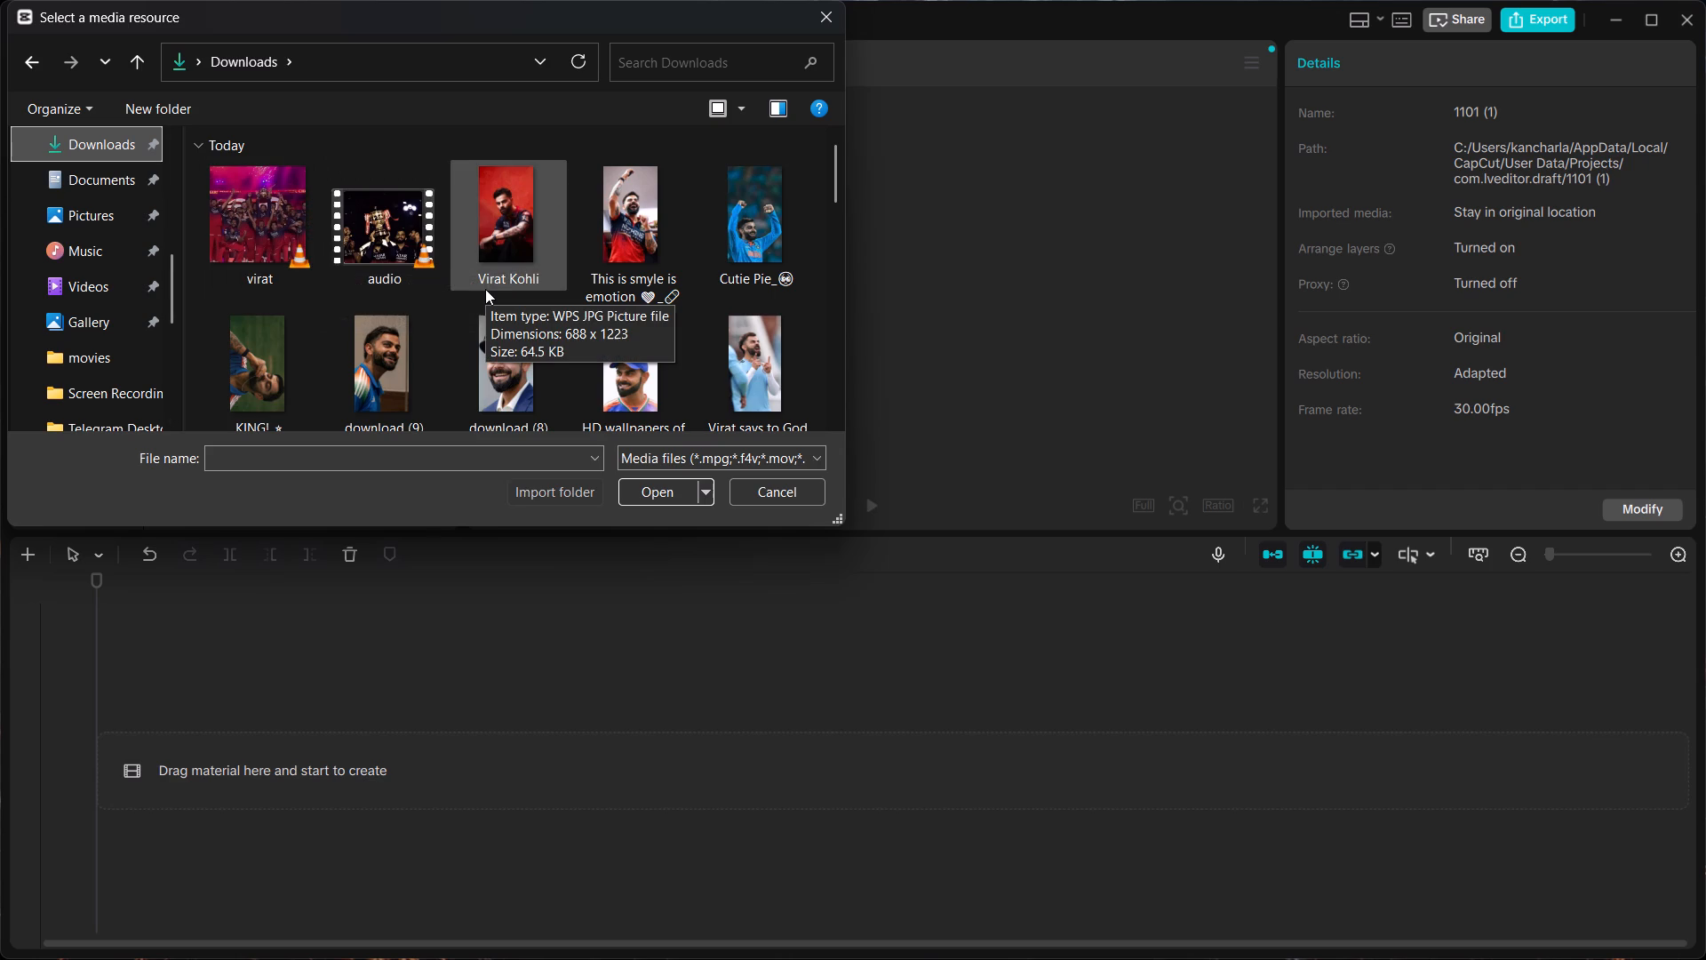
{"action": "scroll", "coordinate": [485, 289], "scroll_direction": "down", "scroll_amount": 2}
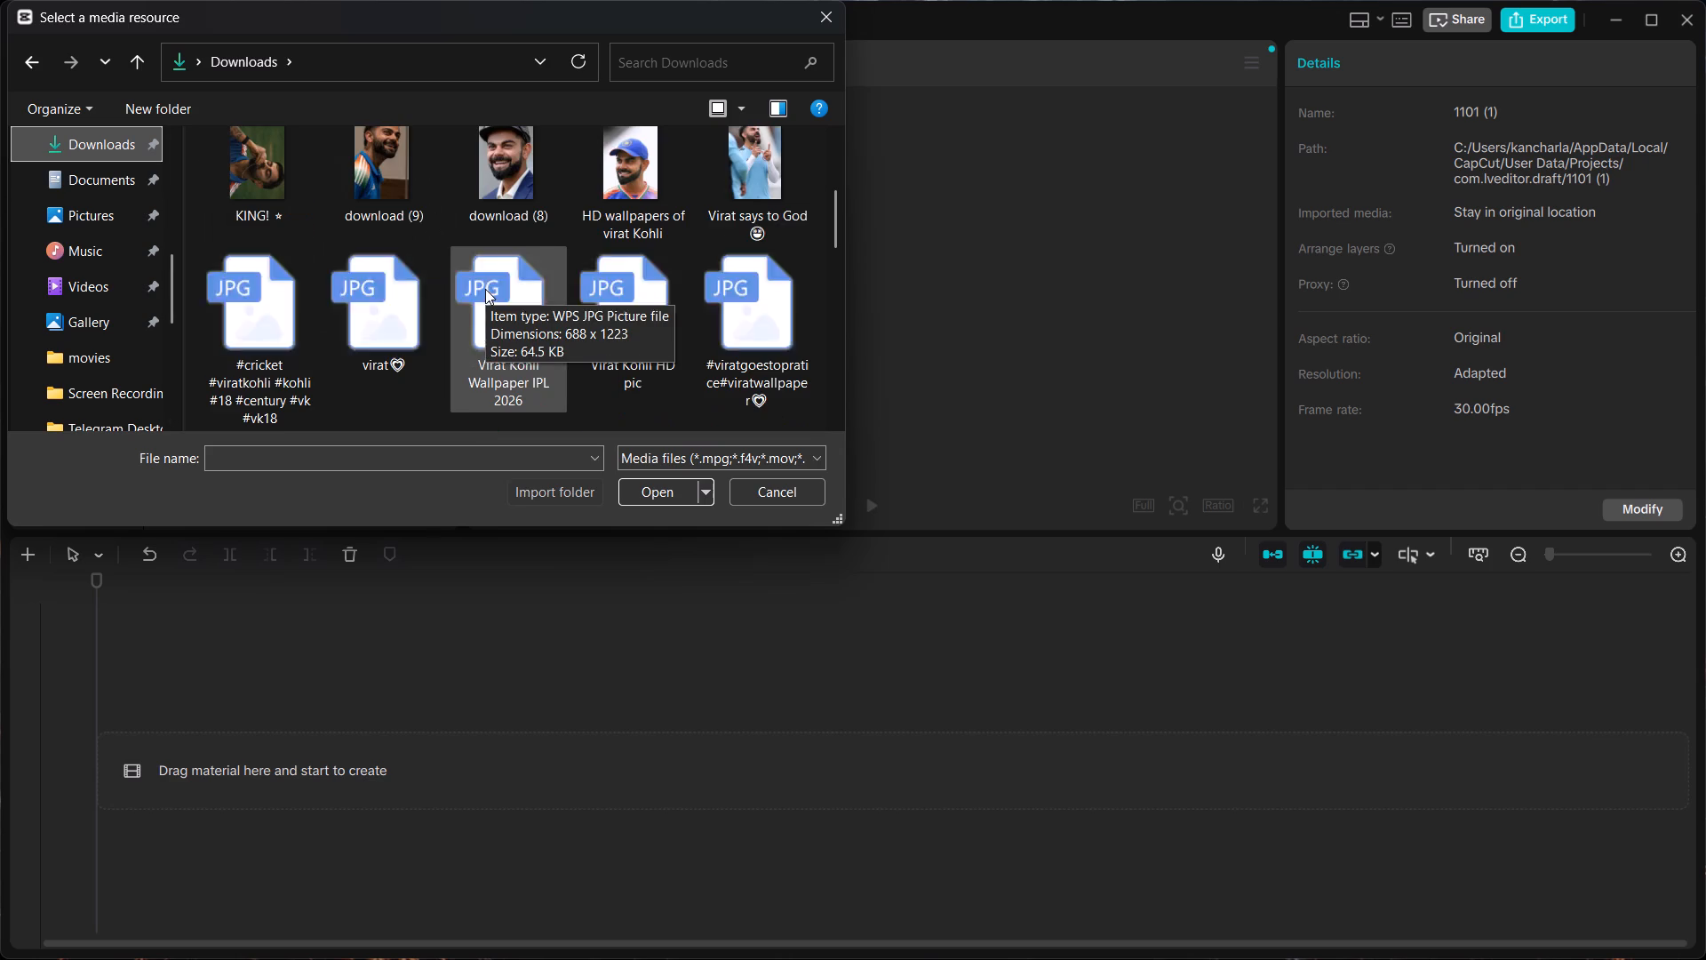
{"action": "scroll", "coordinate": [485, 289], "scroll_direction": "down", "scroll_amount": 1}
{"action": "scroll", "coordinate": [485, 289], "scroll_direction": "up", "scroll_amount": 2}
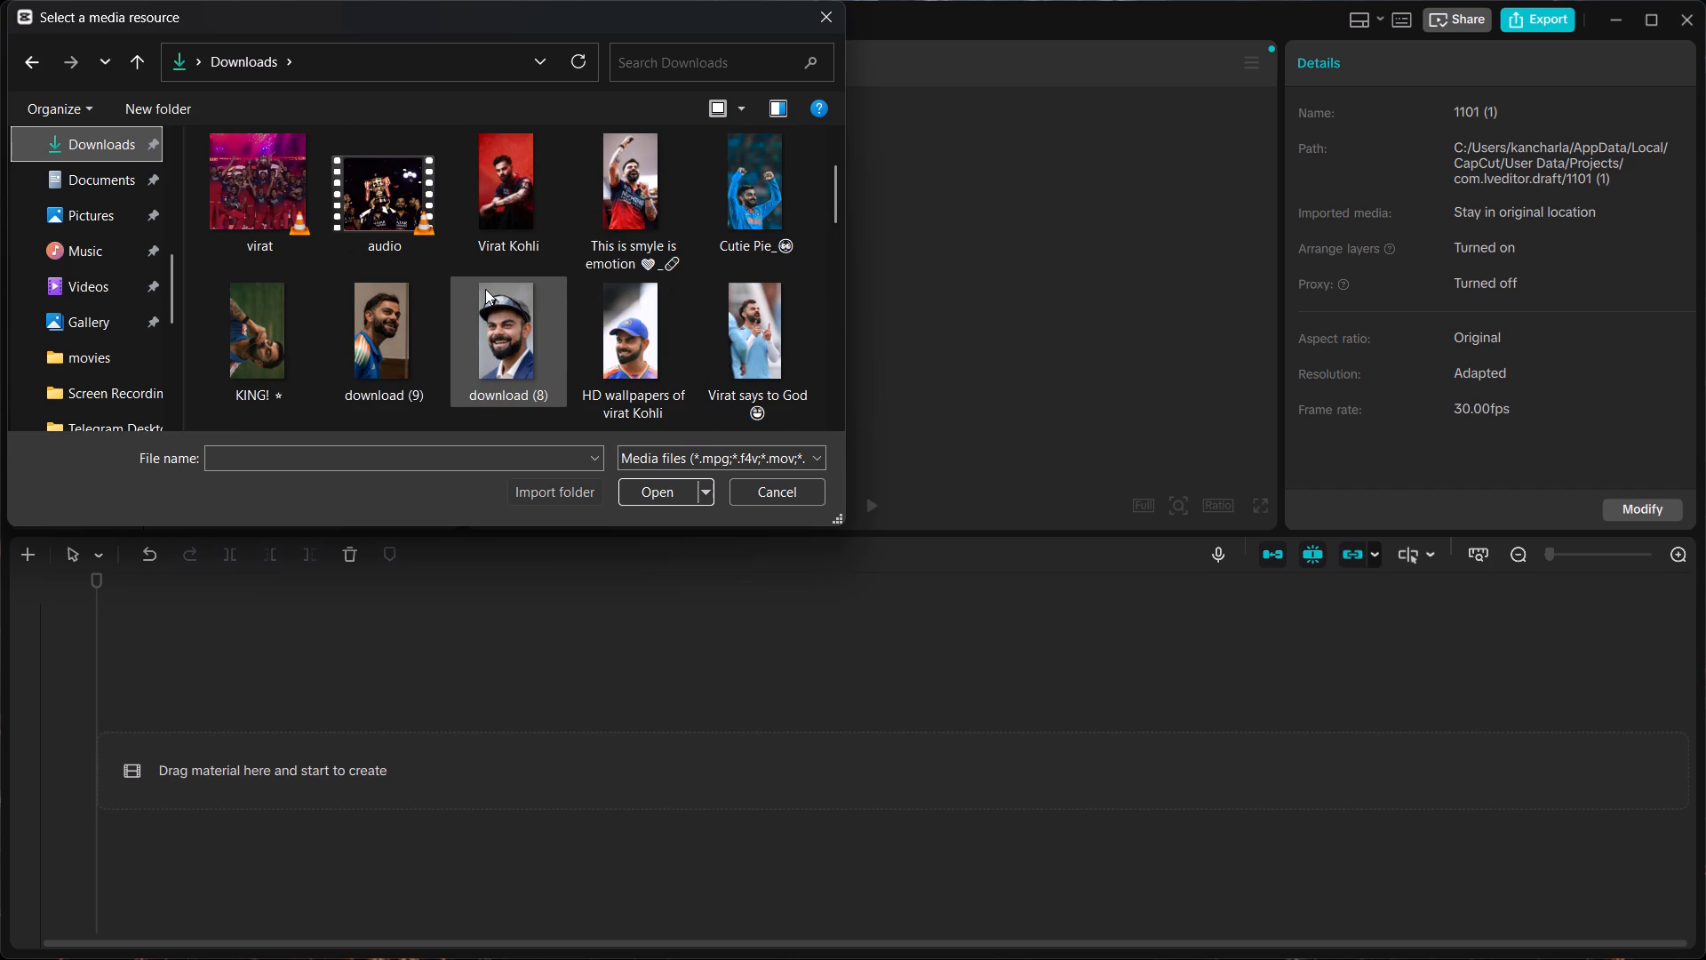
{"action": "scroll", "coordinate": [485, 289], "scroll_direction": "down", "scroll_amount": 1}
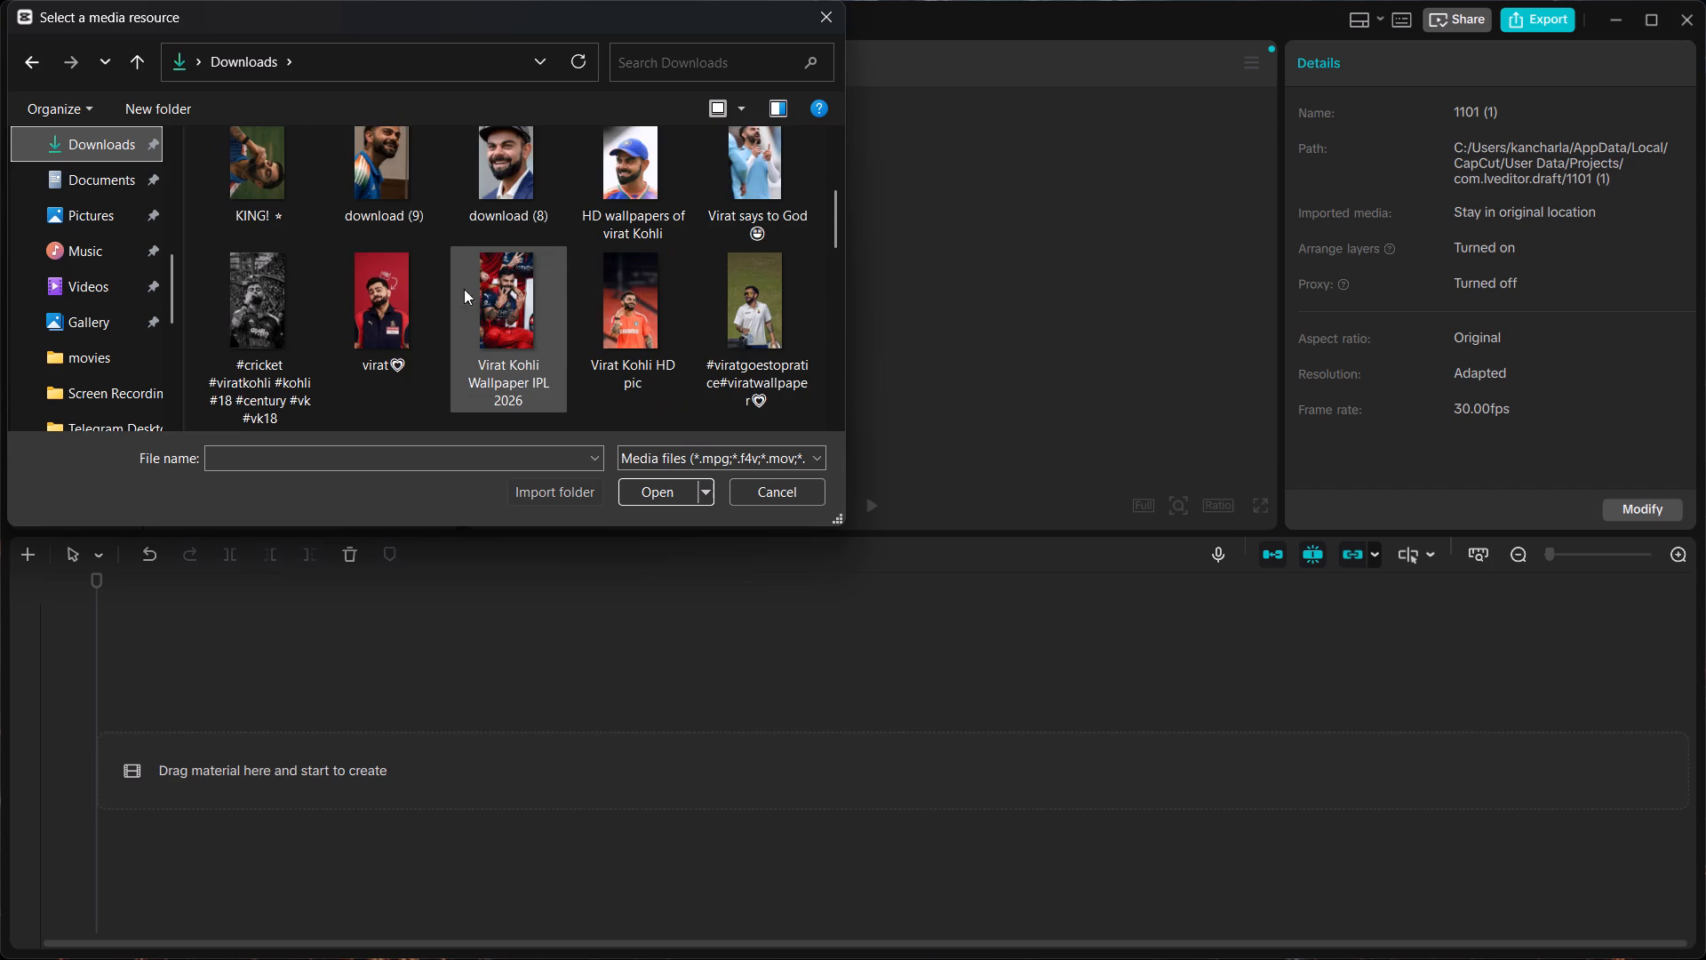
{"action": "scroll", "coordinate": [128, 307], "scroll_direction": "down", "scroll_amount": 4}
{"action": "left_click", "coordinate": [116, 221]}
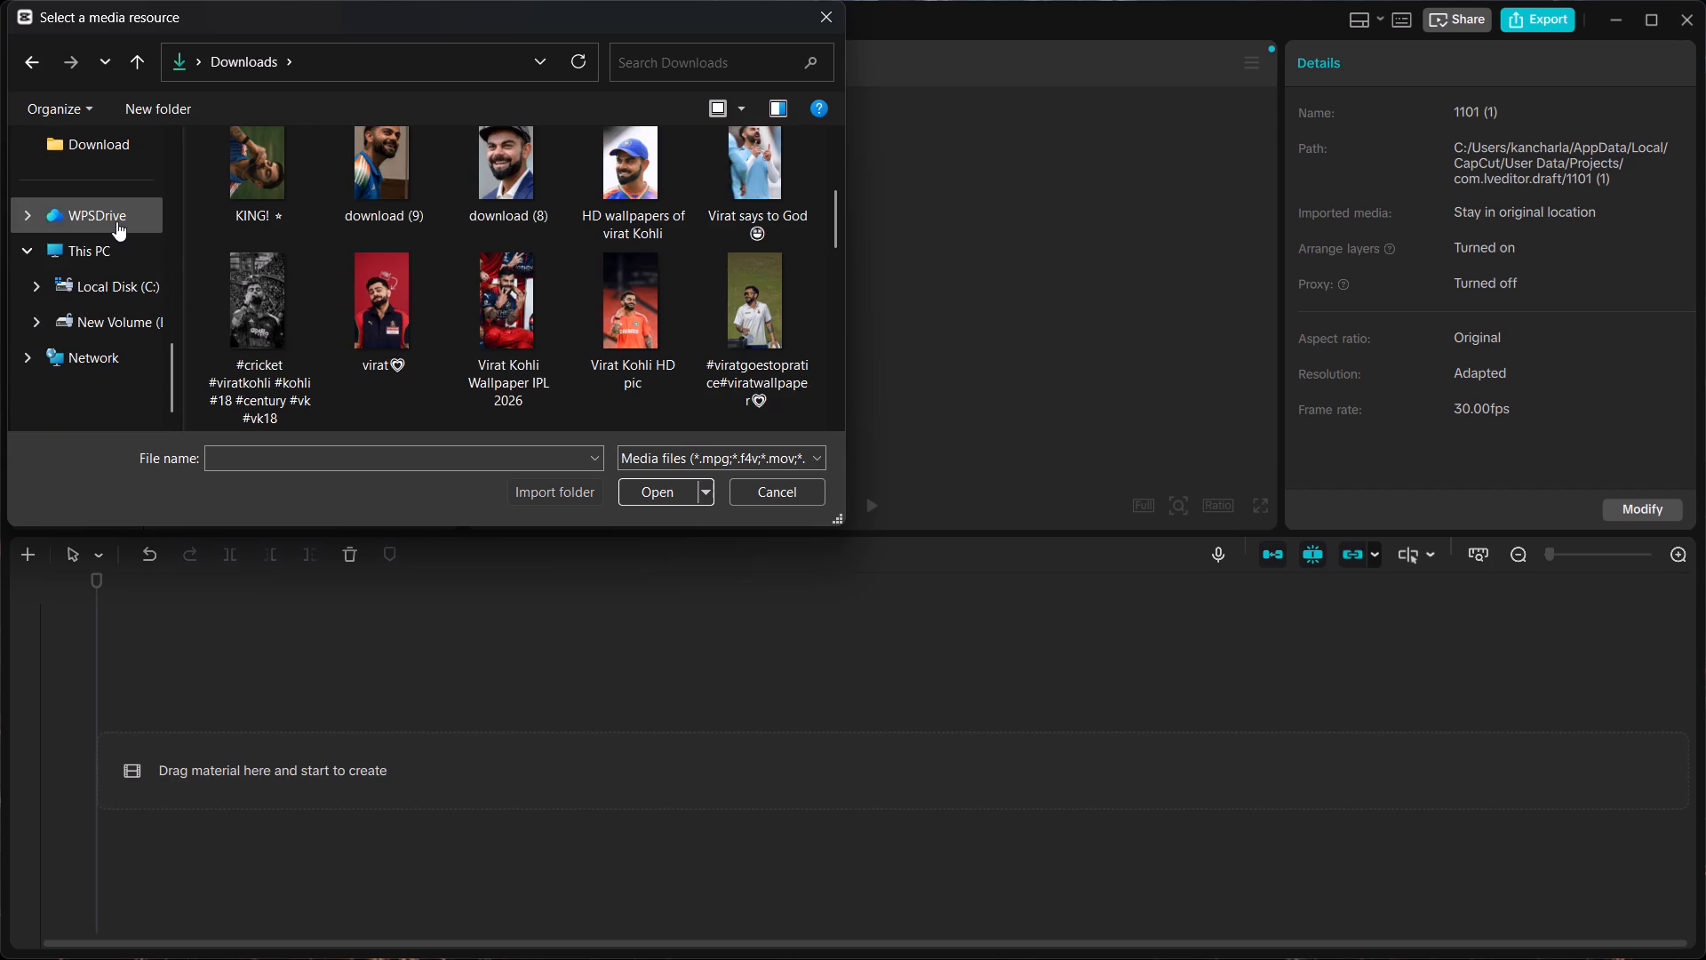
{"action": "left_click", "coordinate": [114, 148]}
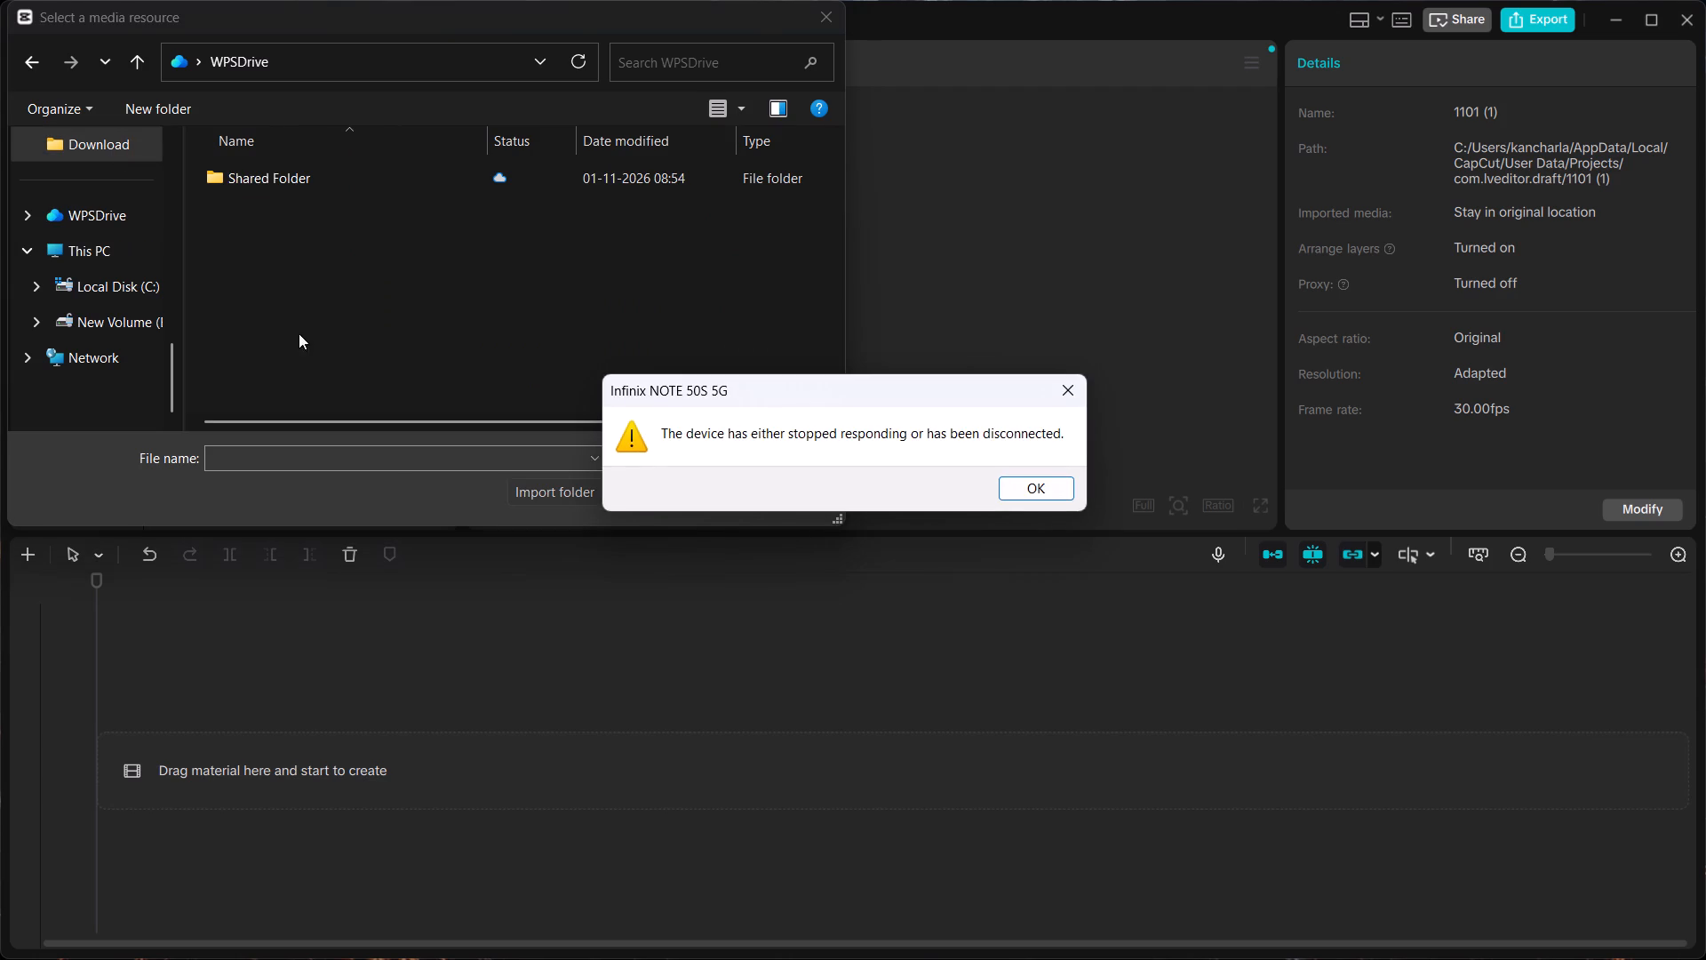
Look through the Telegram Desktop, movies, Gallery, Videos, Pictures, Documents and Downloads folders for more media, and close the file browser without importing.
{"action": "scroll", "coordinate": [83, 216], "scroll_direction": "up", "scroll_amount": 1}
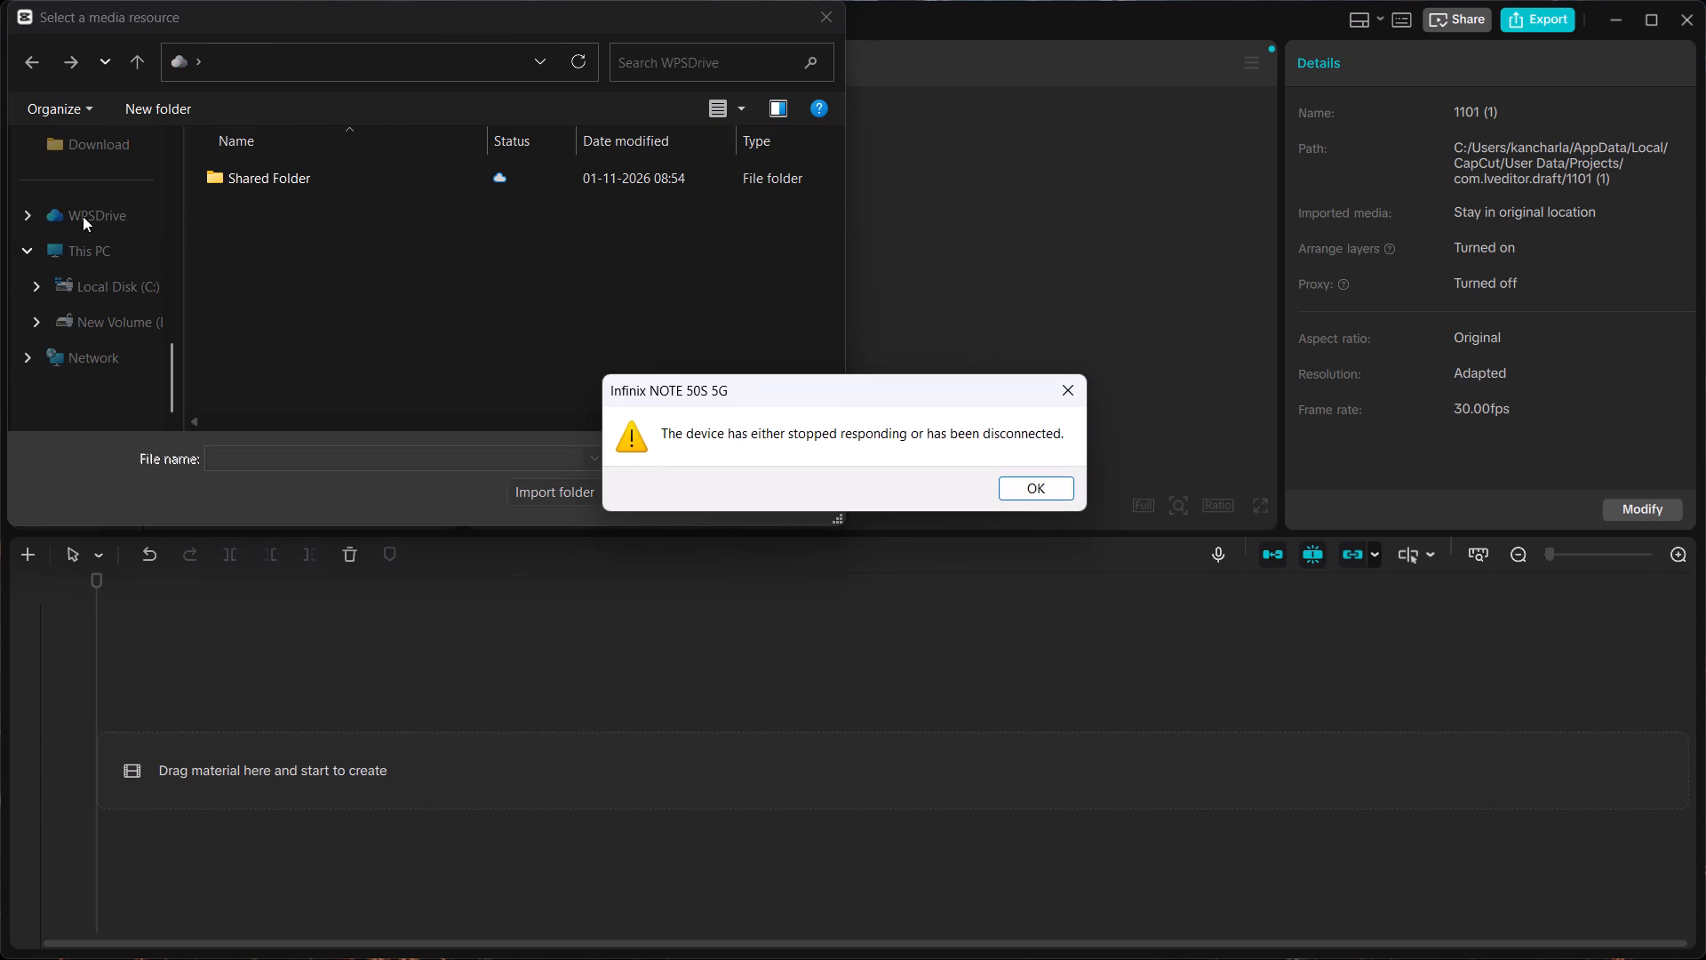
{"action": "left_click", "coordinate": [1033, 492]}
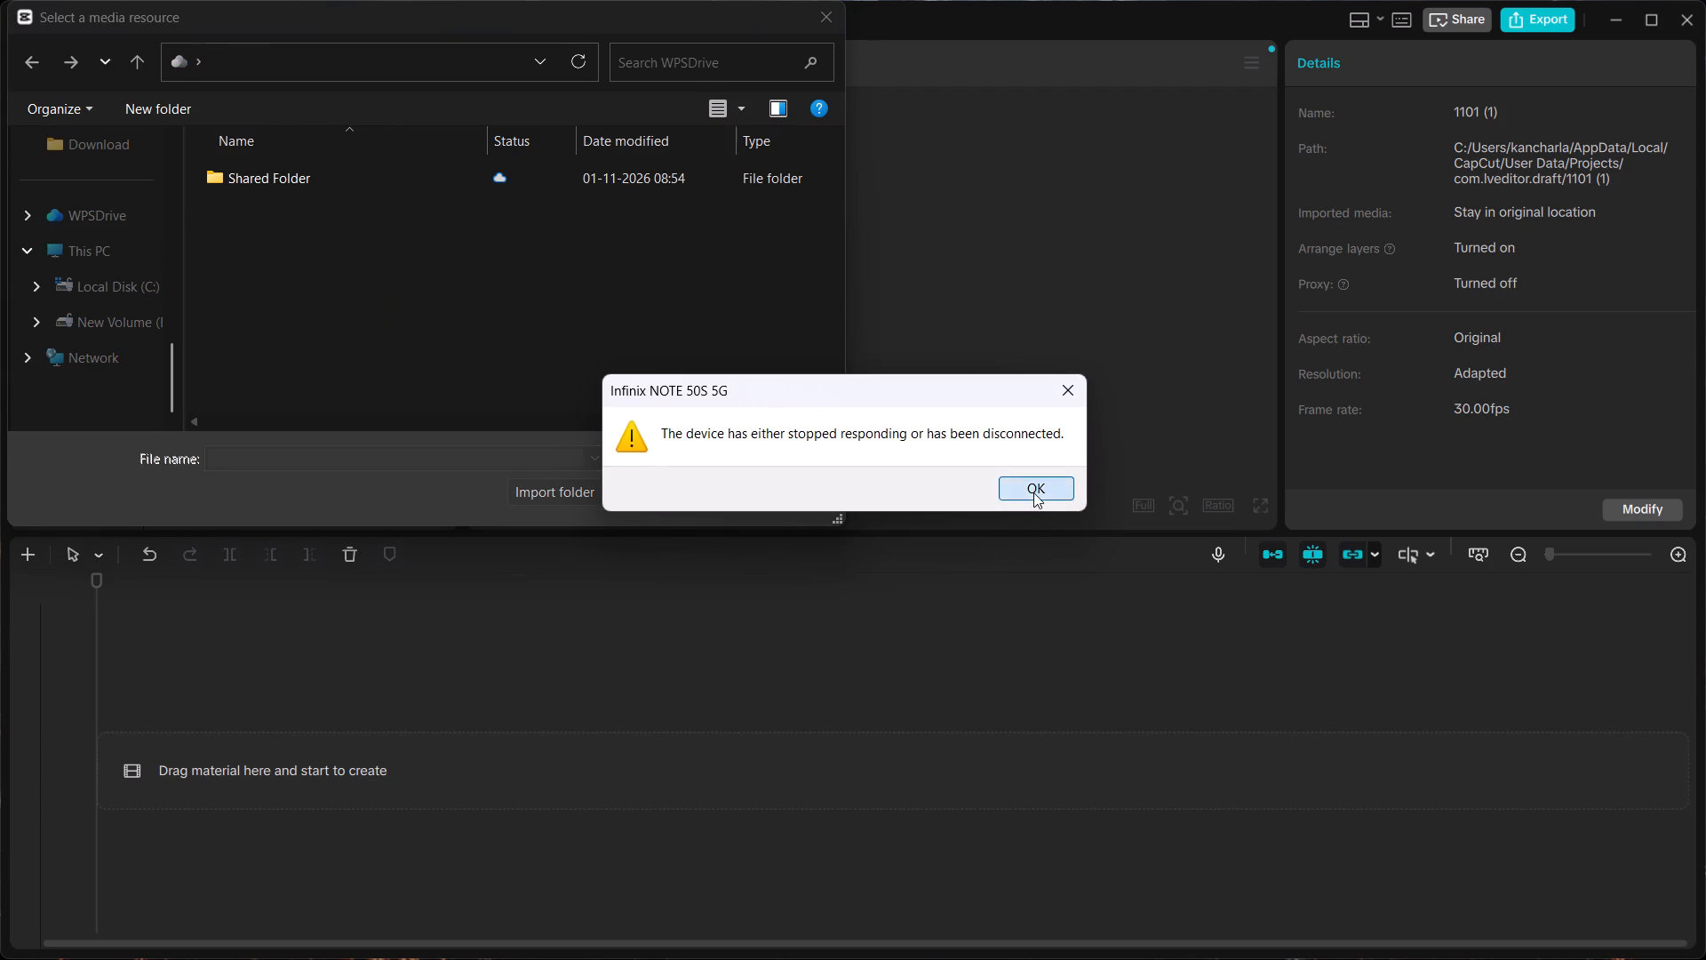
{"action": "scroll", "coordinate": [99, 220], "scroll_direction": "up", "scroll_amount": 1}
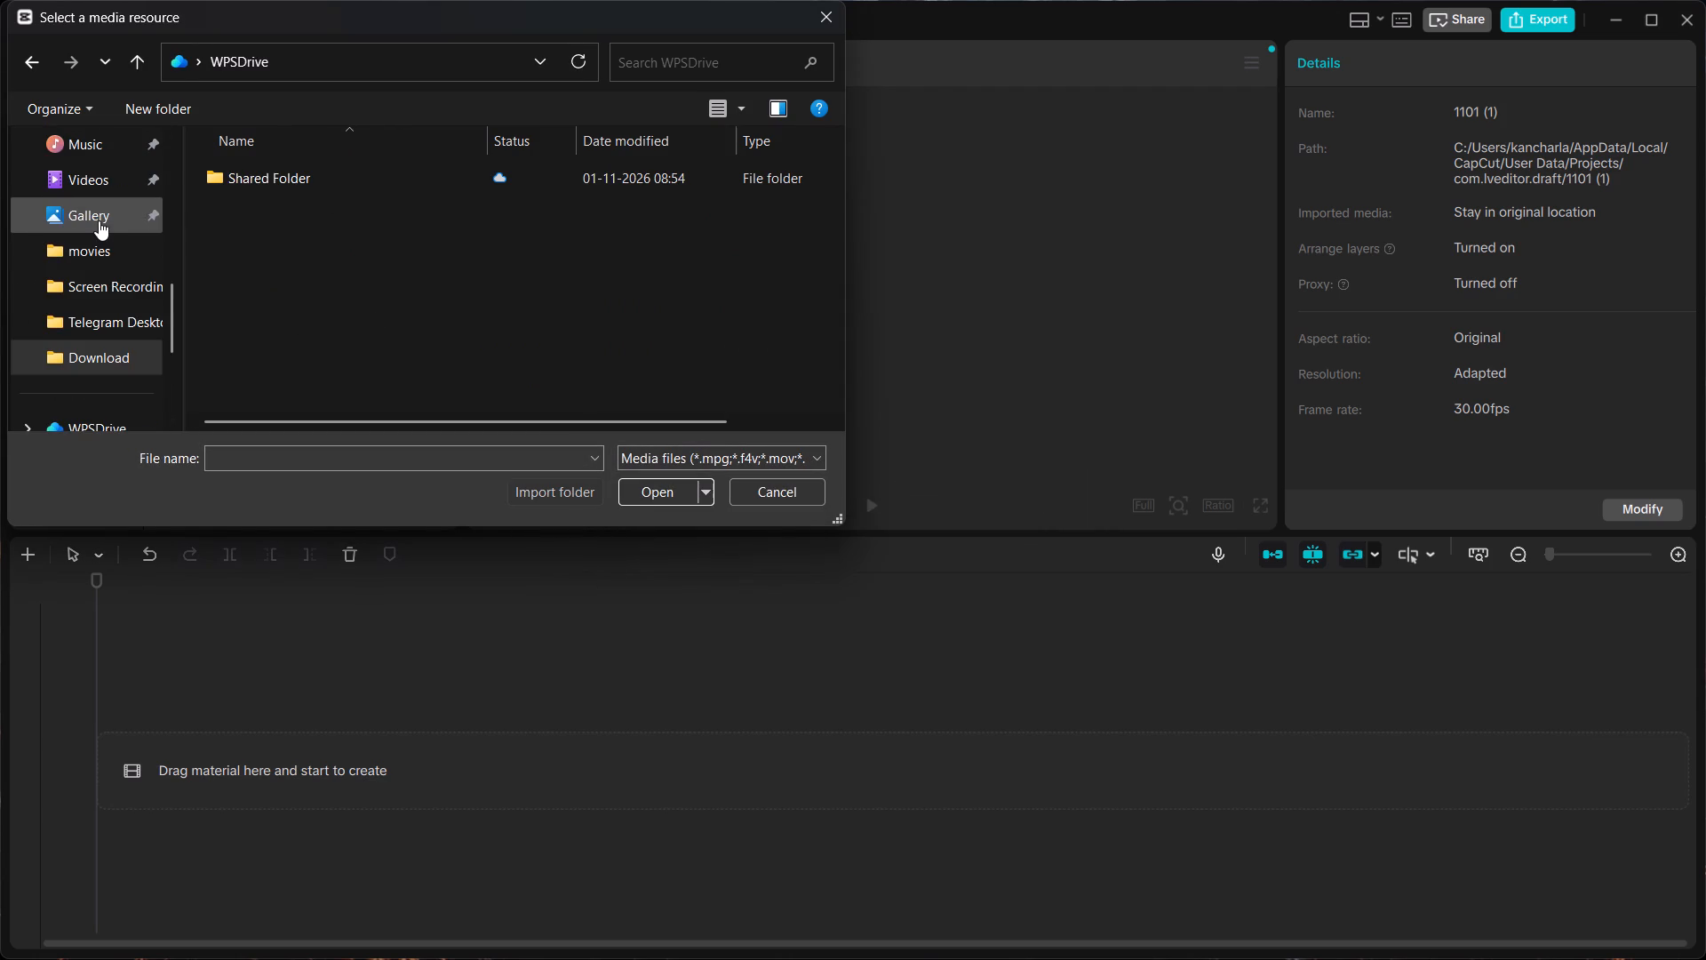
{"action": "left_click", "coordinate": [100, 316]}
{"action": "left_click", "coordinate": [99, 284]}
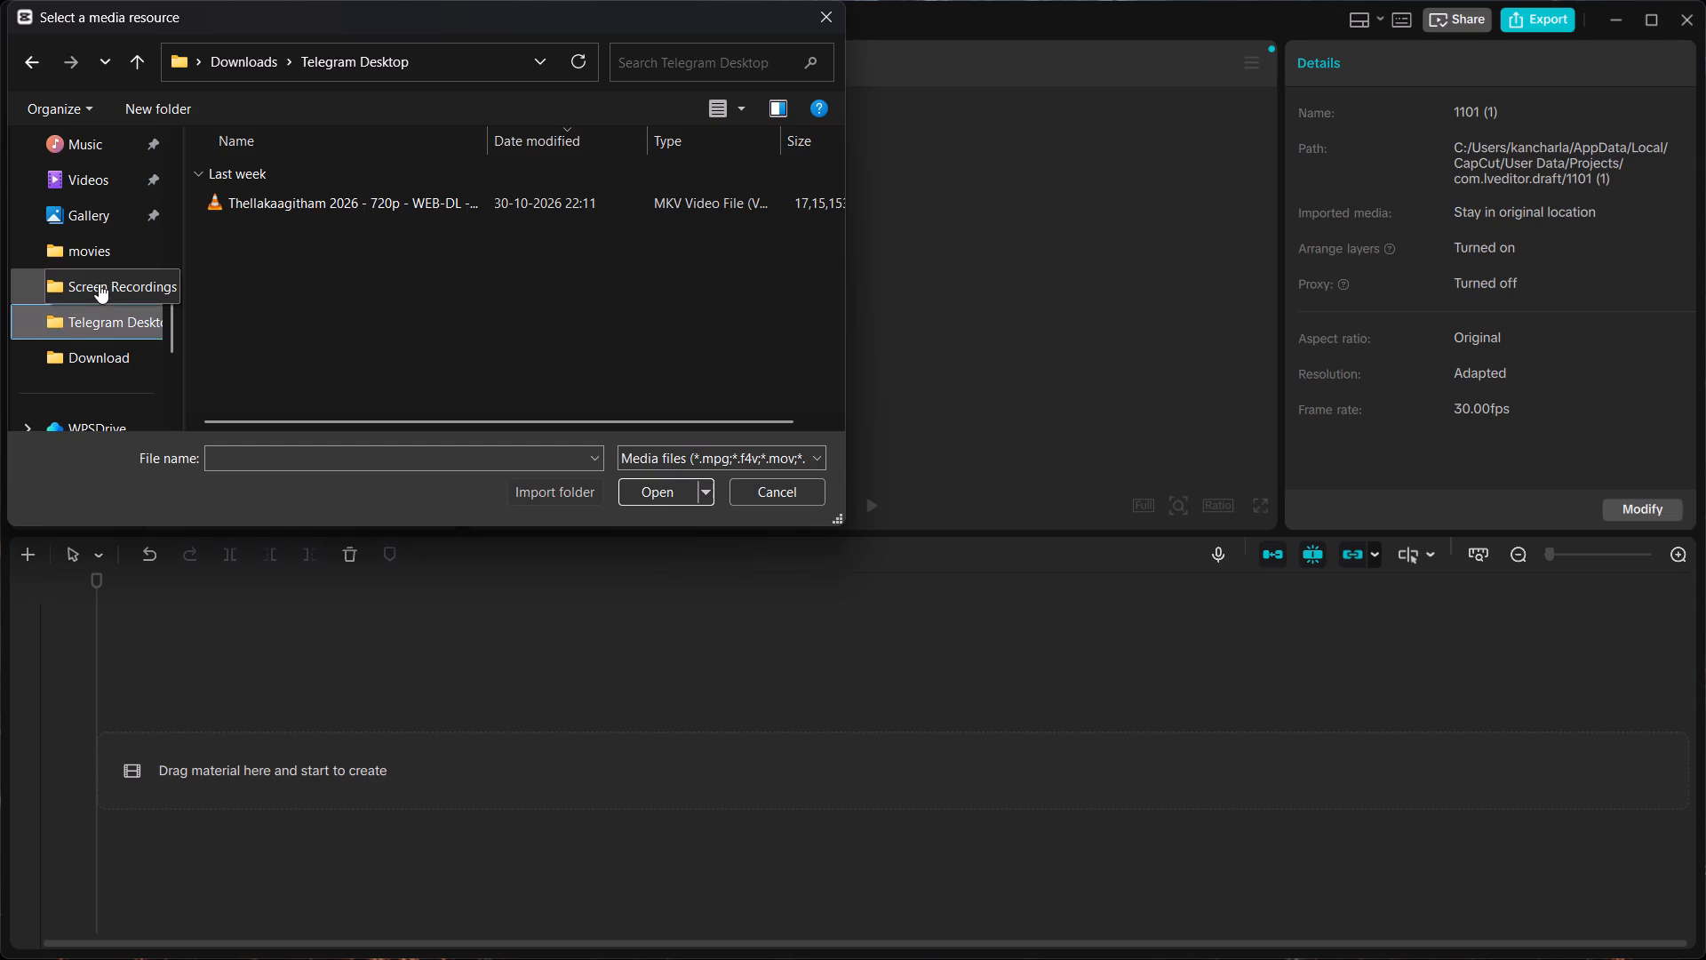
{"action": "left_click", "coordinate": [90, 249]}
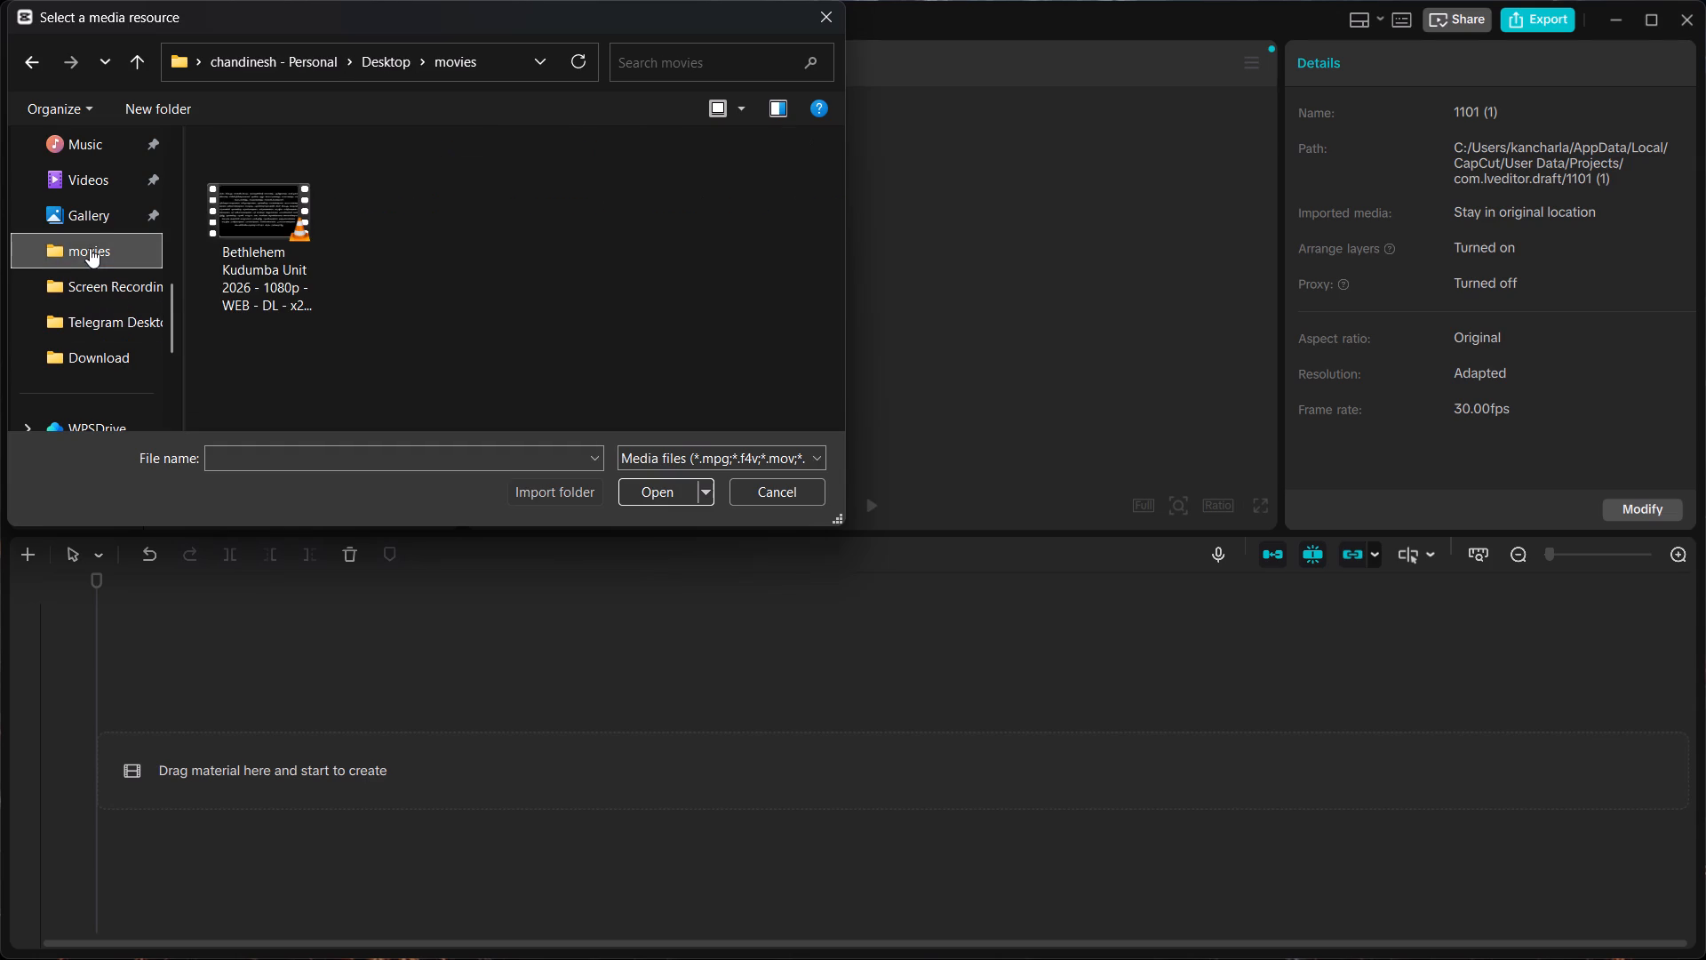
{"action": "left_click", "coordinate": [93, 221]}
{"action": "scroll", "coordinate": [93, 221], "scroll_direction": "up", "scroll_amount": 1}
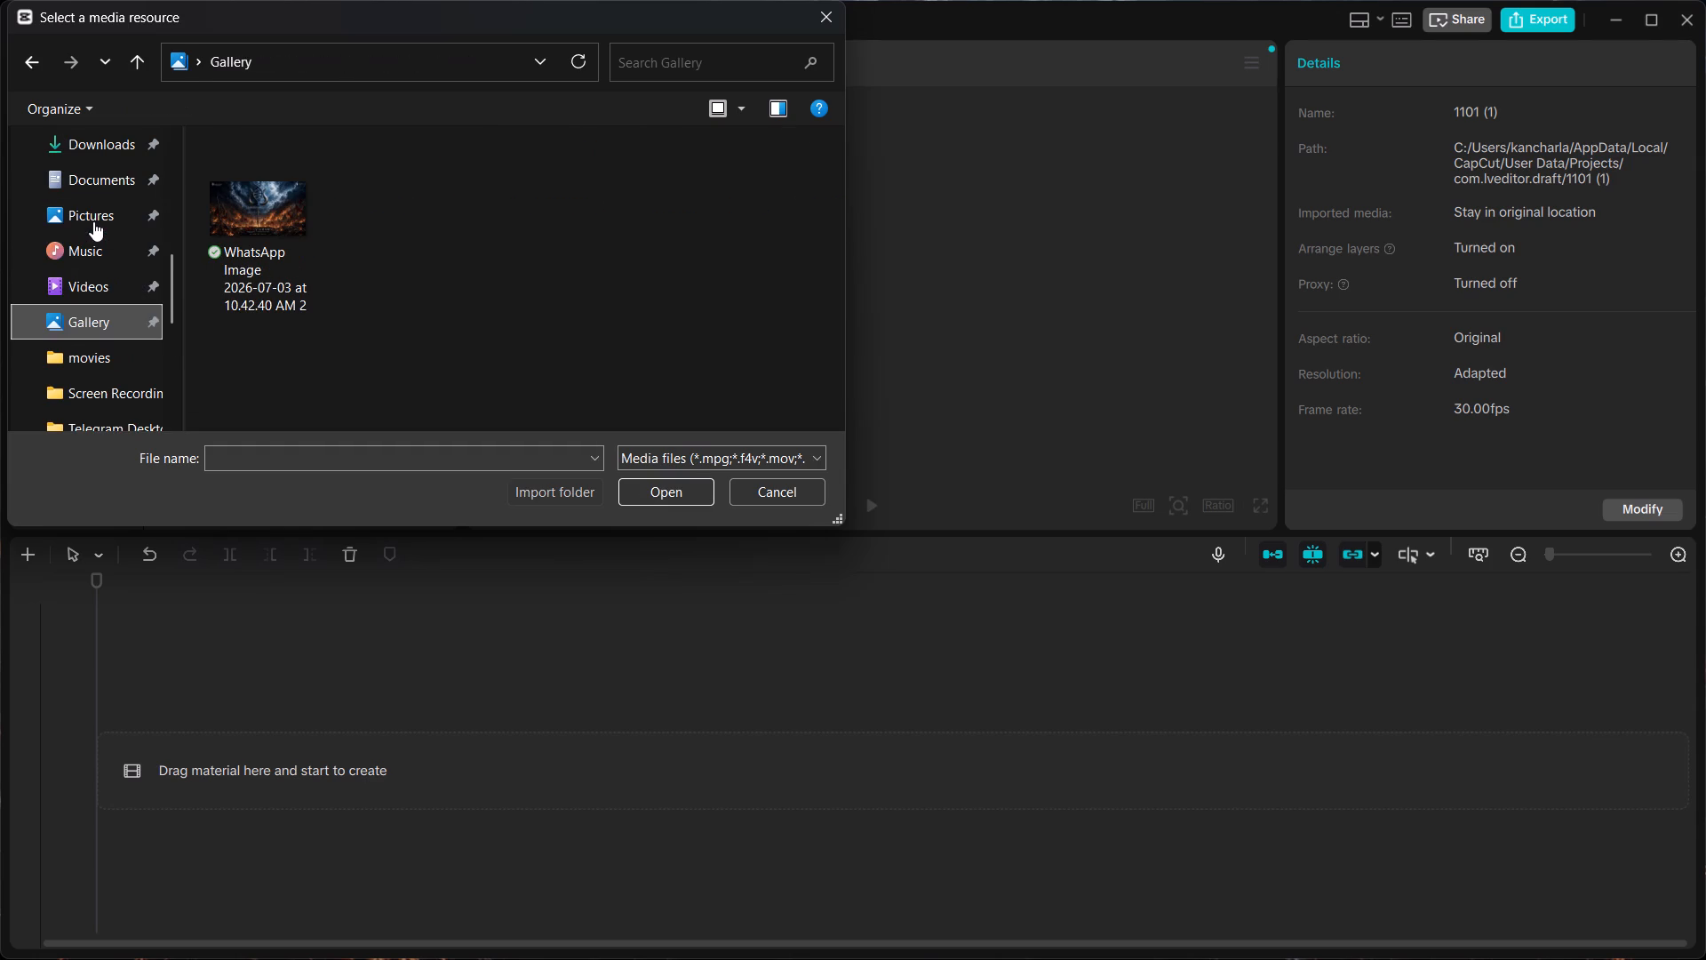
{"action": "left_click", "coordinate": [68, 289]}
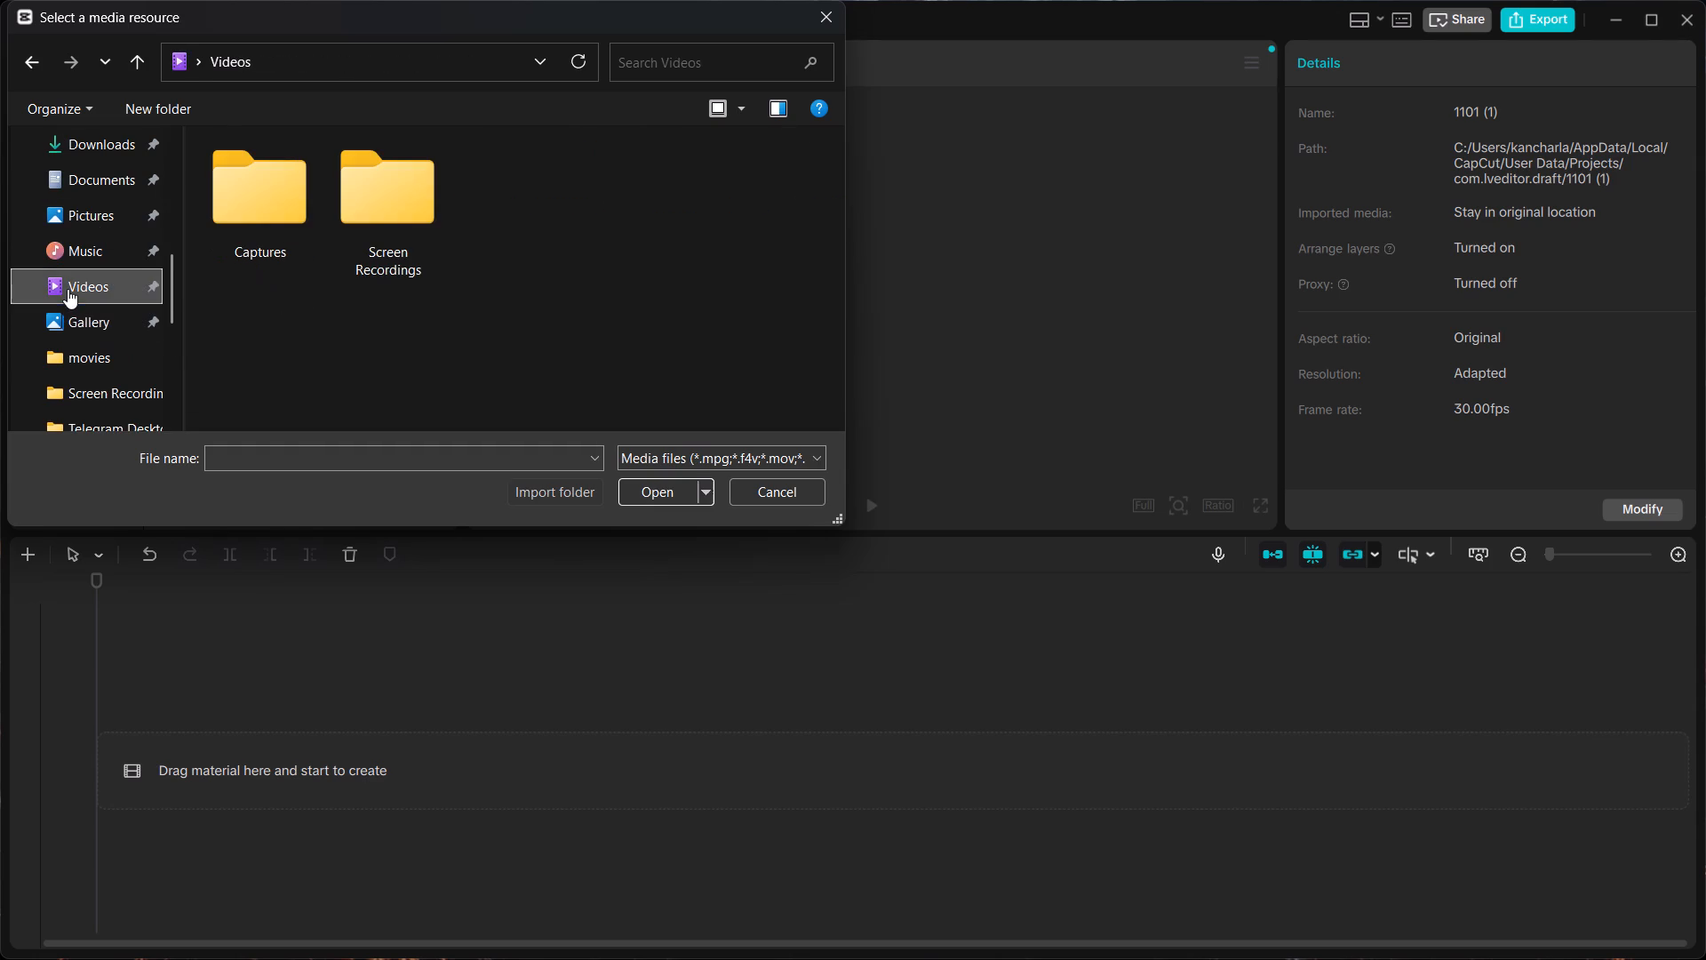
{"action": "left_click", "coordinate": [102, 253]}
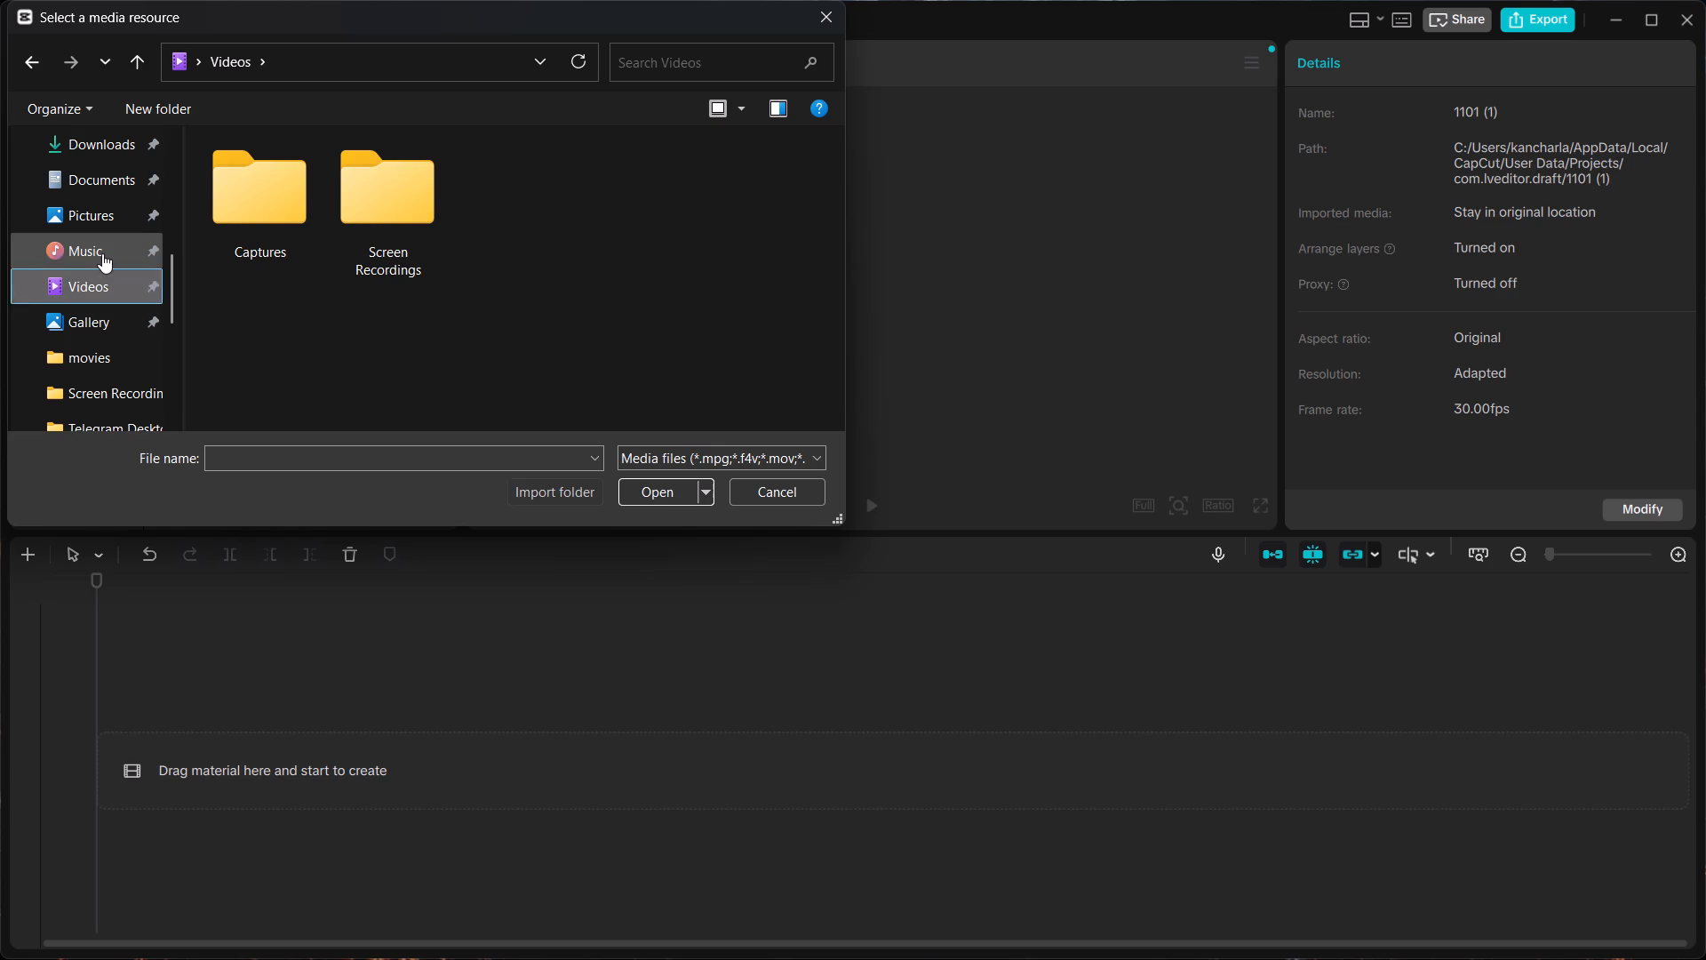
{"action": "left_click", "coordinate": [108, 219]}
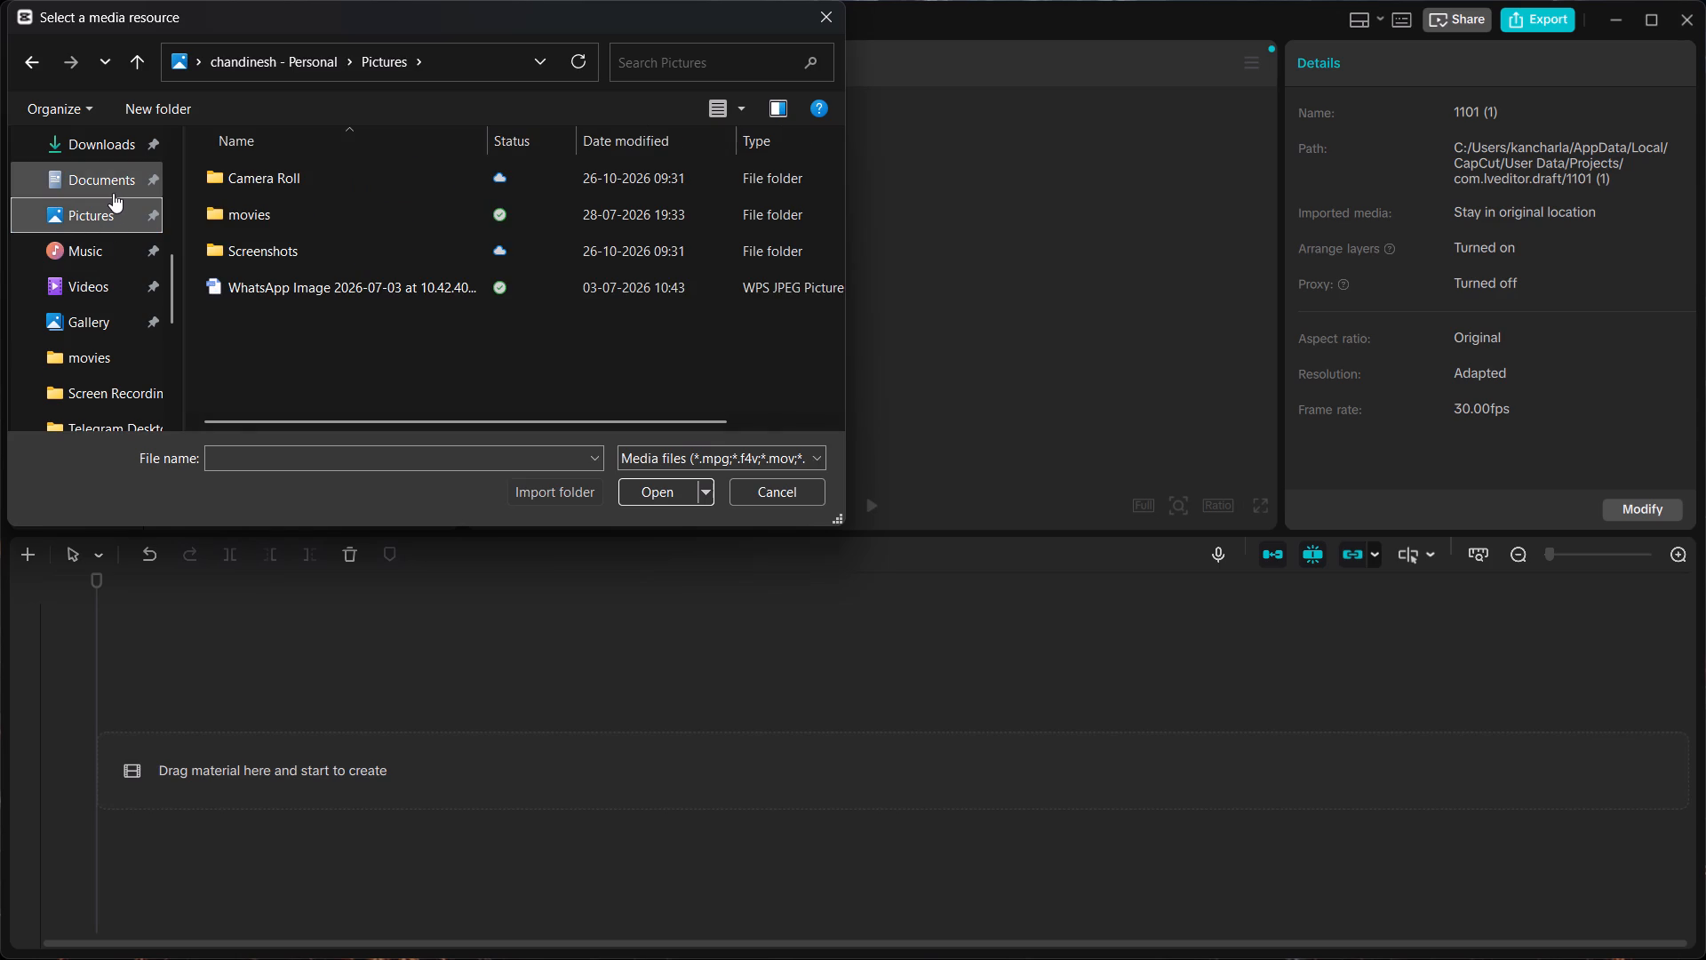
{"action": "left_click", "coordinate": [113, 193]}
{"action": "scroll", "coordinate": [113, 193], "scroll_direction": "up", "scroll_amount": 1}
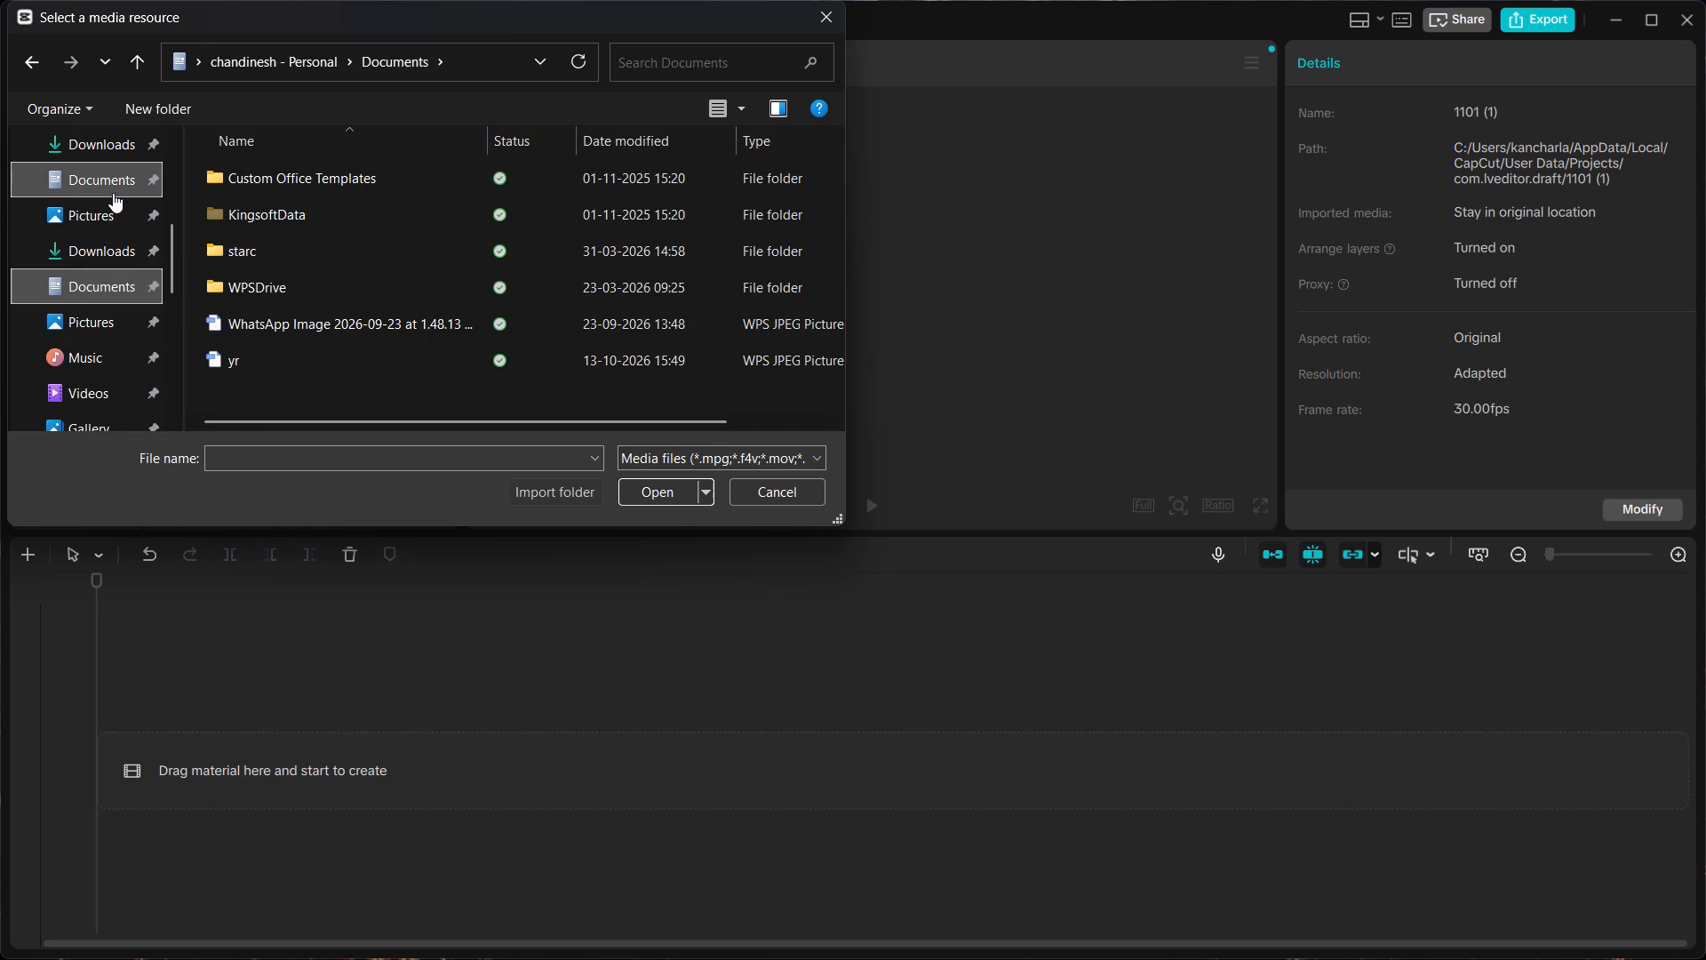
{"action": "left_click", "coordinate": [102, 247]}
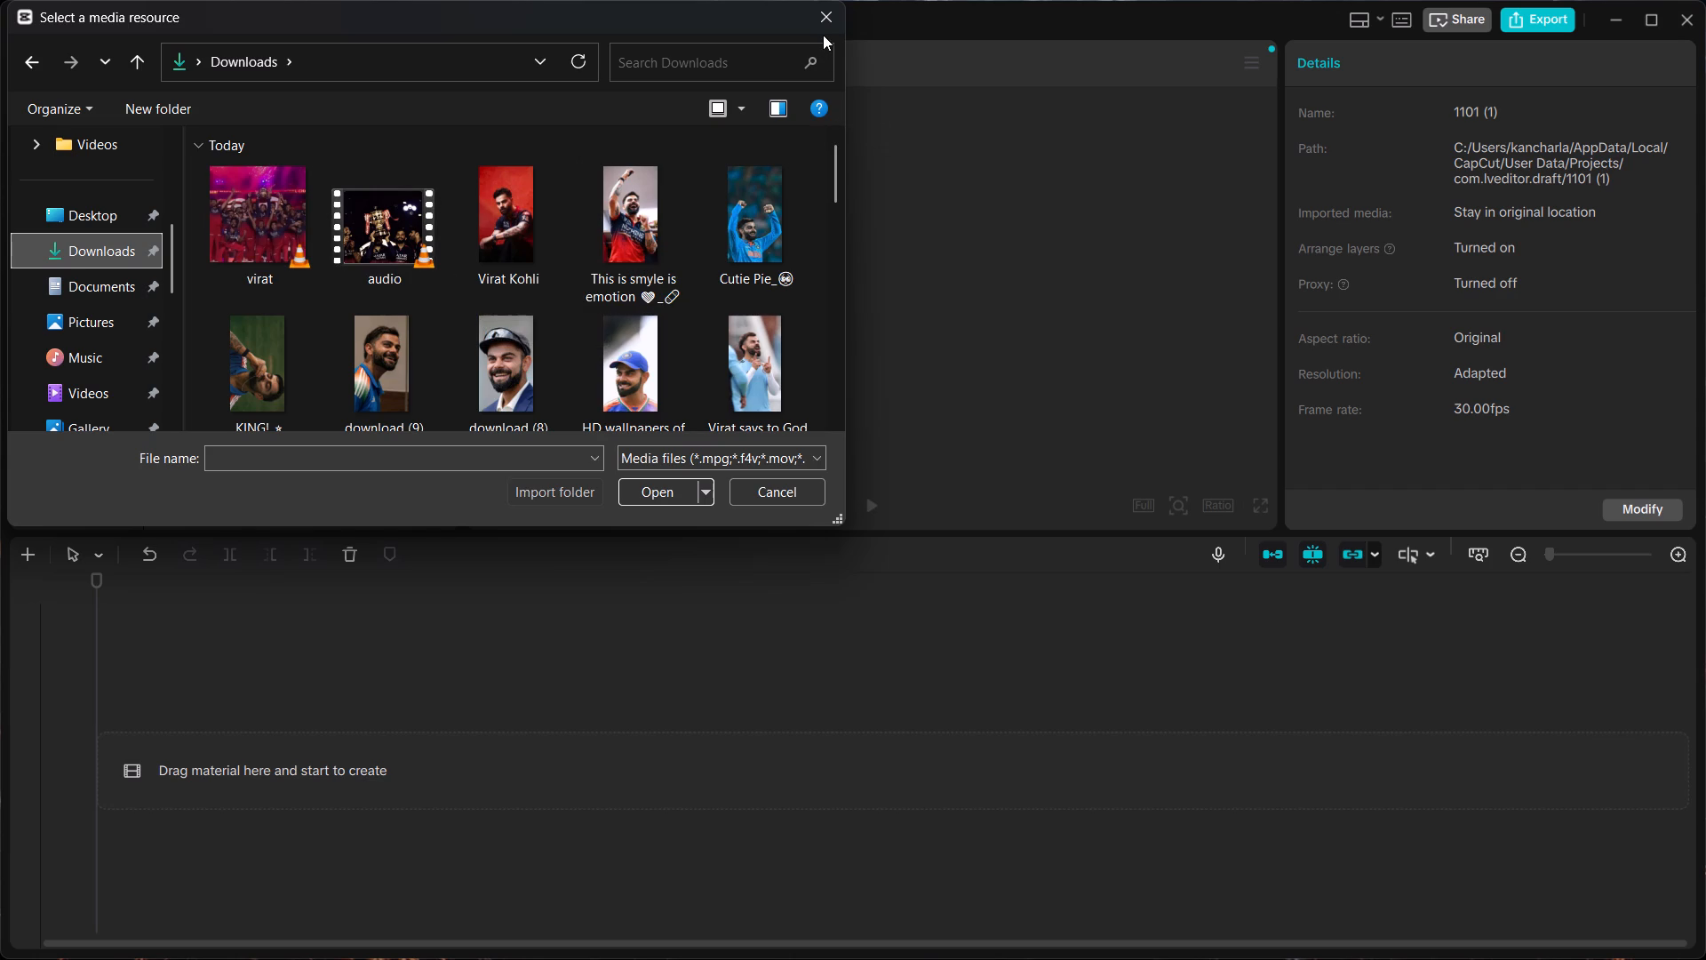
{"action": "left_click", "coordinate": [831, 10]}
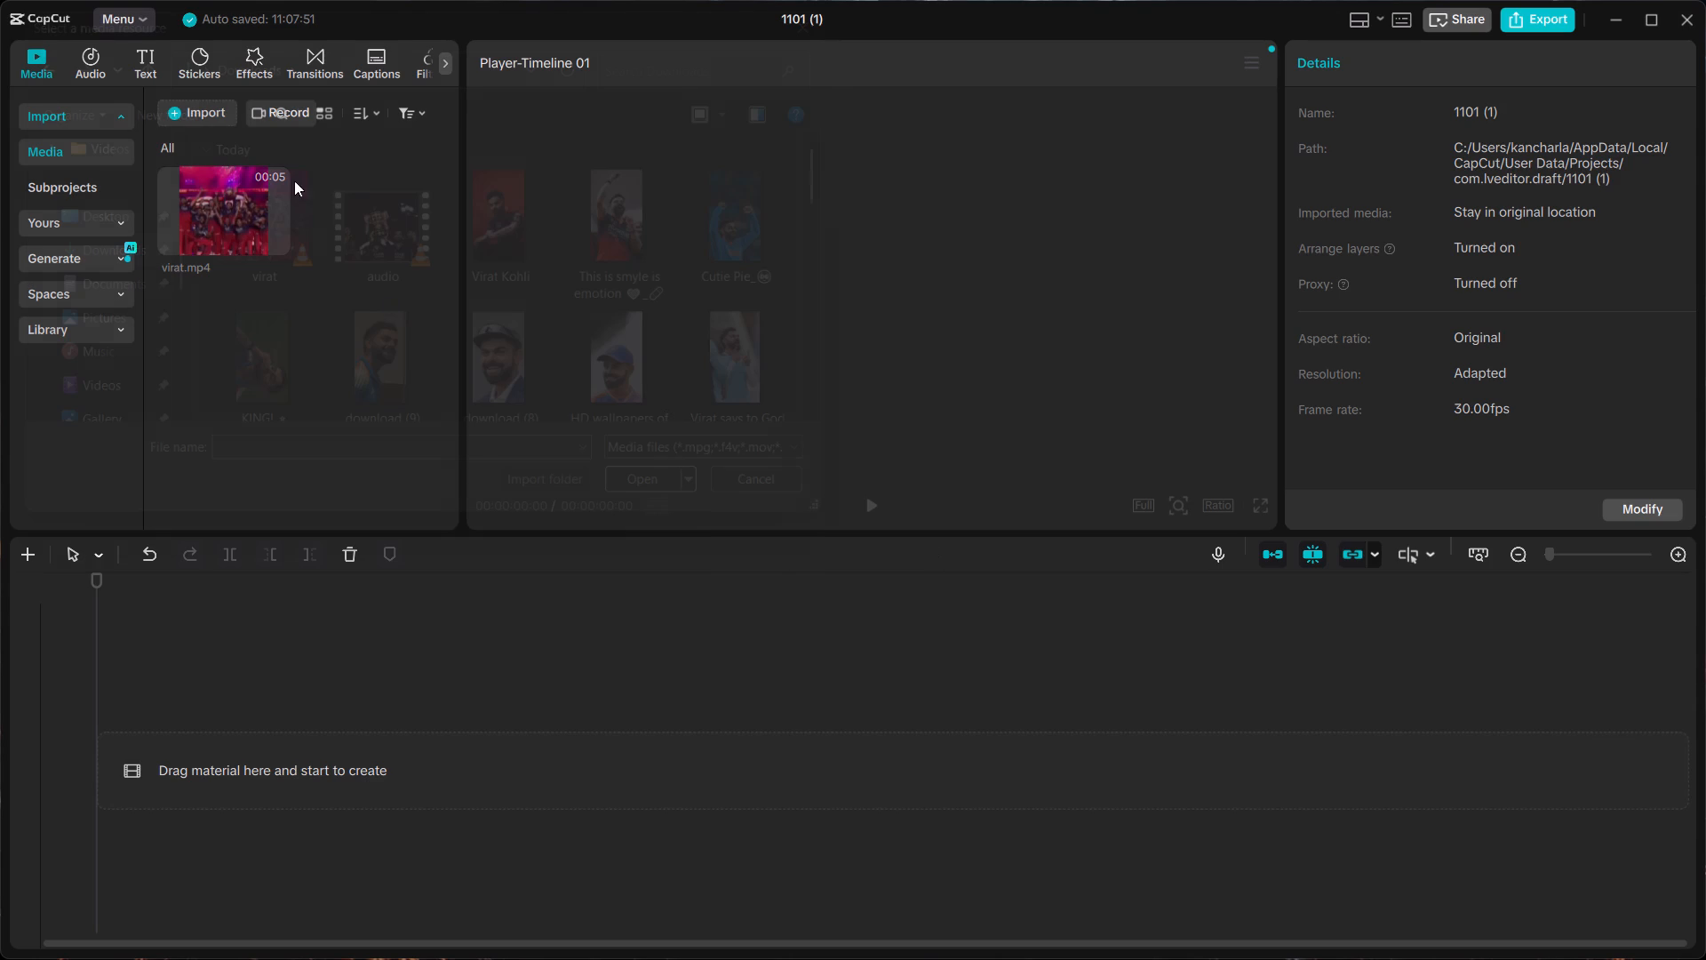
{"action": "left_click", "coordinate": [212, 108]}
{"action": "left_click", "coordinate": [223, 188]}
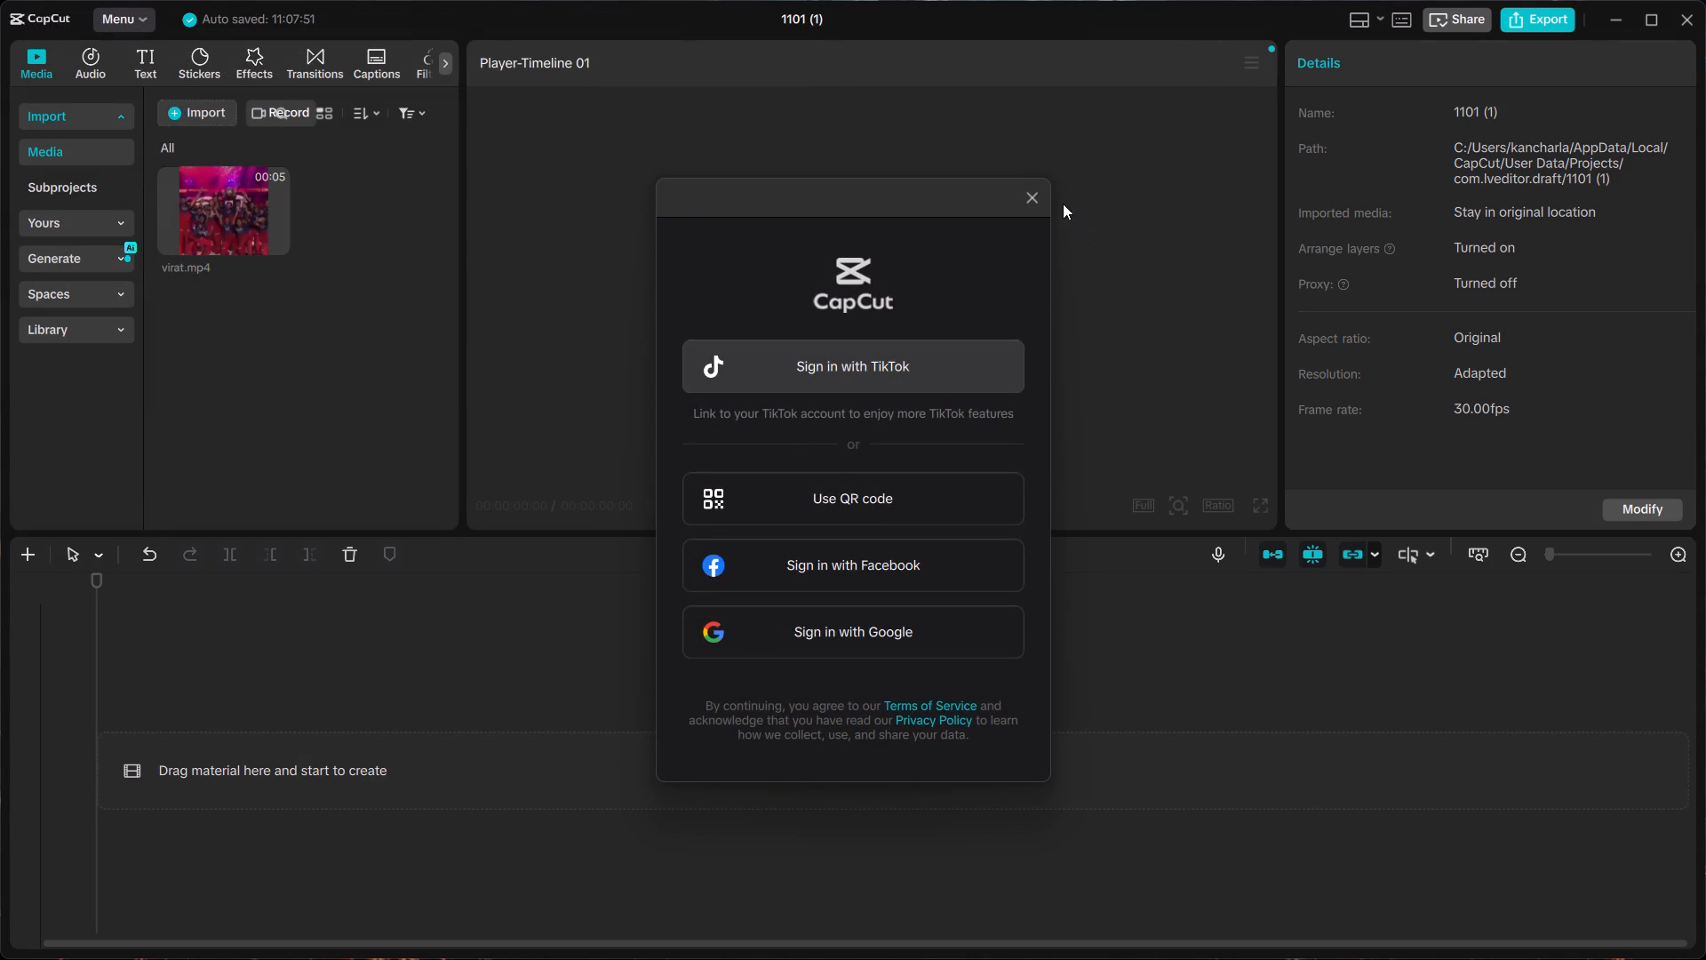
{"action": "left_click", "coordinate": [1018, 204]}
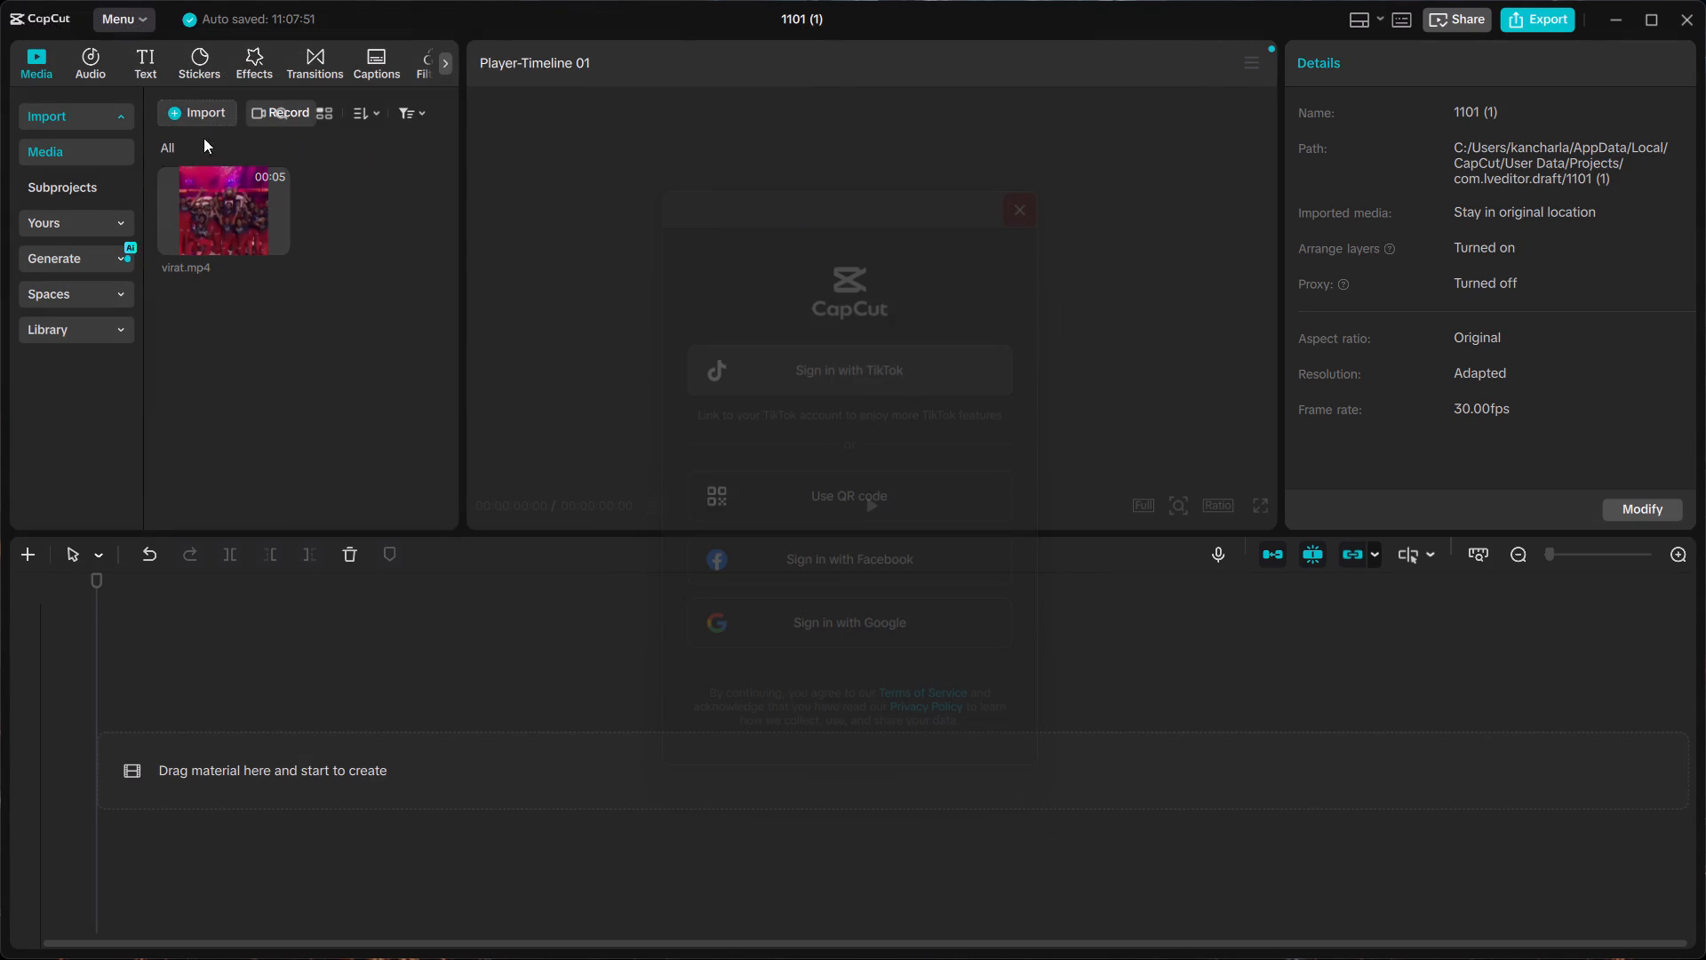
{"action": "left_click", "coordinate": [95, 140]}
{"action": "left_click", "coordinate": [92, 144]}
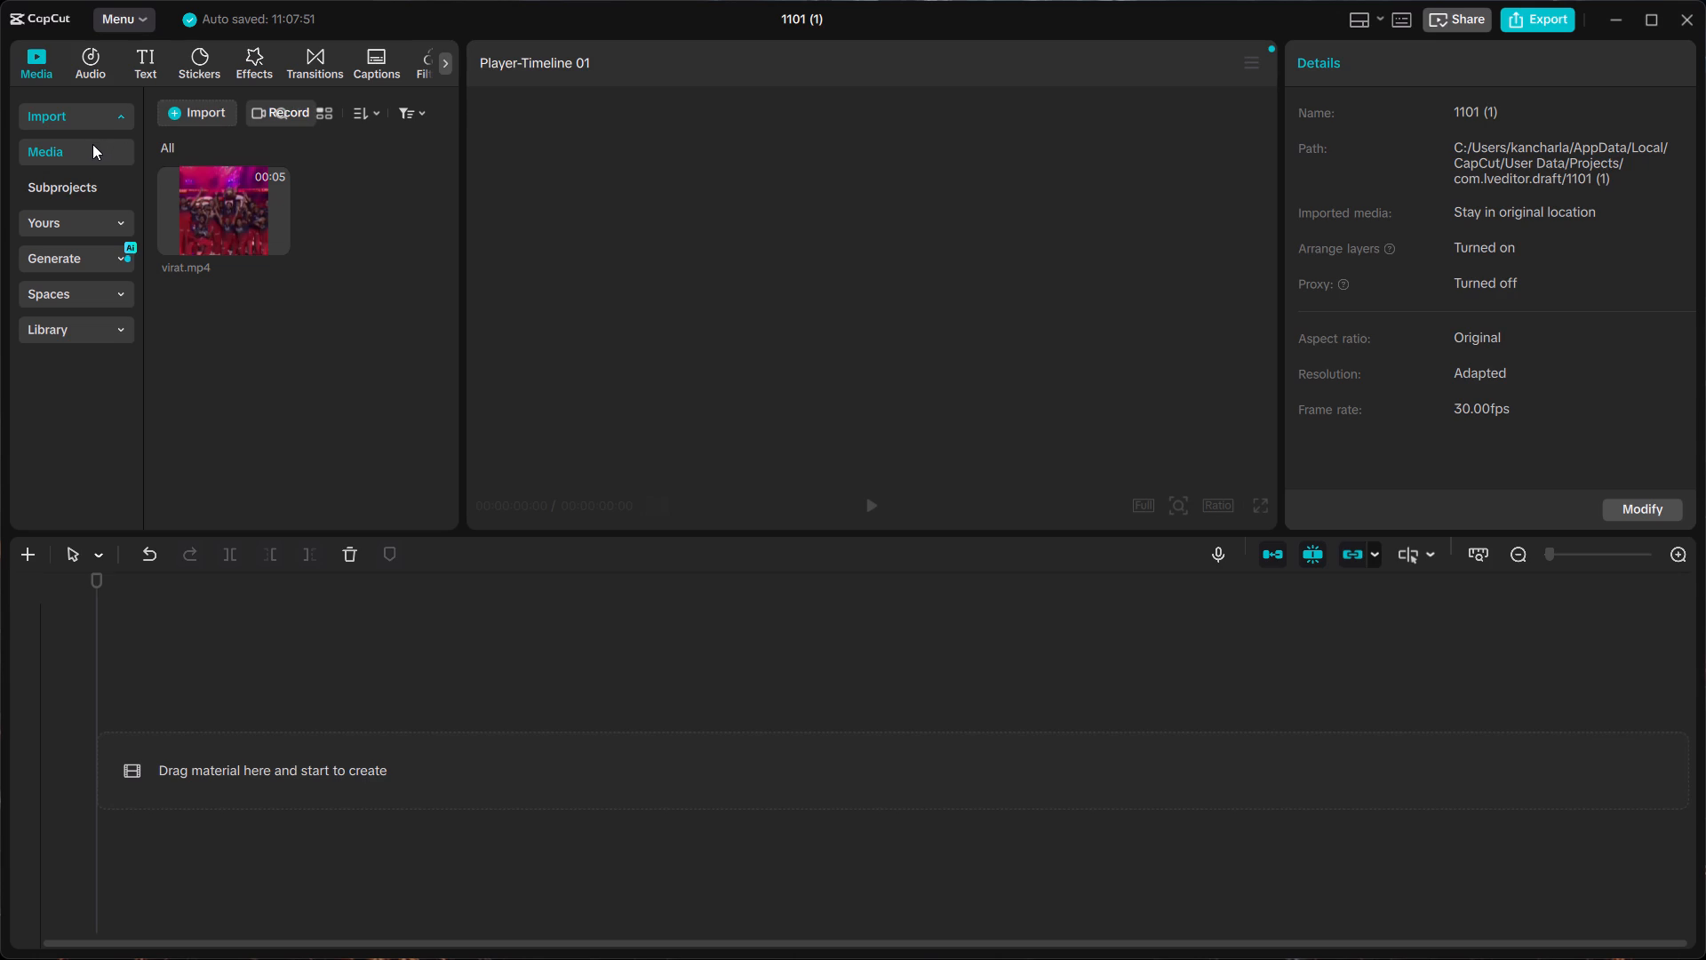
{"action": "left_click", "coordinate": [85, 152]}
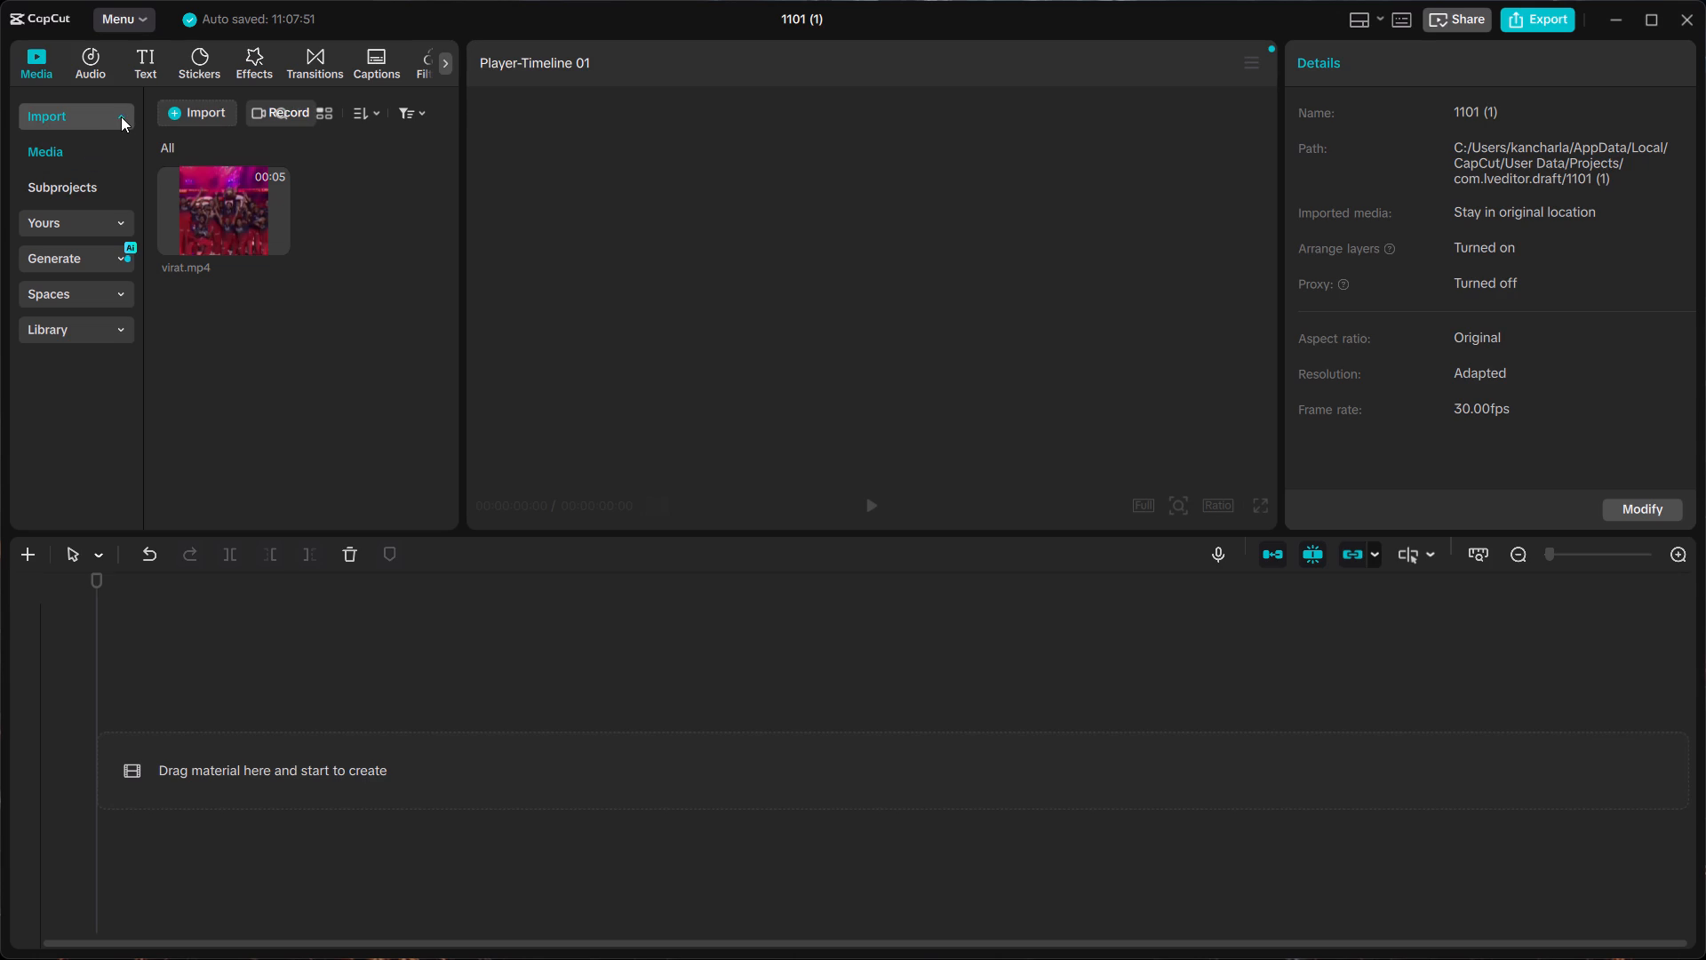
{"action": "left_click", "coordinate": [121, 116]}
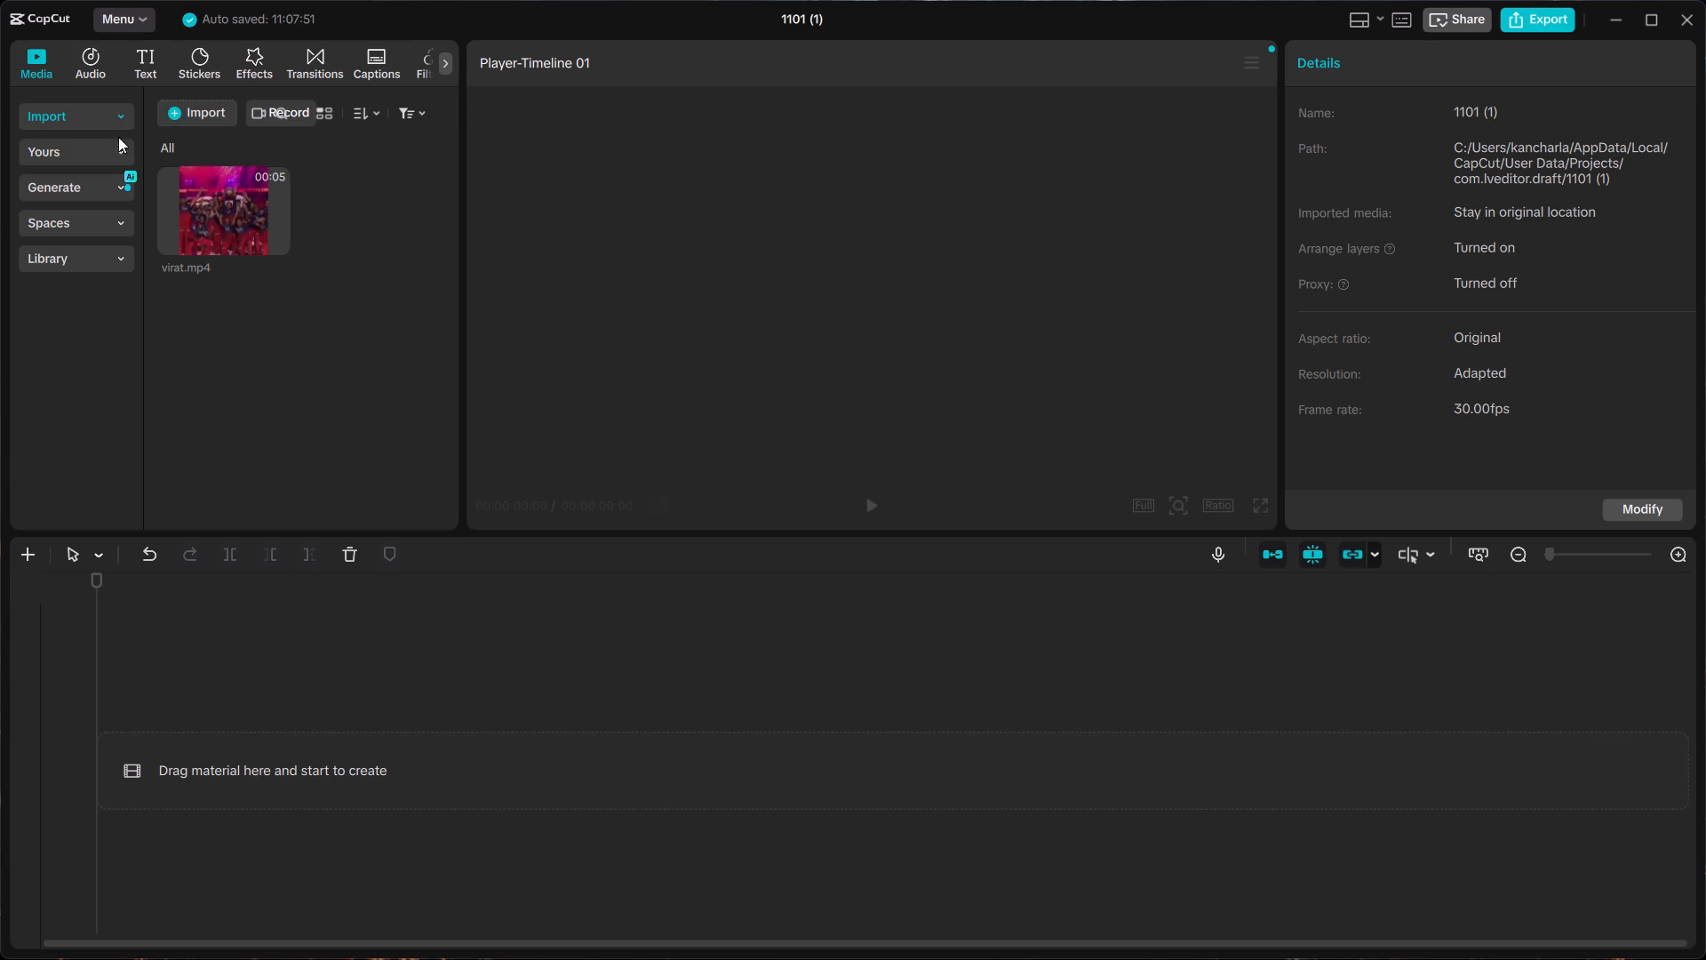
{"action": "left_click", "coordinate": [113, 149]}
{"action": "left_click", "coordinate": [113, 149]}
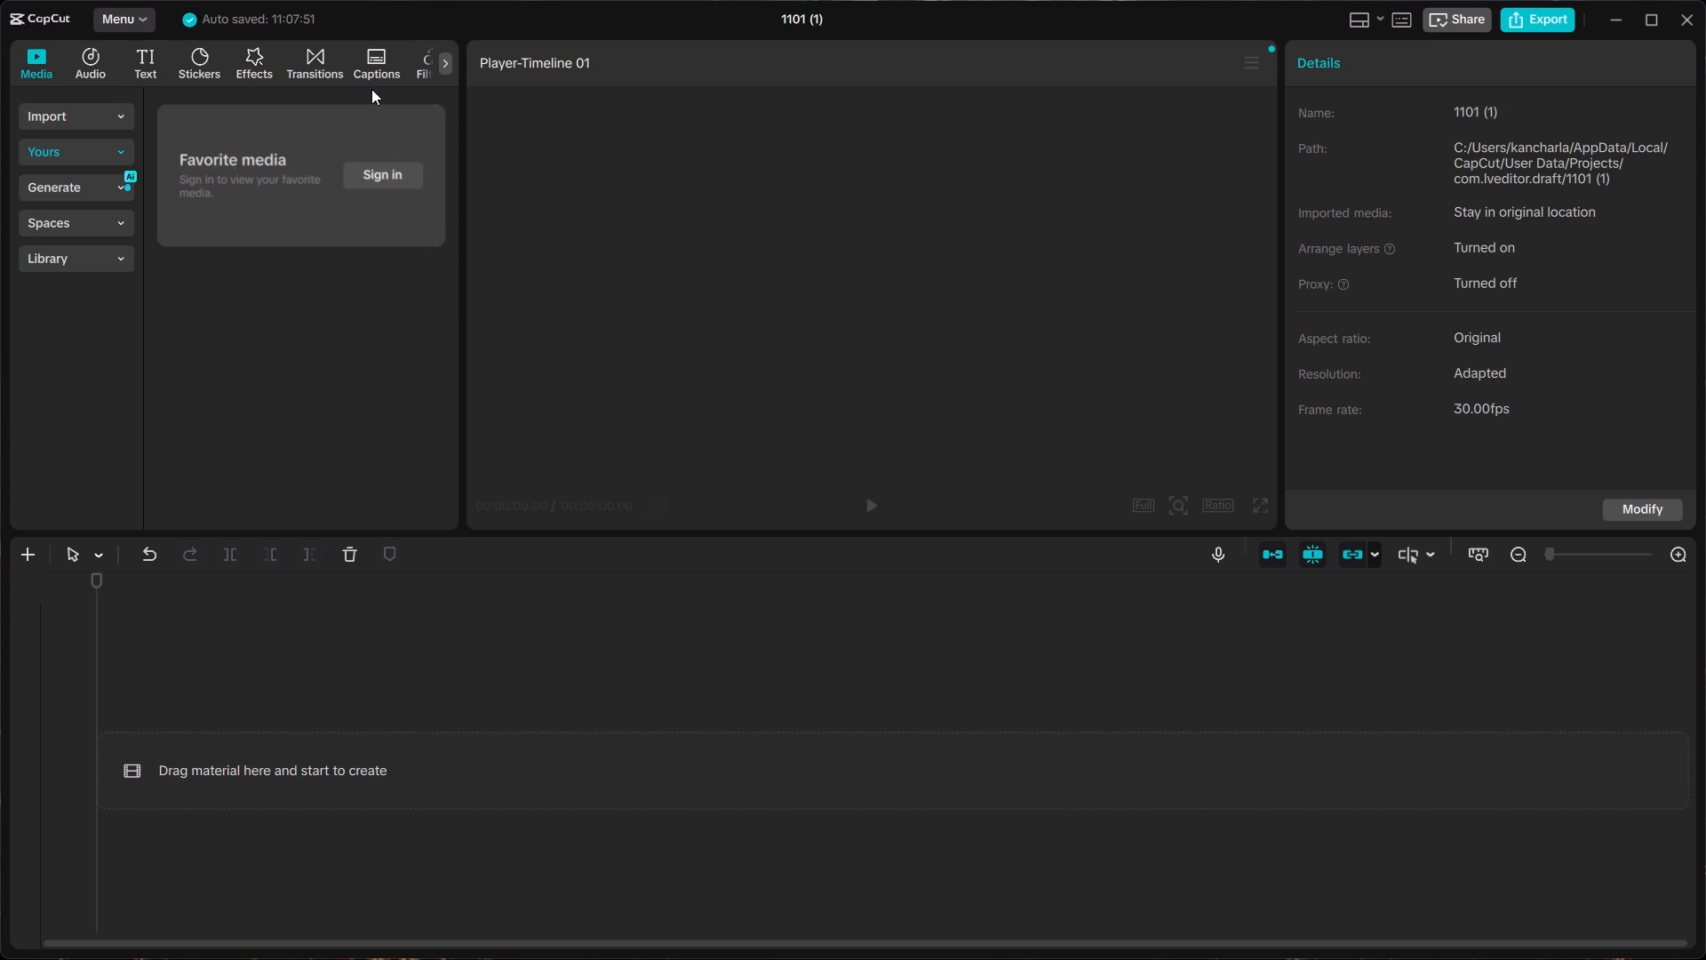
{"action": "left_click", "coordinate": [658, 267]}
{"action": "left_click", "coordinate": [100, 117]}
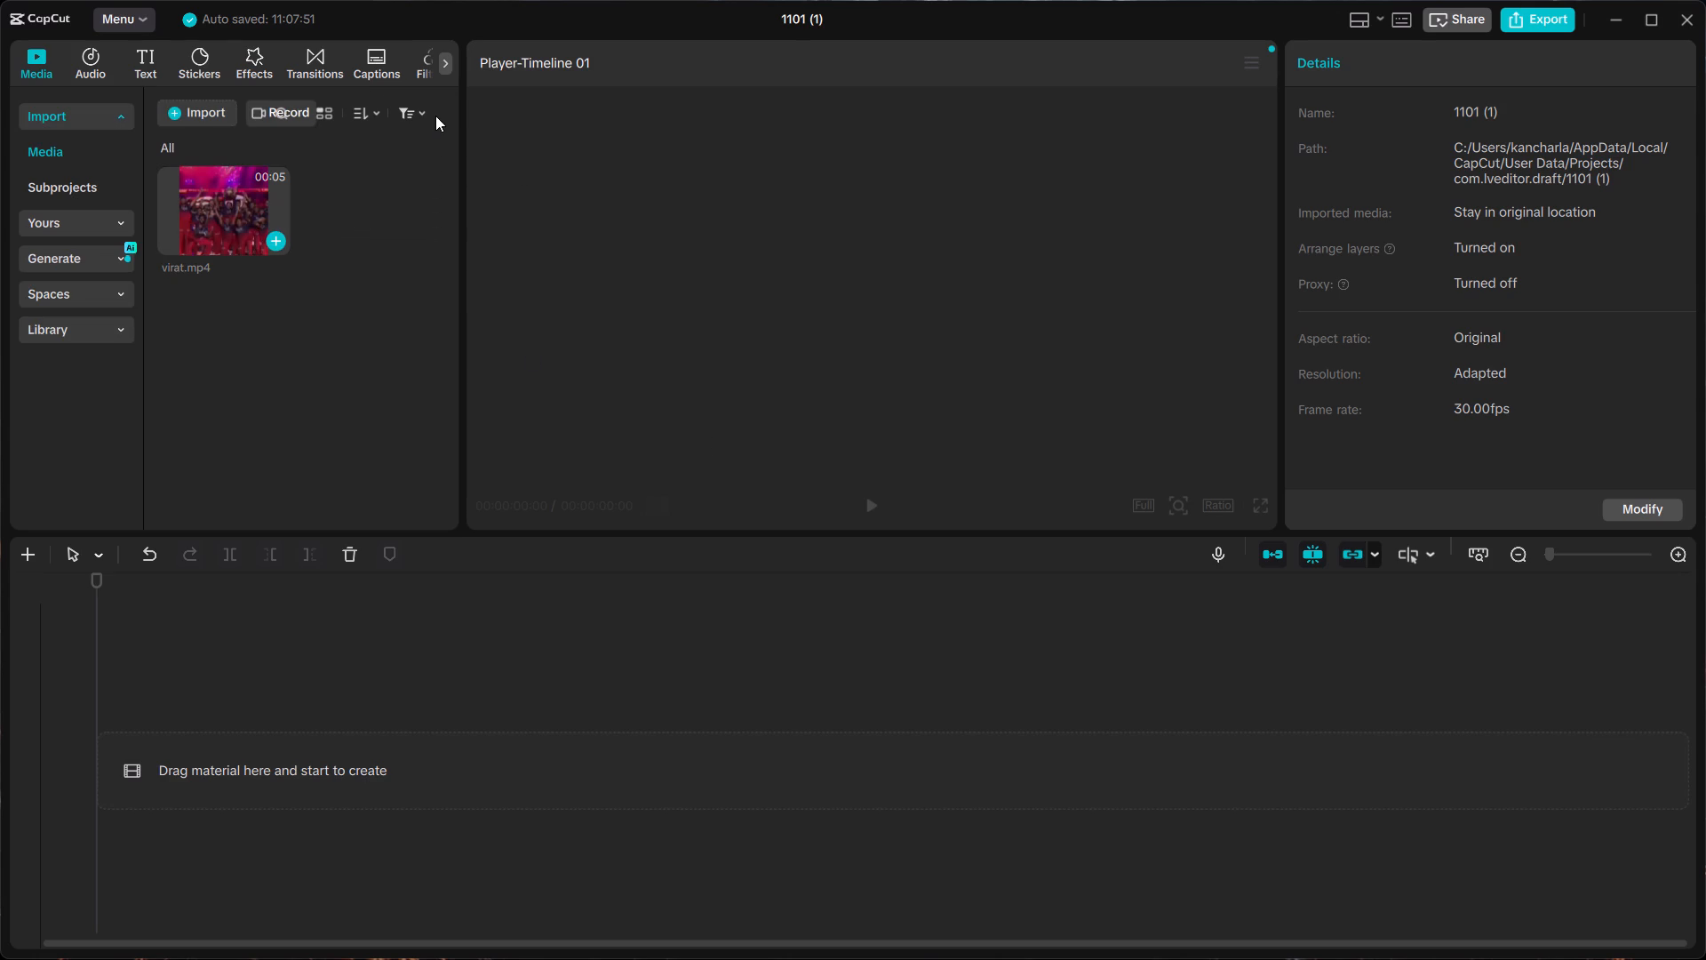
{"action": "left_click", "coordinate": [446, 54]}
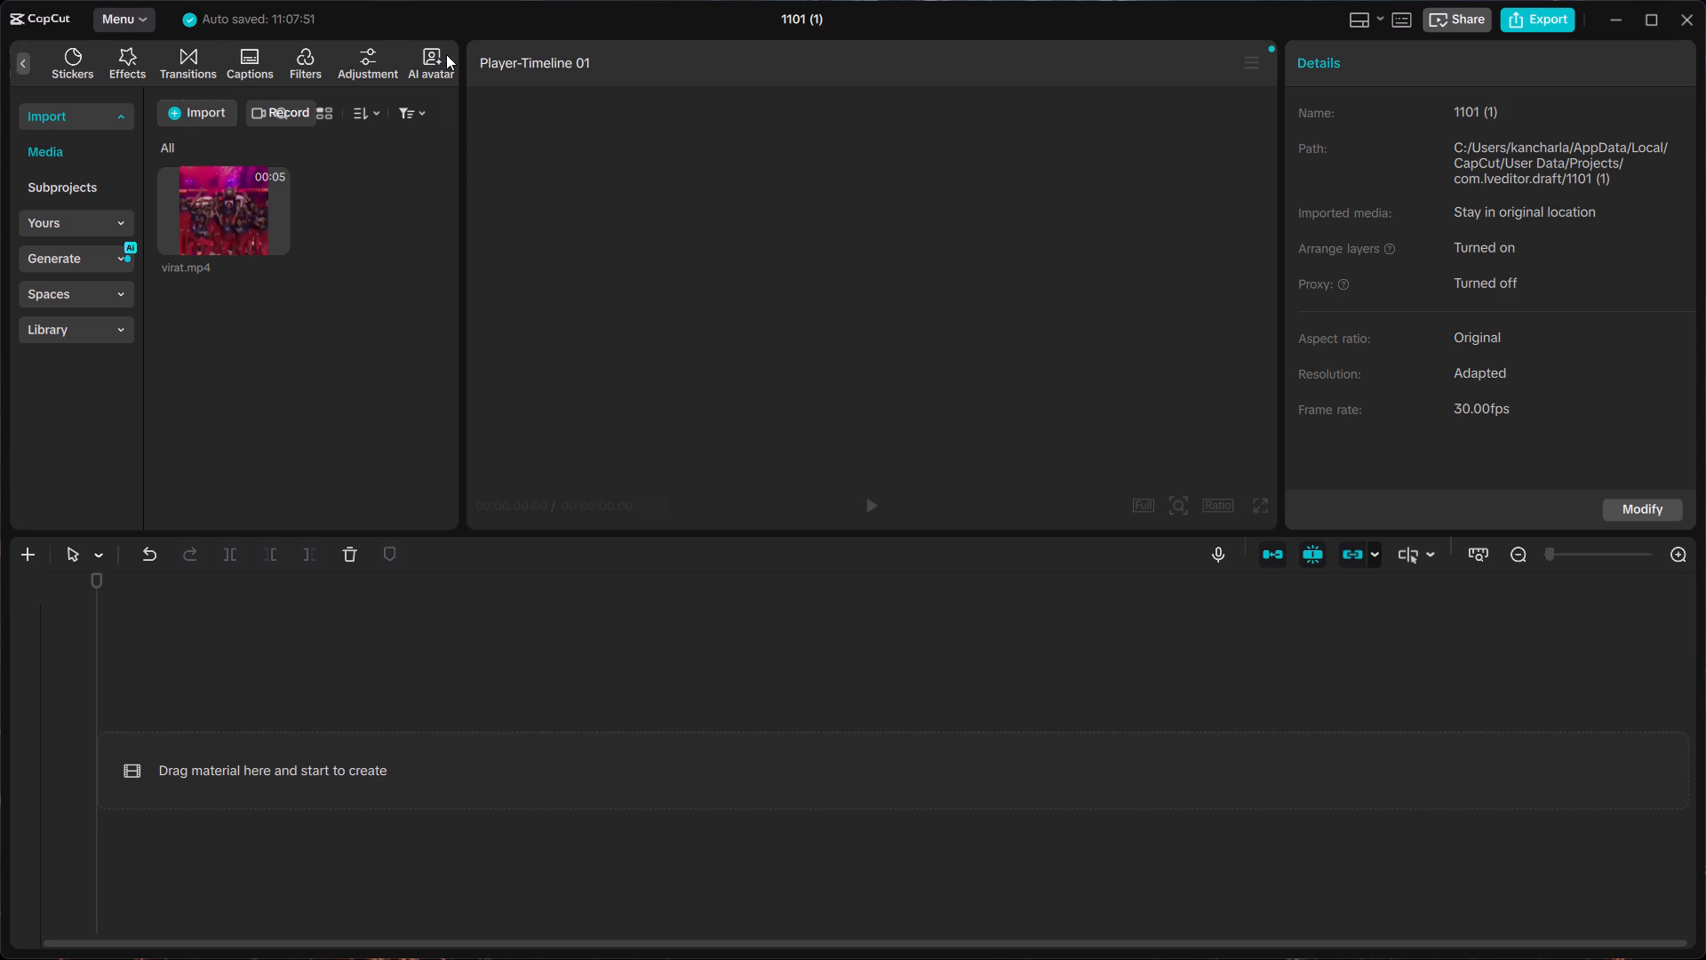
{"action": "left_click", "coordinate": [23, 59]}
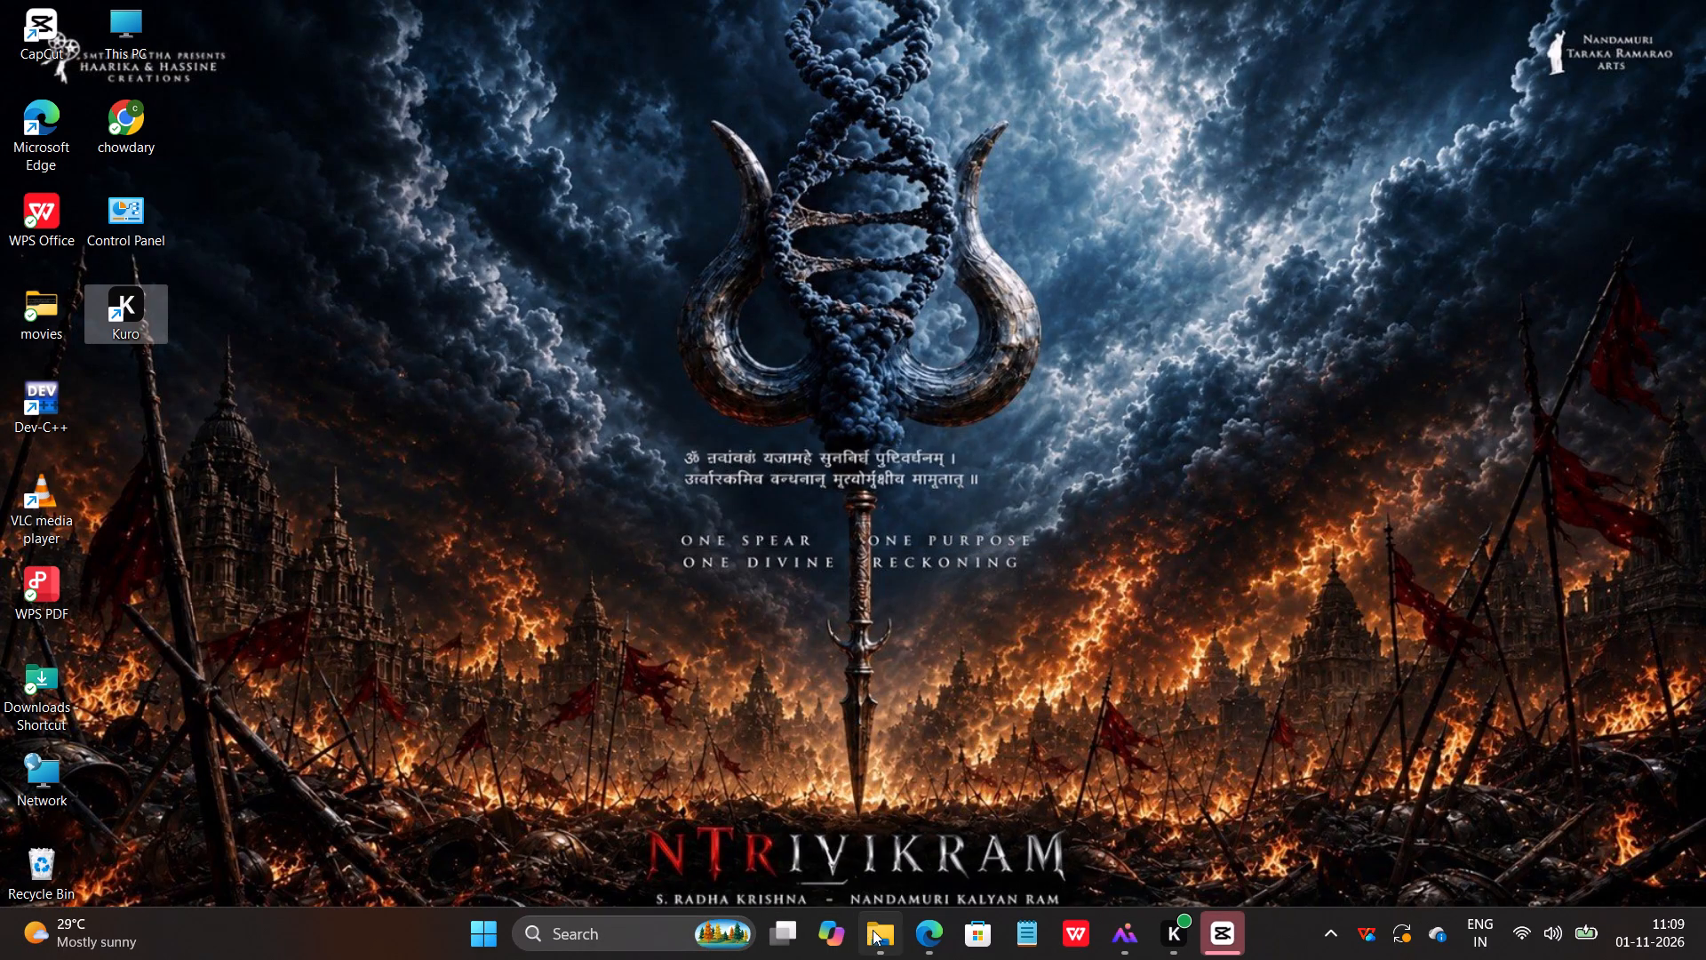
Switch to File Explorer and examine several Downloads pictures, including download and Virat Kohli, and the Captures folder under Videos.
{"action": "left_click", "coordinate": [877, 932]}
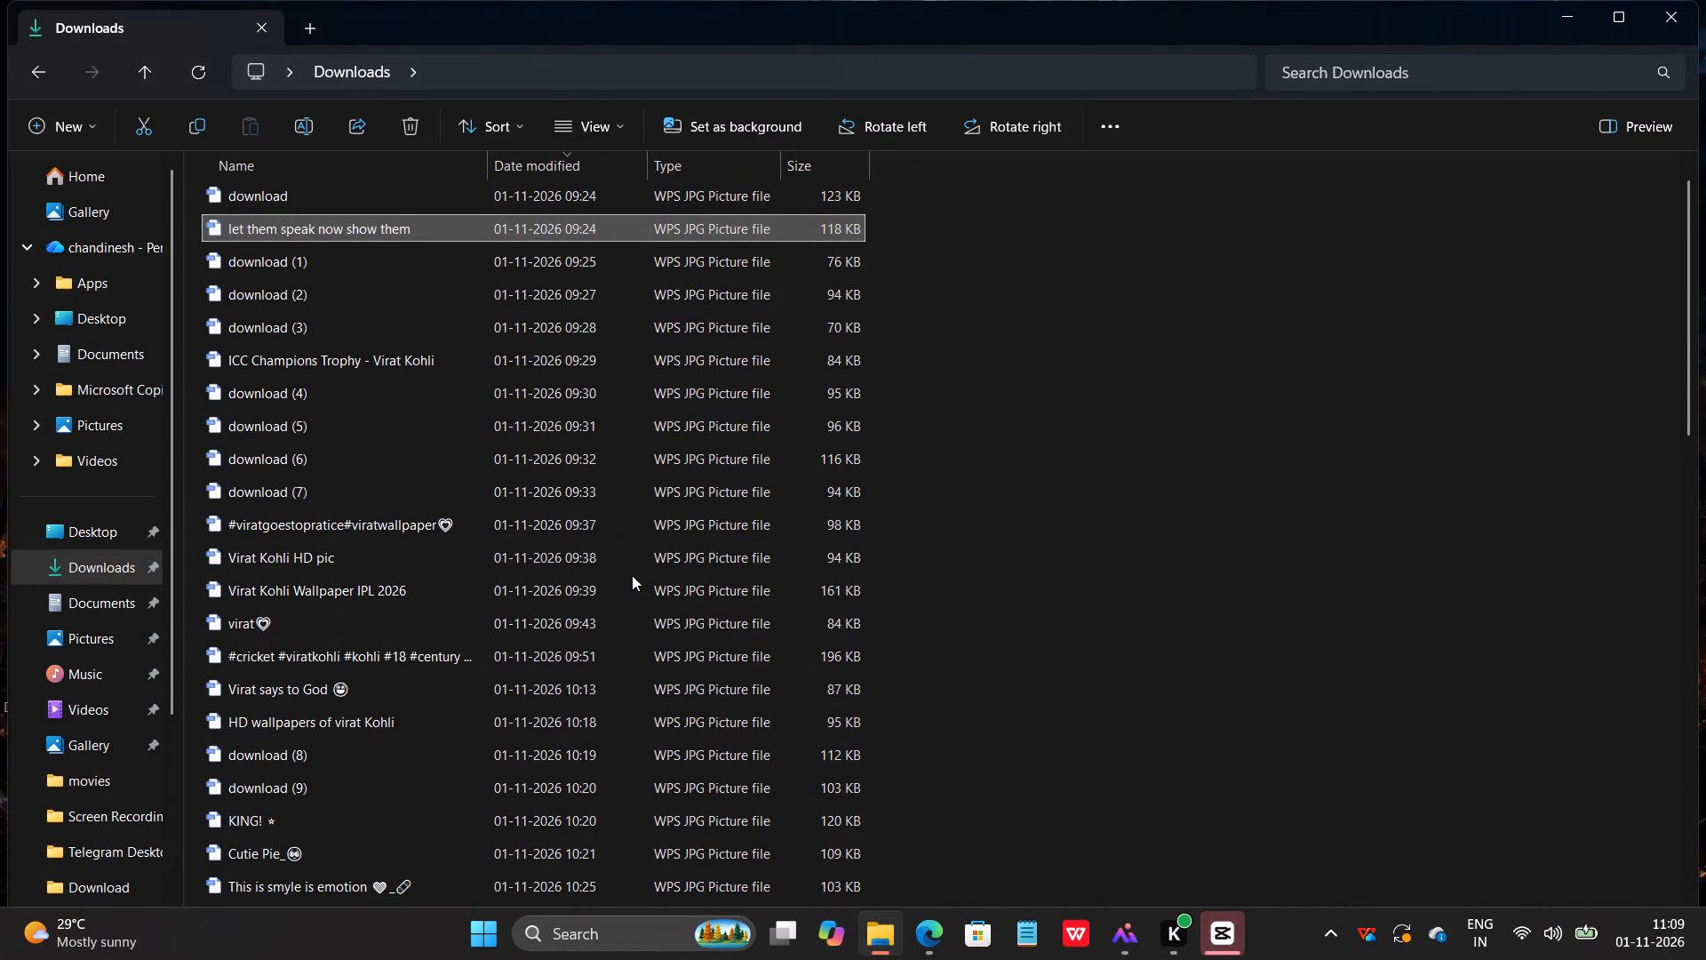
{"action": "scroll", "coordinate": [447, 392], "scroll_direction": "up", "scroll_amount": 5}
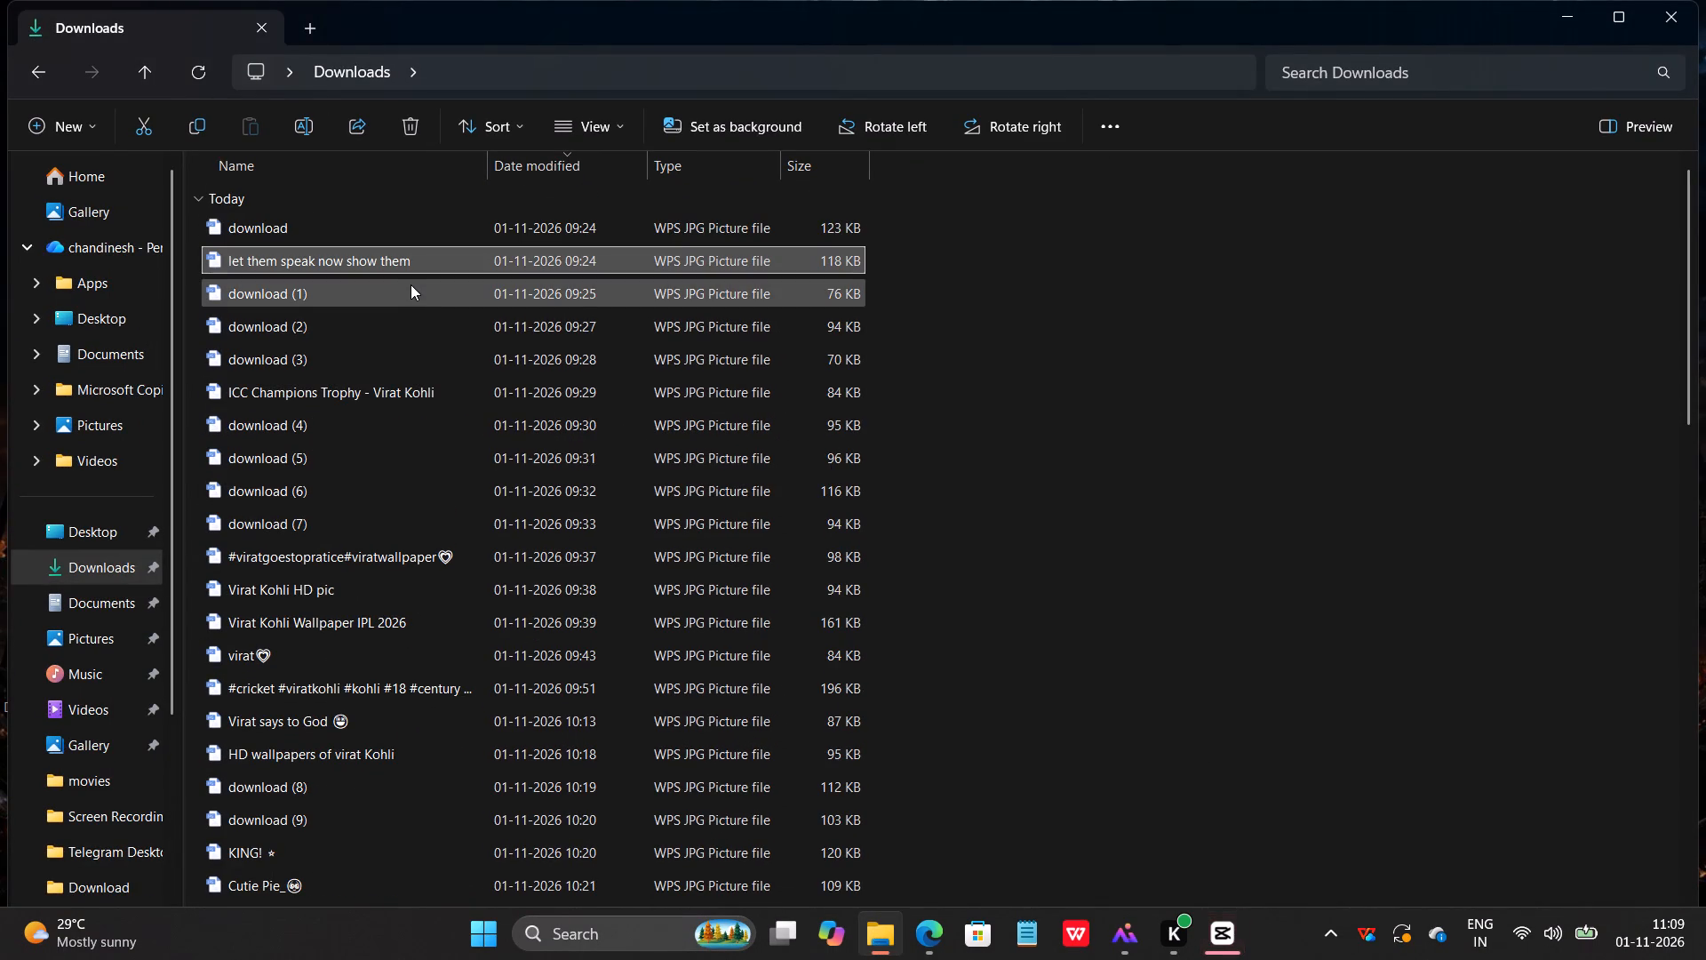
{"action": "double_click", "coordinate": [371, 223]}
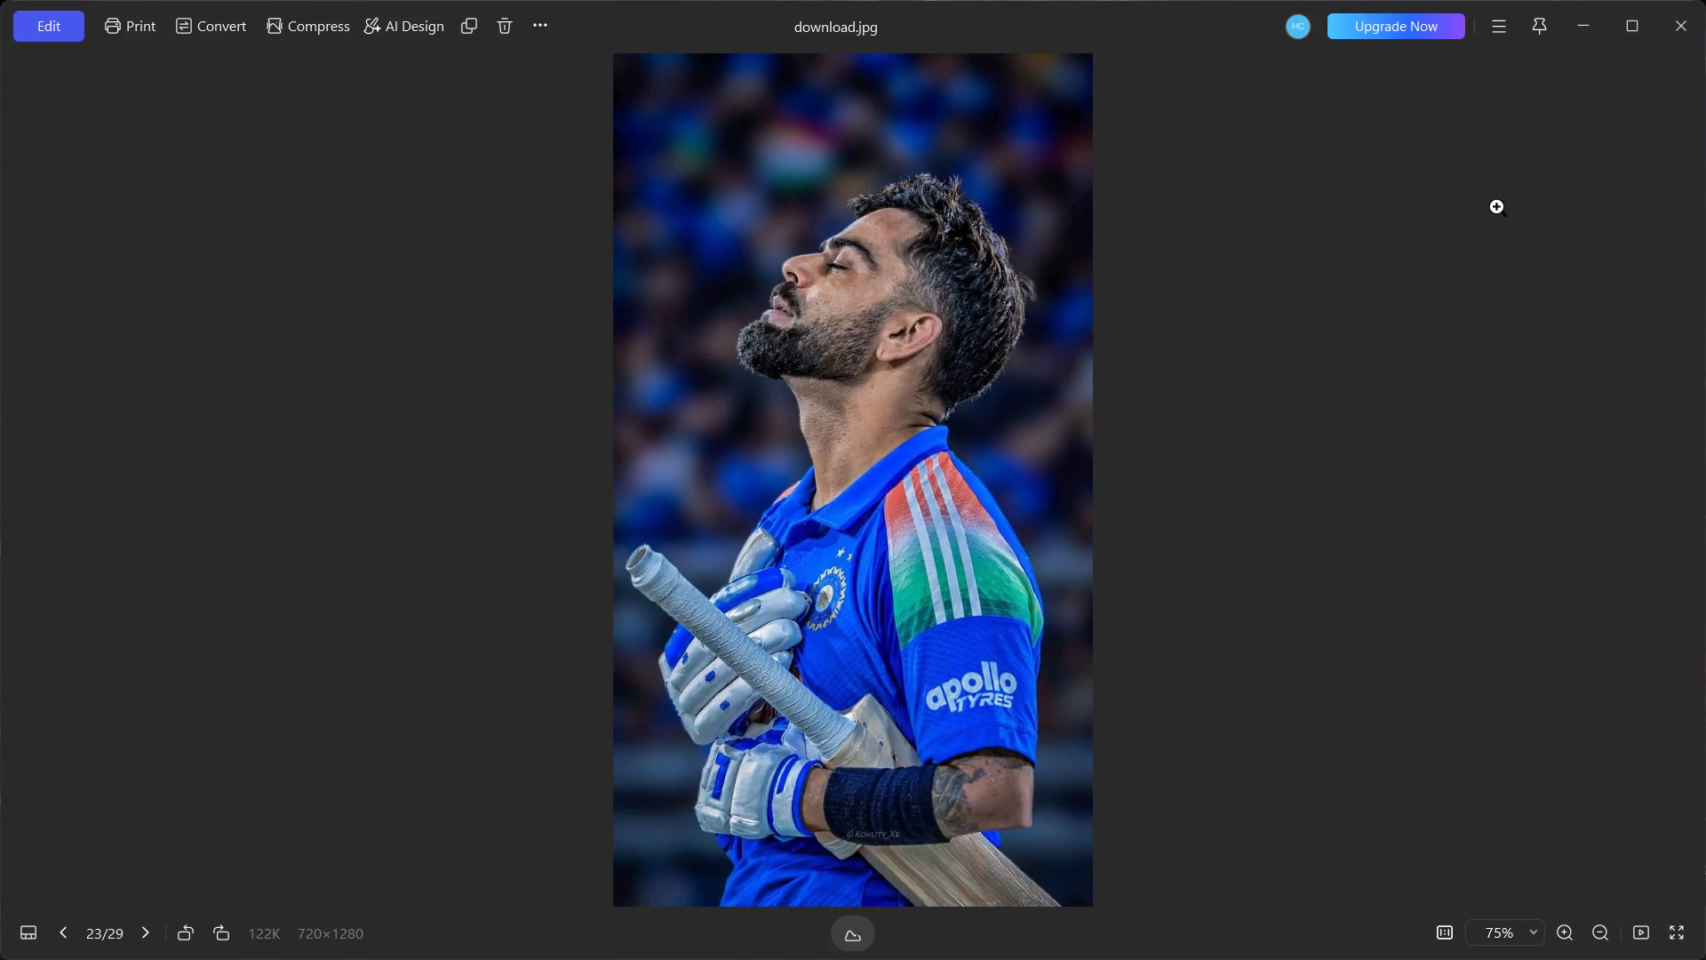
{"action": "left_click", "coordinate": [1679, 16]}
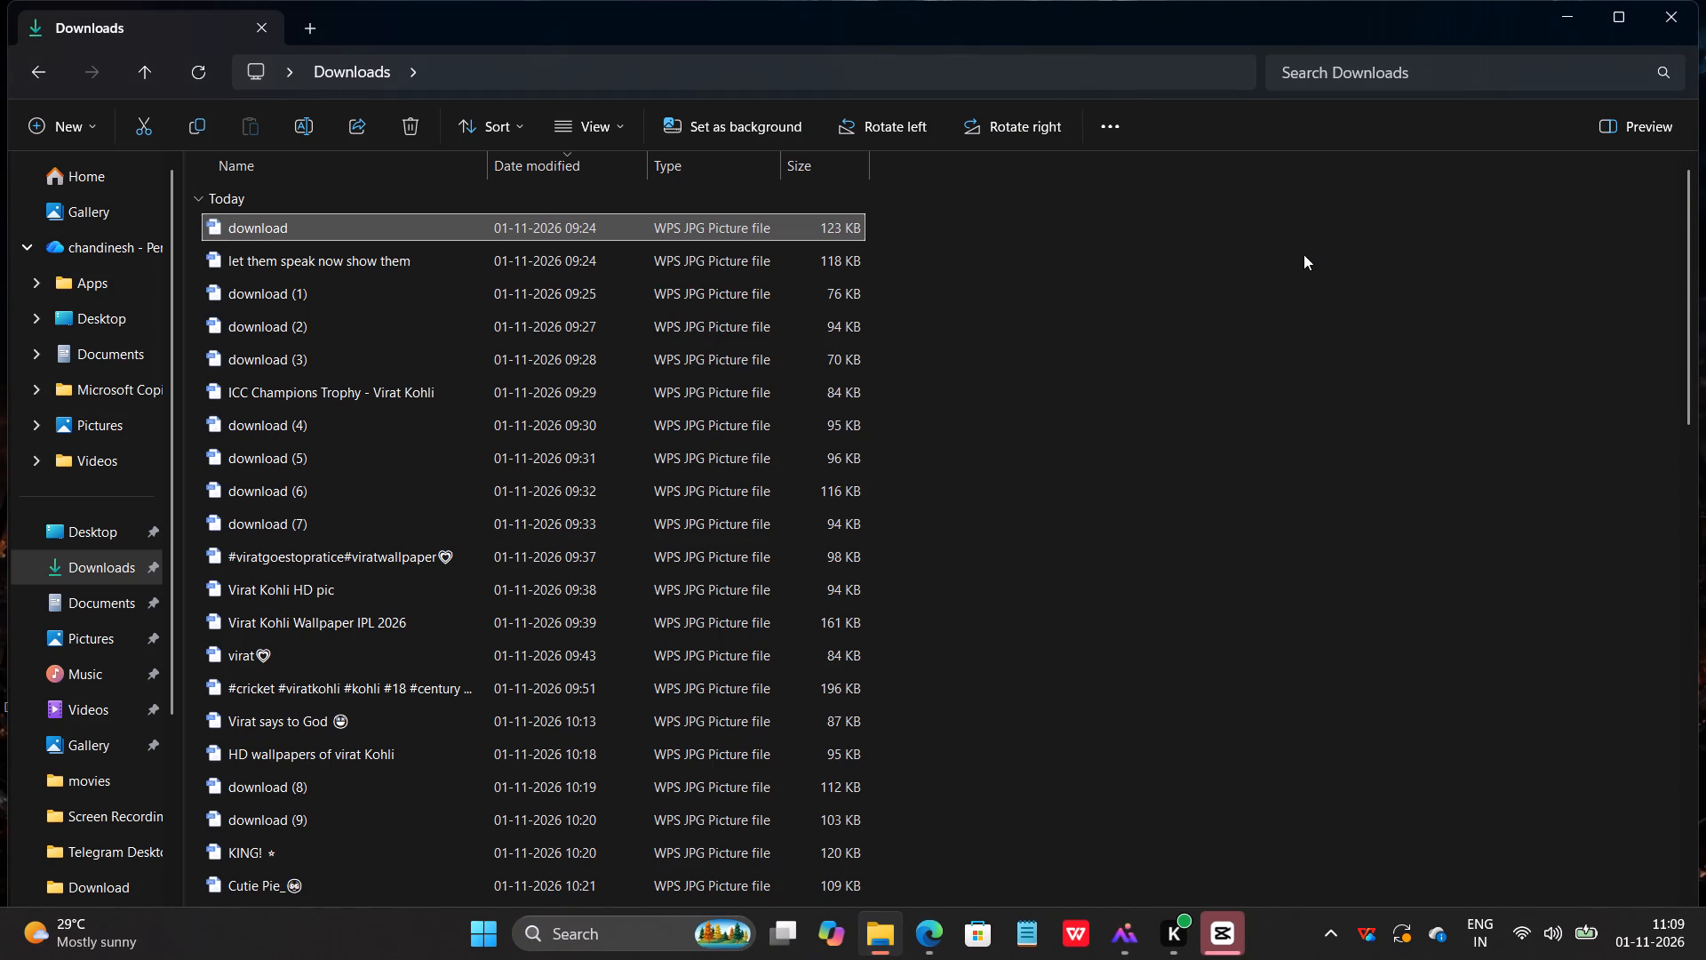
{"action": "double_click", "coordinate": [548, 260]}
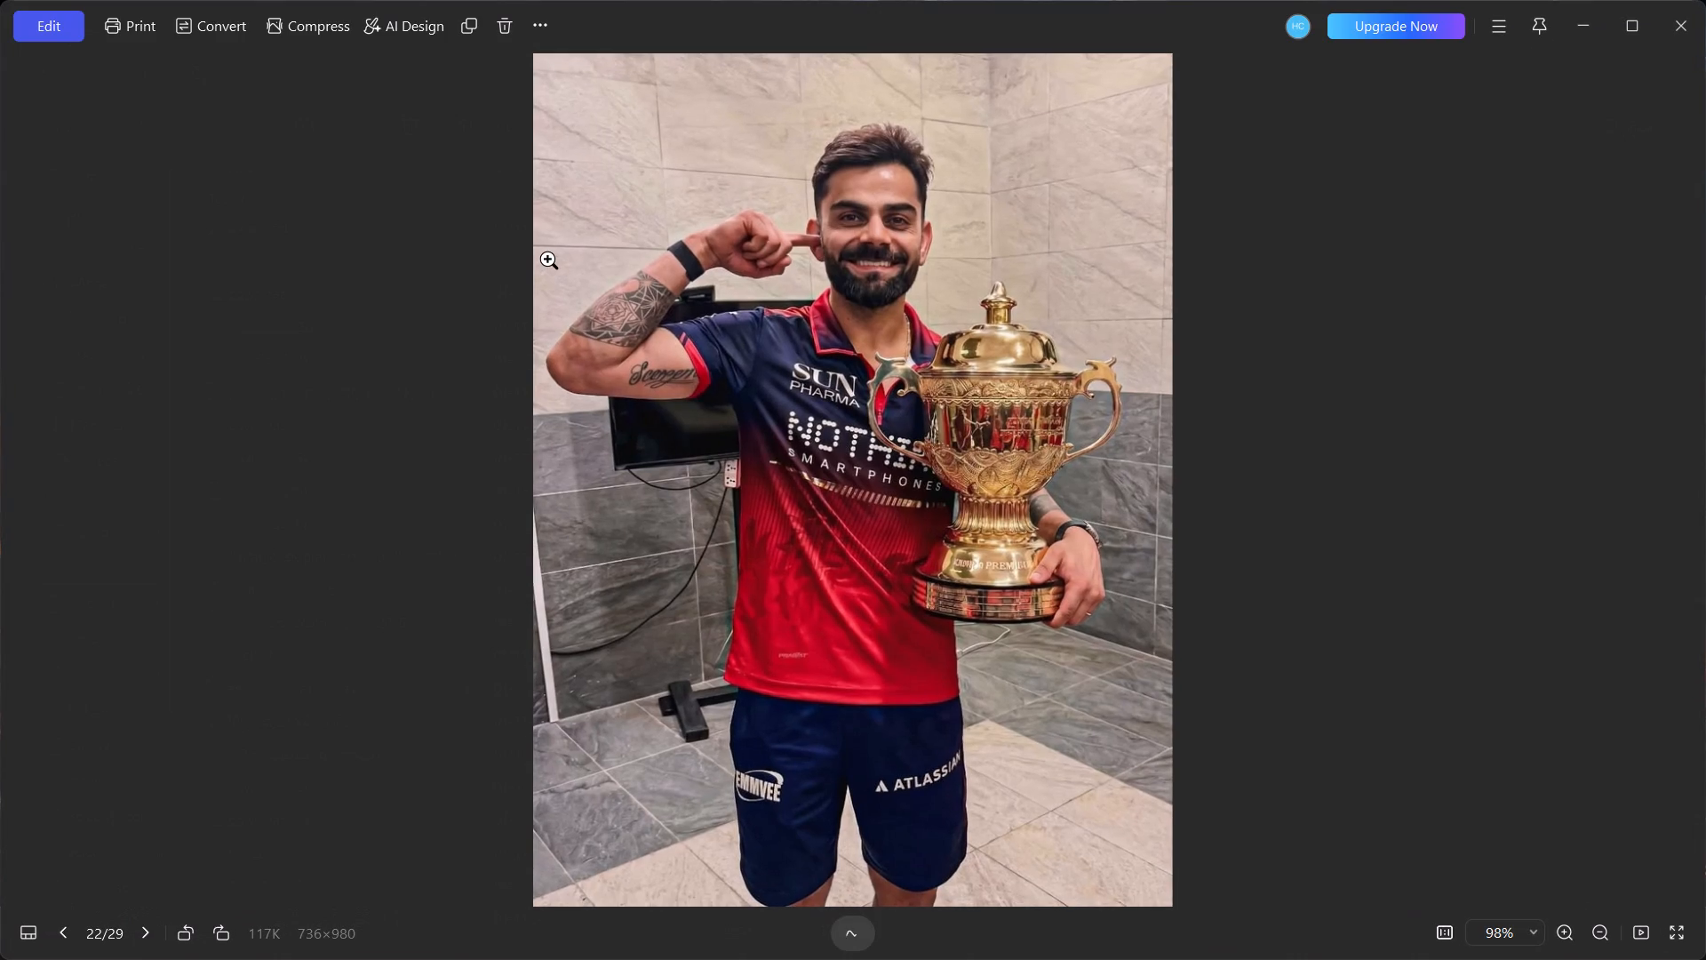
{"action": "left_click", "coordinate": [1689, 13]}
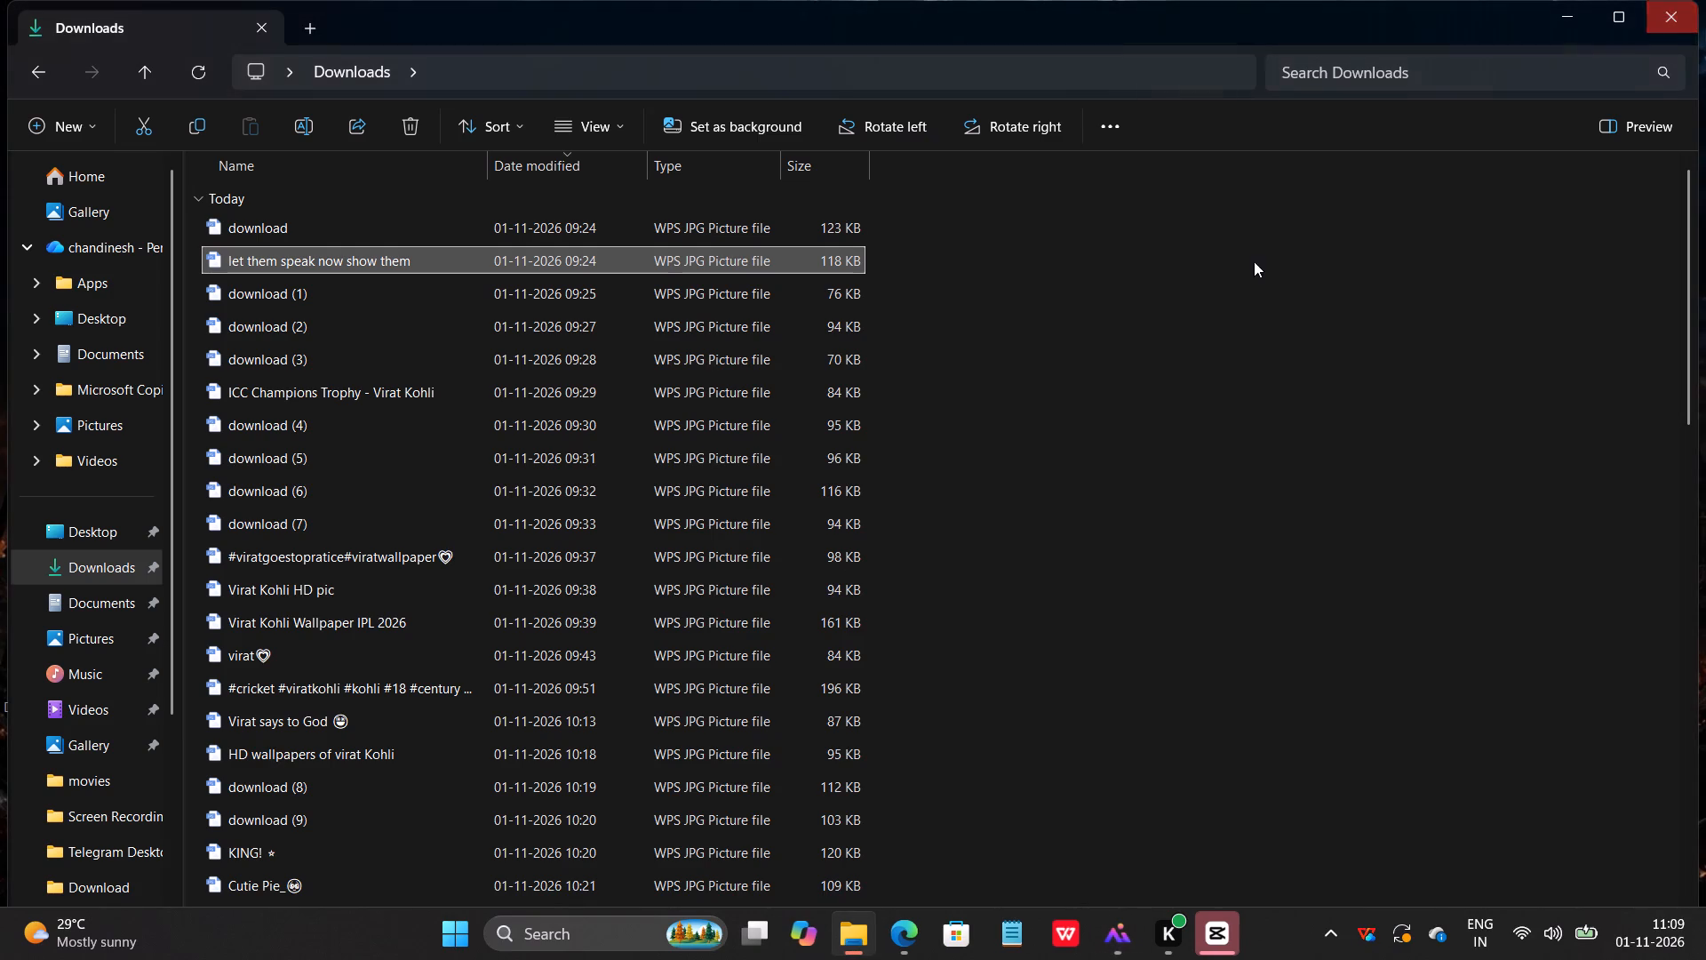
{"action": "left_click", "coordinate": [122, 564]}
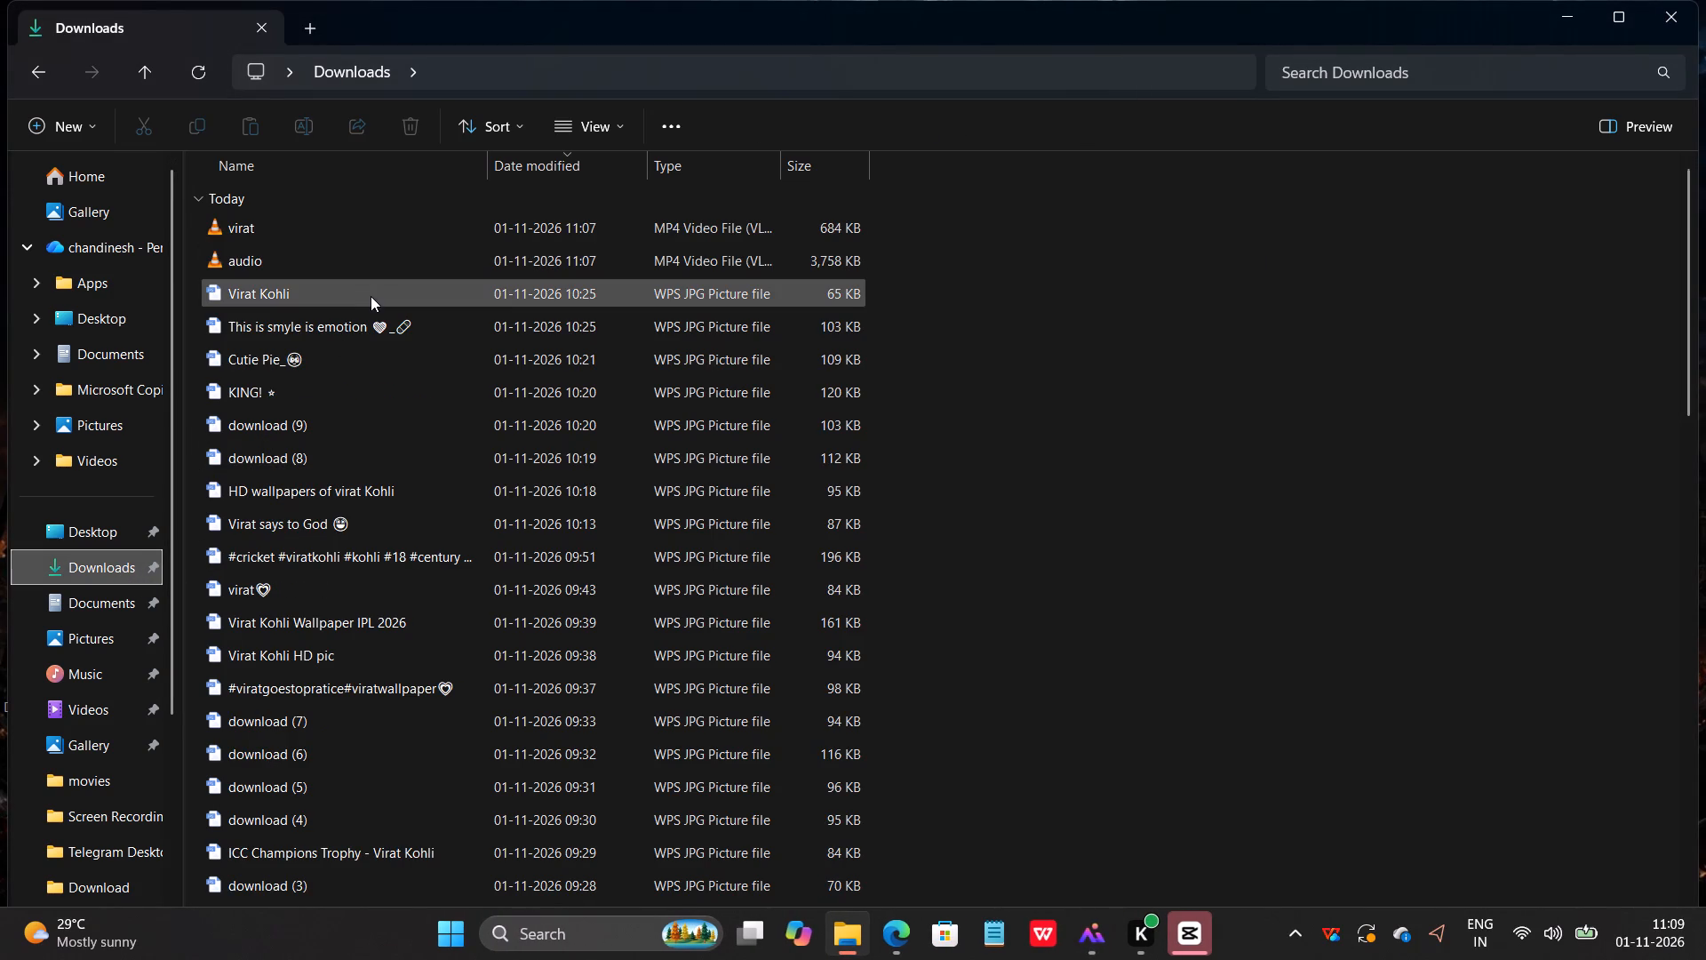
{"action": "double_click", "coordinate": [358, 306]}
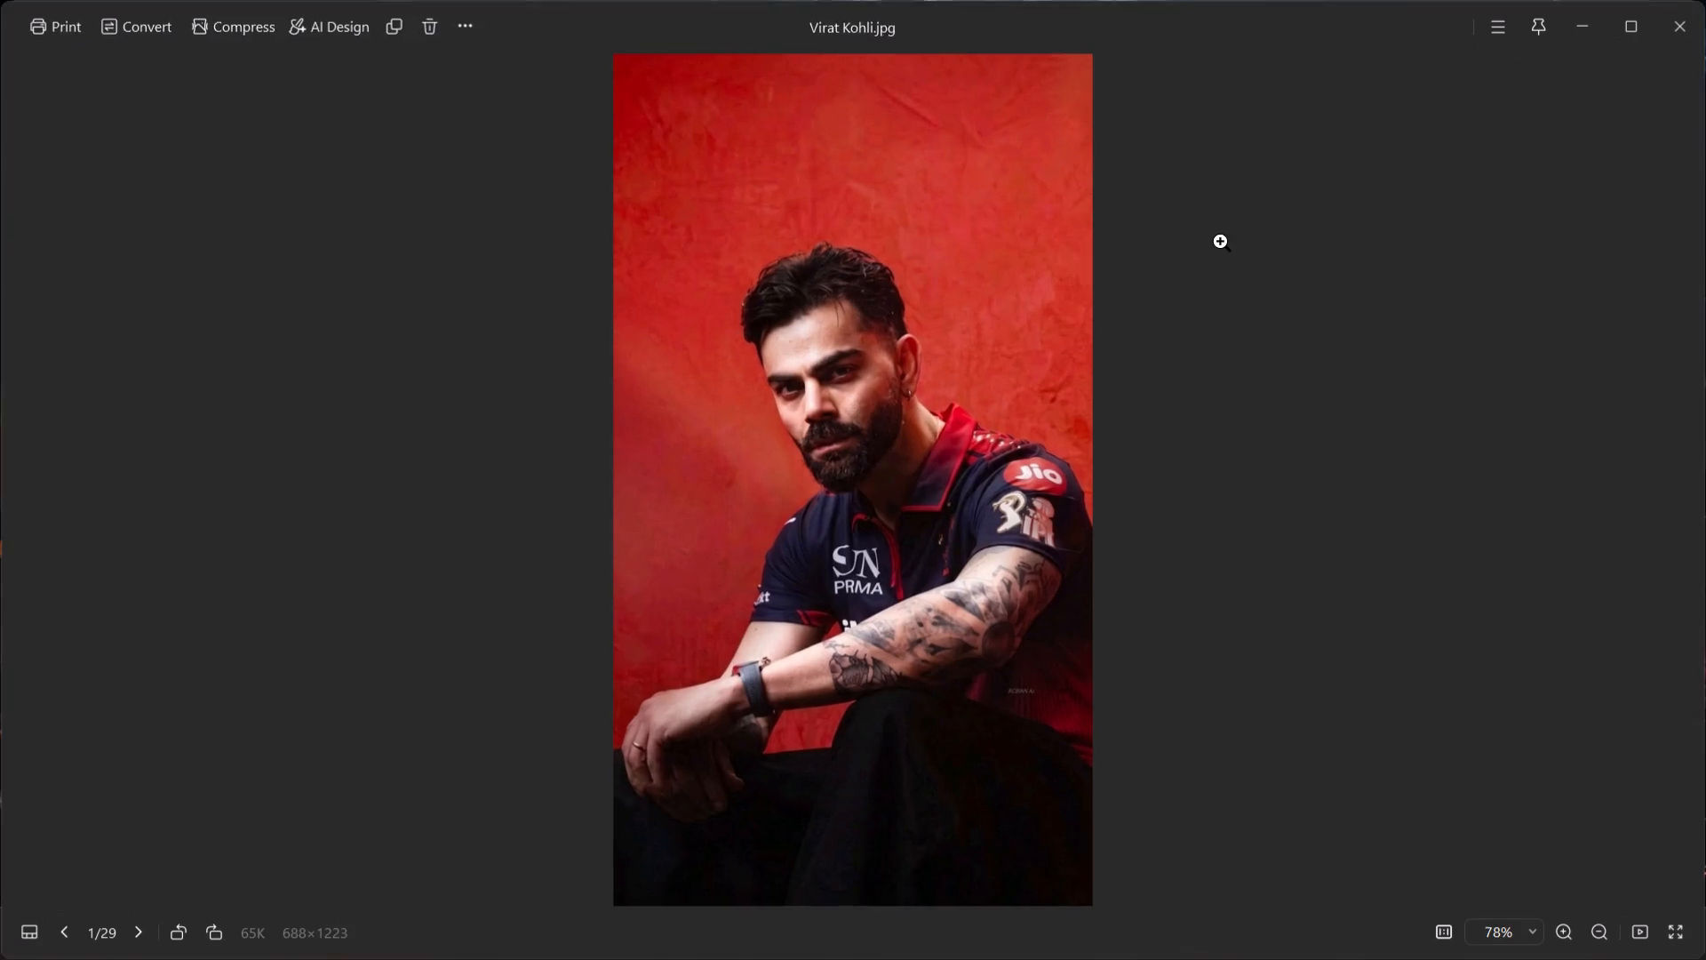
{"action": "left_click", "coordinate": [1689, 32]}
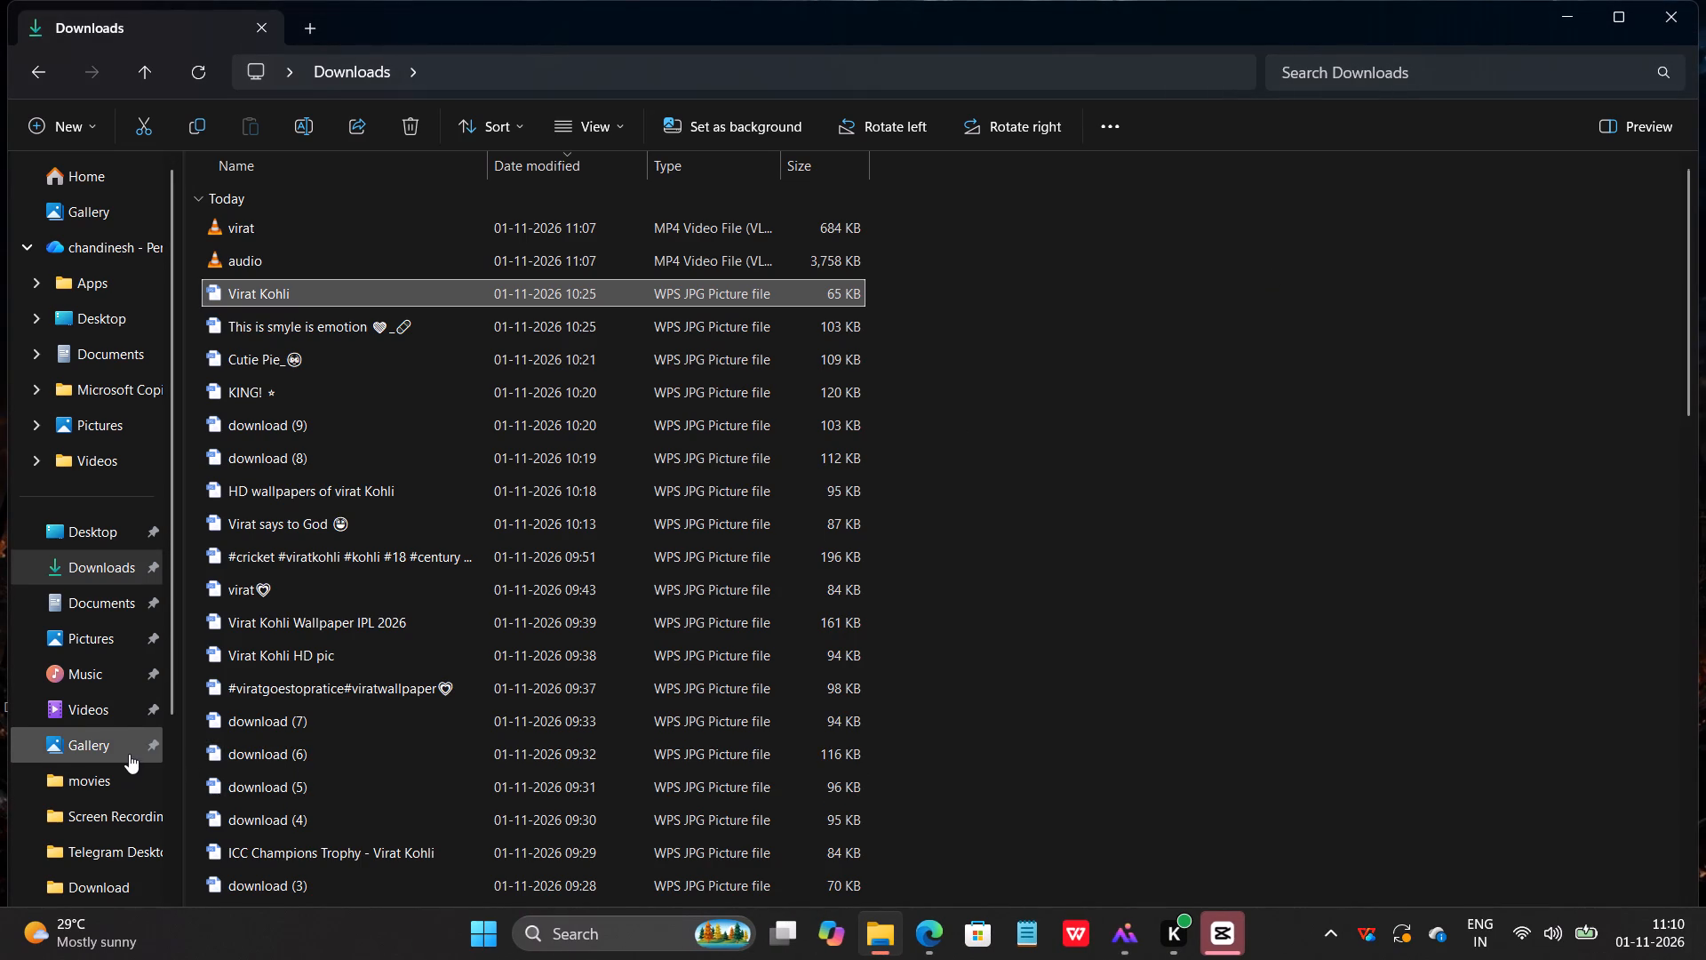
{"action": "left_click", "coordinate": [119, 716]}
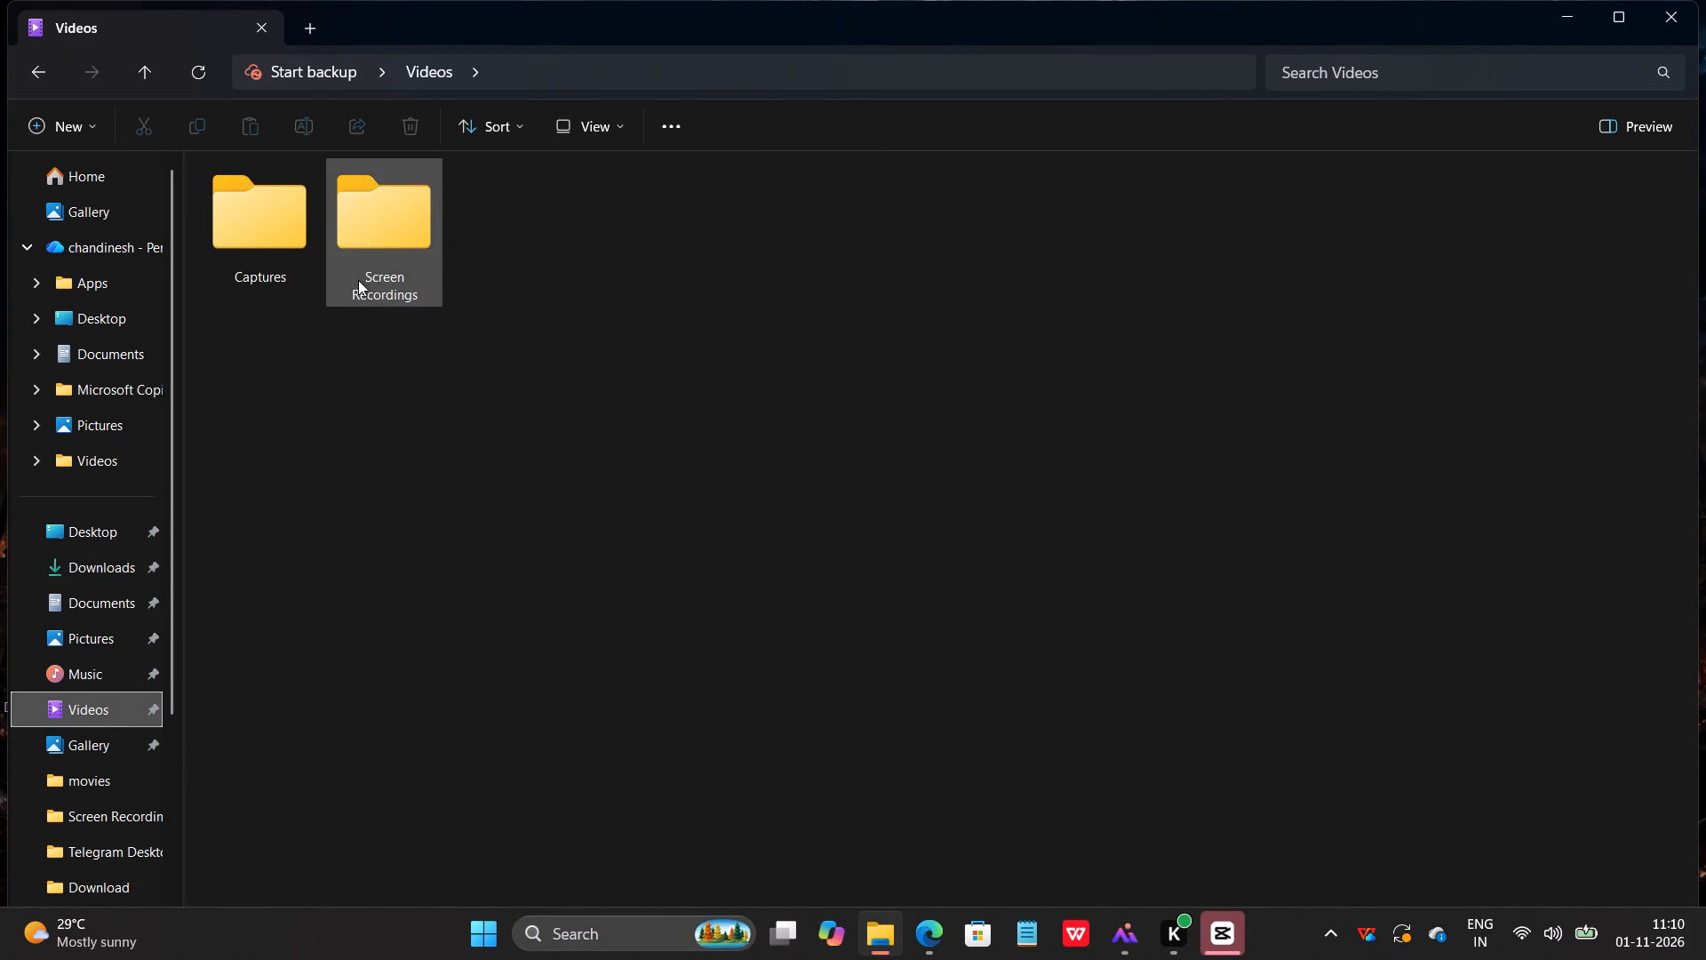
{"action": "double_click", "coordinate": [312, 263]}
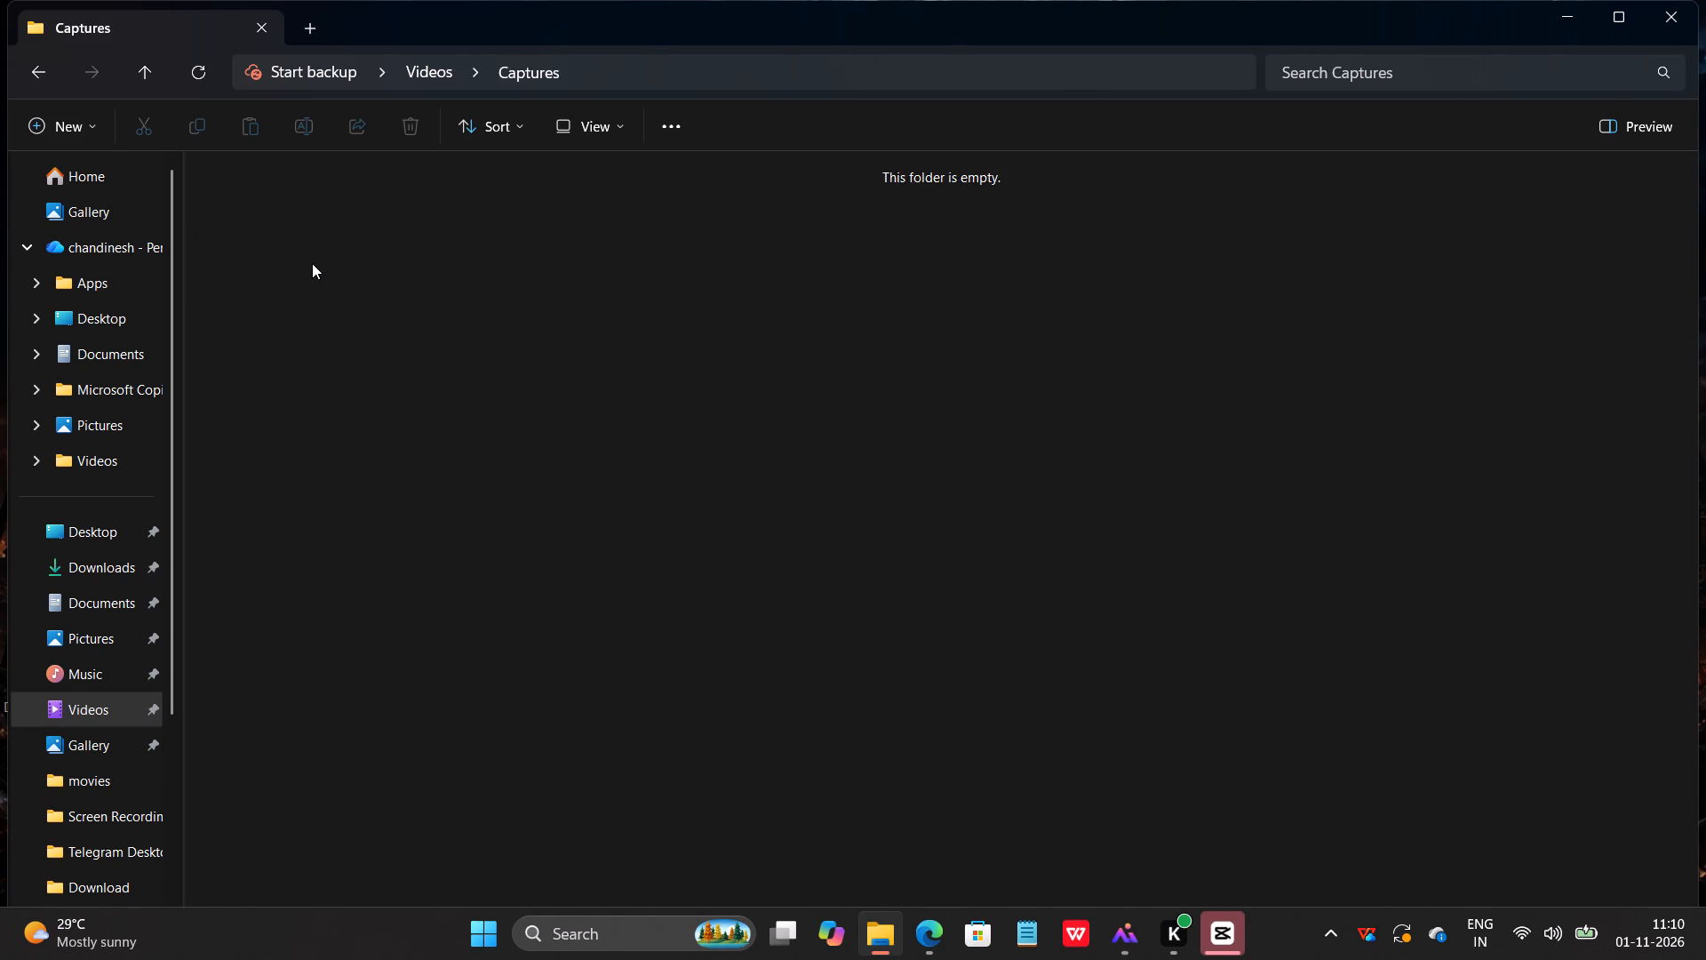
Switch back to CapCut and close project 1101 (1) to reach the saved projects on the home screen.
{"action": "left_click", "coordinate": [1224, 938]}
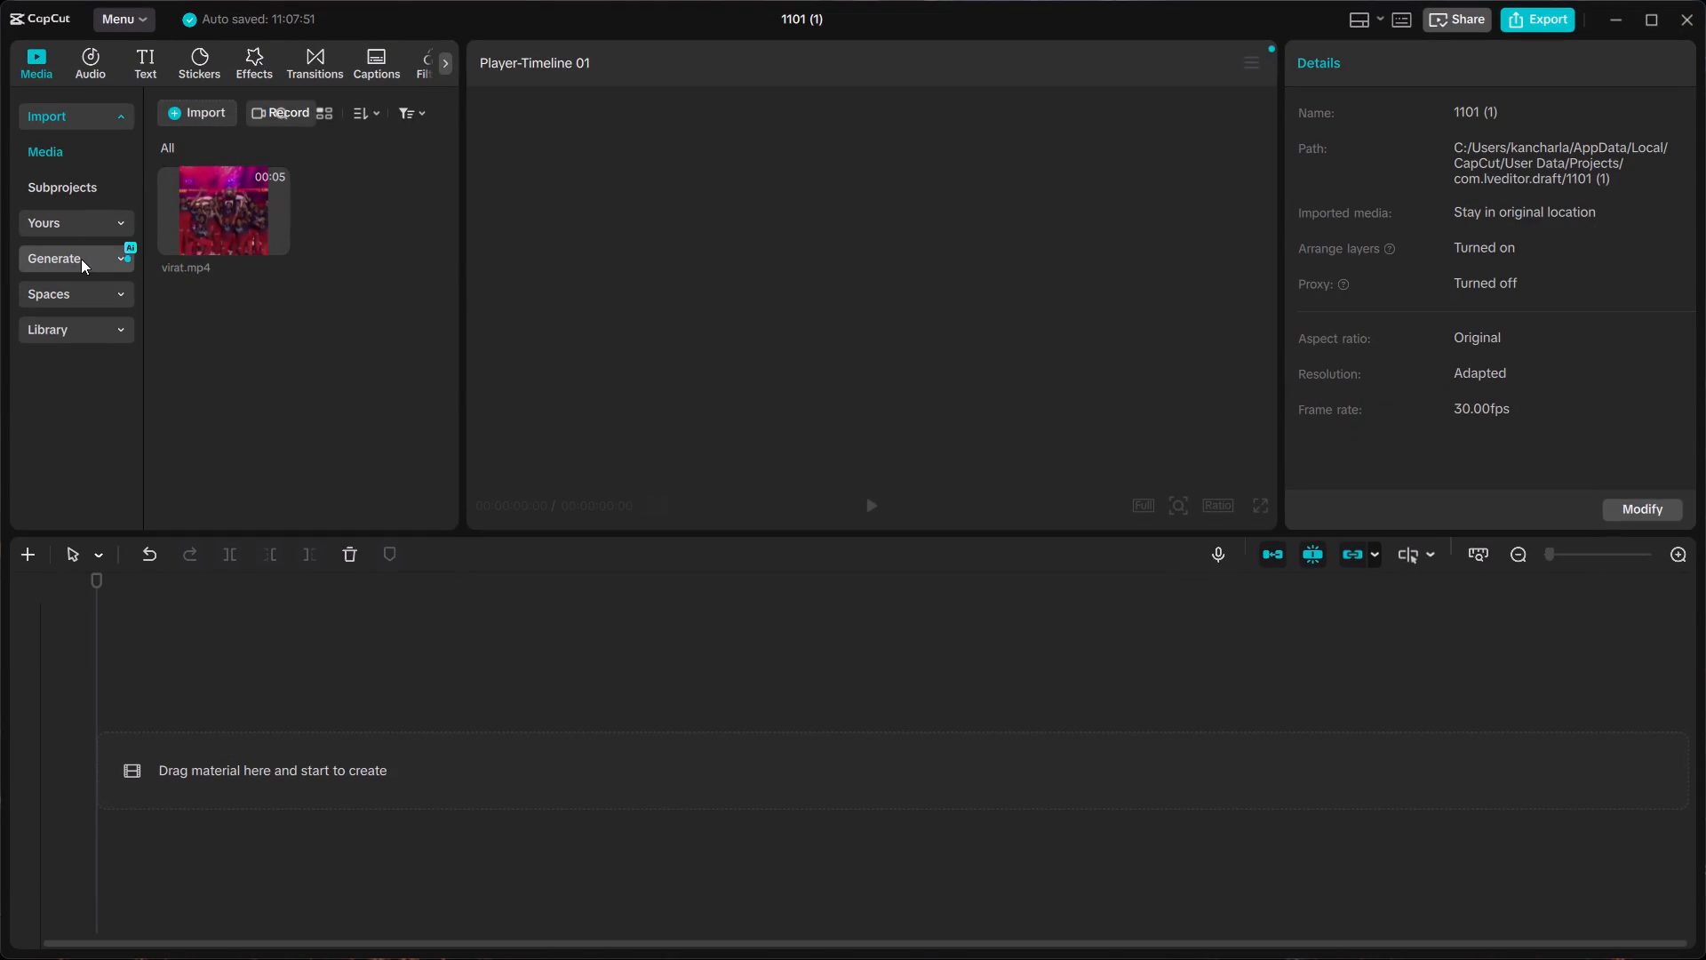
{"action": "left_click", "coordinate": [1686, 16]}
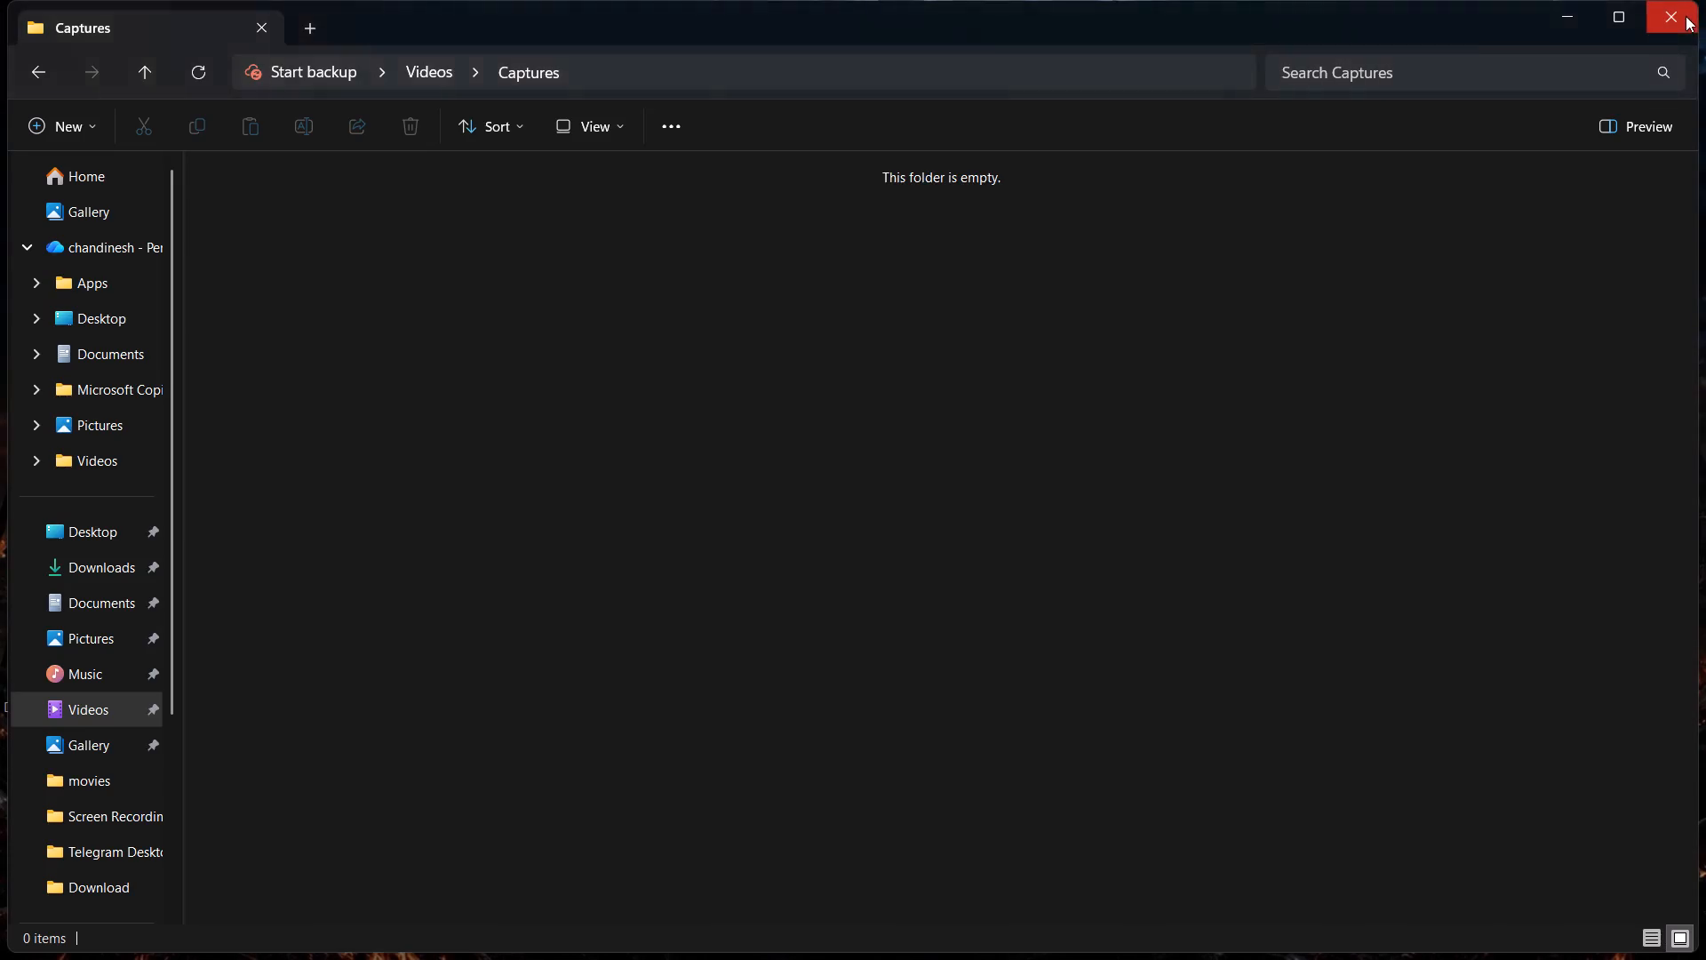
{"action": "scroll", "coordinate": [718, 628], "scroll_direction": "down", "scroll_amount": 2}
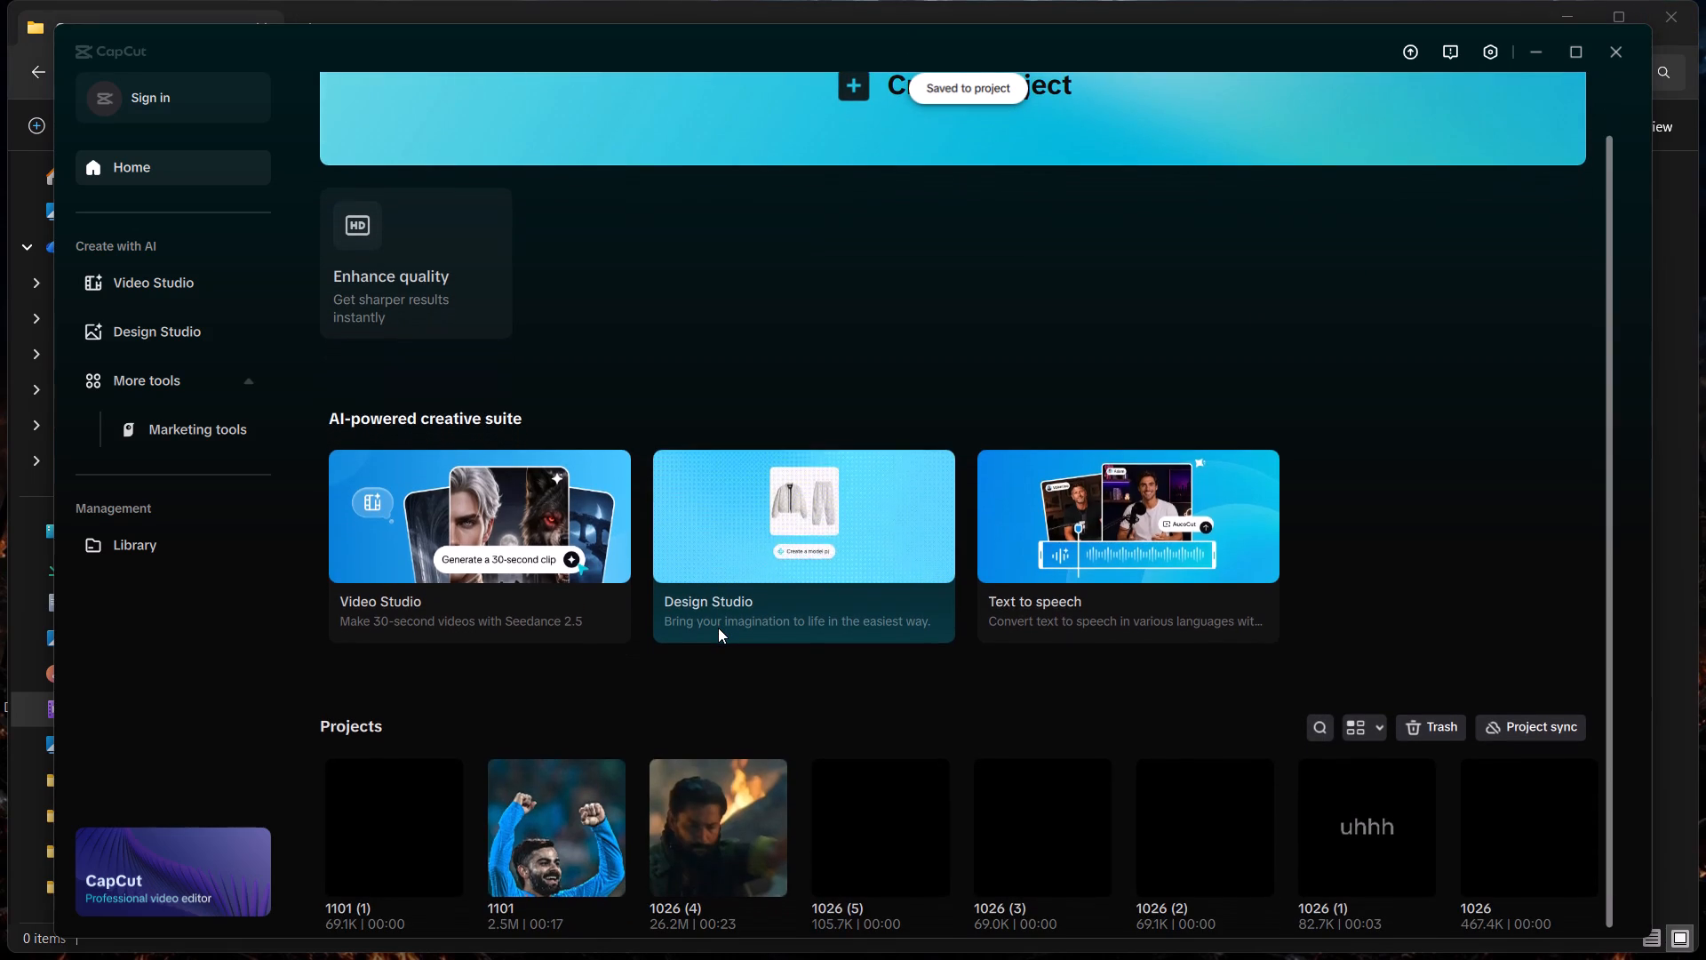
Open the saved project 1101 from the home screen's projects.
{"action": "scroll", "coordinate": [718, 628], "scroll_direction": "down", "scroll_amount": 1}
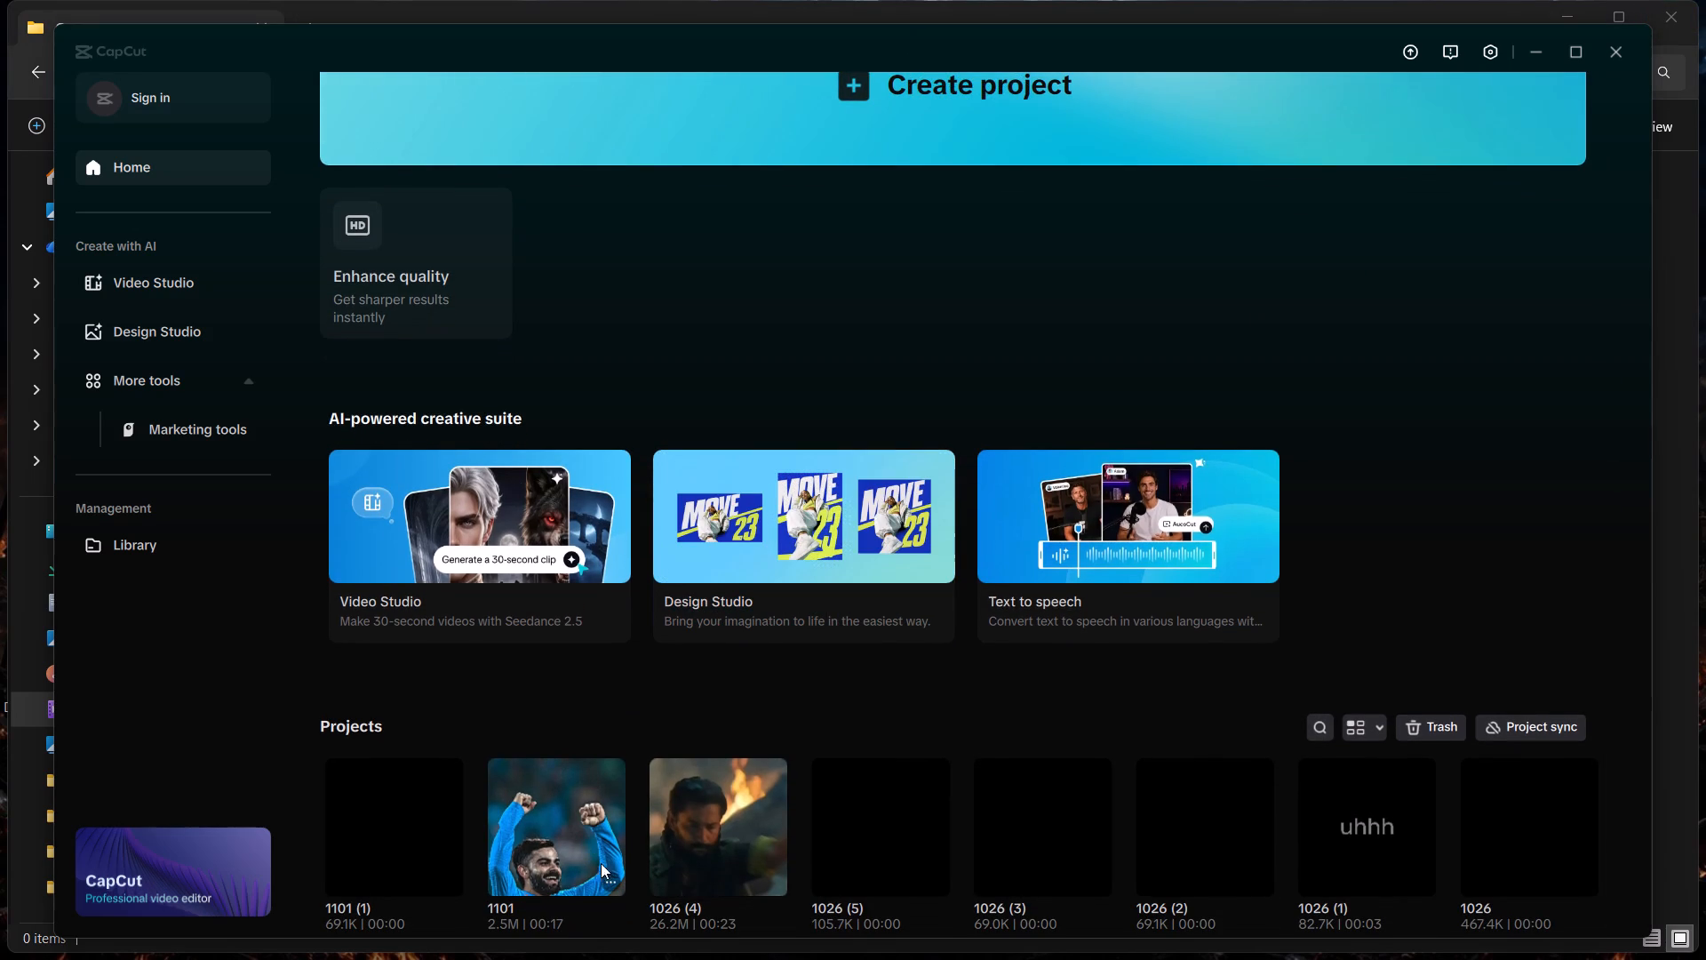
{"action": "double_click", "coordinate": [541, 765]}
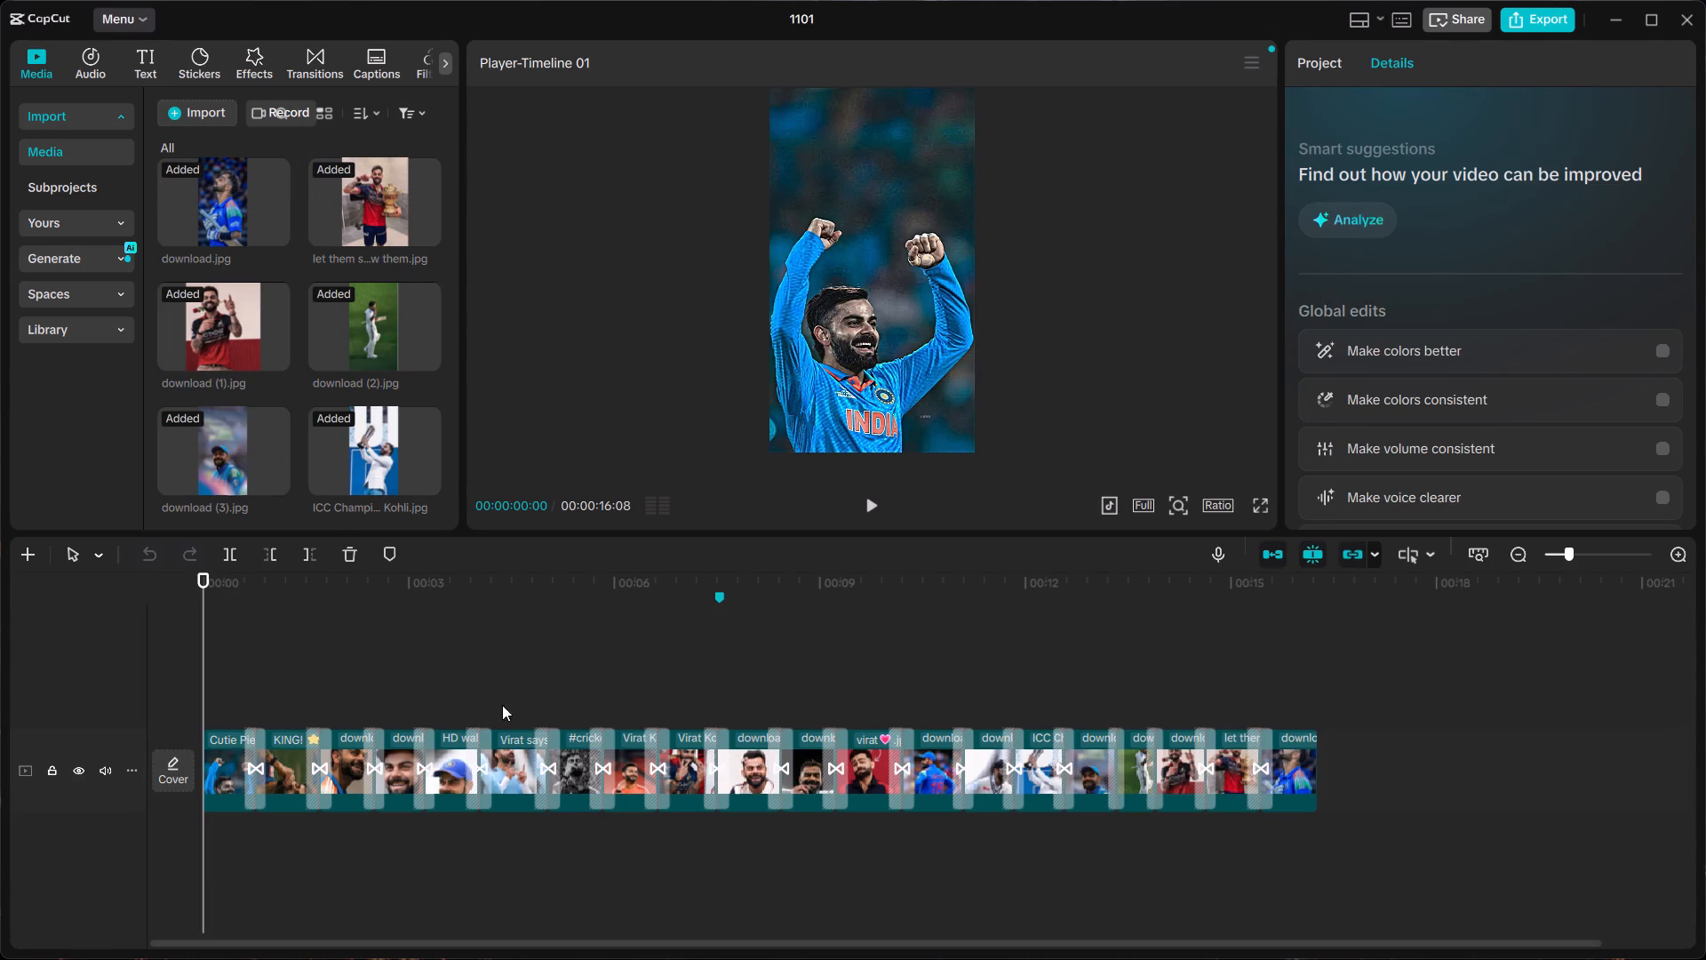
Play back the first part of the picture sequence and return the playhead to the beginning.
{"action": "scroll", "coordinate": [458, 753], "scroll_direction": "right", "scroll_amount": 2}
{"action": "left_click", "coordinate": [868, 506]}
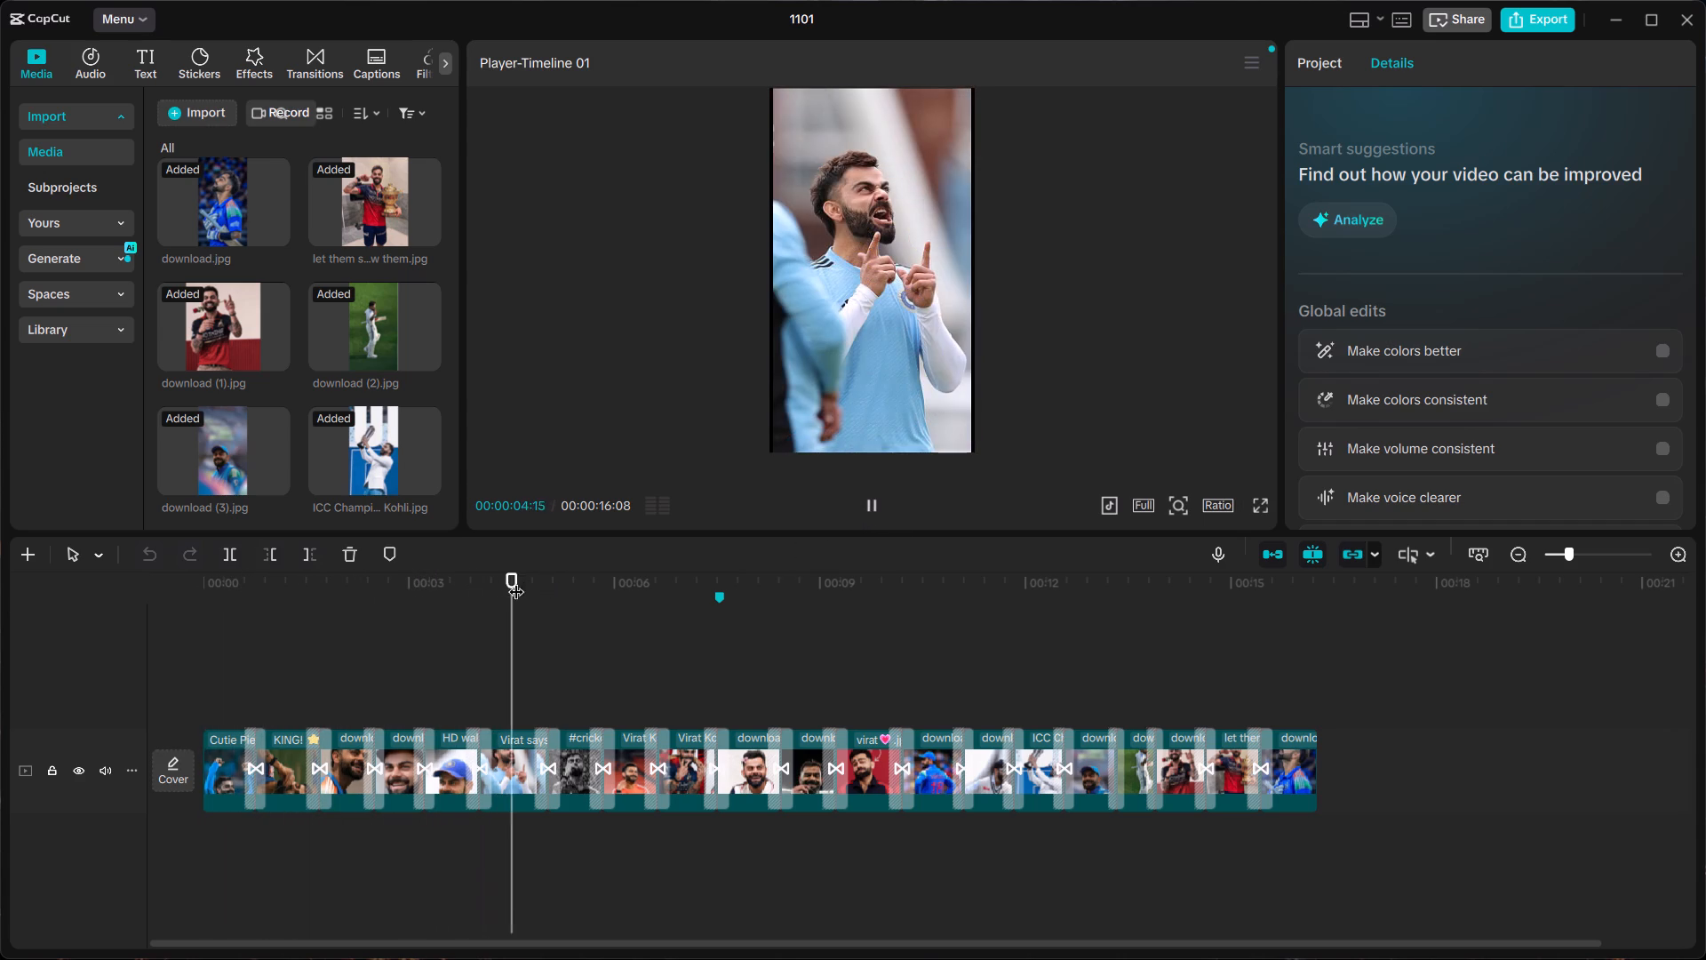
{"action": "left_click", "coordinate": [874, 504]}
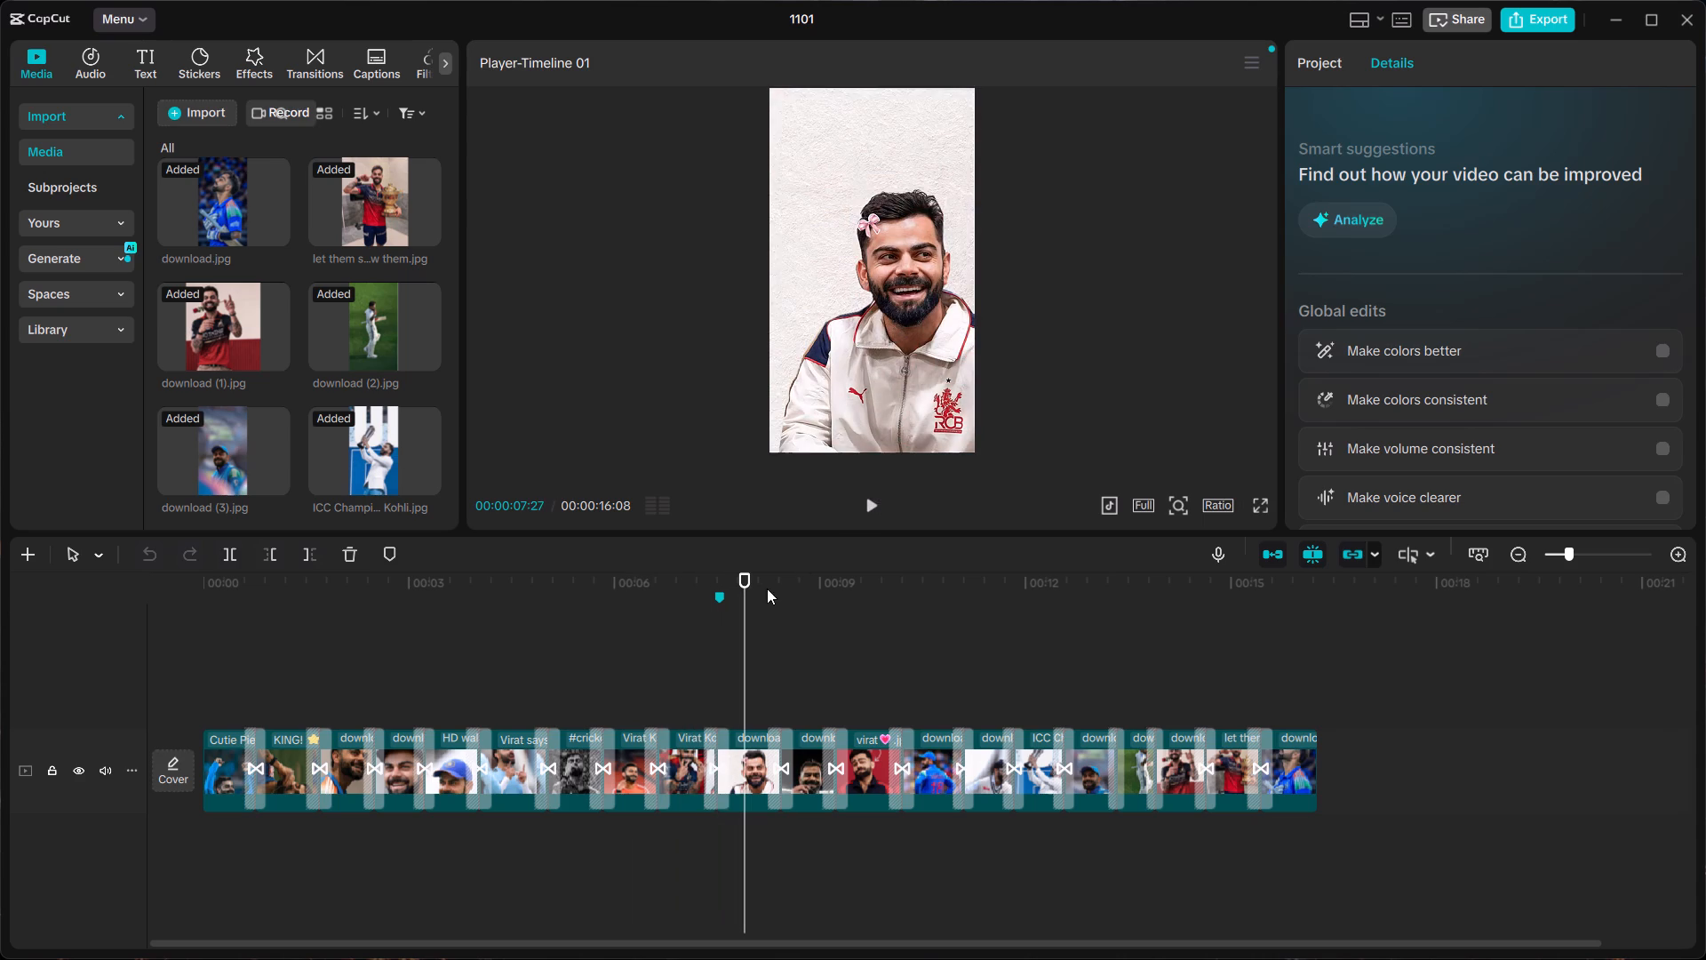
{"action": "left_click_drag", "start_coordinate": [744, 578], "coordinate": [36, 607]}
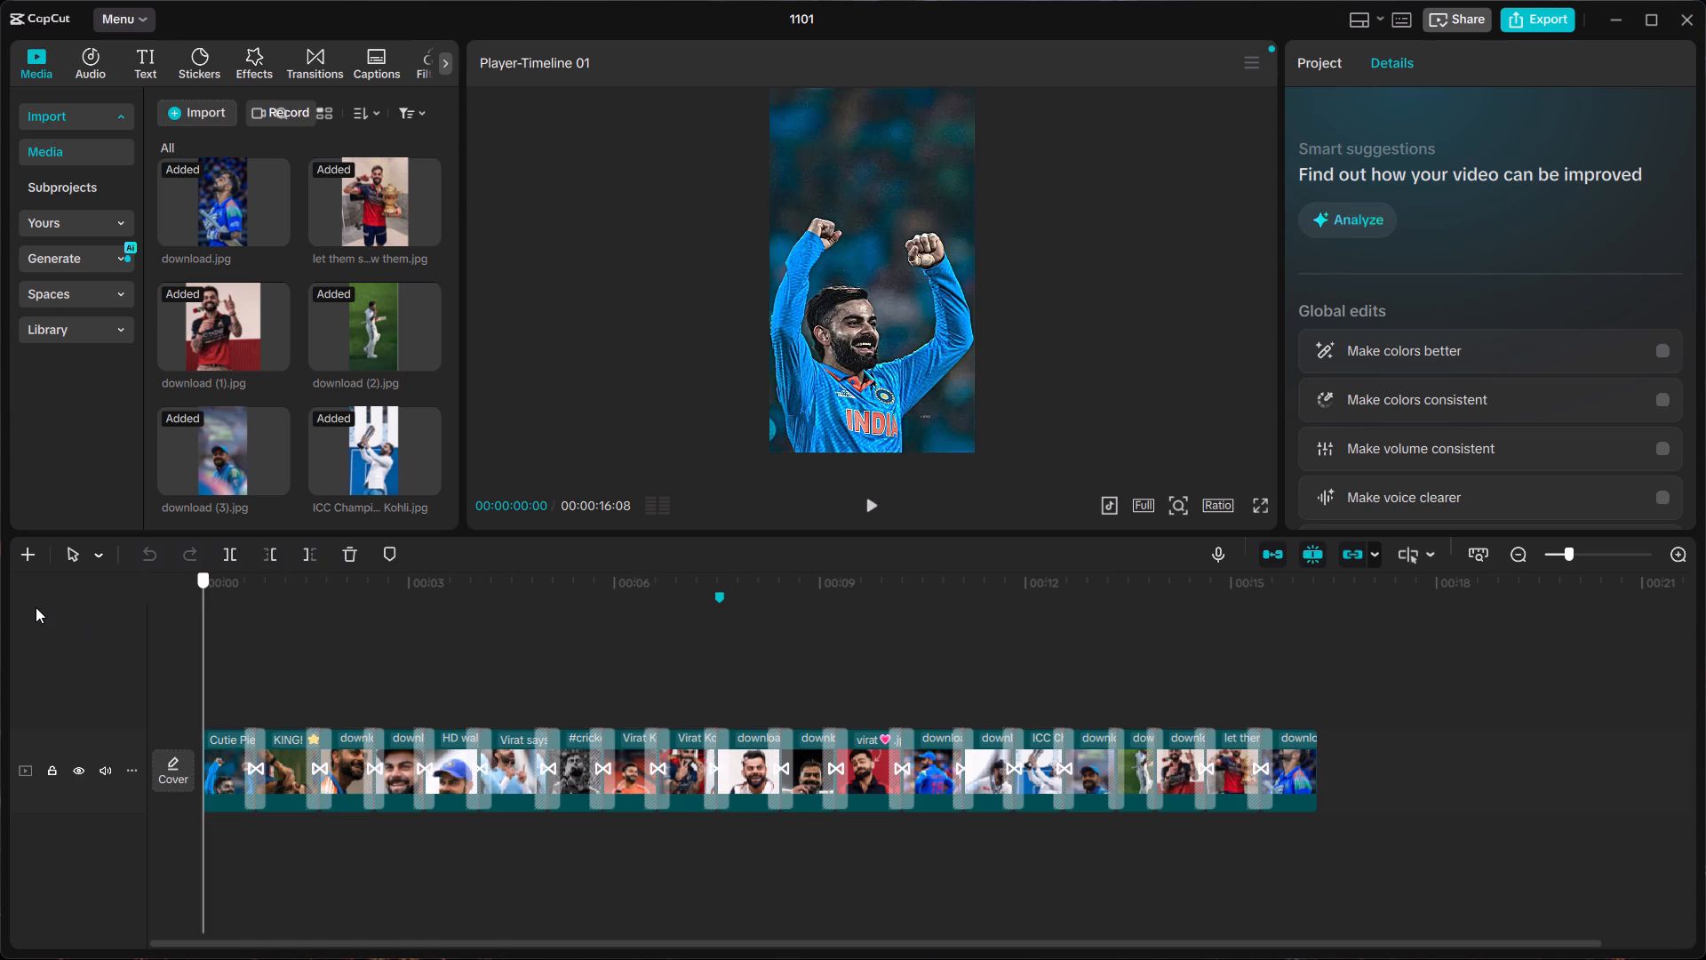
{"action": "left_click_drag", "start_coordinate": [36, 607], "coordinate": [35, 607]}
Import the virat video from the Downloads folder into the project's media.
{"action": "scroll", "coordinate": [271, 253], "scroll_direction": "down", "scroll_amount": 3}
{"action": "scroll", "coordinate": [271, 253], "scroll_direction": "up", "scroll_amount": 7}
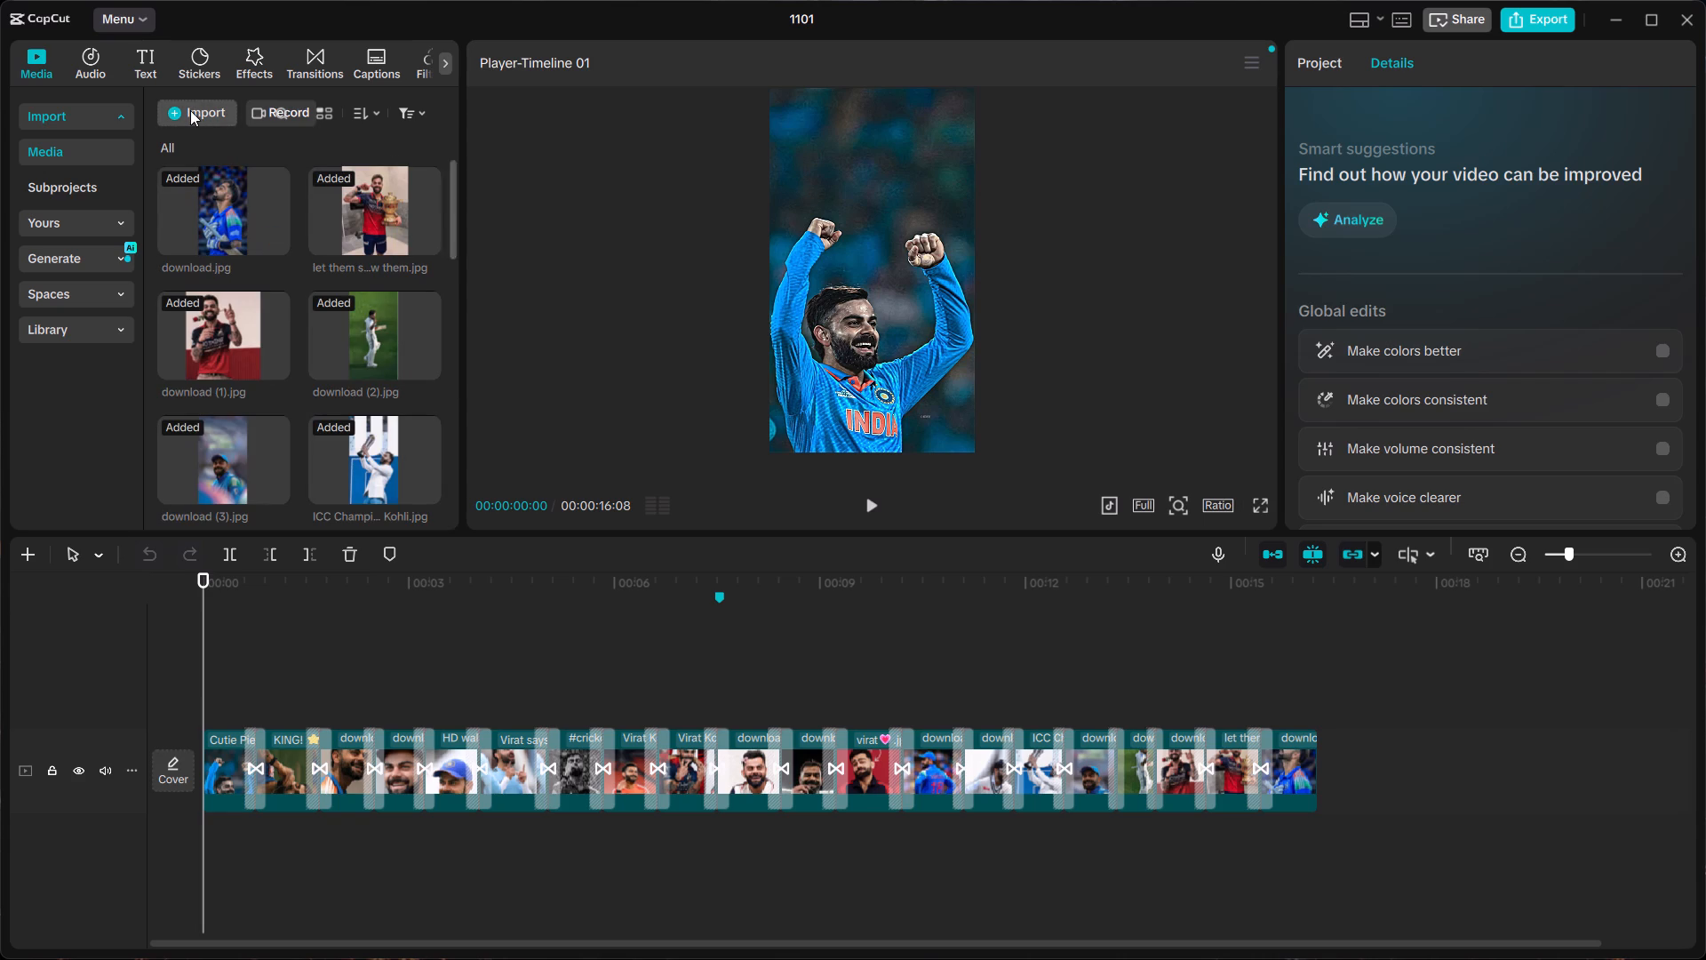
{"action": "left_click", "coordinate": [190, 110]}
{"action": "left_click", "coordinate": [192, 147]}
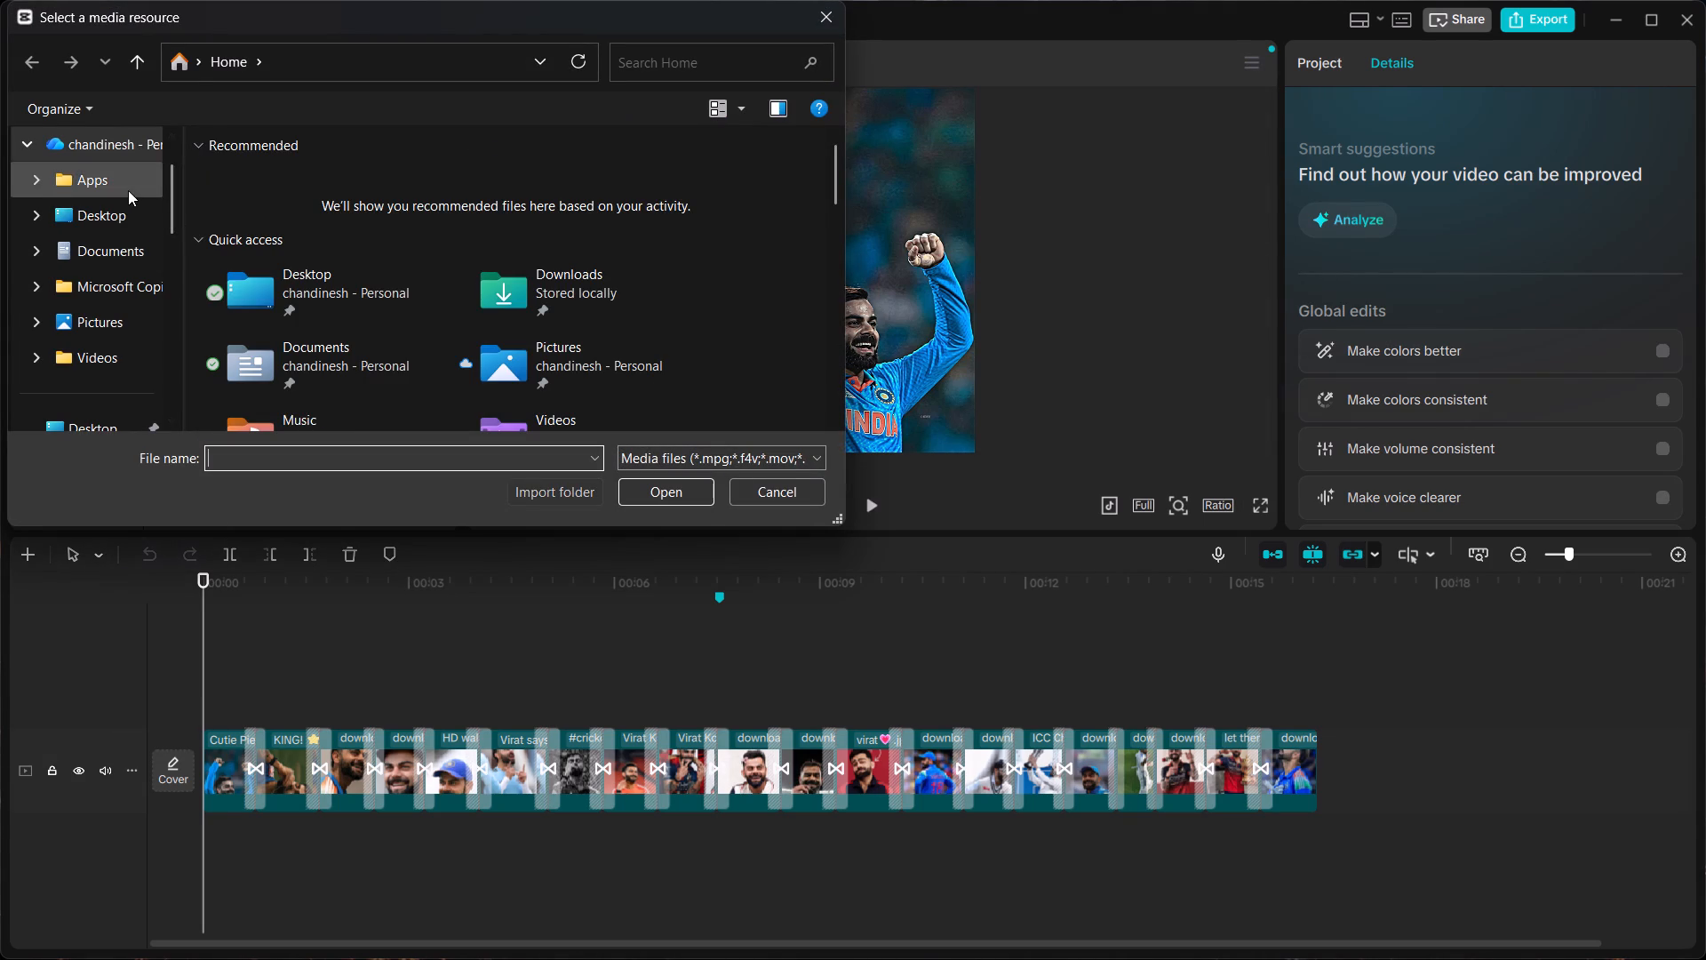
{"action": "scroll", "coordinate": [111, 300], "scroll_direction": "down", "scroll_amount": 1}
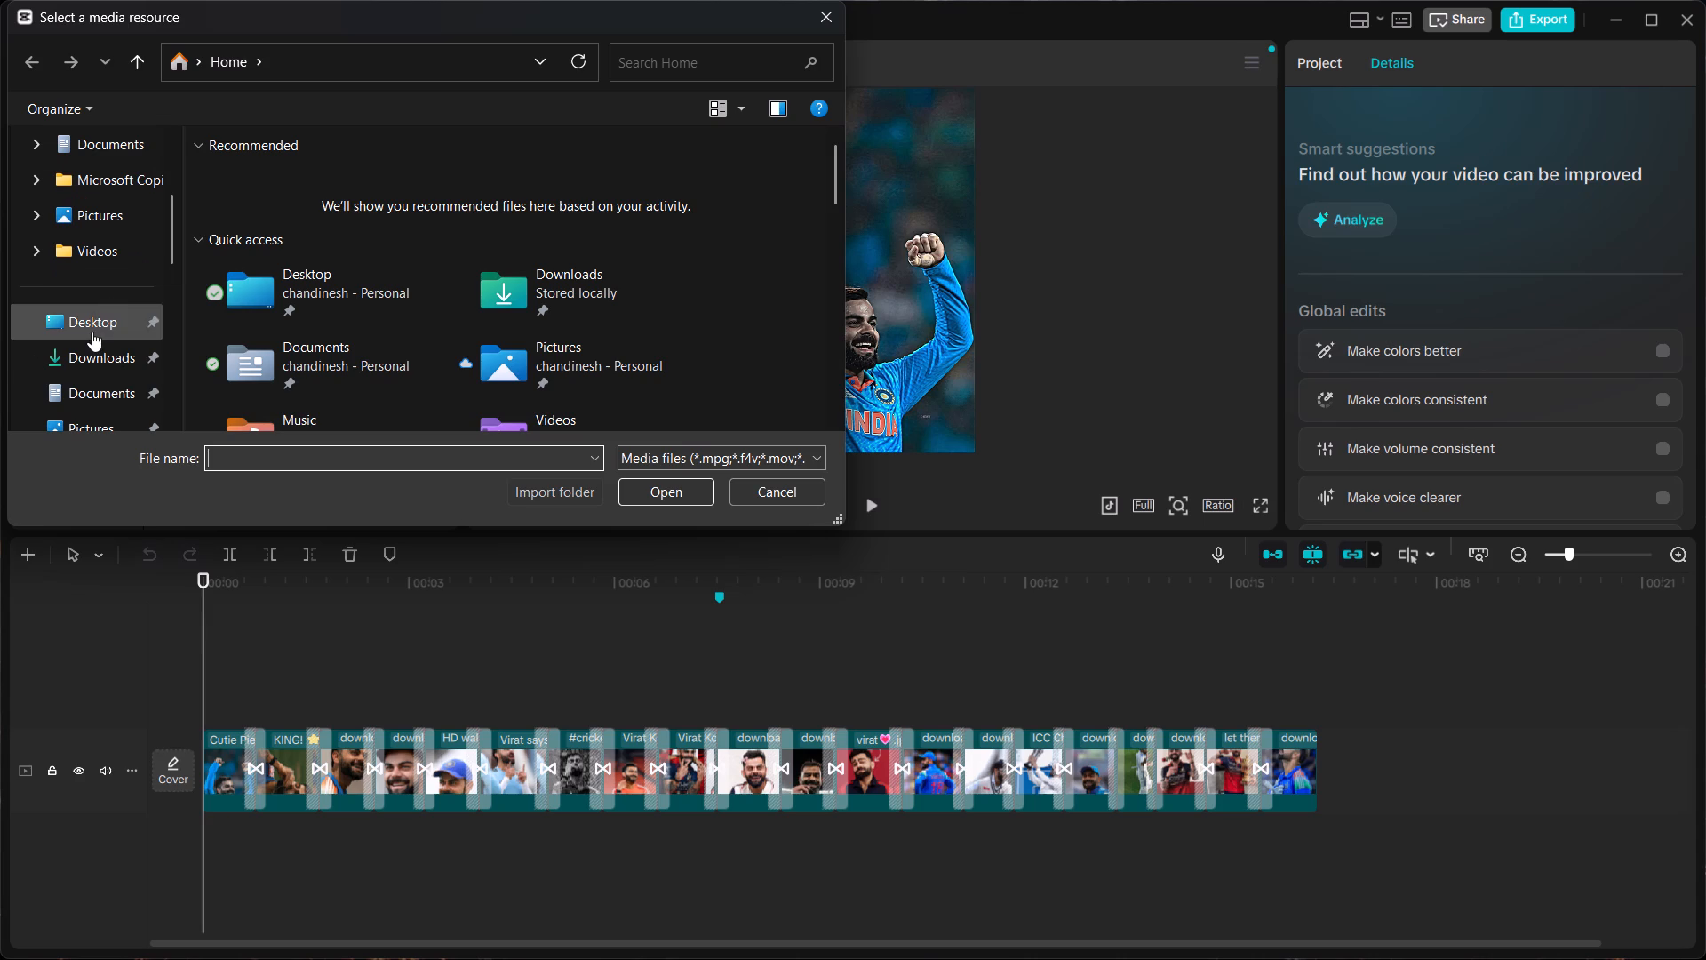
{"action": "left_click", "coordinate": [84, 361]}
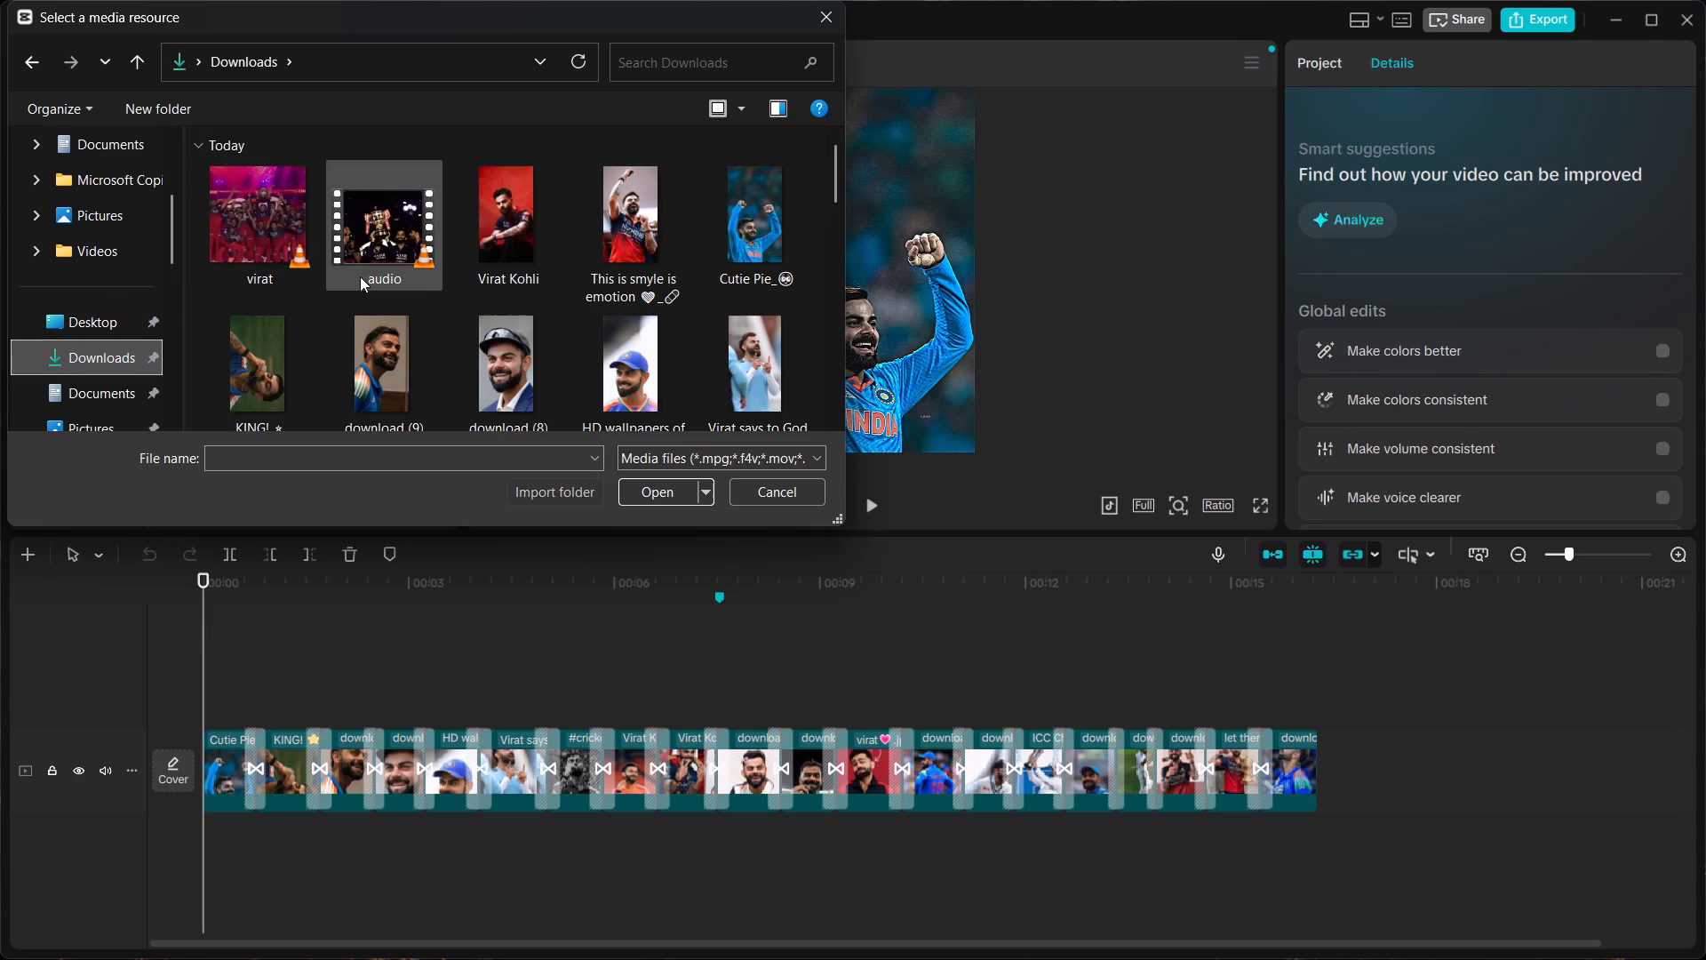
{"action": "double_click", "coordinate": [266, 265]}
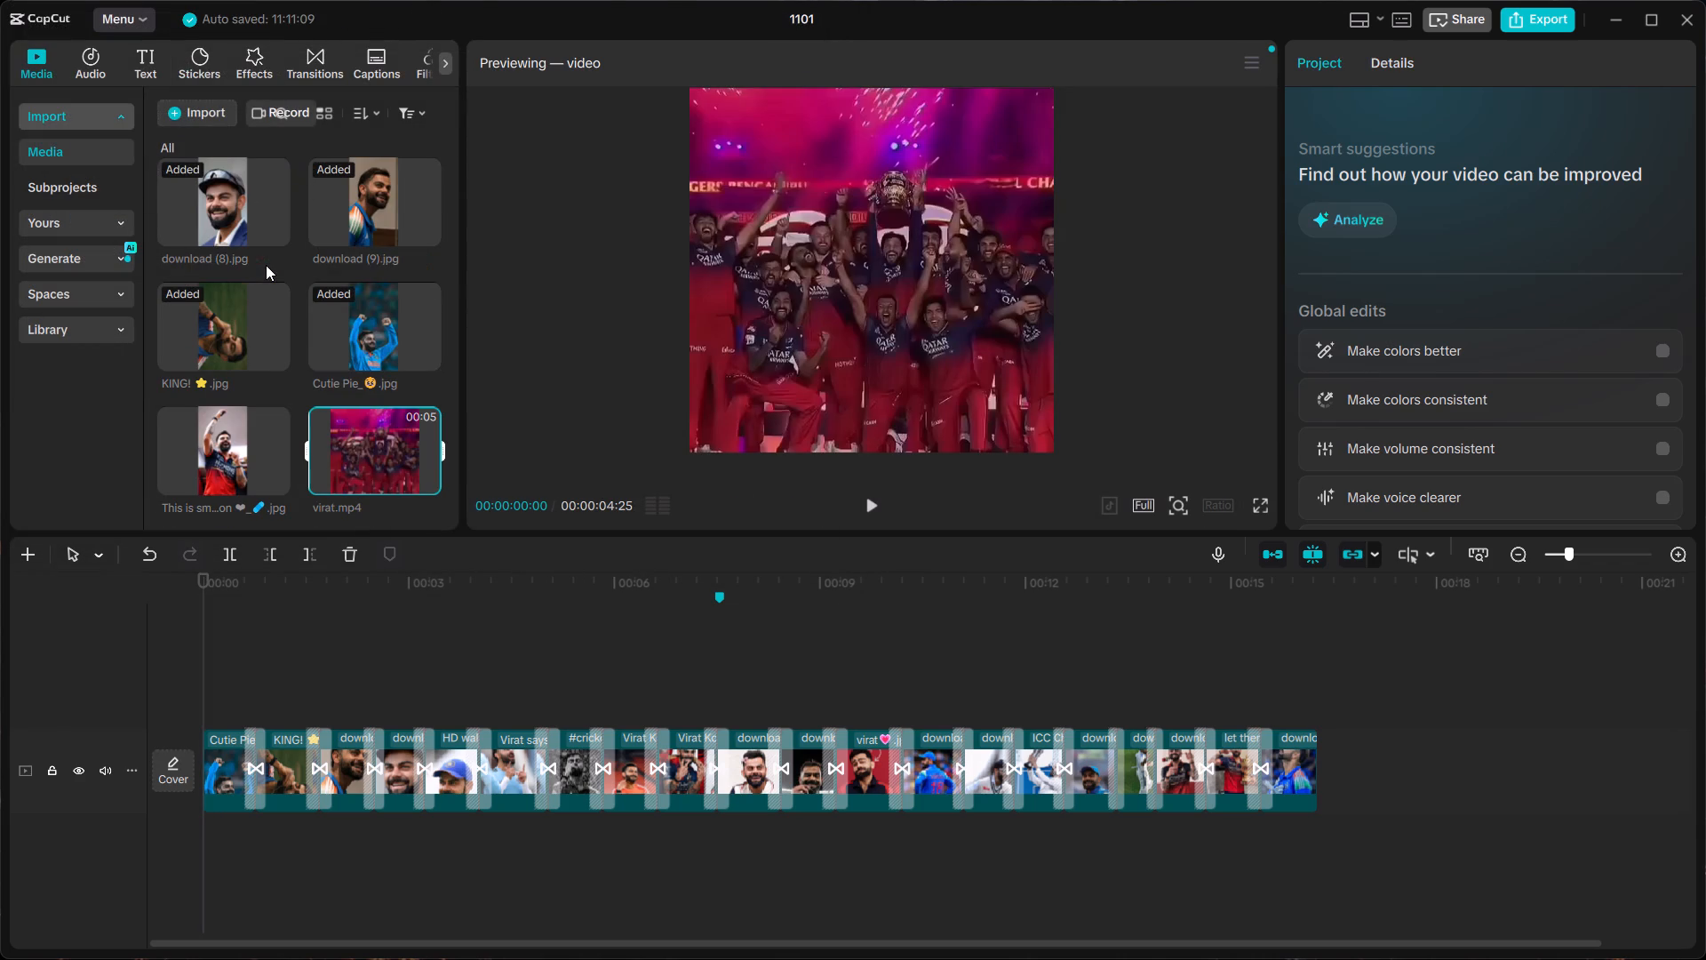
Preview the opening of the imported virat.mp4 clip before placing it on the timeline.
{"action": "scroll", "coordinate": [508, 707], "scroll_direction": "right", "scroll_amount": 5}
{"action": "scroll", "coordinate": [377, 762], "scroll_direction": "right", "scroll_amount": 5}
{"action": "scroll", "coordinate": [377, 762], "scroll_direction": "left", "scroll_amount": 2}
{"action": "scroll", "coordinate": [377, 762], "scroll_direction": "right", "scroll_amount": 12}
{"action": "left_click", "coordinate": [869, 499]}
{"action": "left_click", "coordinate": [869, 499]}
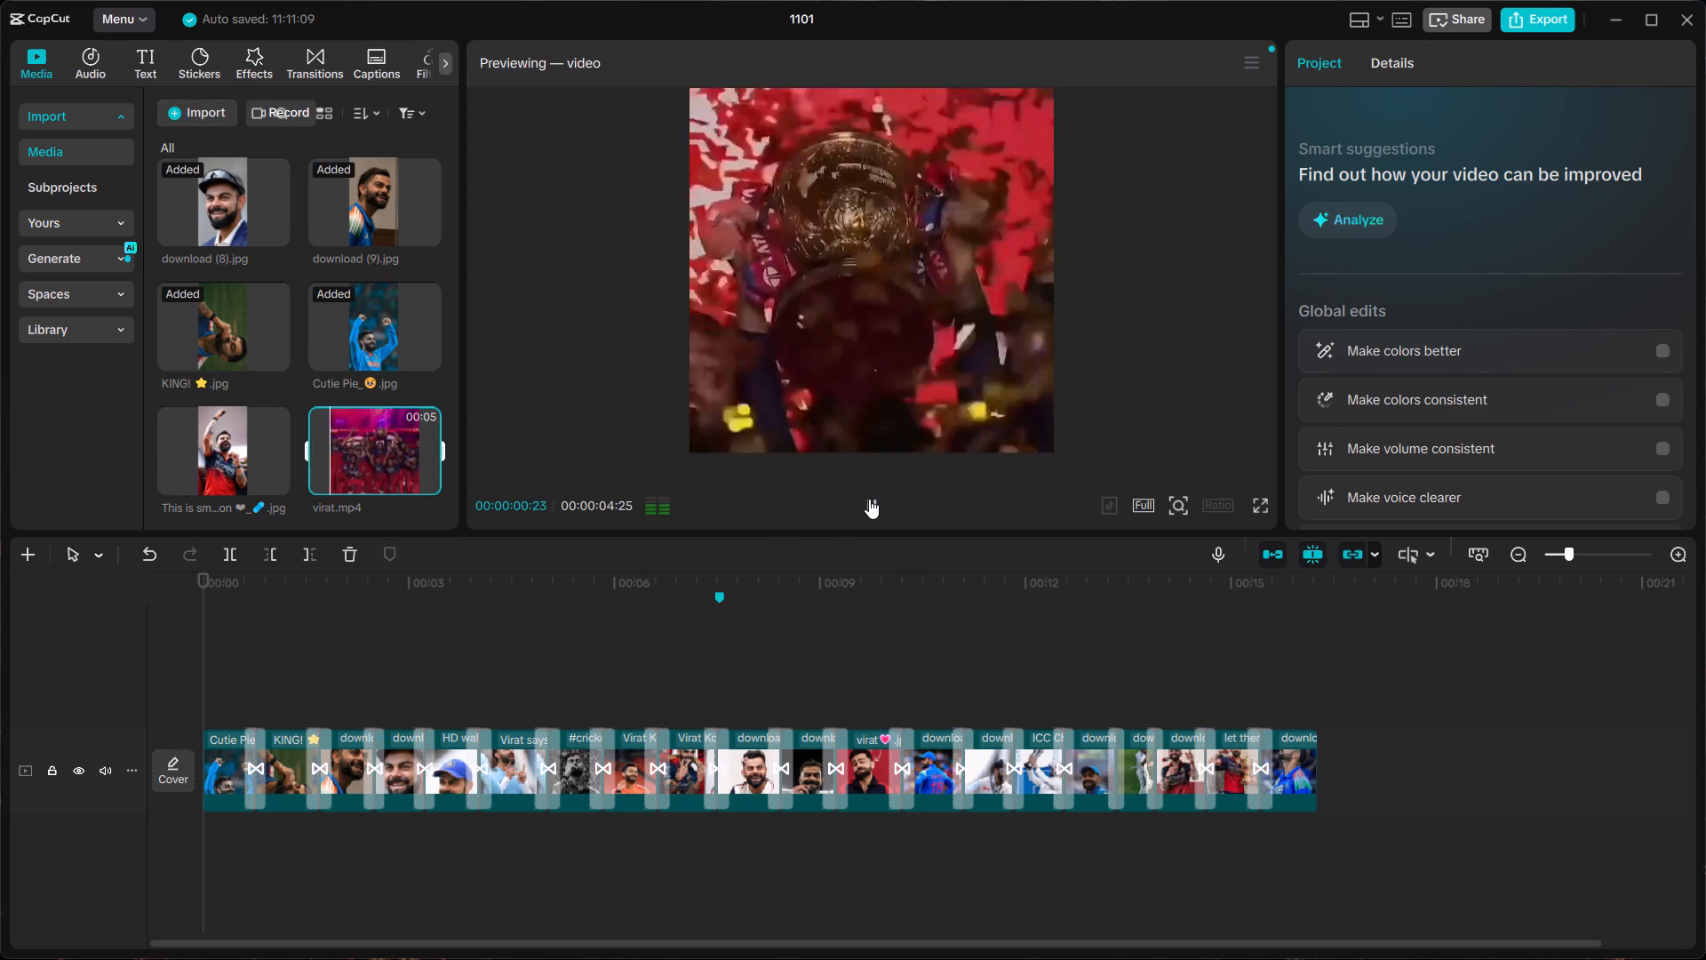
{"action": "left_click", "coordinate": [871, 388]}
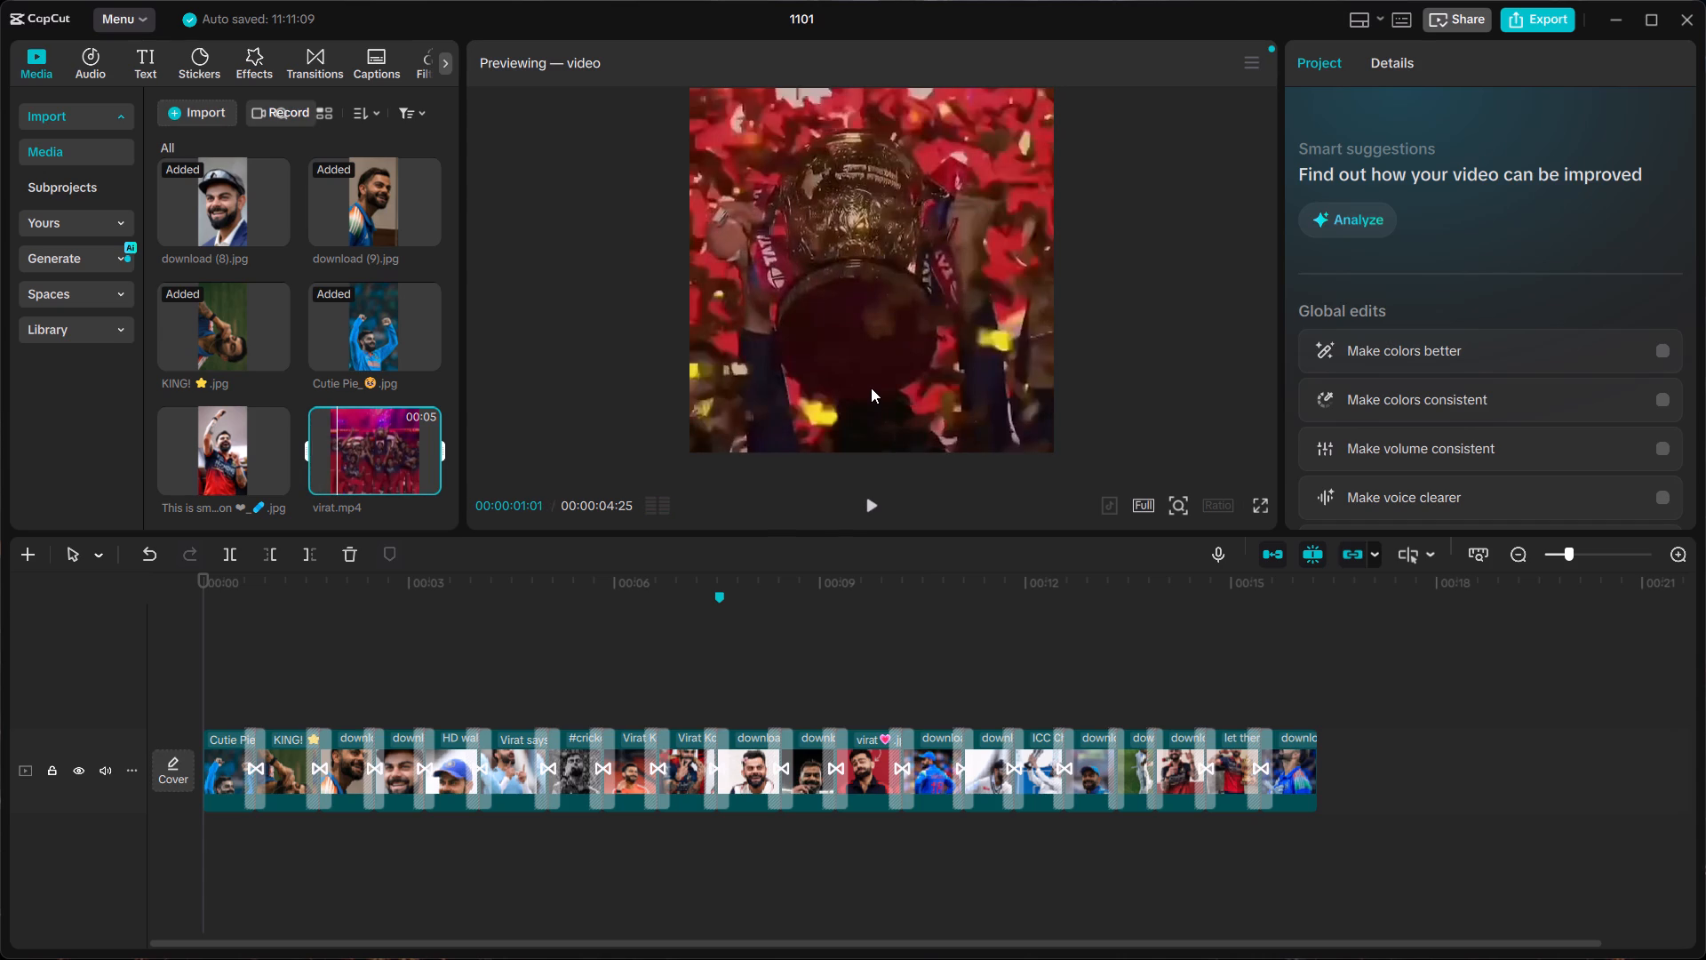
Add virat.mp4 to the start of the timeline, ahead of the picture sequence, and select it.
{"action": "left_click", "coordinate": [428, 484]}
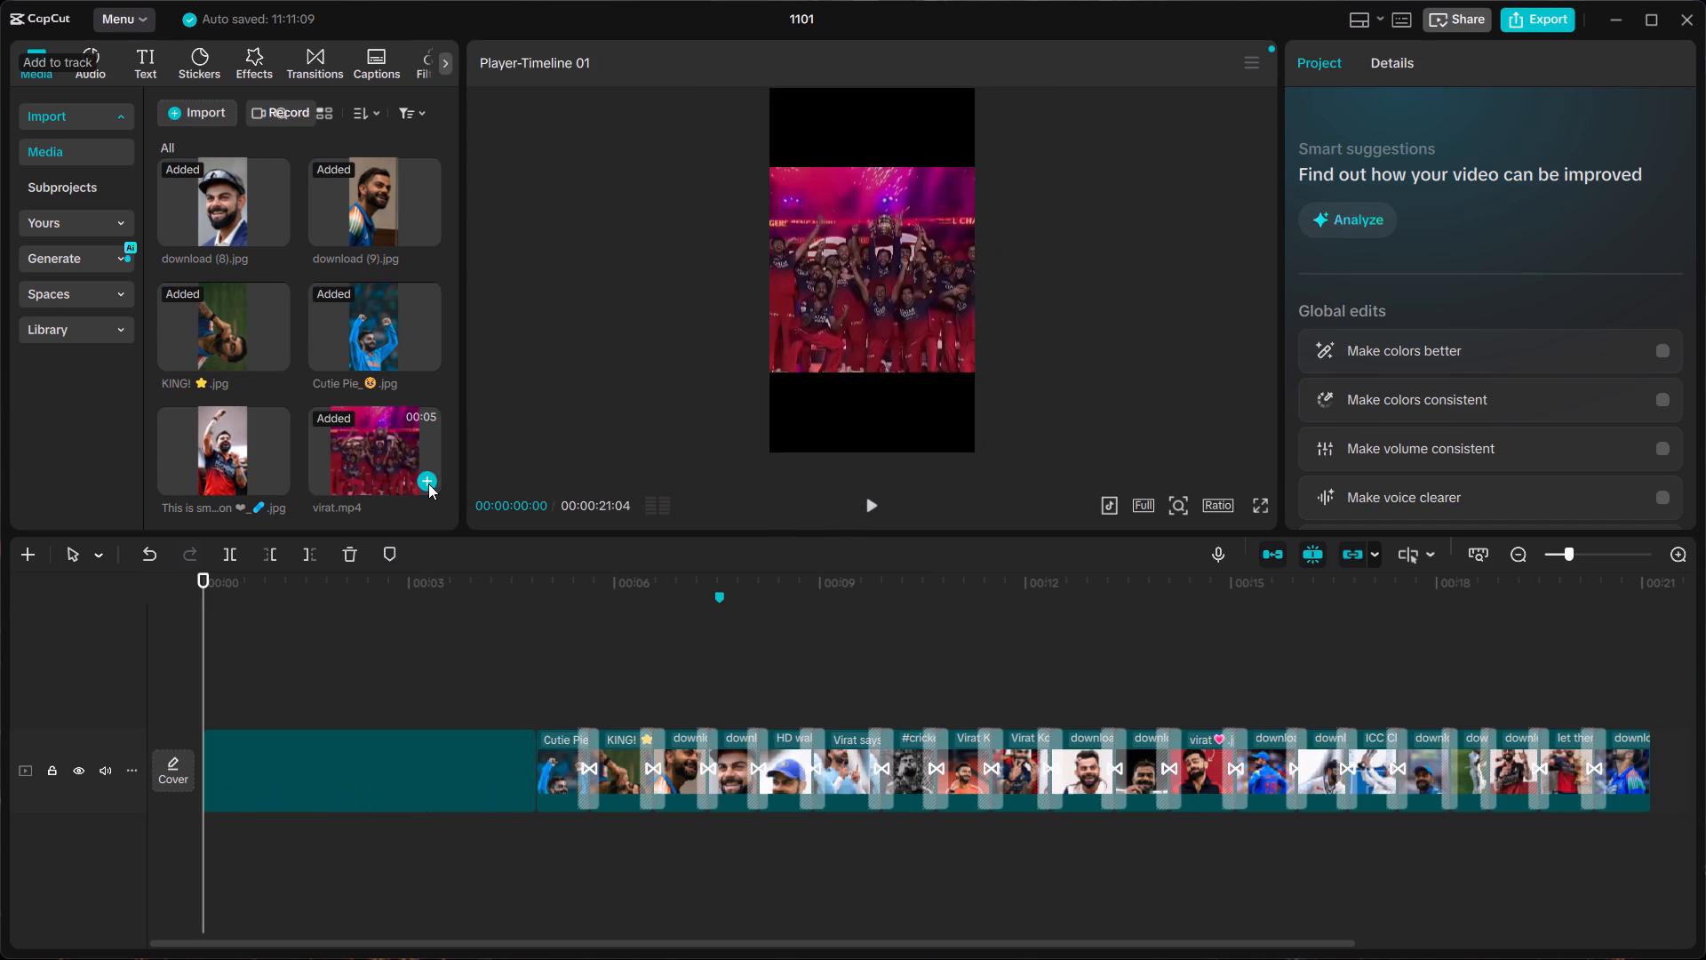
{"action": "left_click", "coordinate": [446, 754]}
{"action": "left_click", "coordinate": [446, 754]}
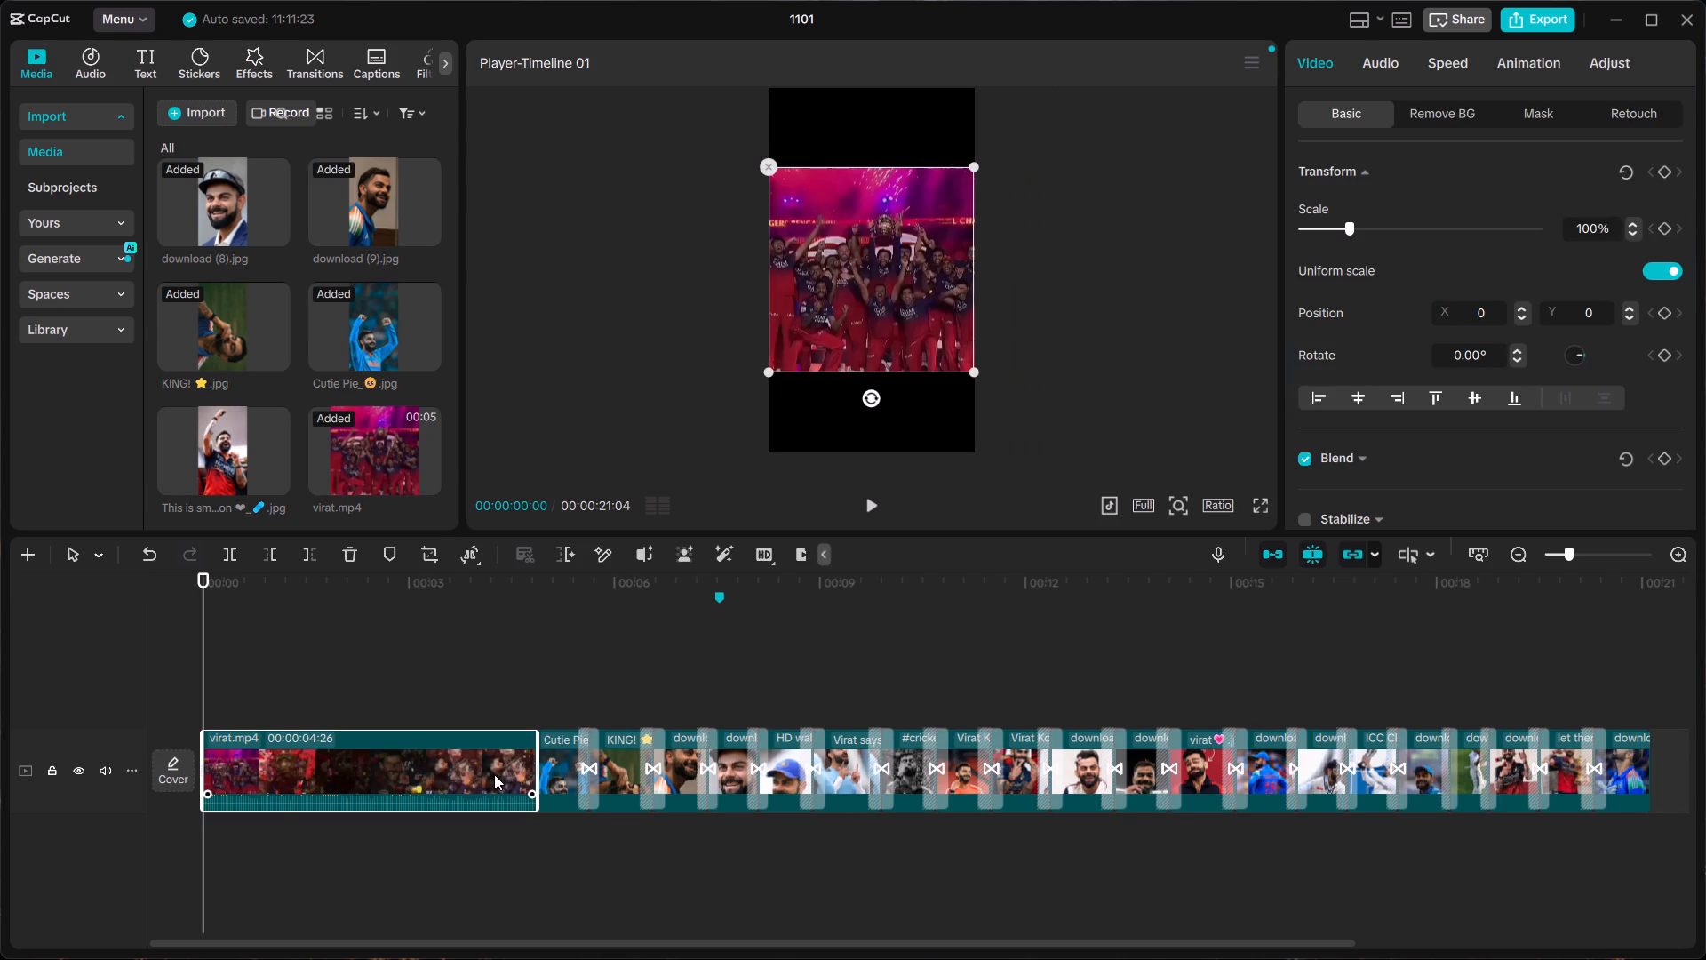
Mute the main video track.
{"action": "left_click", "coordinate": [106, 767]}
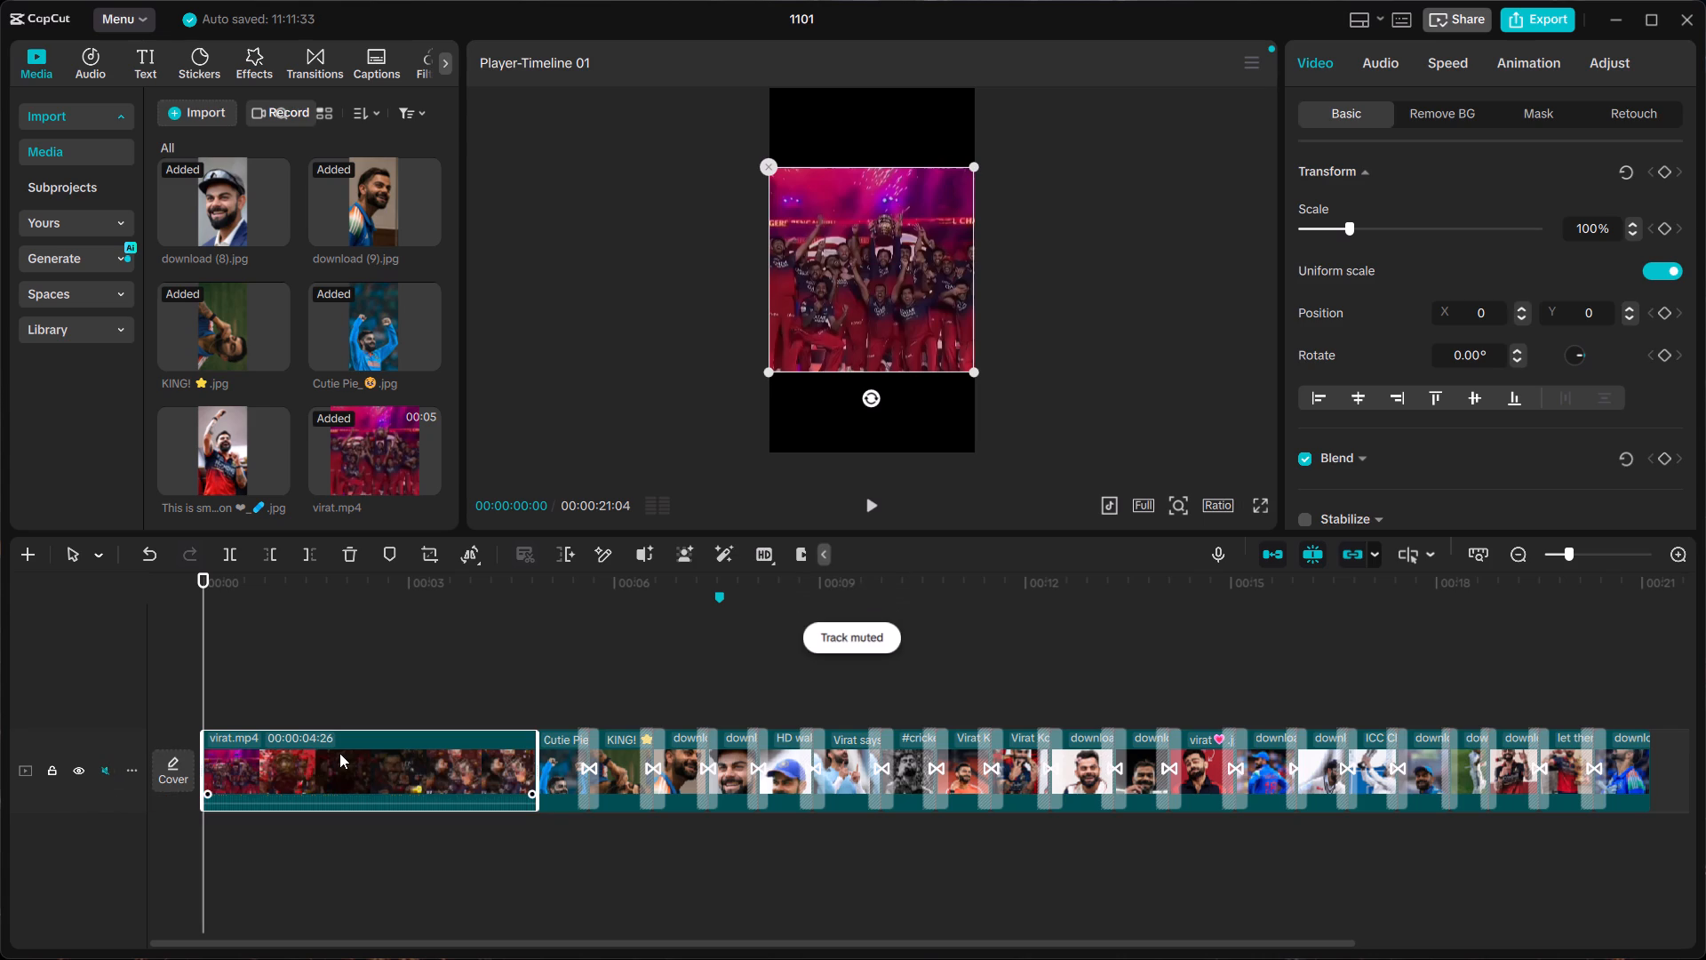
Play back the timeline from the beginning to check how virat.mp4 leads into the pictures.
{"action": "left_click", "coordinate": [872, 508]}
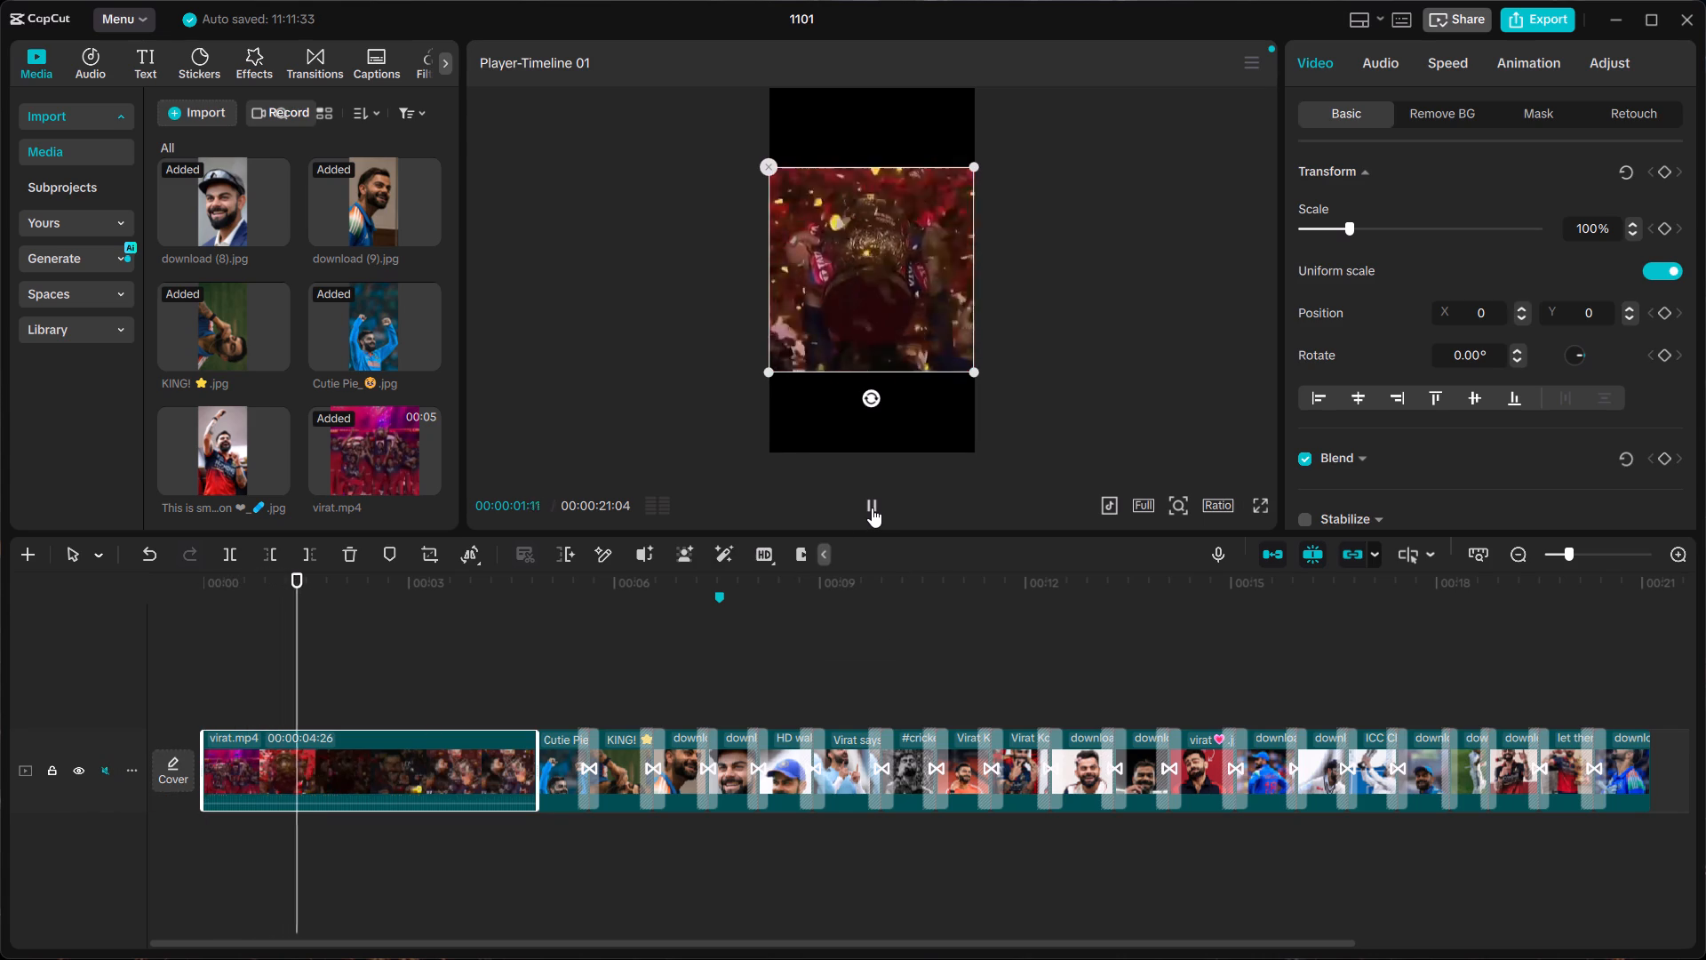
{"action": "left_click", "coordinate": [505, 761]}
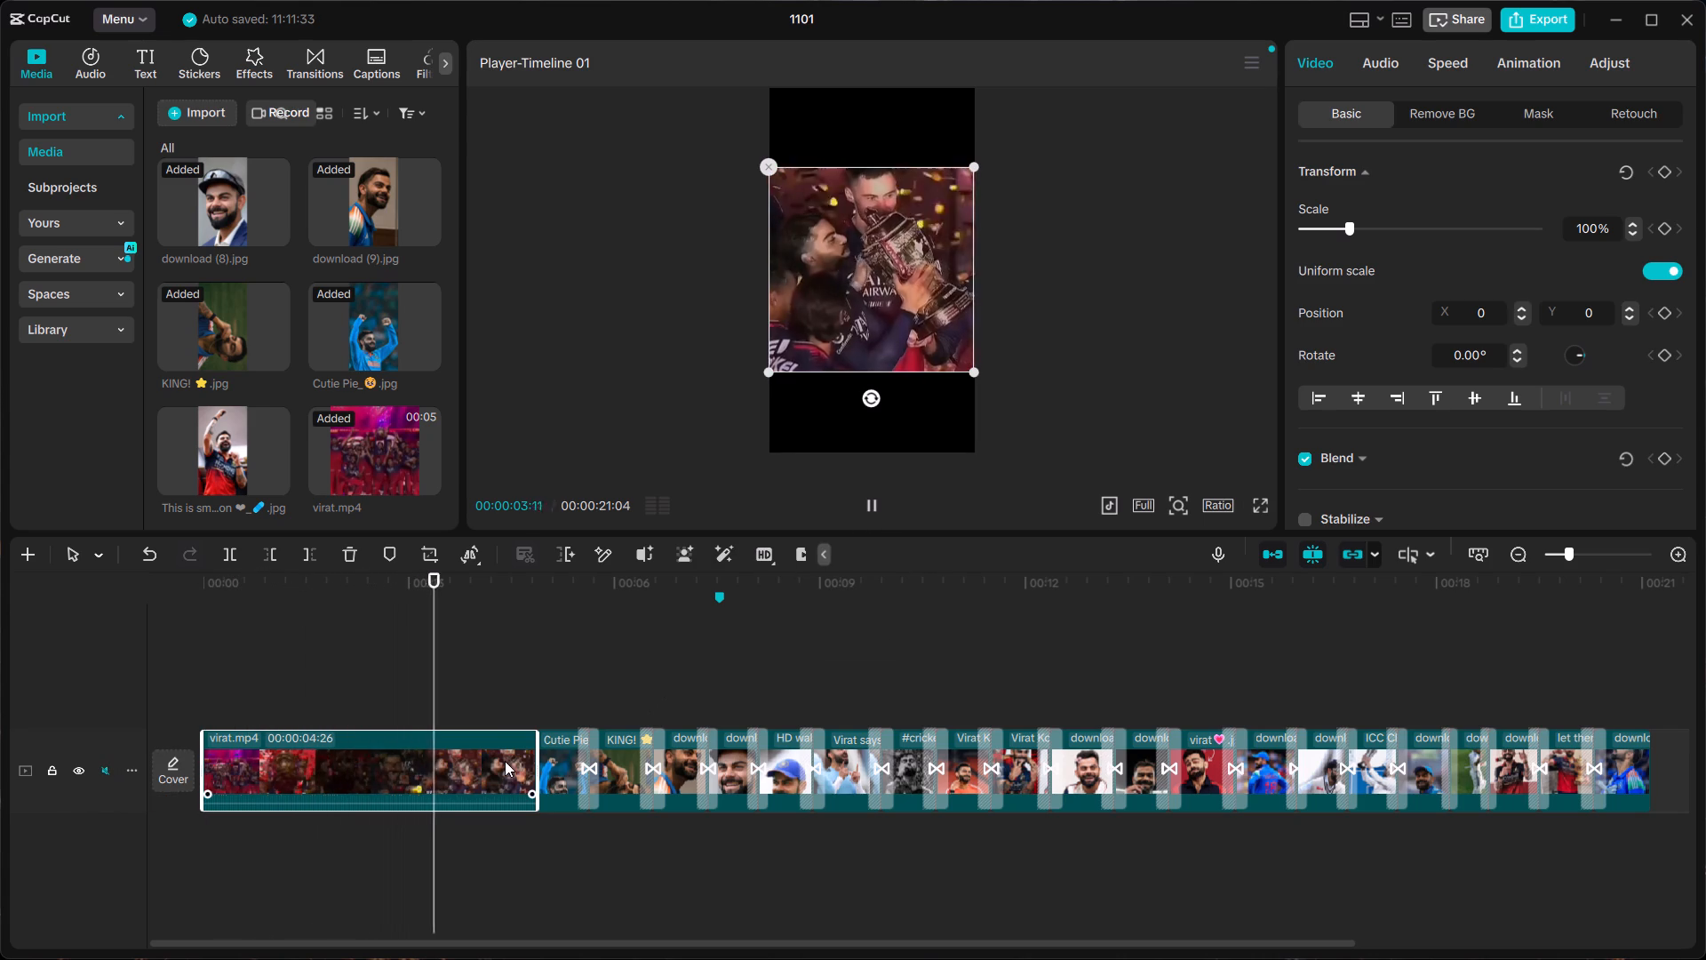
{"action": "left_click", "coordinate": [910, 298]}
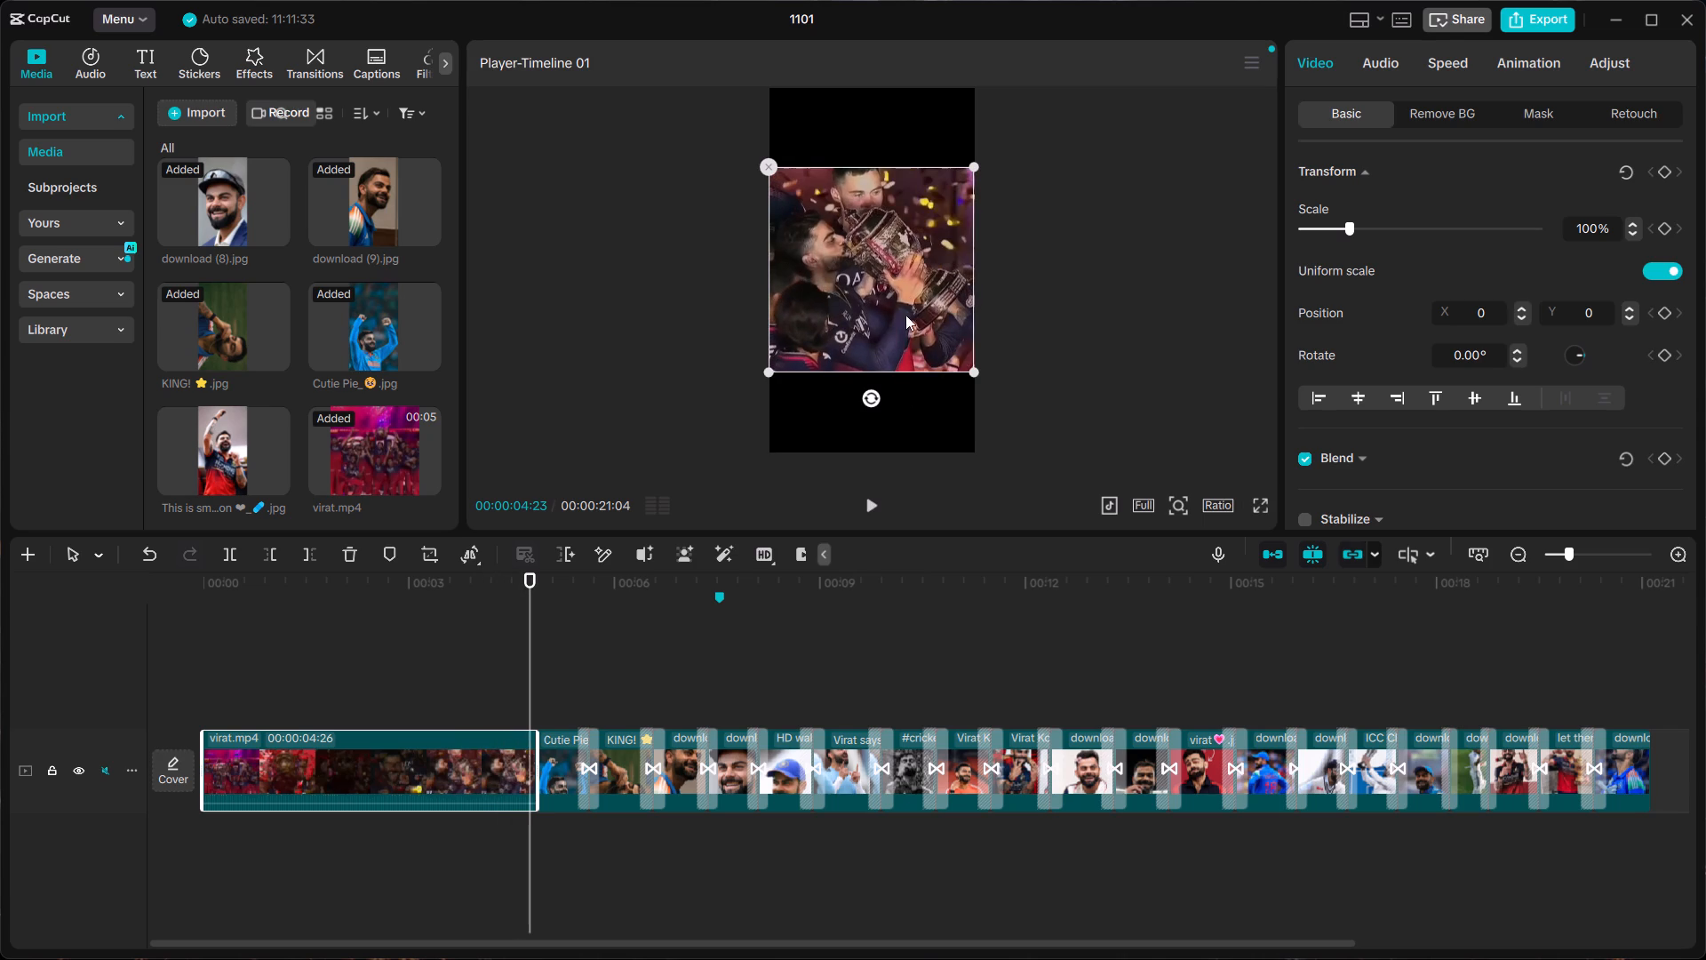
{"action": "left_click", "coordinate": [875, 515]}
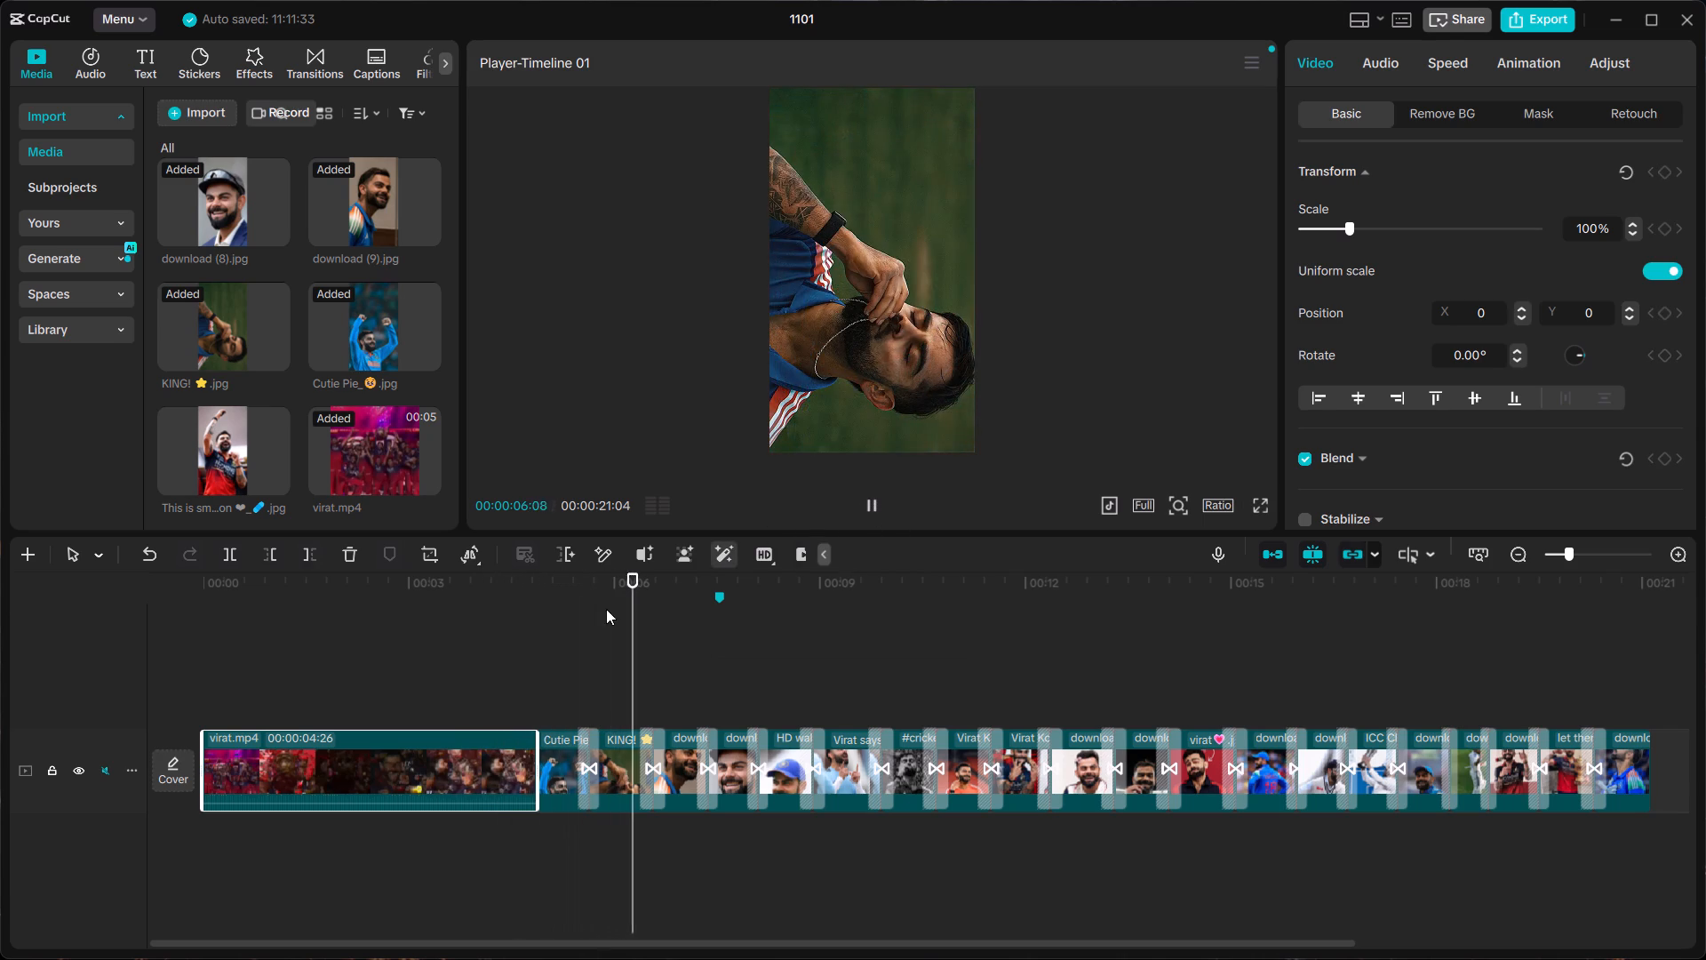
{"action": "left_click", "coordinate": [482, 762]}
{"action": "left_click", "coordinate": [586, 681]}
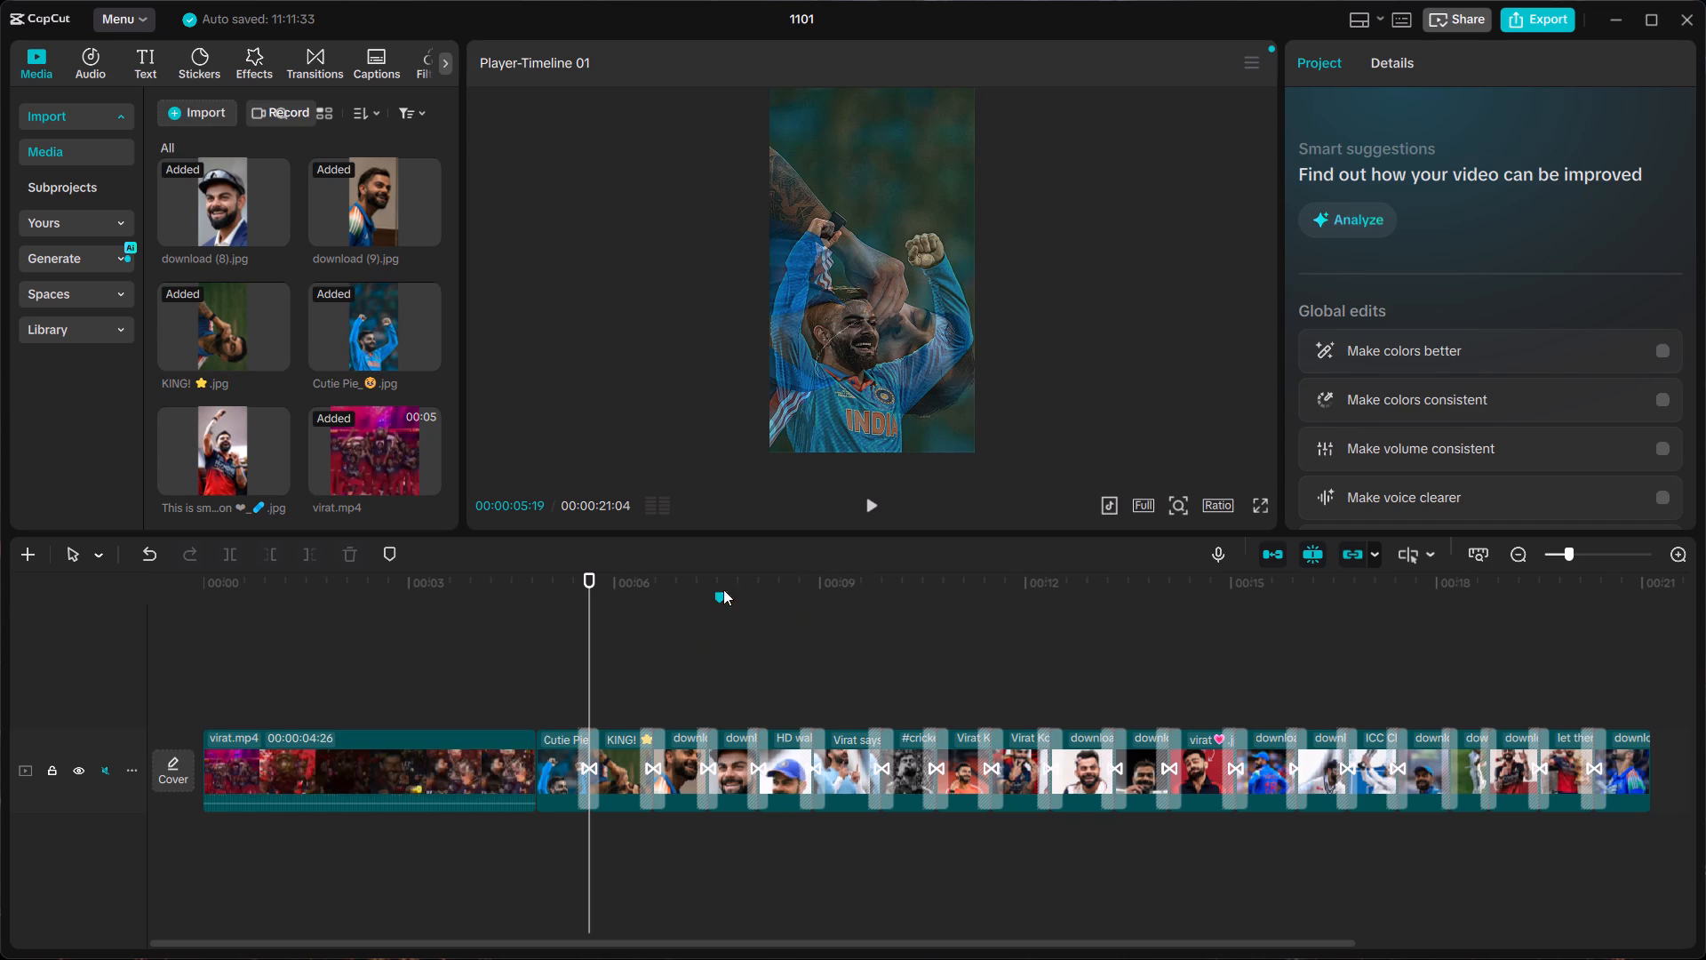
{"action": "left_click_drag", "start_coordinate": [589, 577], "coordinate": [45, 649]}
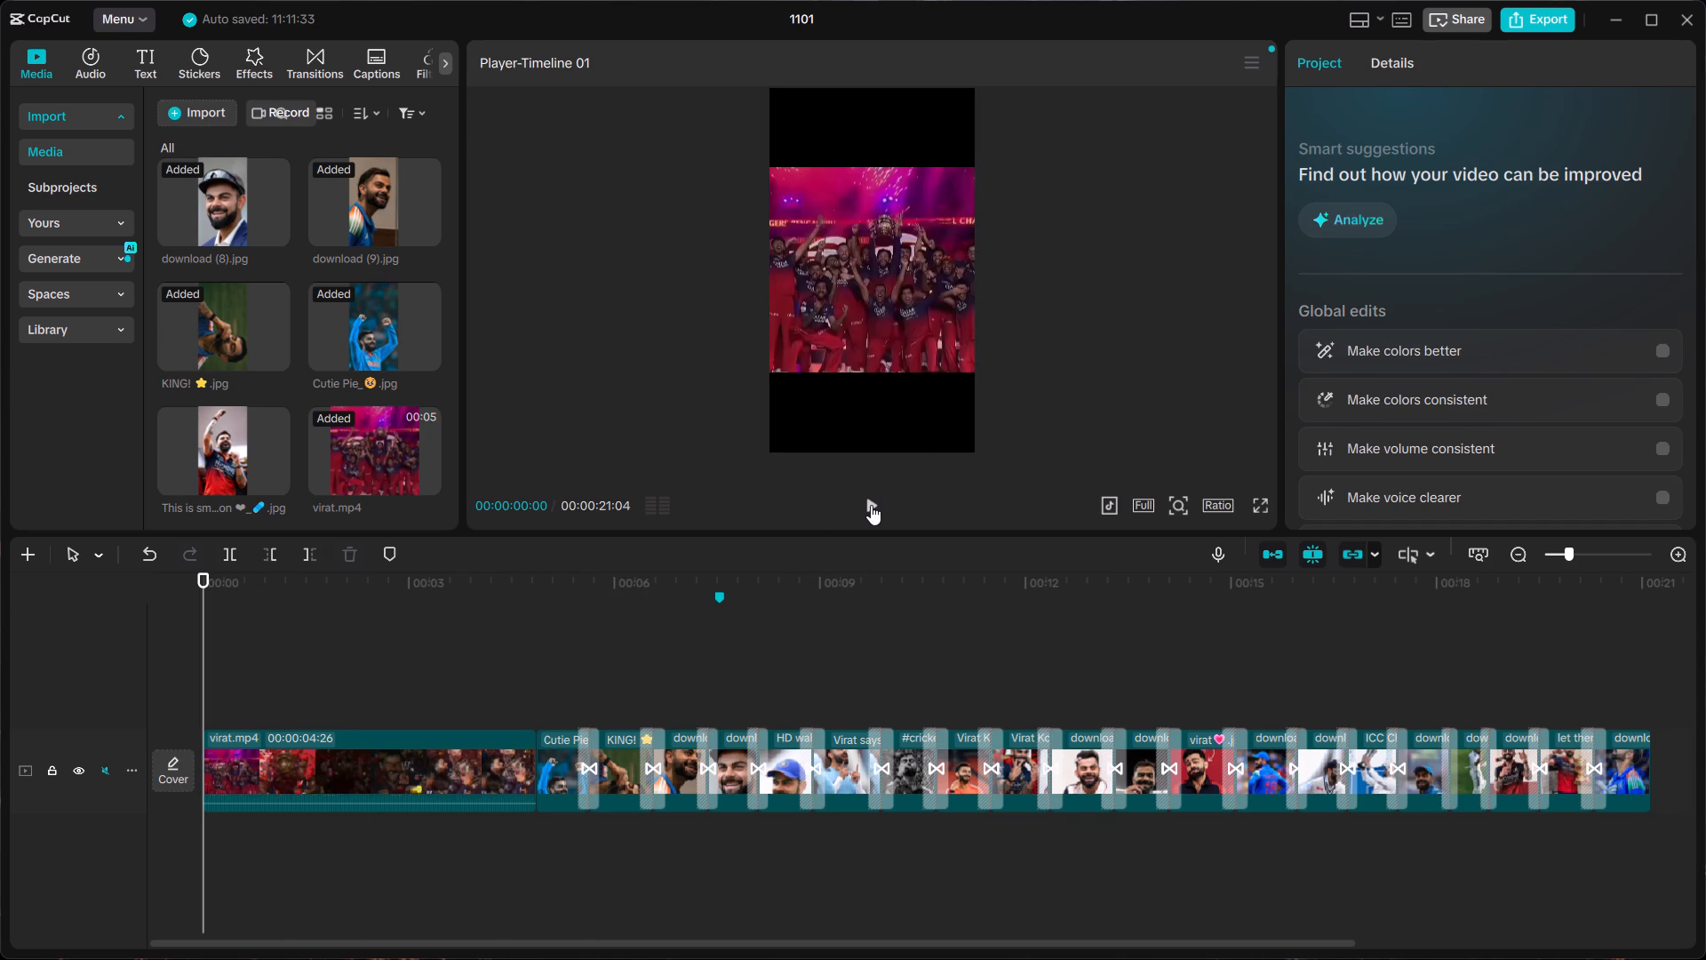
{"action": "left_click", "coordinate": [871, 505]}
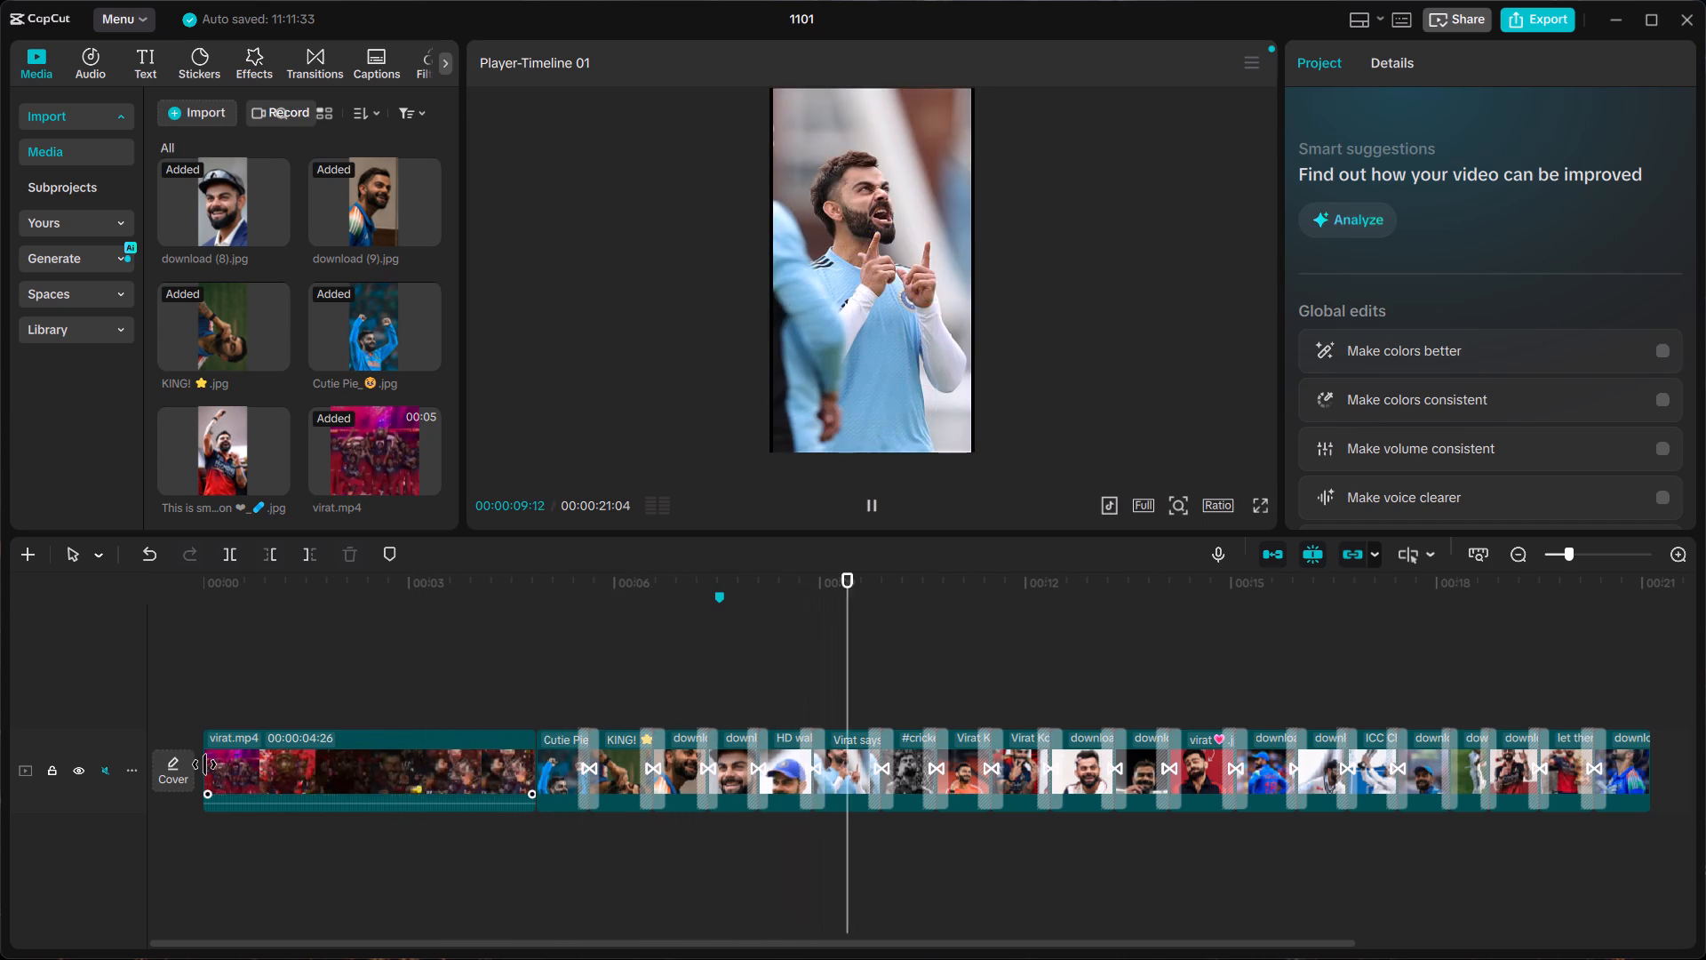
{"action": "left_click", "coordinate": [263, 769]}
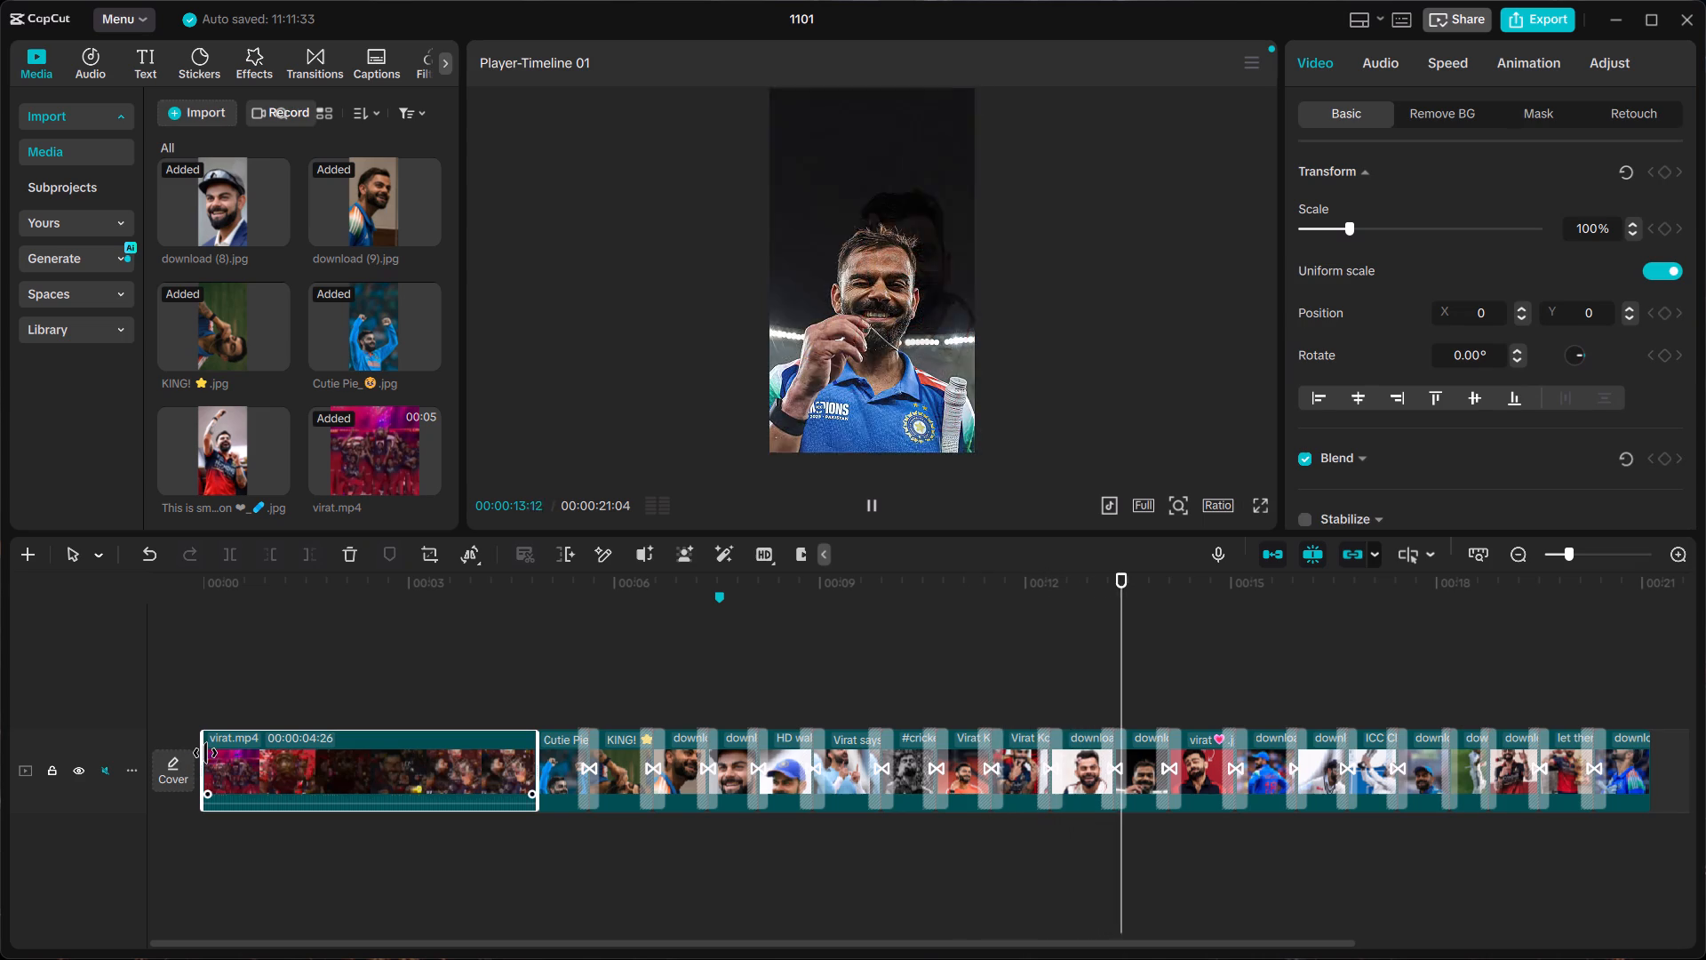
{"action": "left_click", "coordinate": [871, 504]}
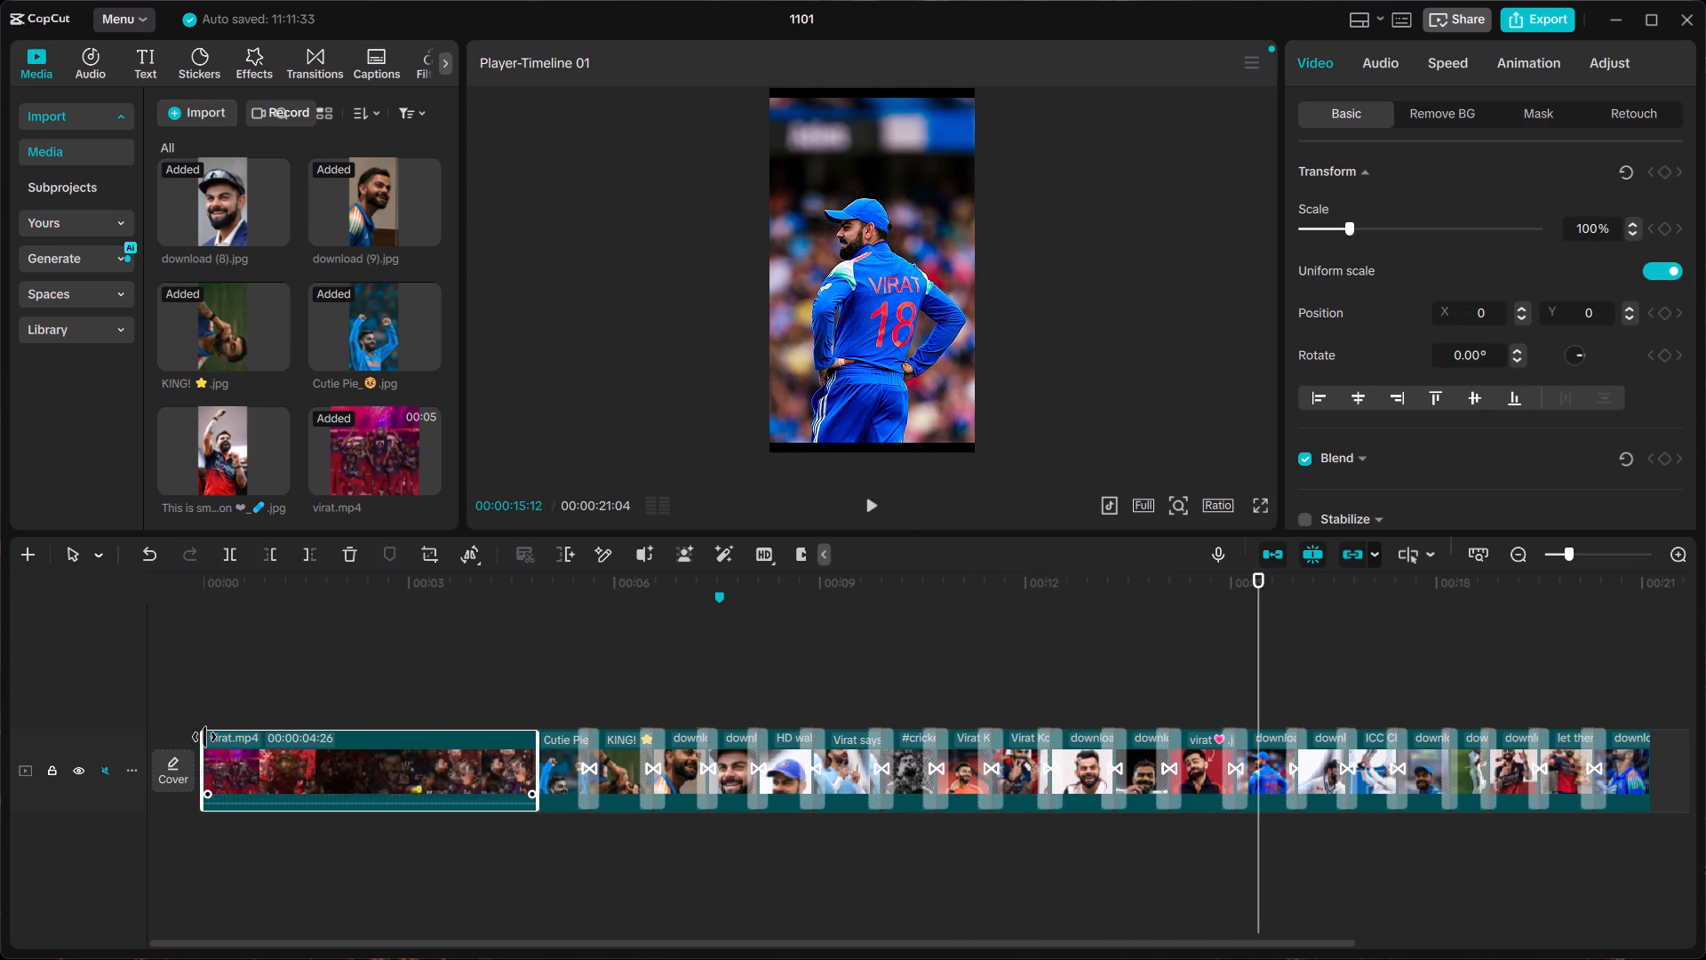
Trim the beginning of the virat.mp4 clip on the timeline to leave a duration of 00:00:03:01.
{"action": "left_click_drag", "start_coordinate": [204, 737], "coordinate": [243, 736]}
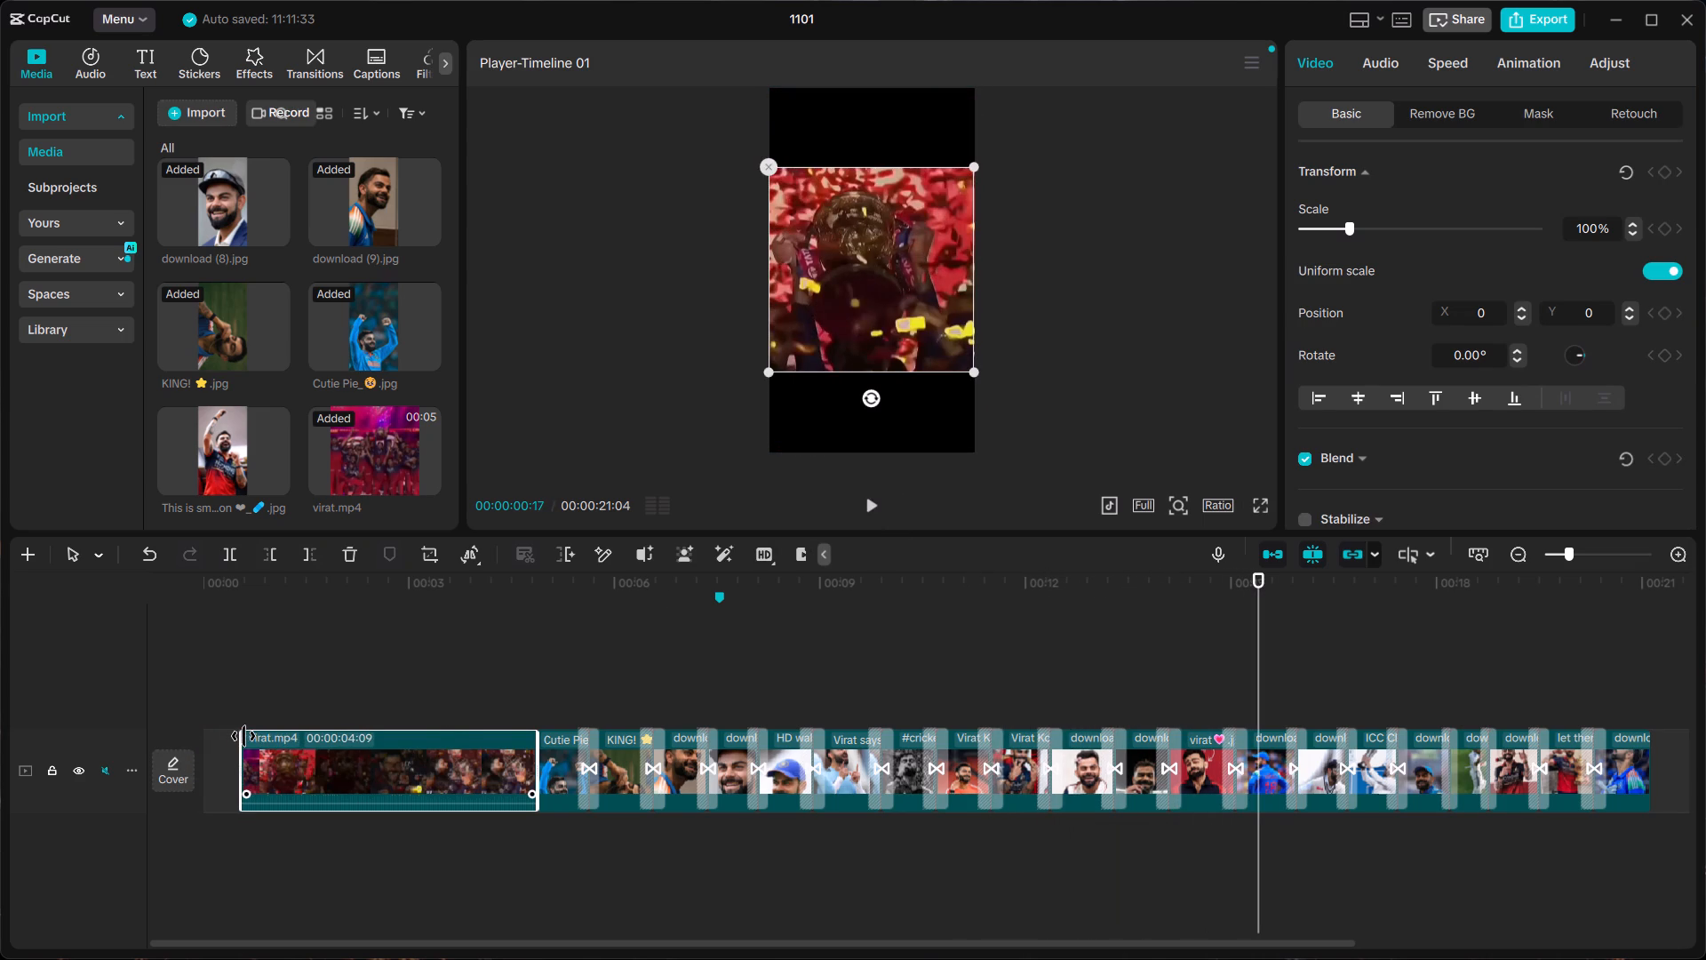
{"action": "left_click_drag", "start_coordinate": [243, 736], "coordinate": [249, 737]}
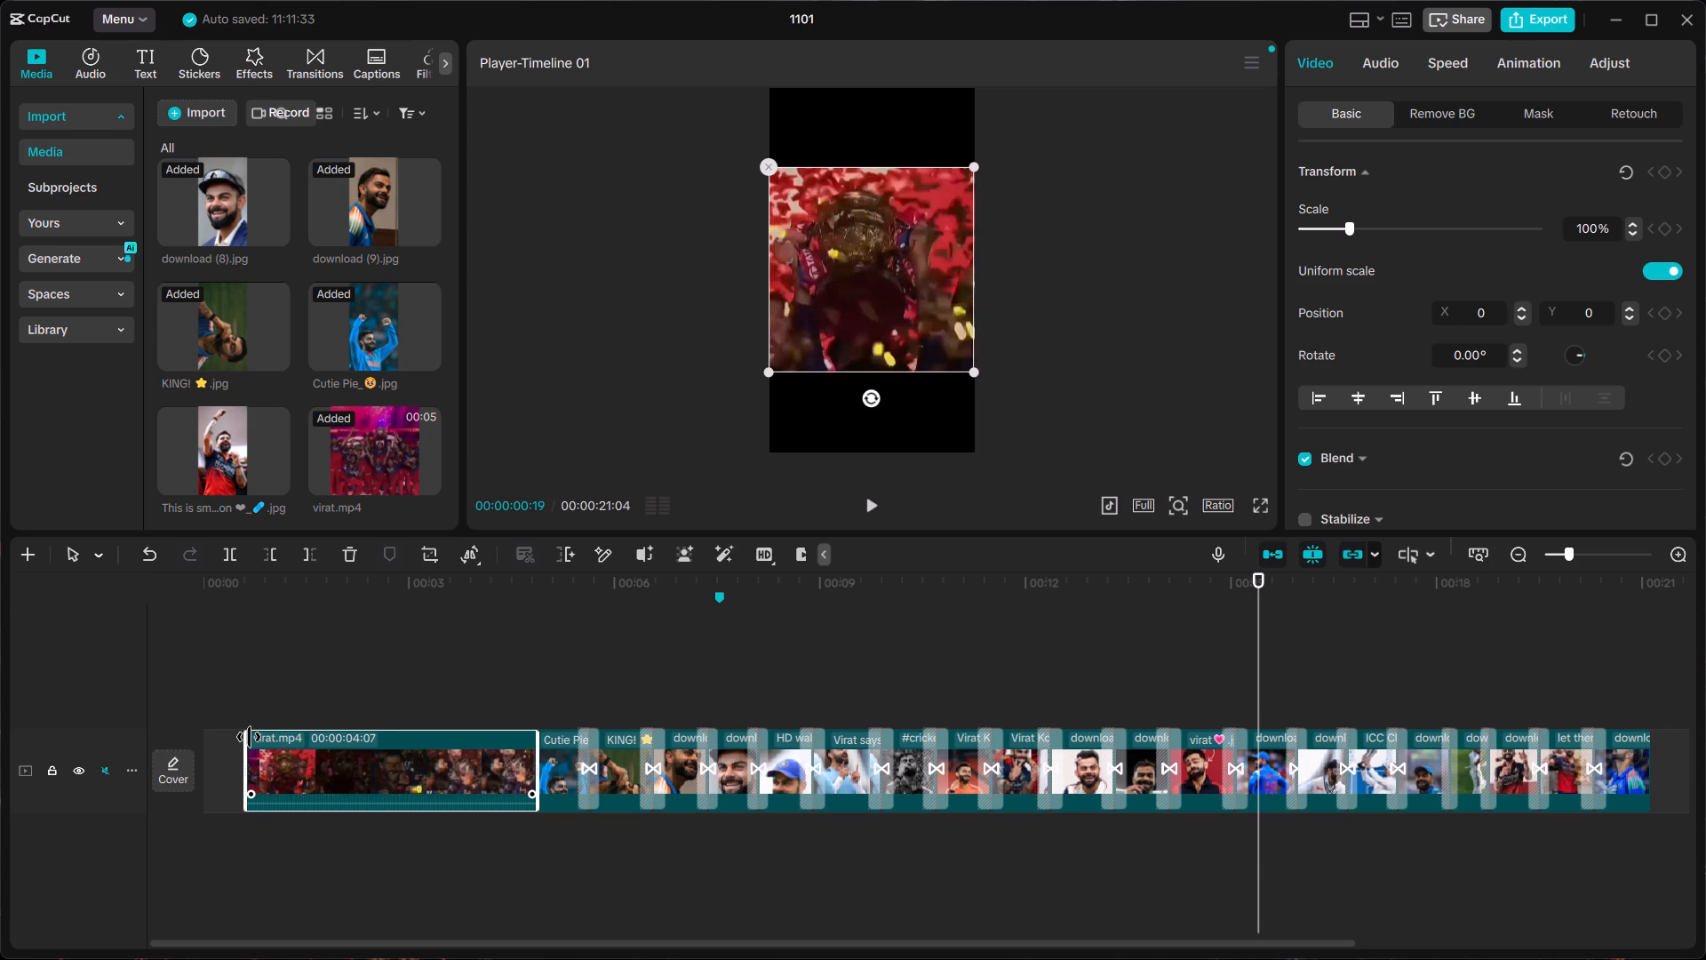
{"action": "left_click_drag", "start_coordinate": [249, 737], "coordinate": [282, 737]}
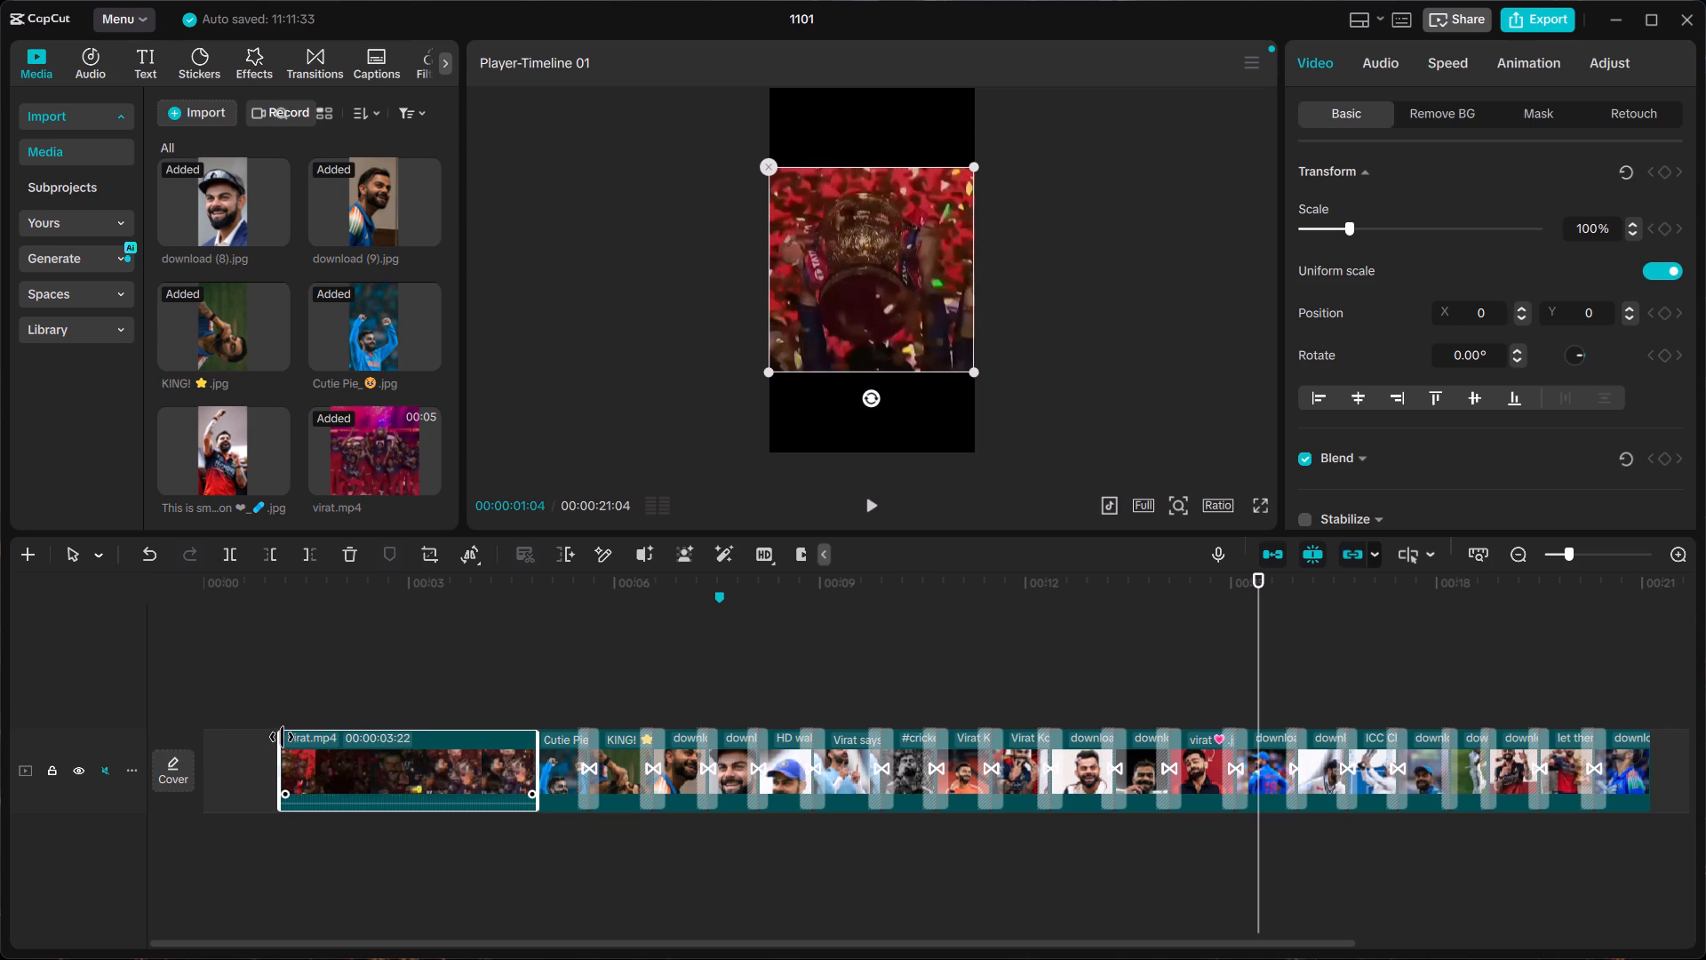
{"action": "left_click_drag", "start_coordinate": [282, 737], "coordinate": [315, 733]}
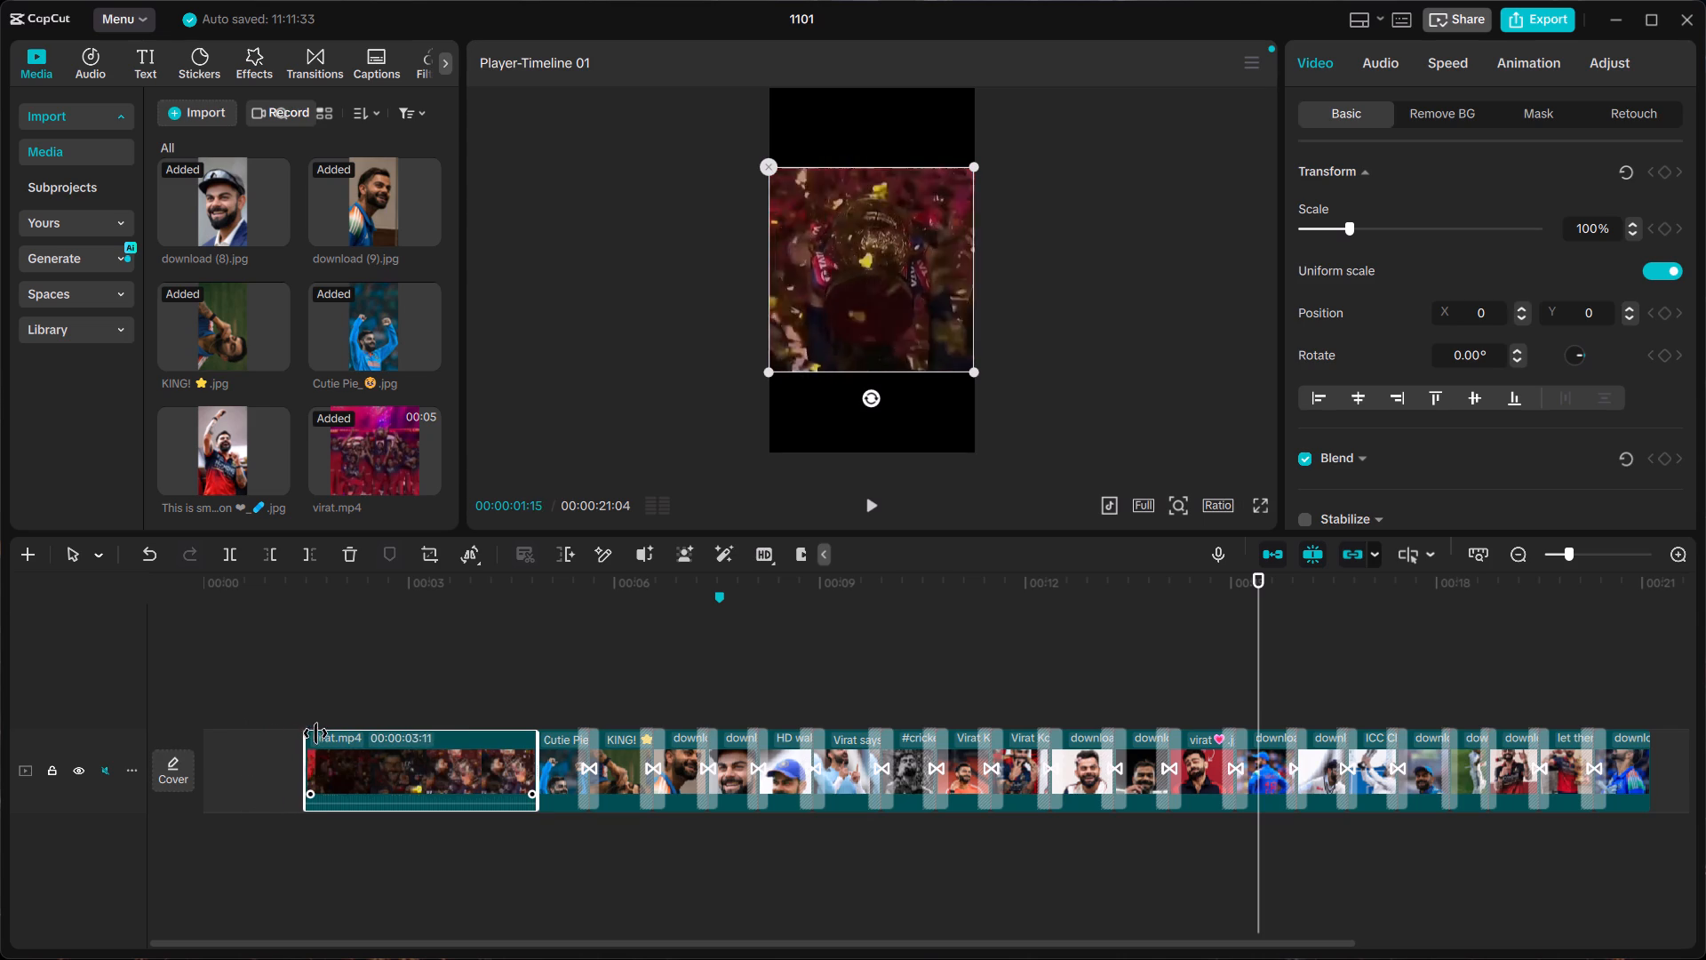
{"action": "left_click_drag", "start_coordinate": [315, 733], "coordinate": [326, 733]}
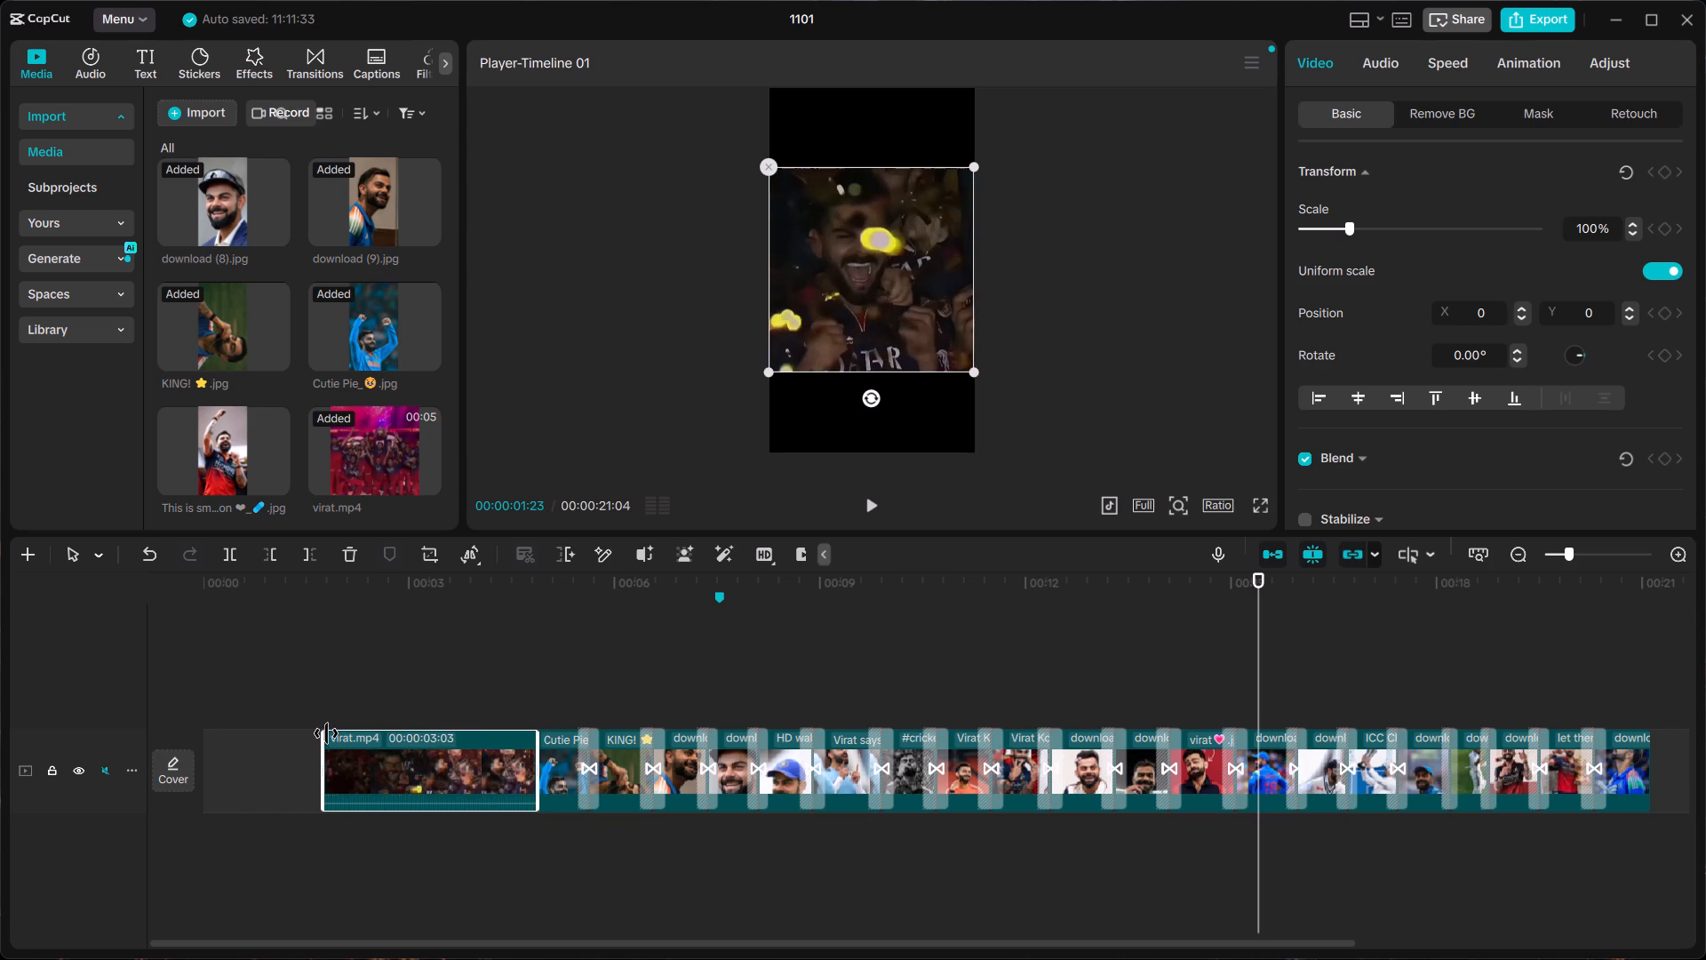
{"action": "left_click_drag", "start_coordinate": [326, 733], "coordinate": [330, 733]}
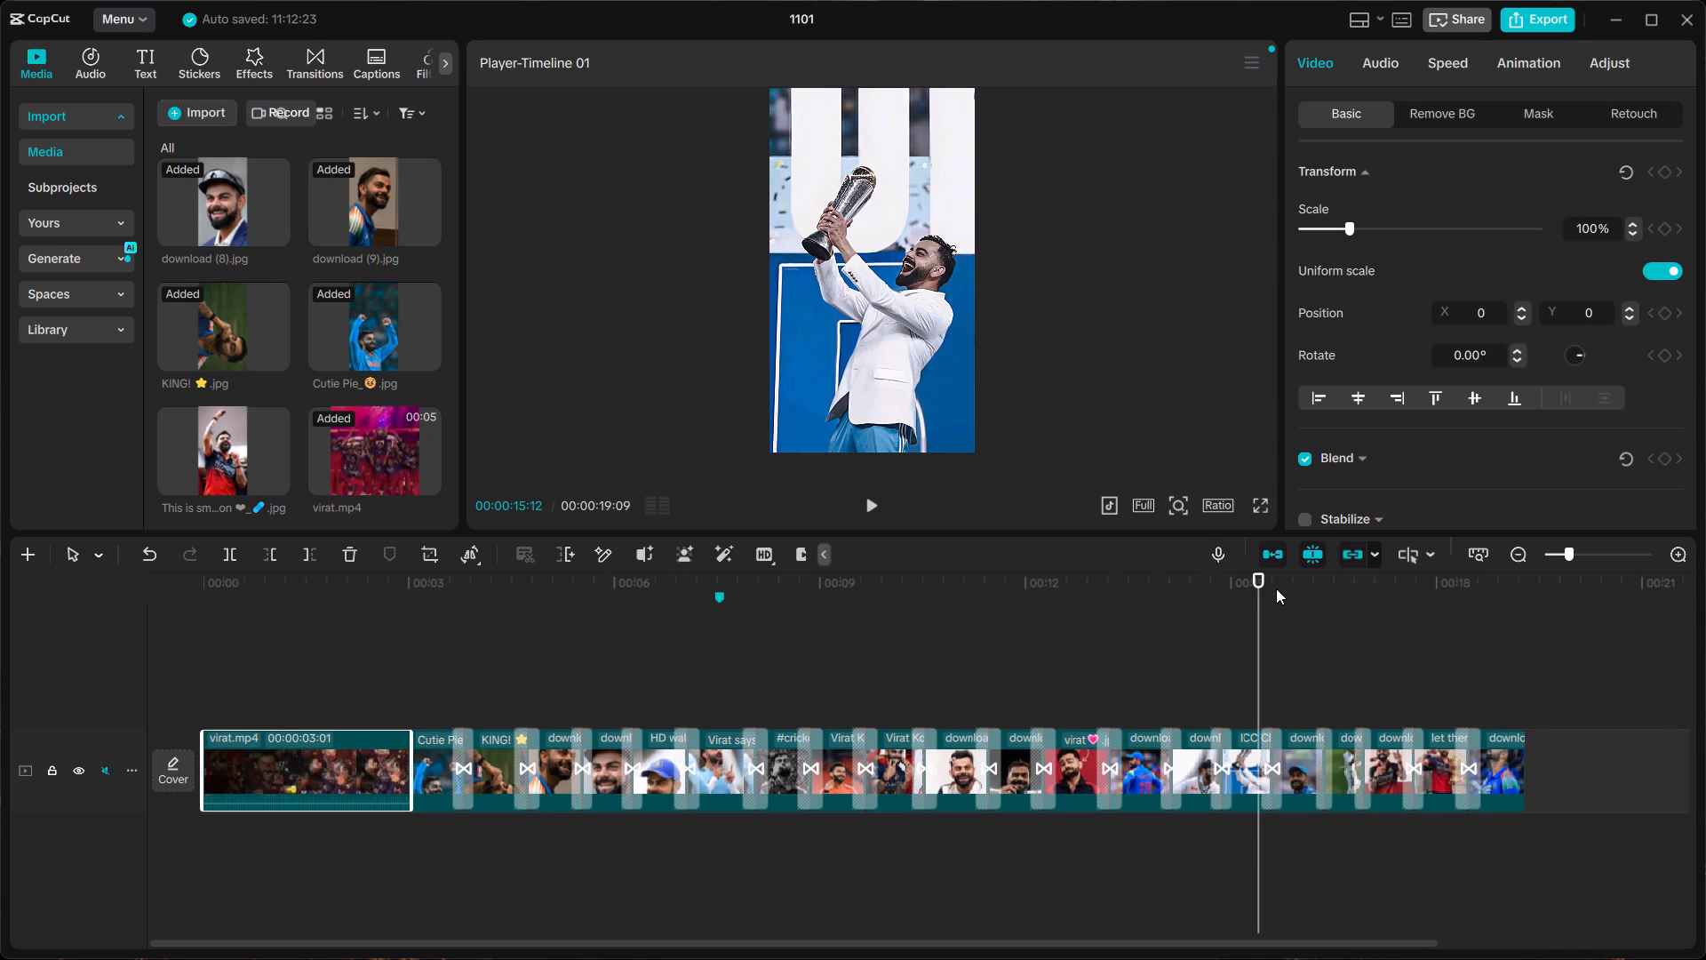
Play back the timeline from the beginning to check how the trimmed virat.mp4 leads into the first pictures.
{"action": "left_click_drag", "start_coordinate": [1259, 579], "coordinate": [293, 733]}
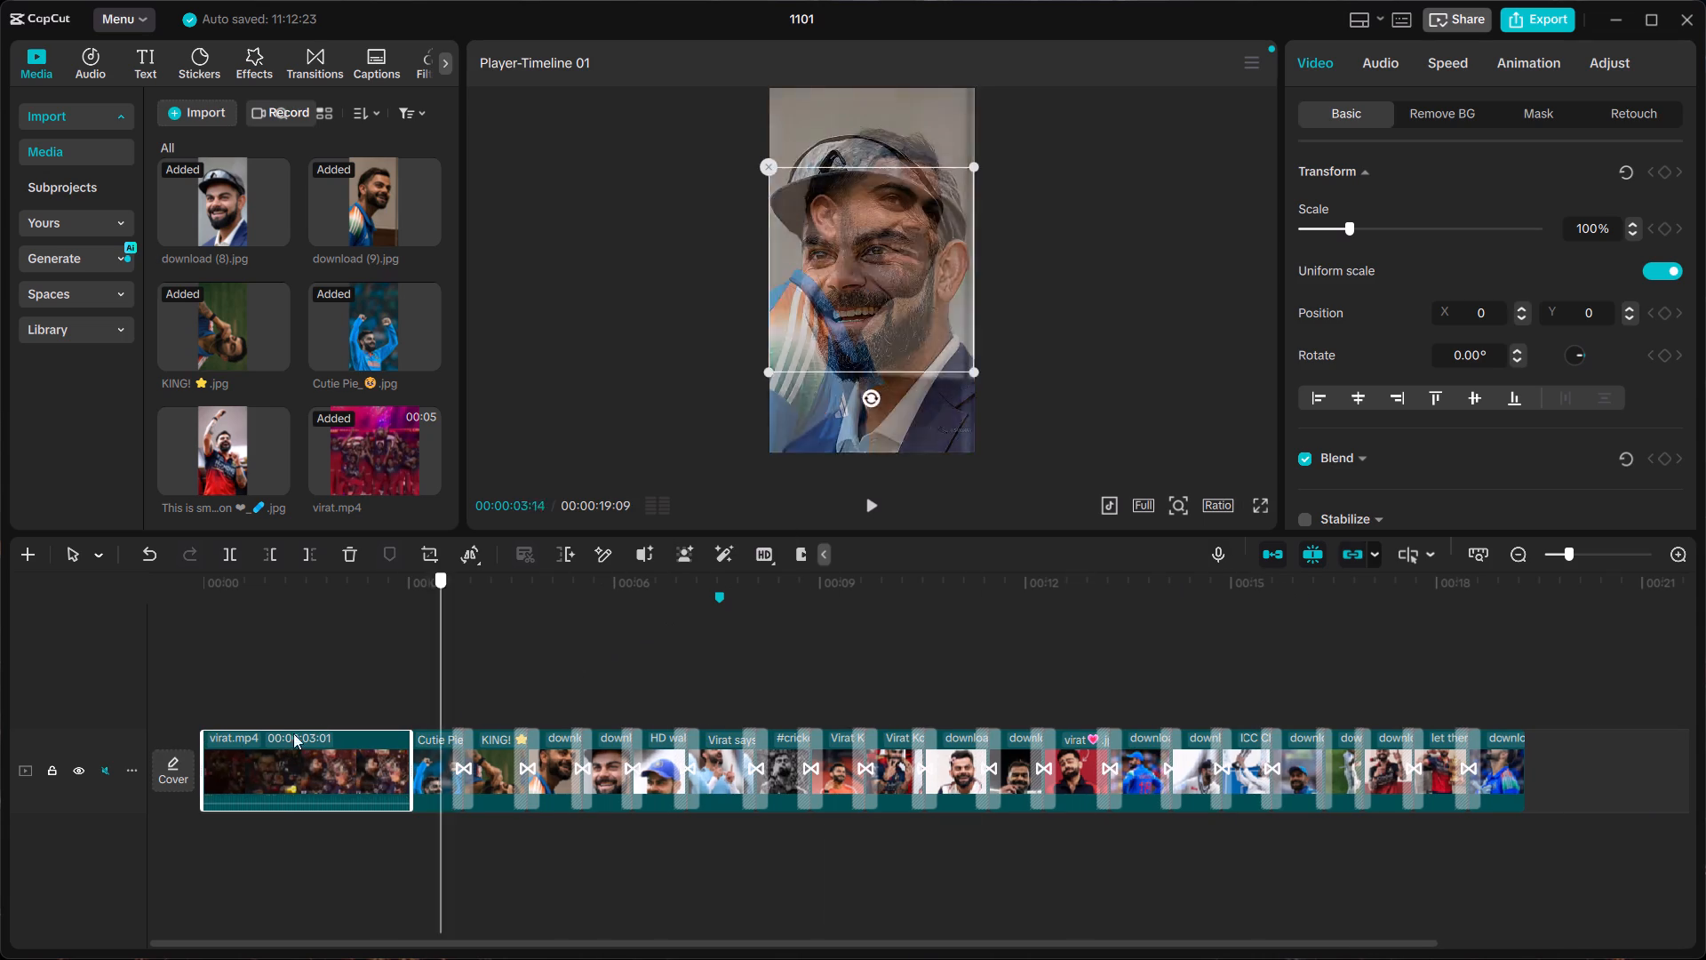
{"action": "left_click_drag", "start_coordinate": [293, 733], "coordinate": [98, 749]}
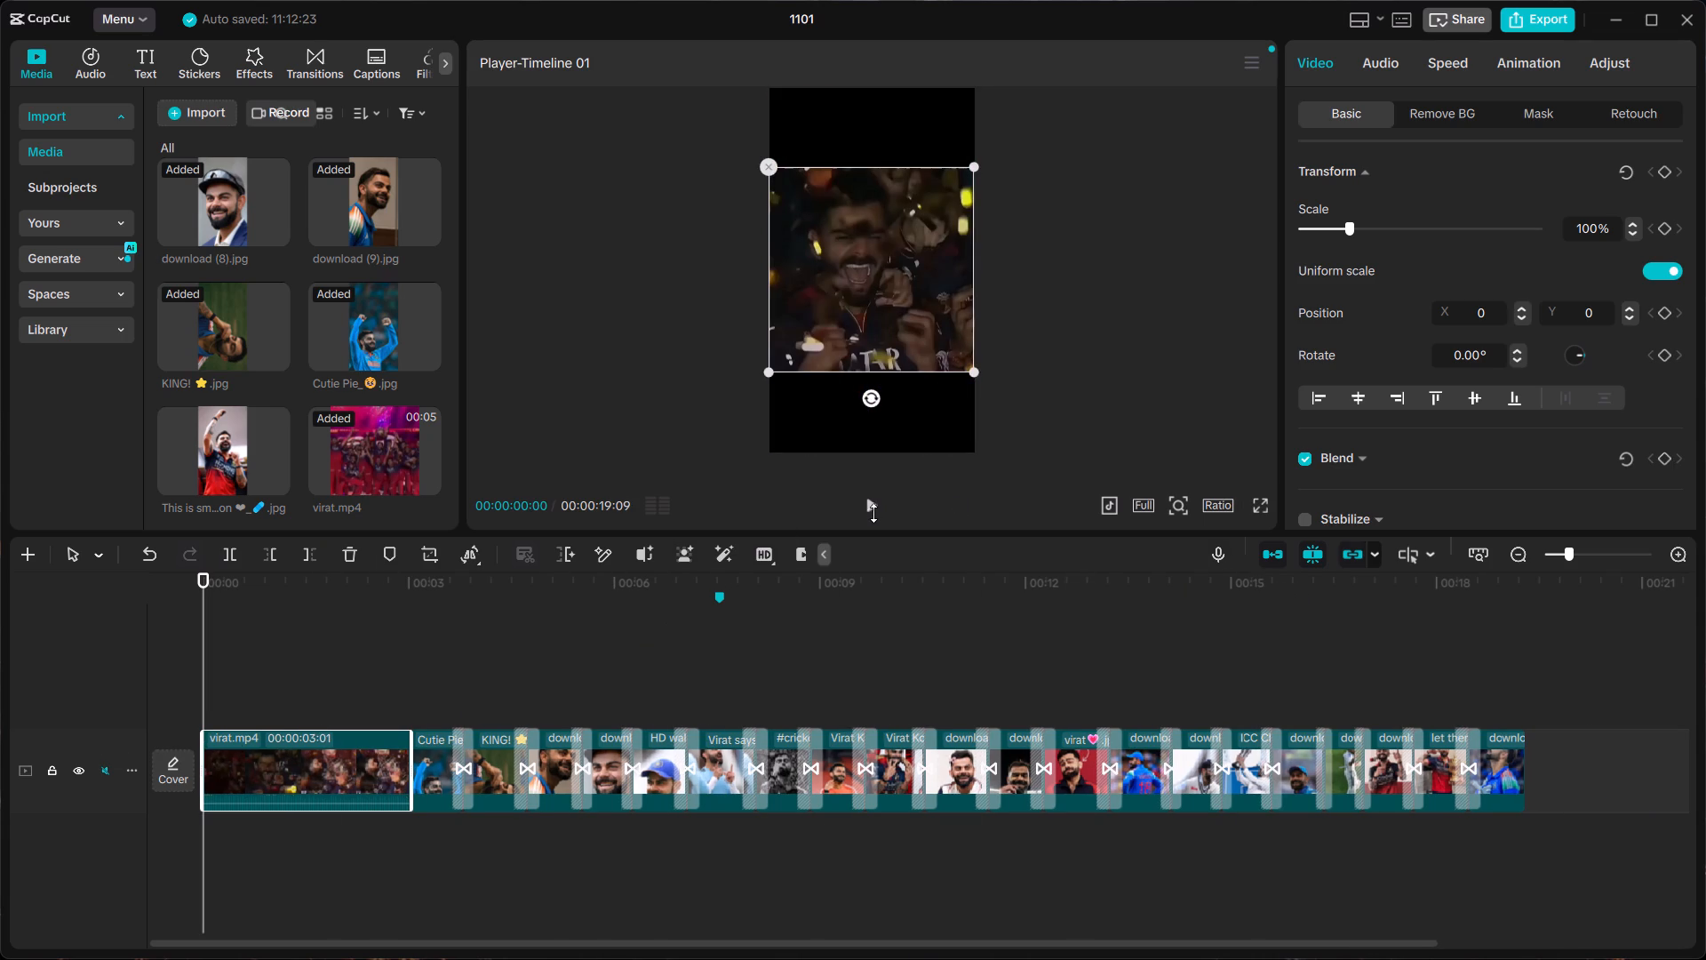
{"action": "left_click", "coordinate": [870, 507]}
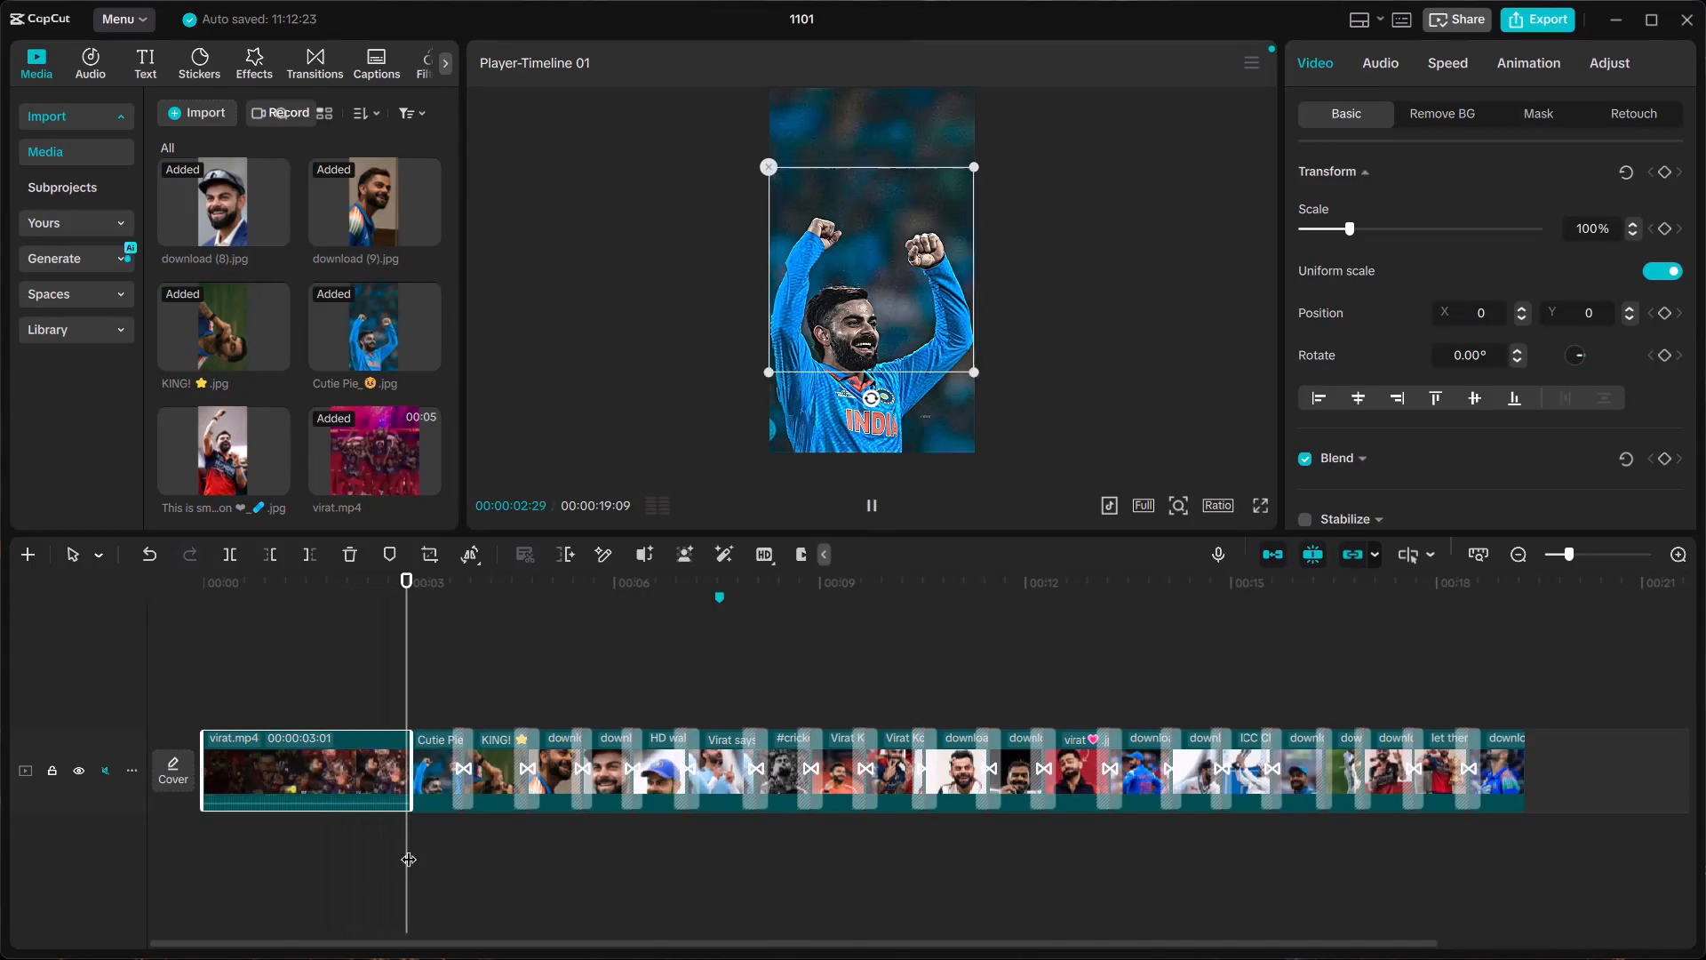
{"action": "left_click", "coordinate": [873, 512]}
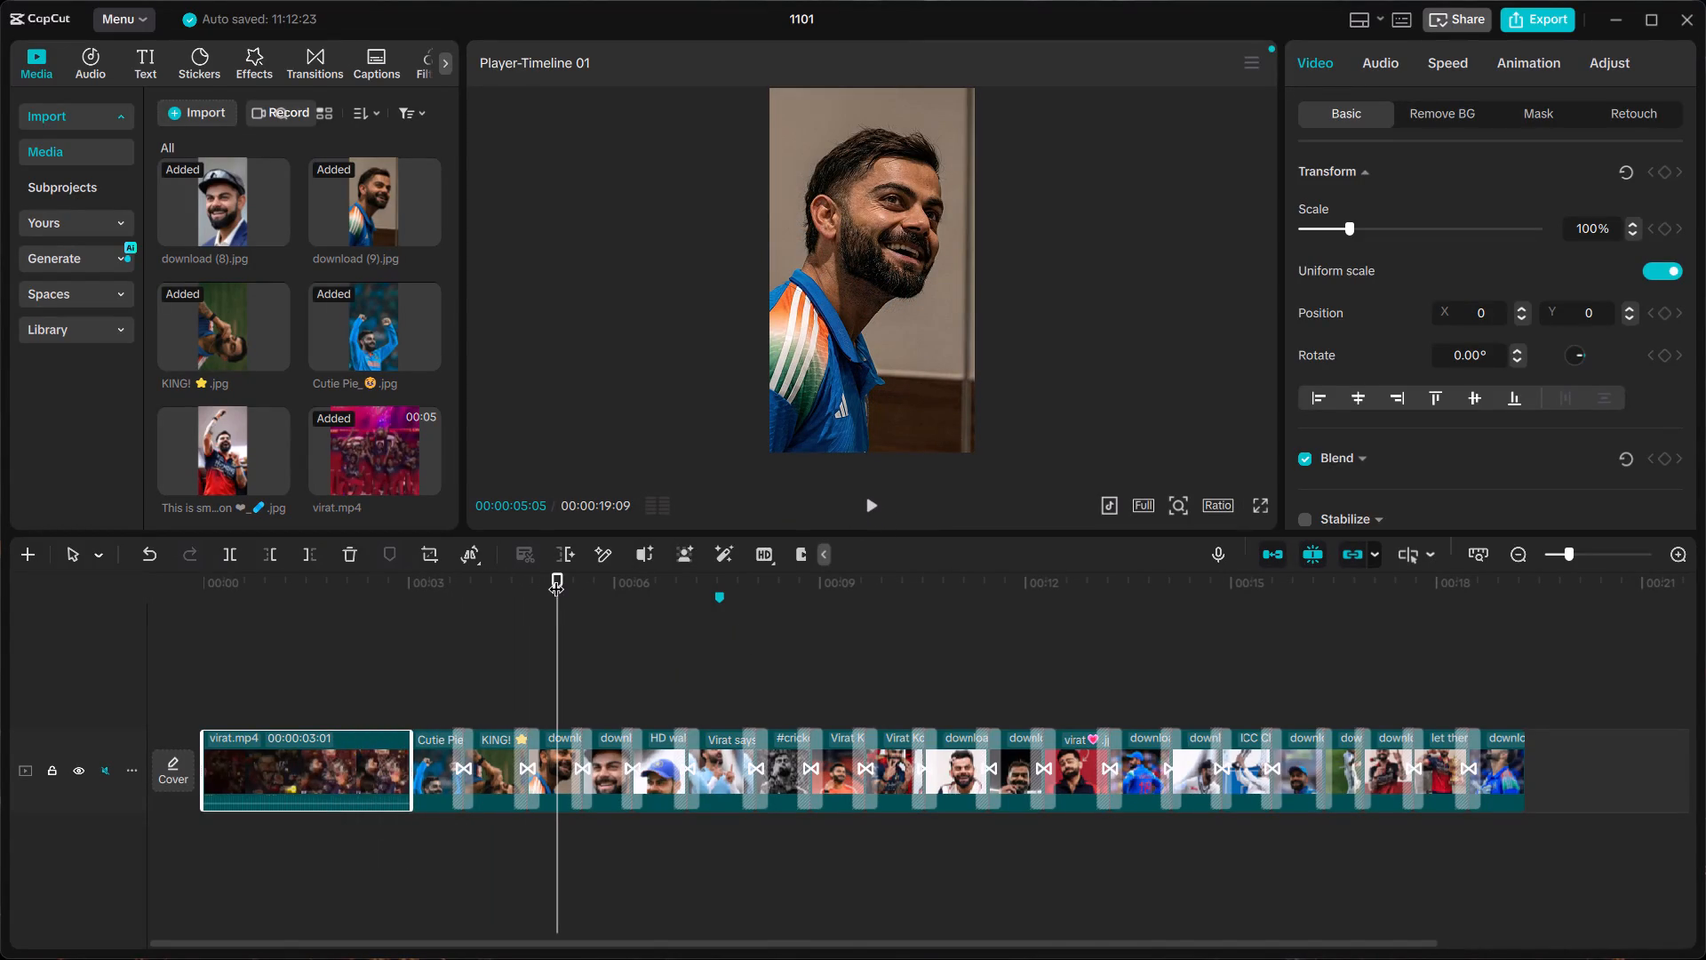
{"action": "left_click_drag", "start_coordinate": [556, 578], "coordinate": [116, 604]}
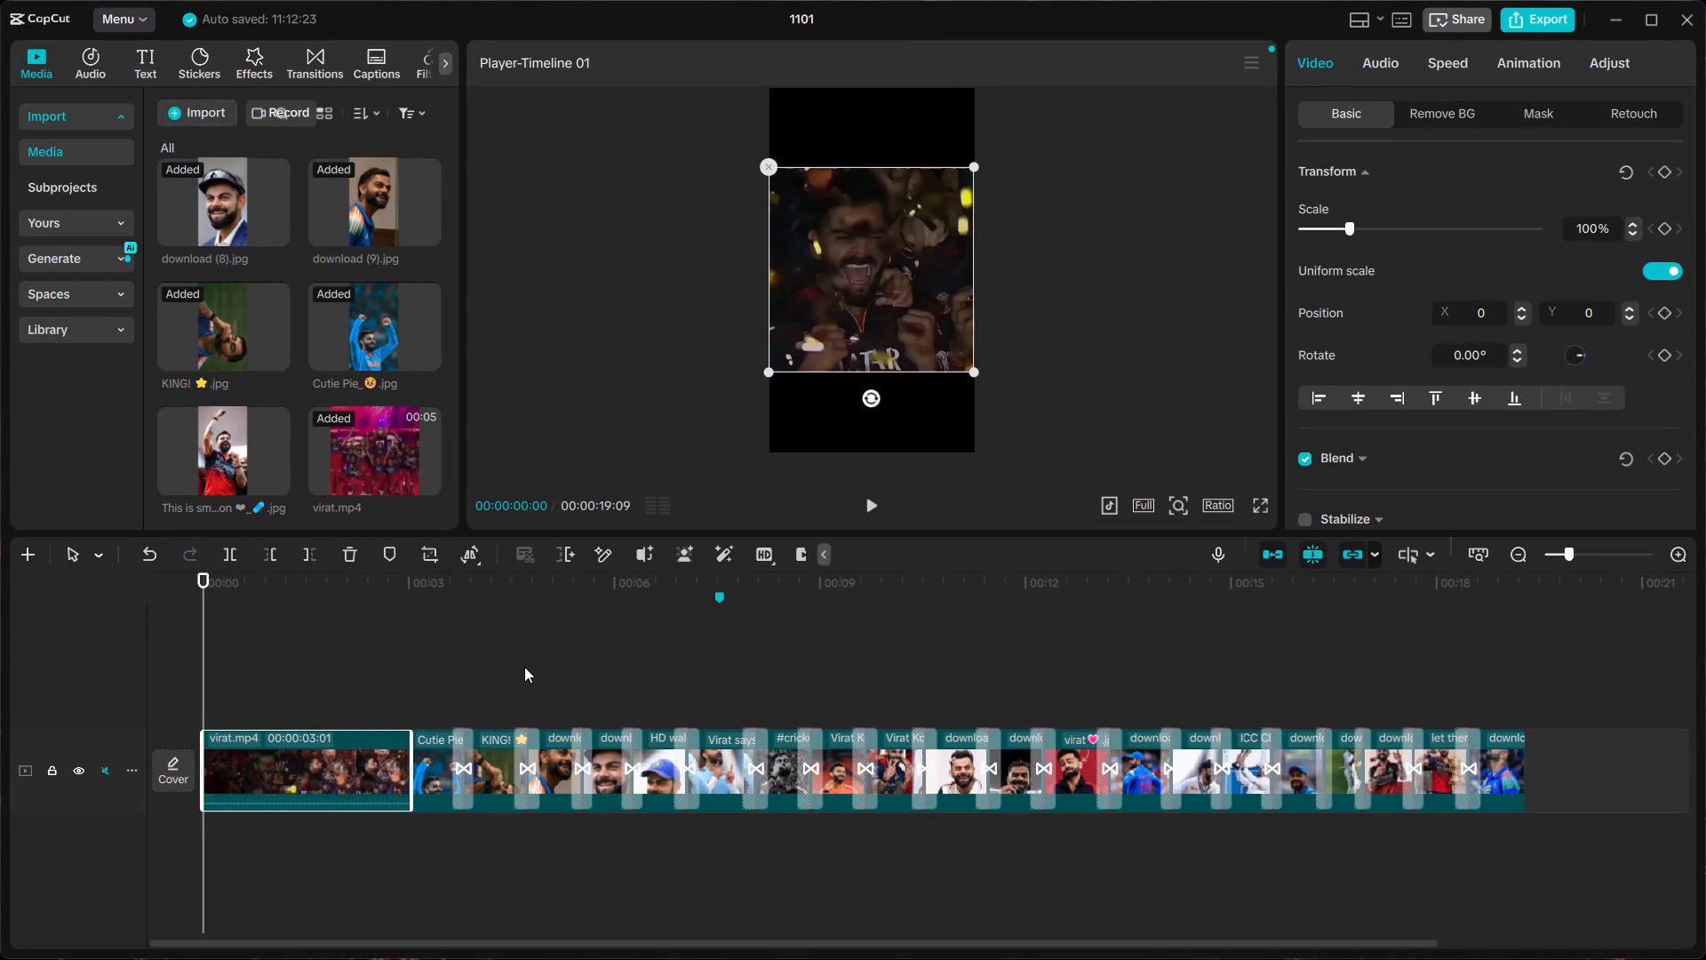
{"action": "left_click", "coordinate": [347, 783]}
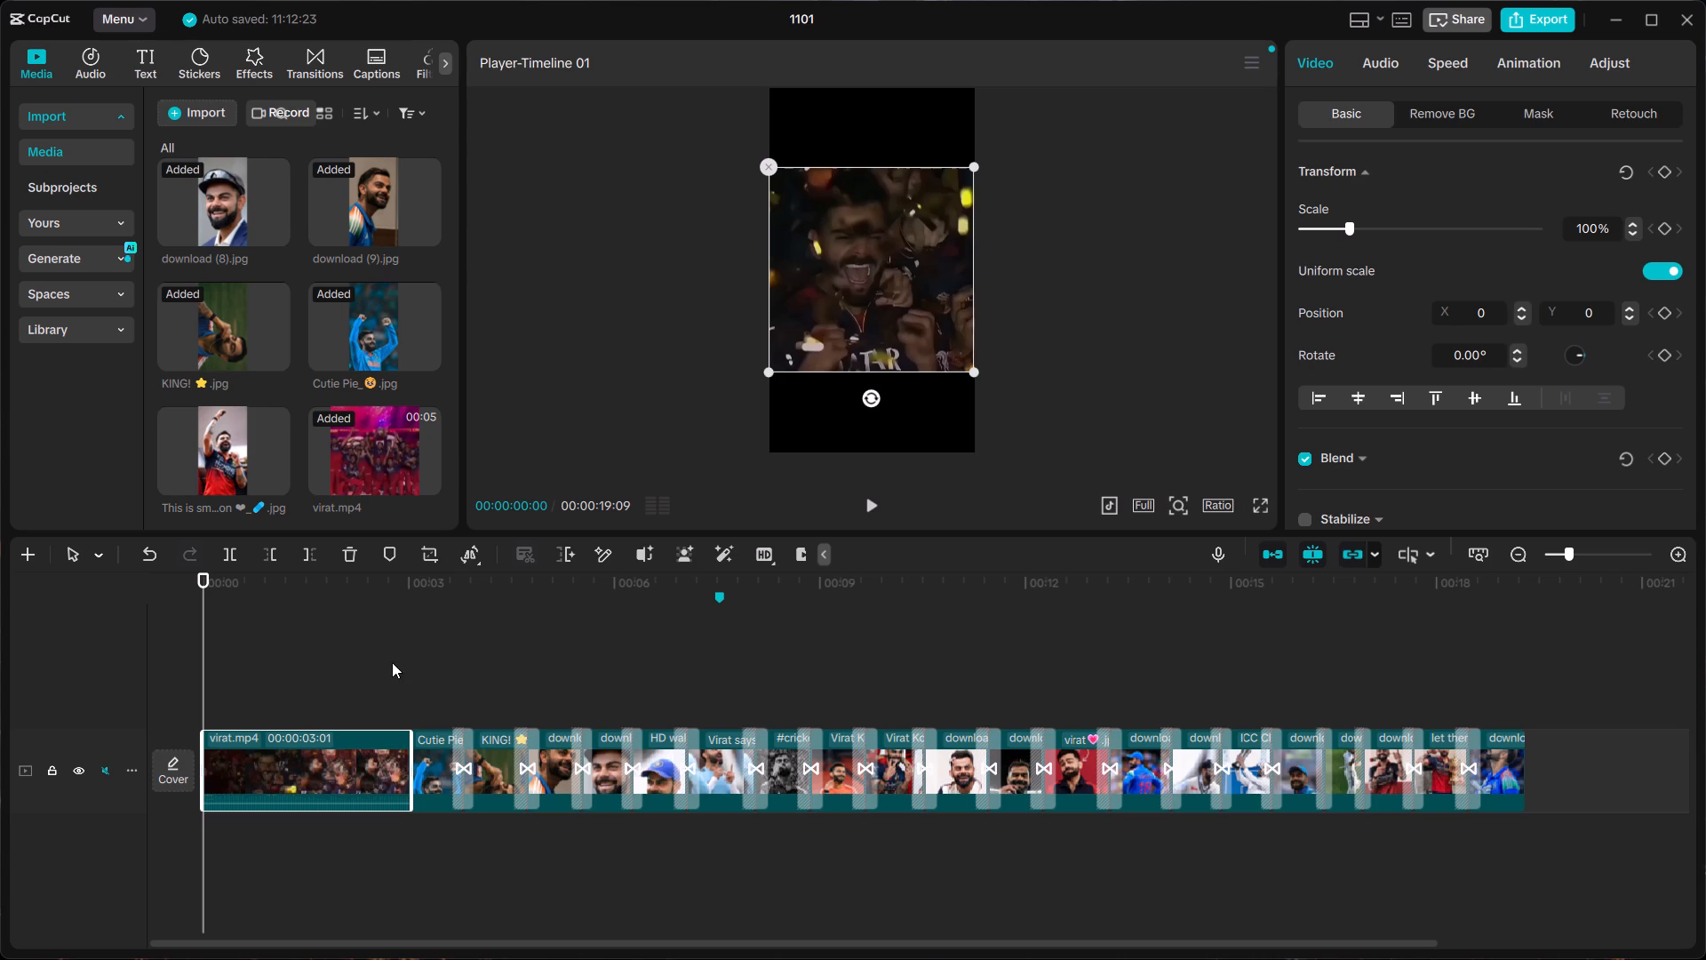
{"action": "left_click", "coordinate": [391, 660]}
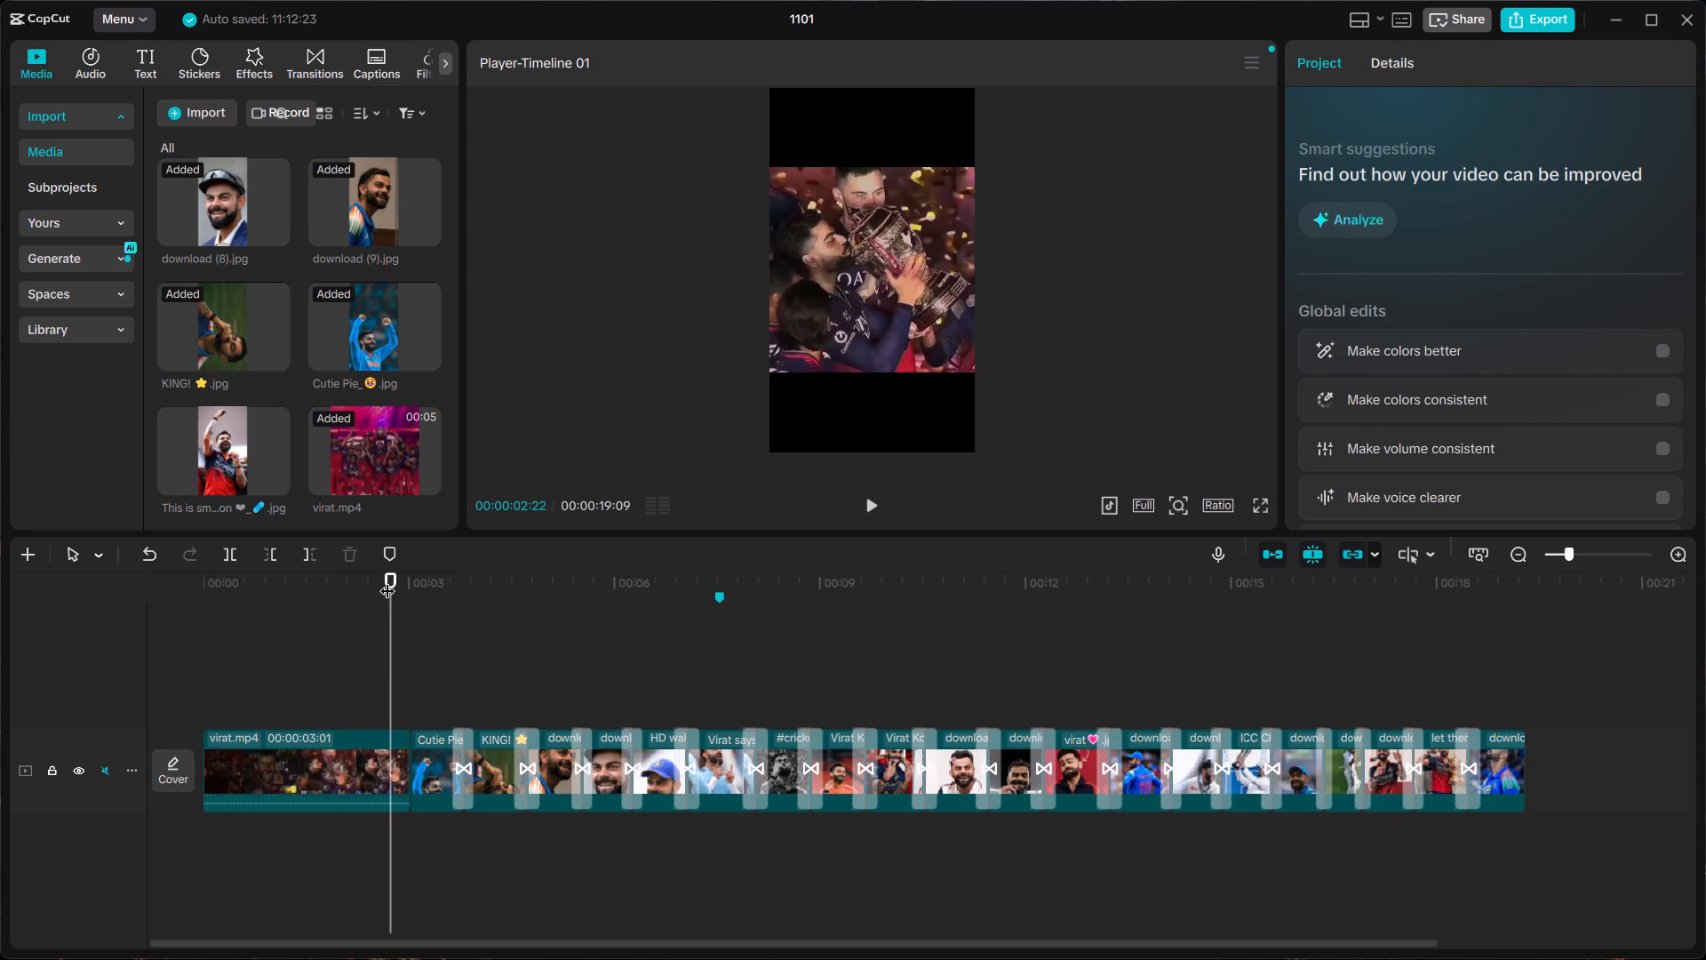
Extract the sound from the video file named audio in Downloads and add it to the timeline from 00:00:00:00.
{"action": "left_click_drag", "start_coordinate": [393, 573], "coordinate": [158, 550]}
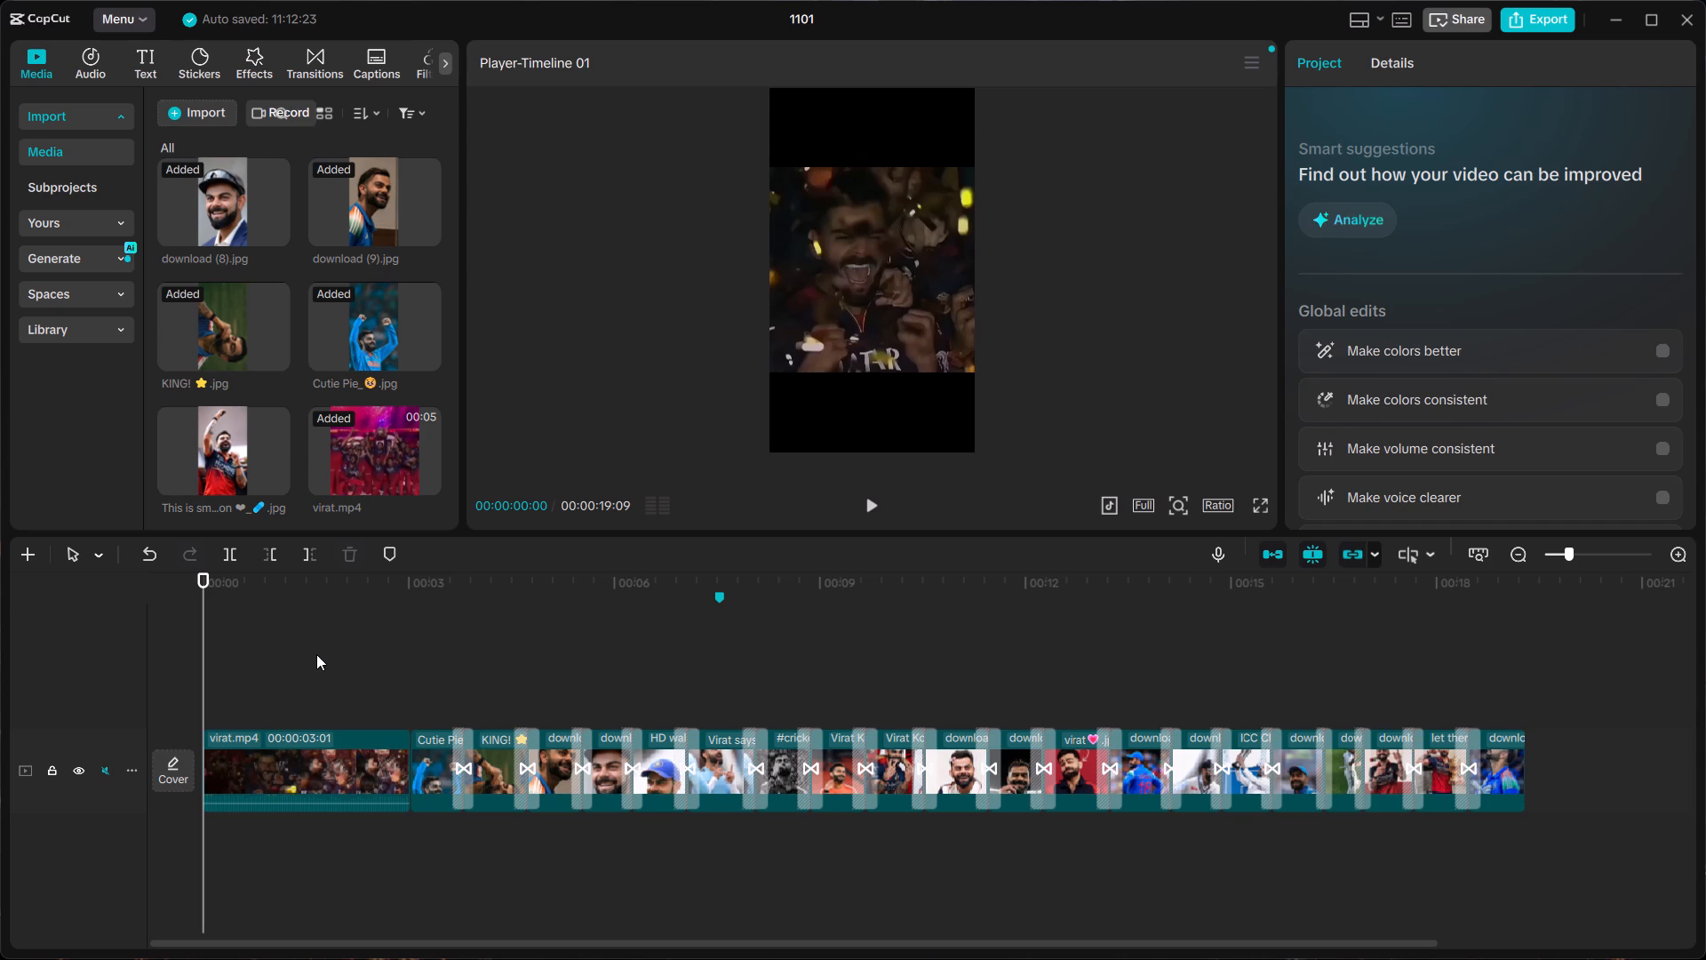
{"action": "left_click", "coordinate": [92, 68]}
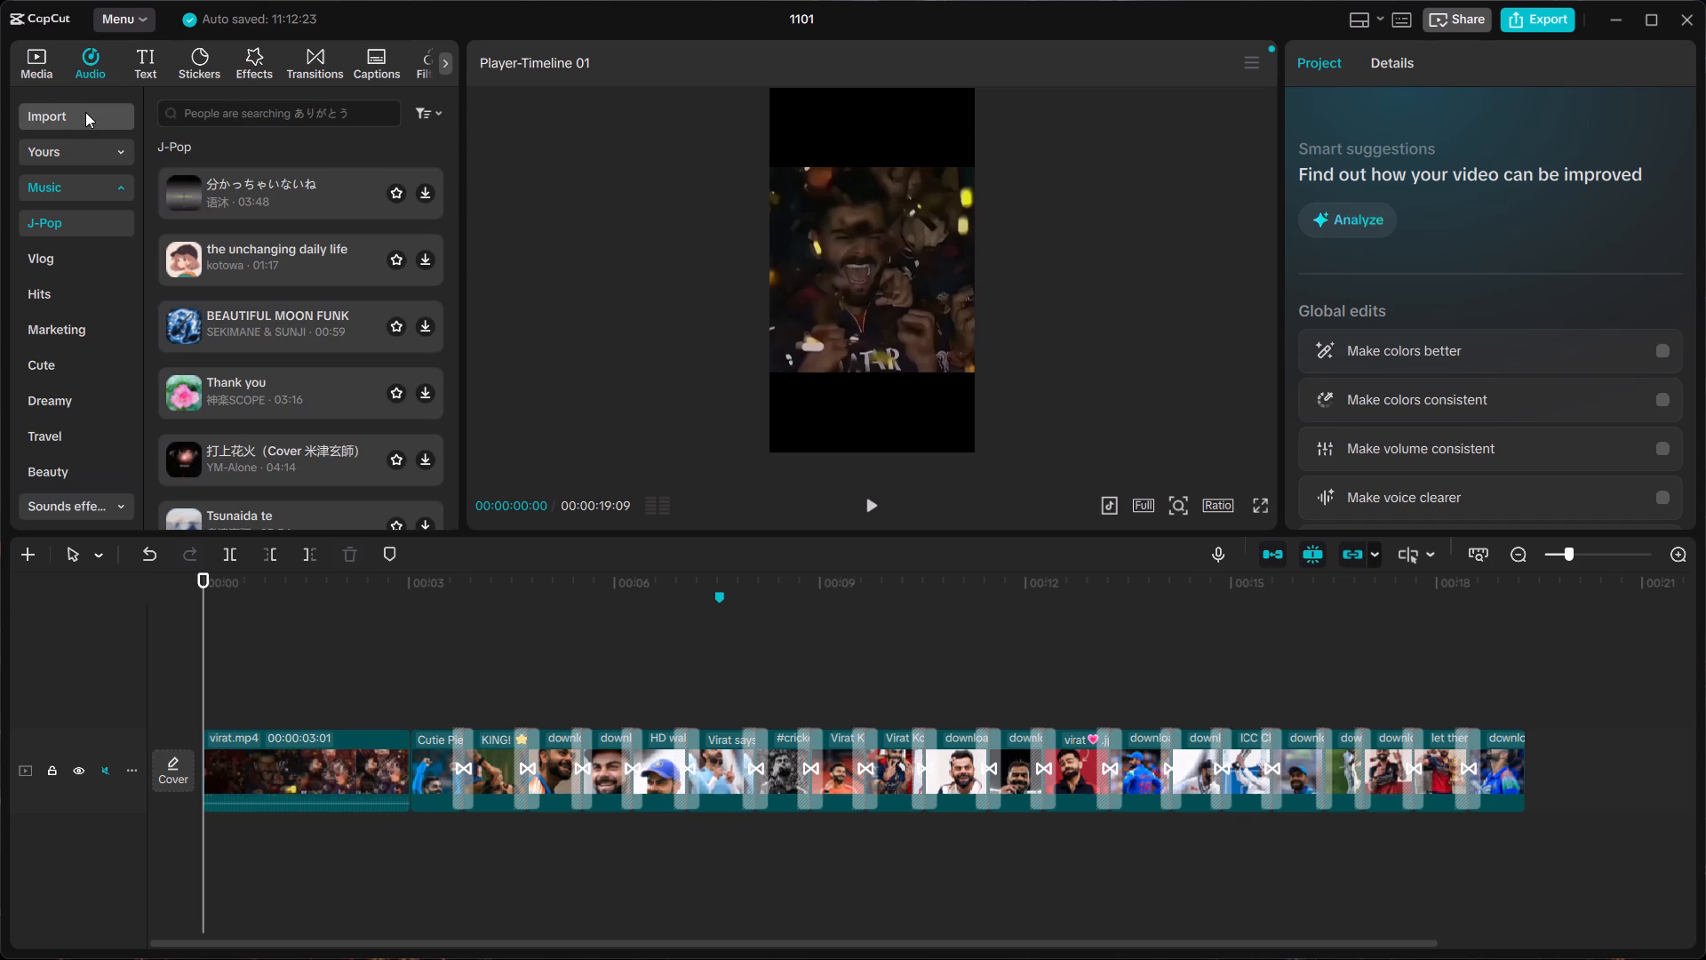
{"action": "left_click", "coordinate": [85, 112]}
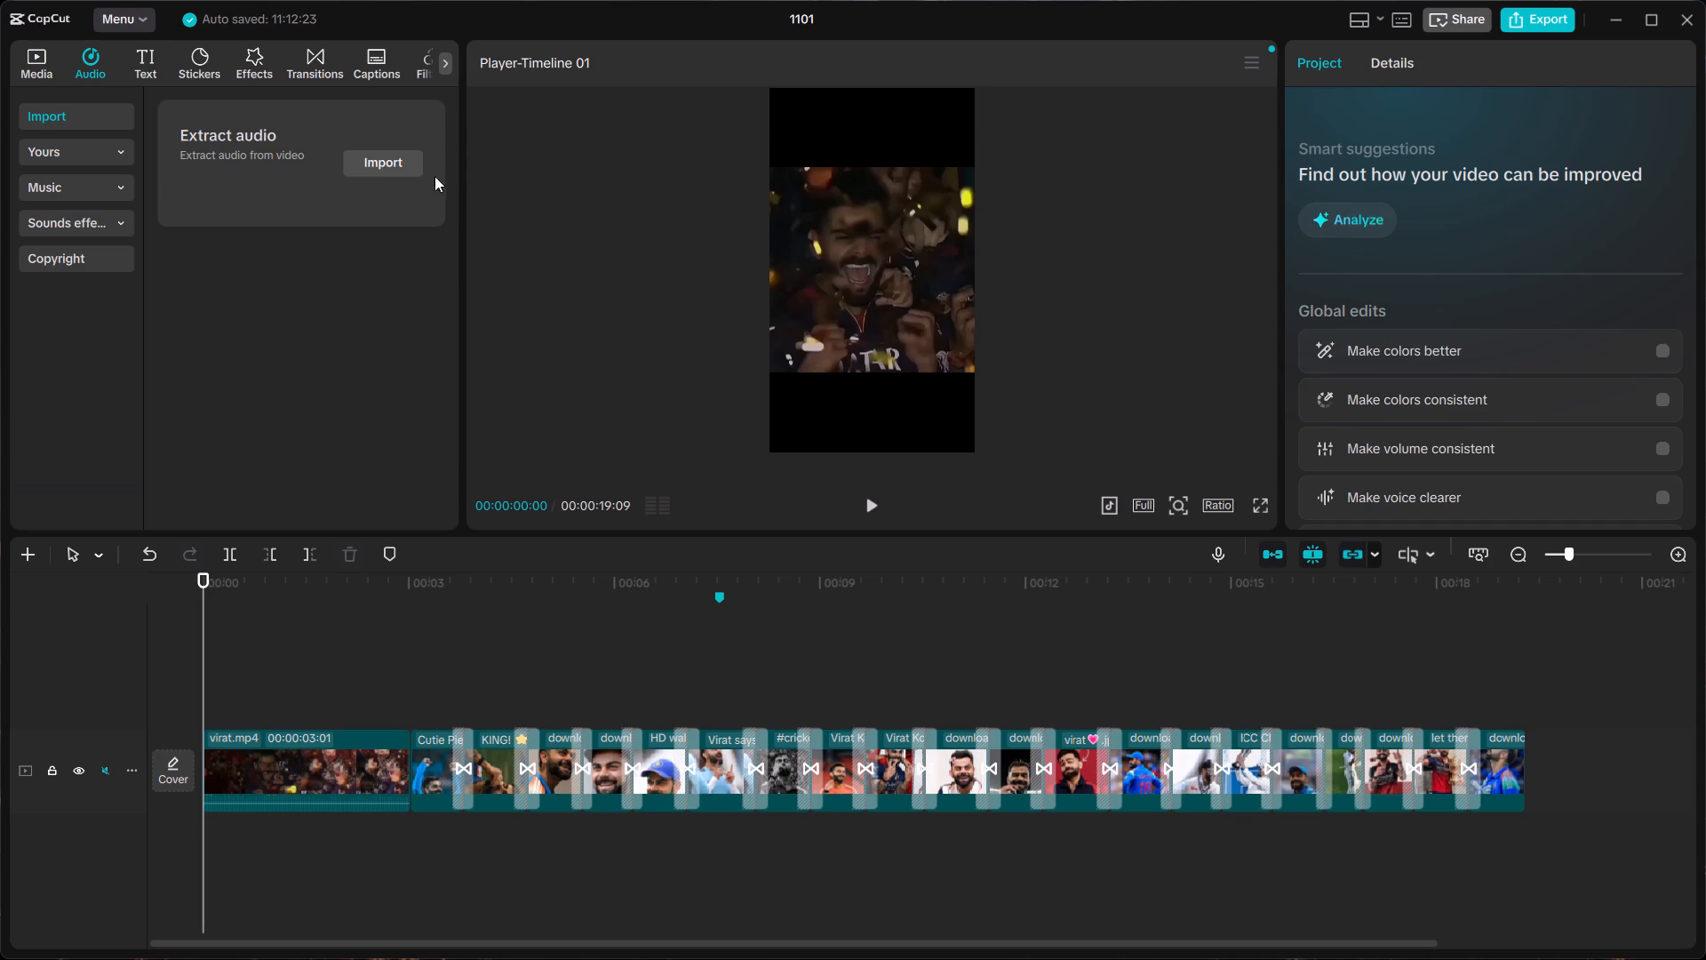
{"action": "left_click", "coordinate": [392, 159]}
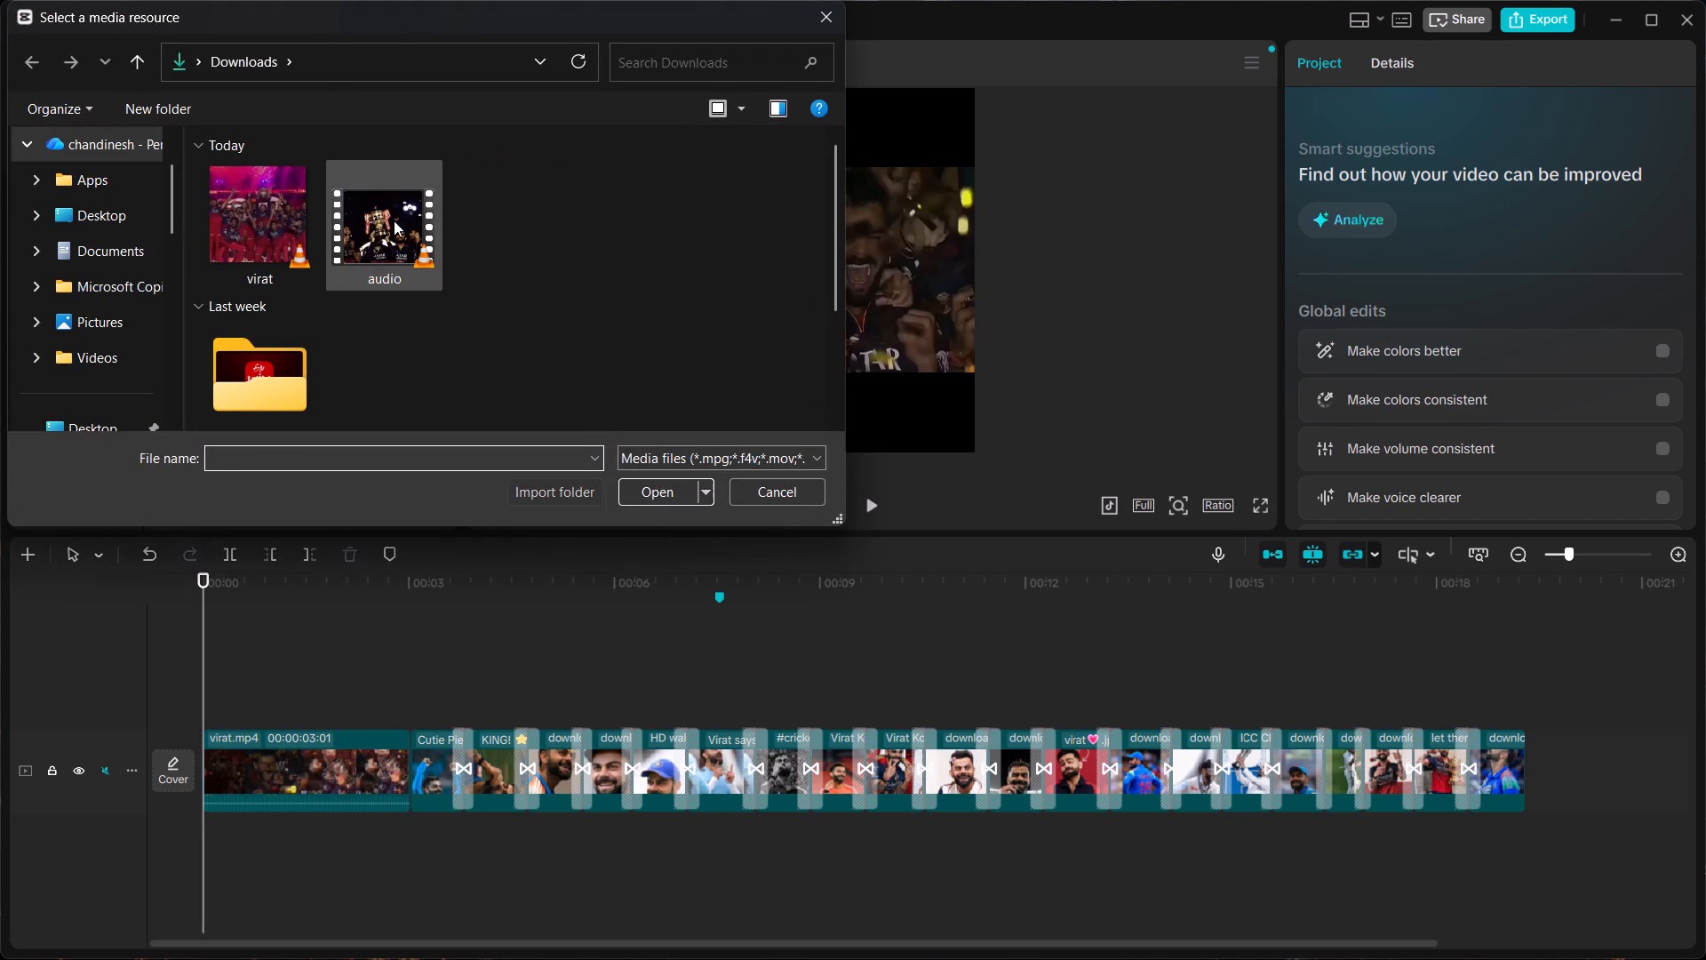
{"action": "double_click", "coordinate": [363, 238]}
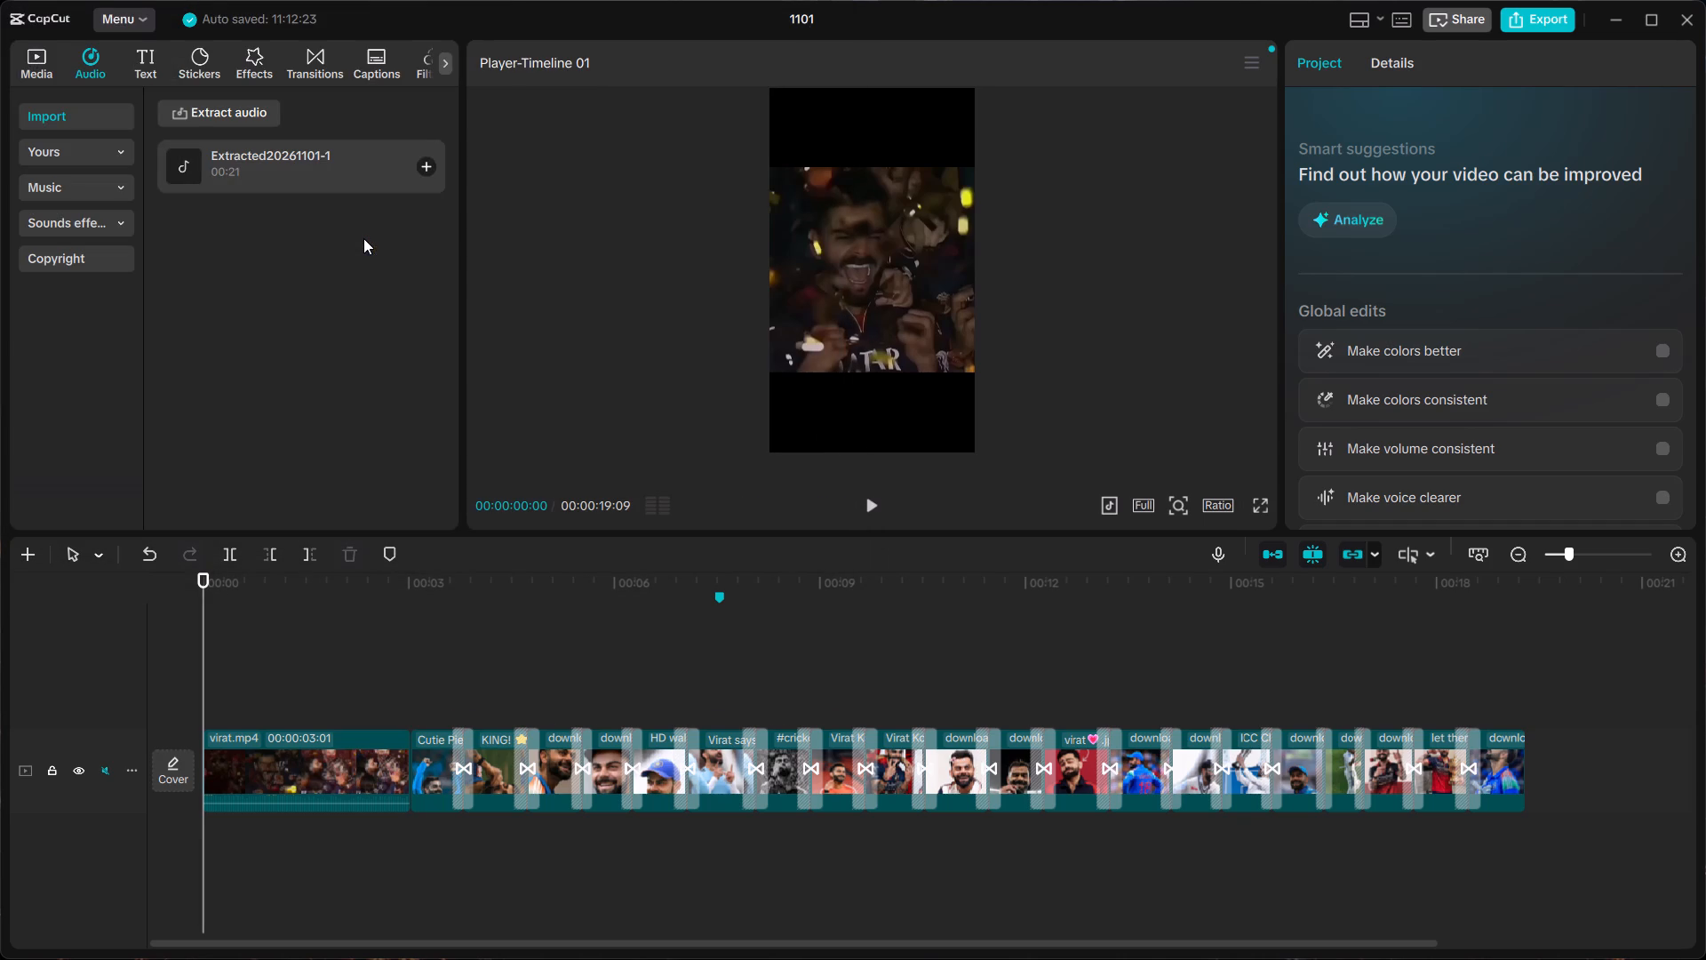
{"action": "left_click", "coordinate": [425, 167]}
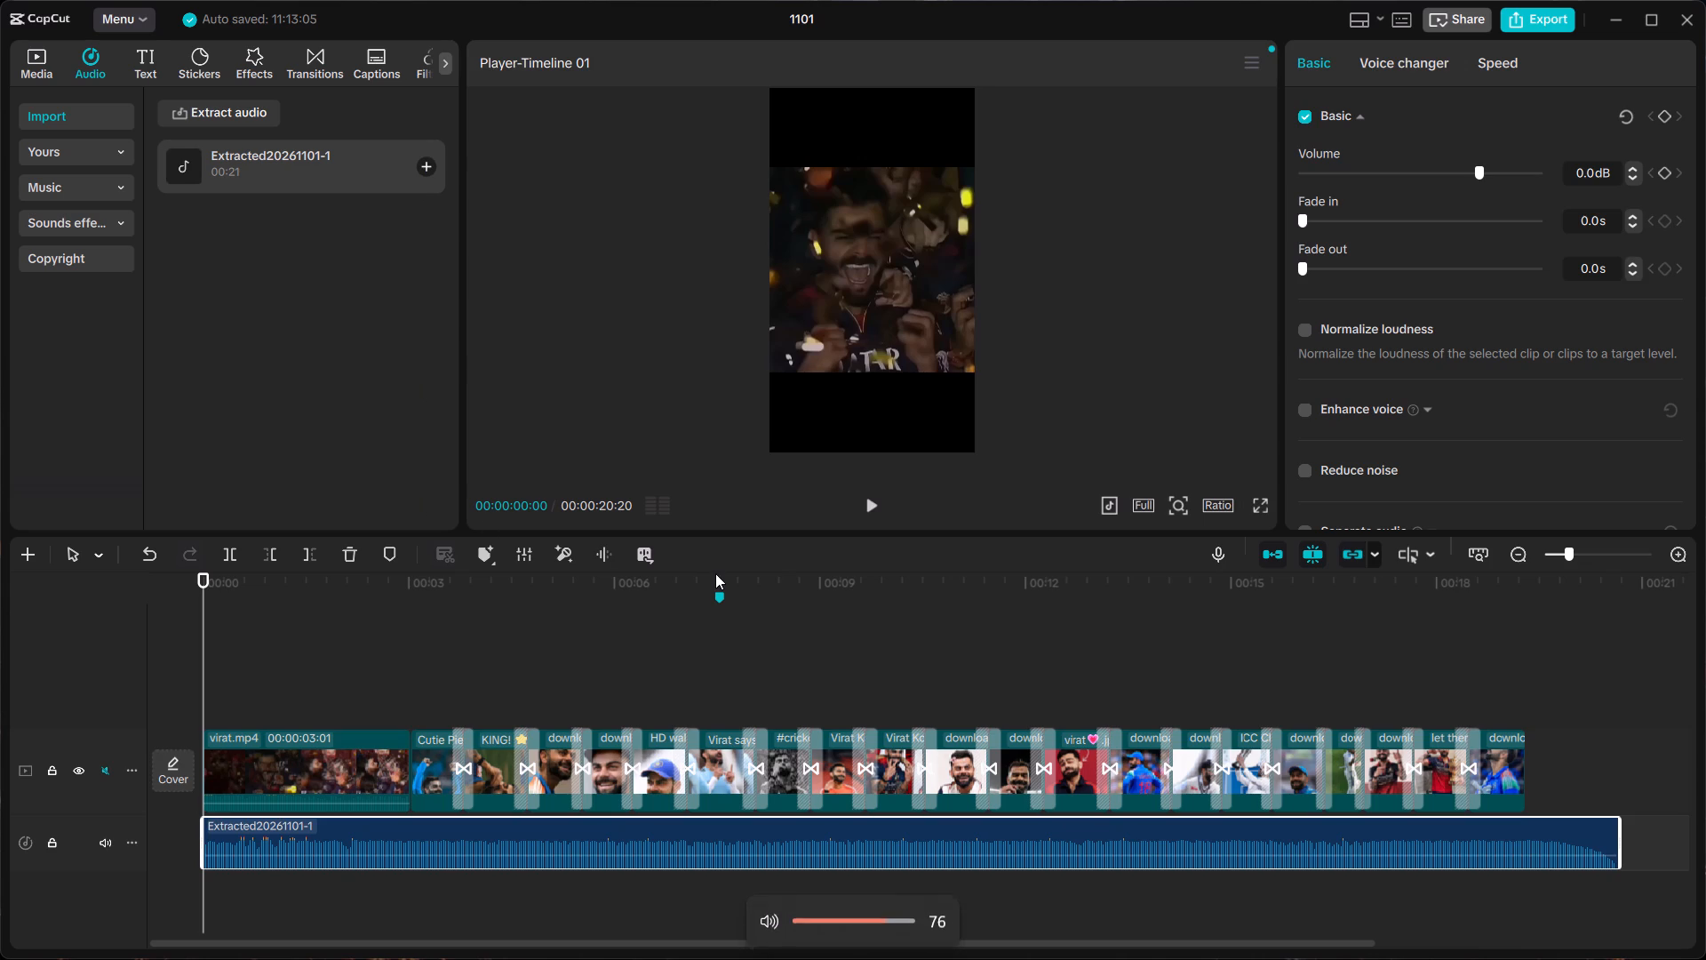
Play the edit through with the extracted audio, and trim the audio clip's end to match the last picture at 00:00:19:09.
{"action": "left_click", "coordinate": [870, 507]}
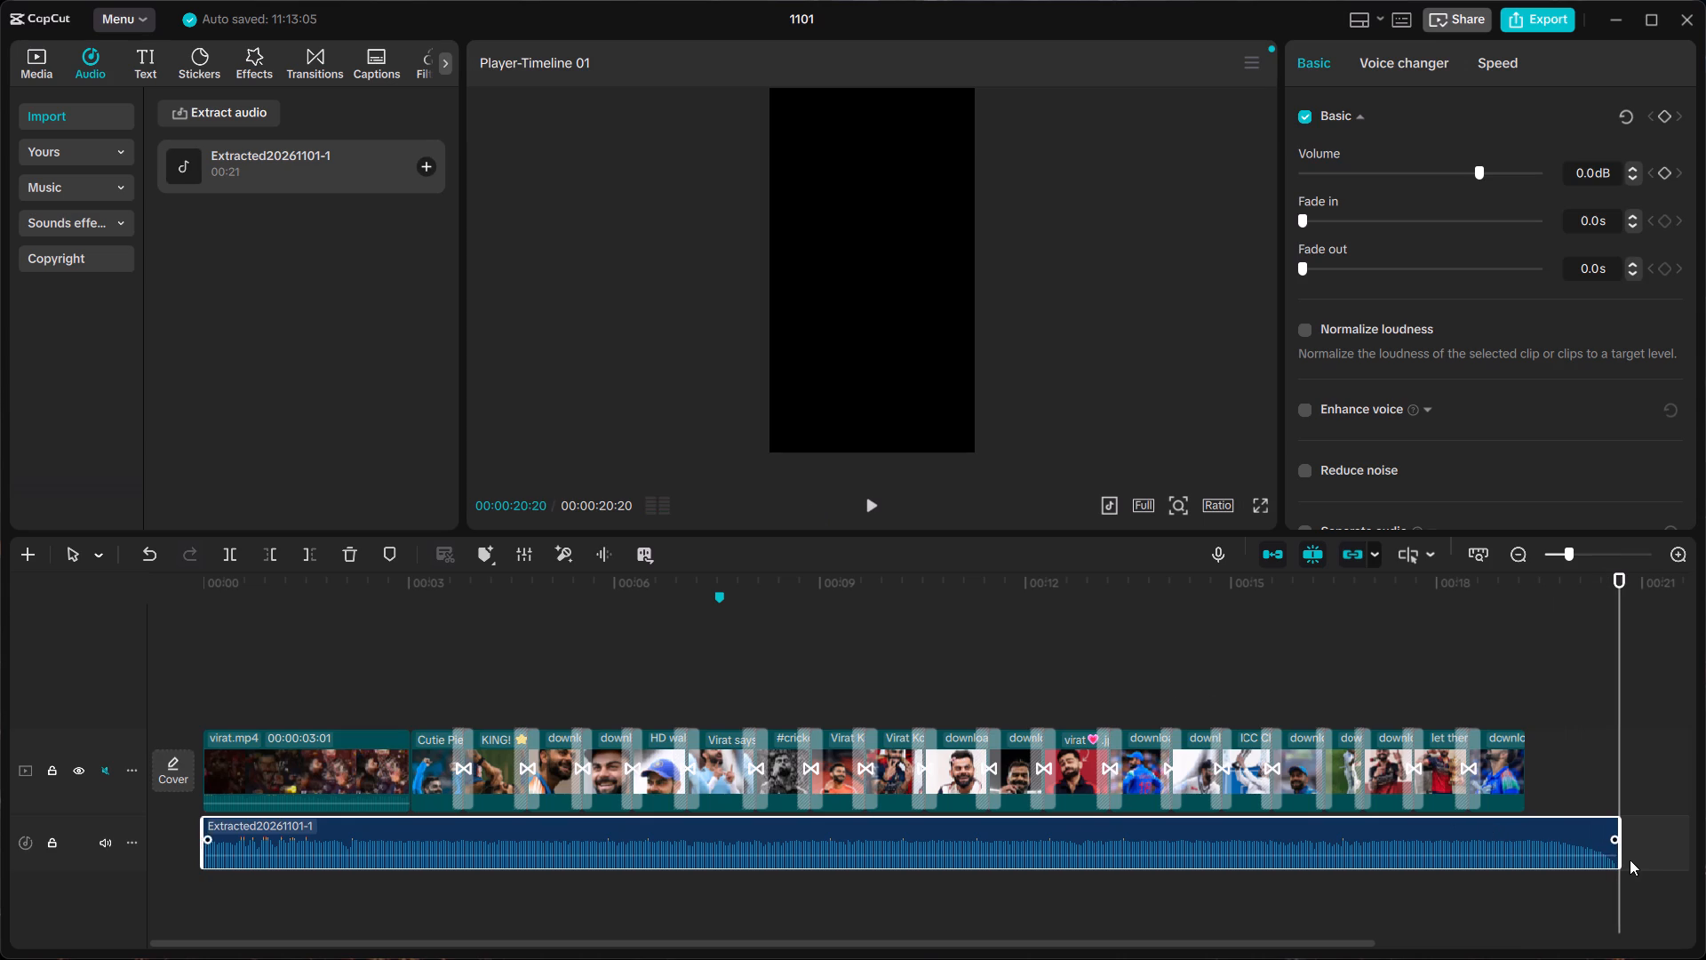
{"action": "left_click", "coordinate": [1617, 836]}
{"action": "left_click_drag", "start_coordinate": [1622, 839], "coordinate": [1581, 836]}
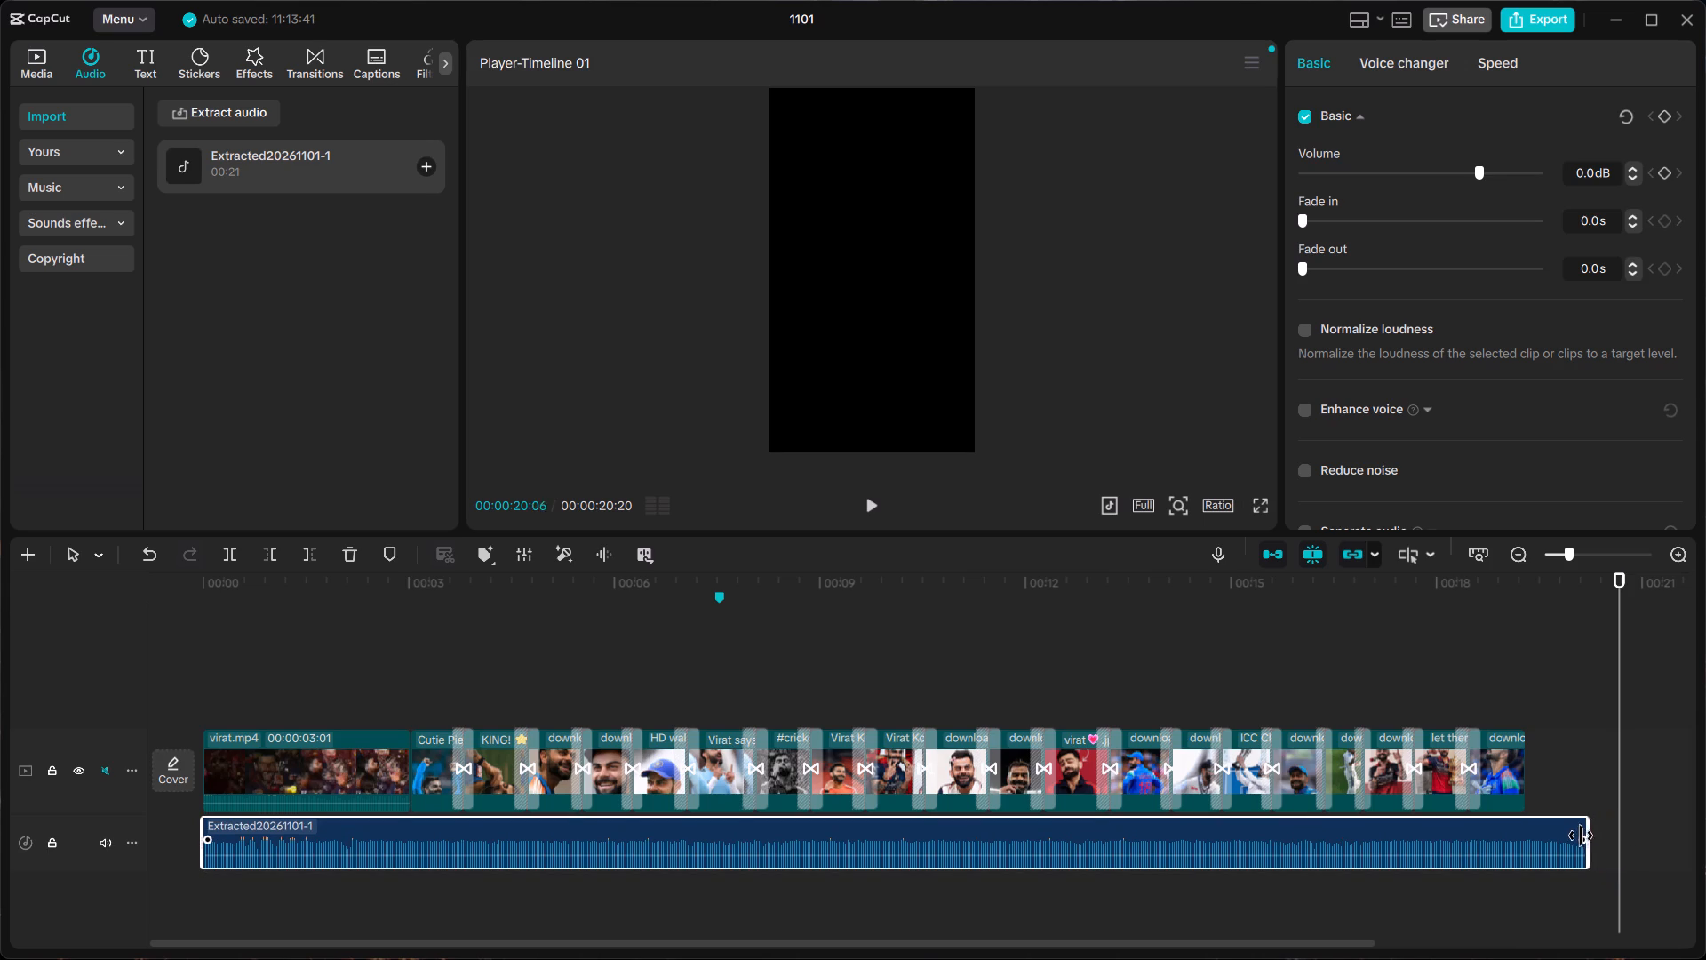
{"action": "left_click_drag", "start_coordinate": [1581, 836], "coordinate": [1522, 836]}
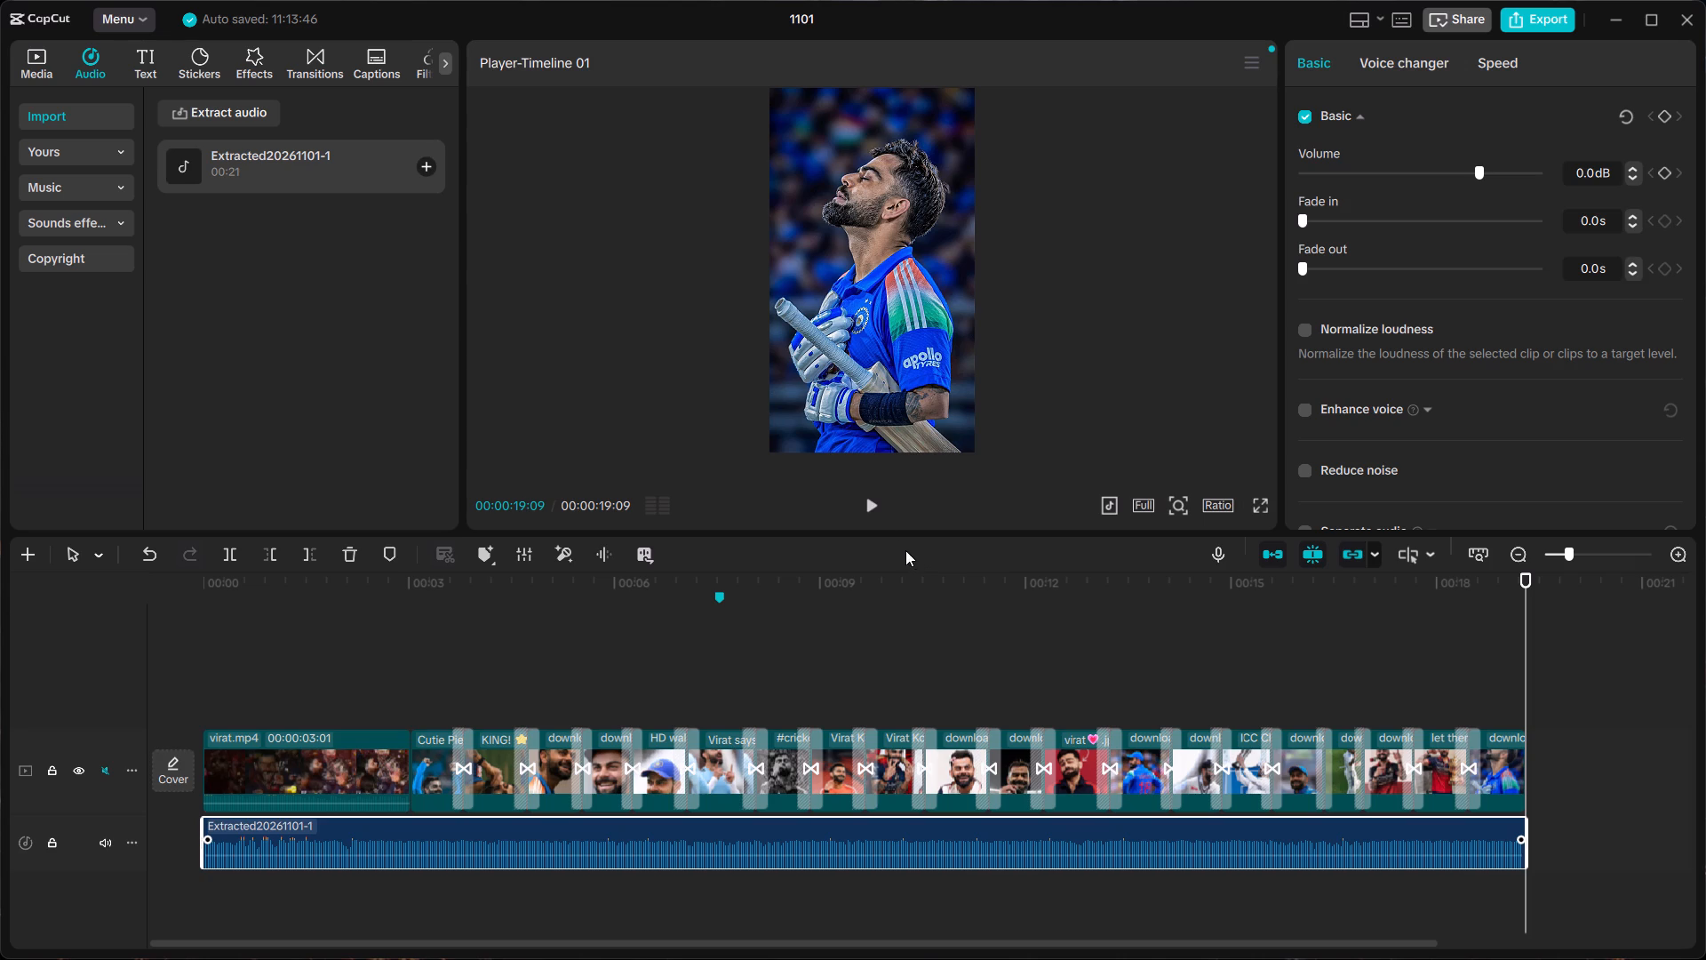
Play back the timeline with the trimmed audio and step backward through the pictures to check them against the music.
{"action": "left_click", "coordinate": [870, 508]}
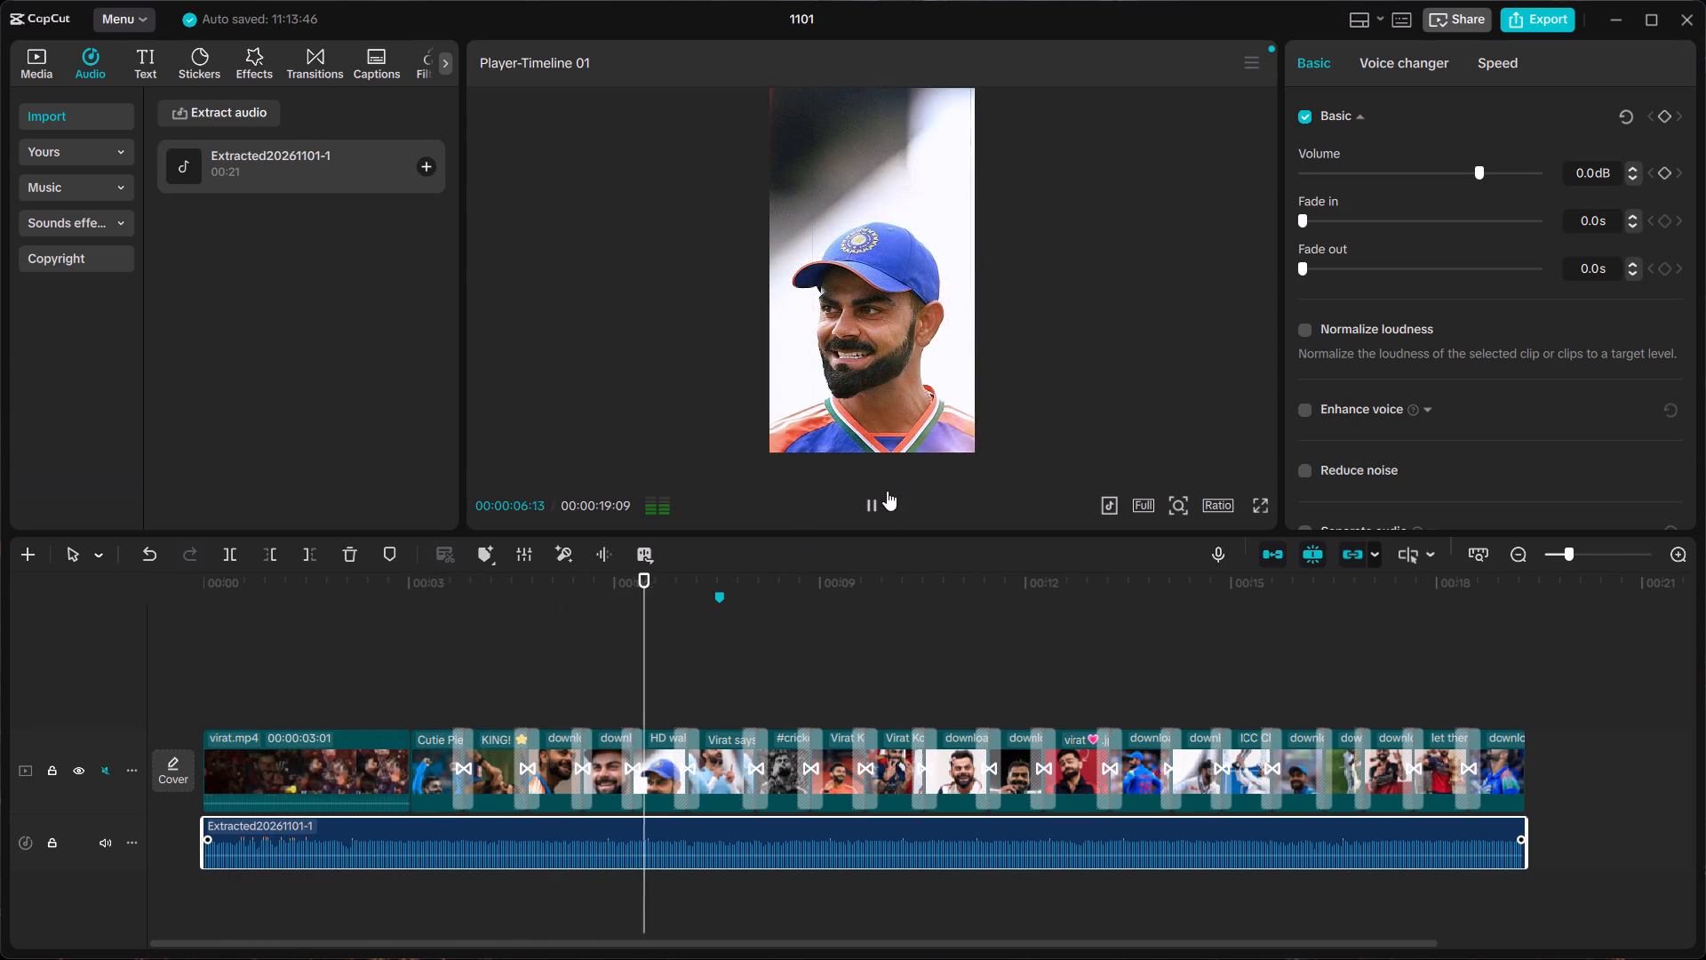
{"action": "left_click", "coordinate": [872, 502]}
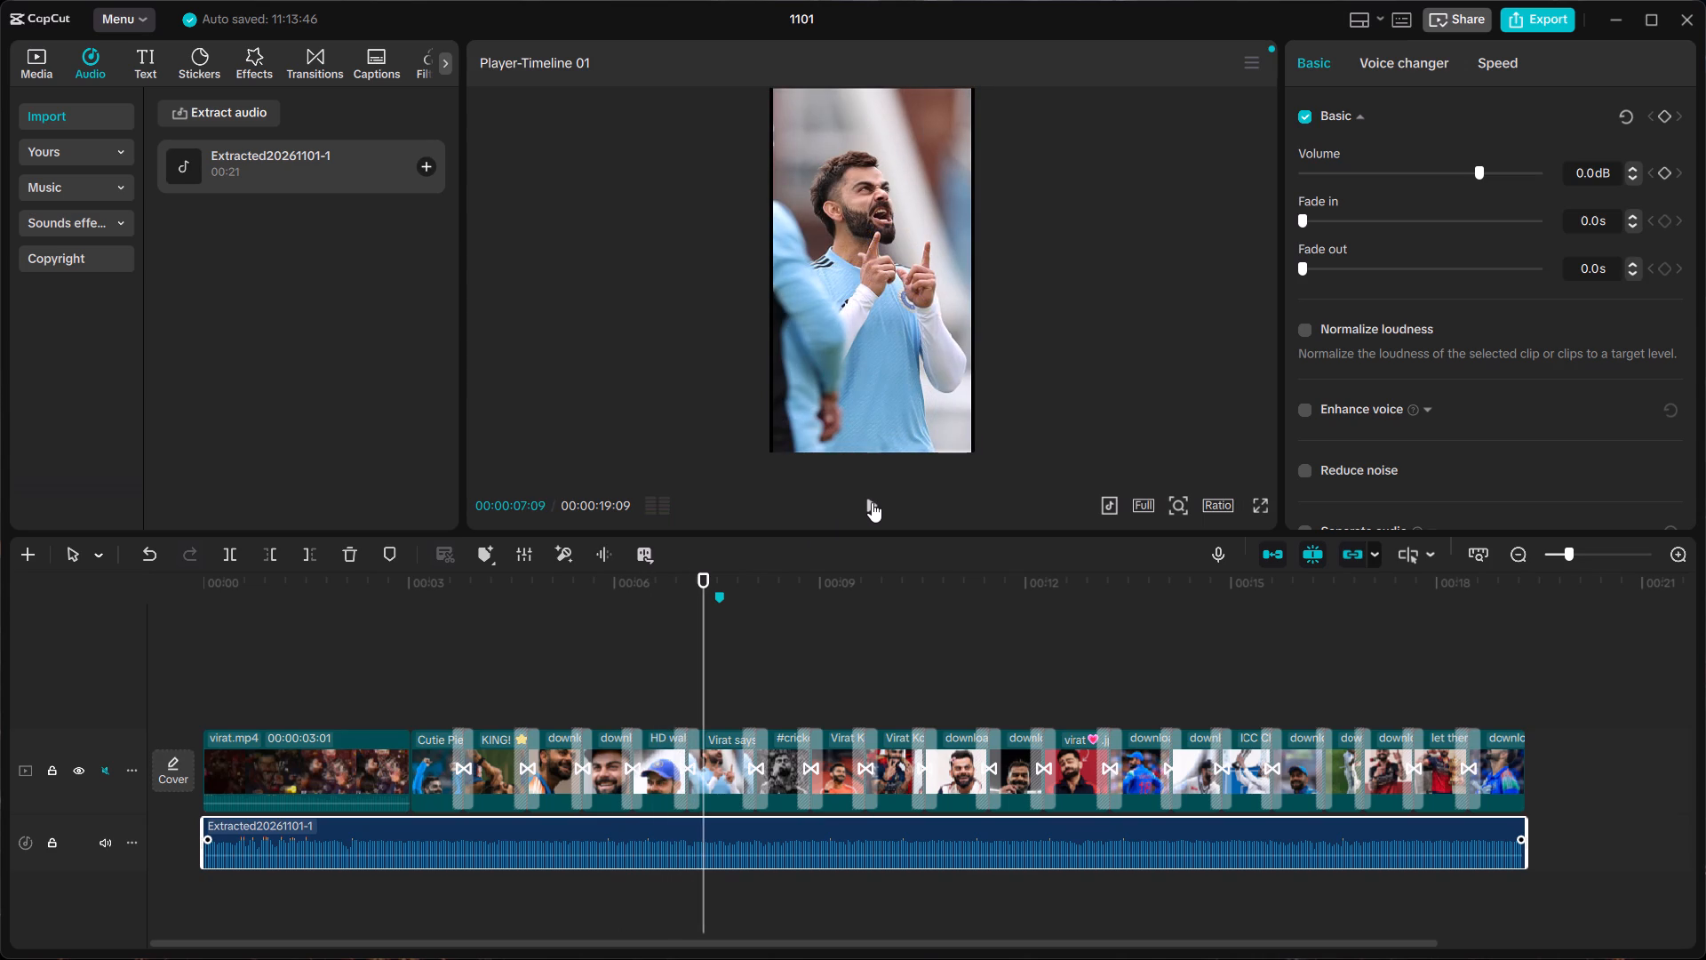
{"action": "left_click", "coordinate": [872, 502]}
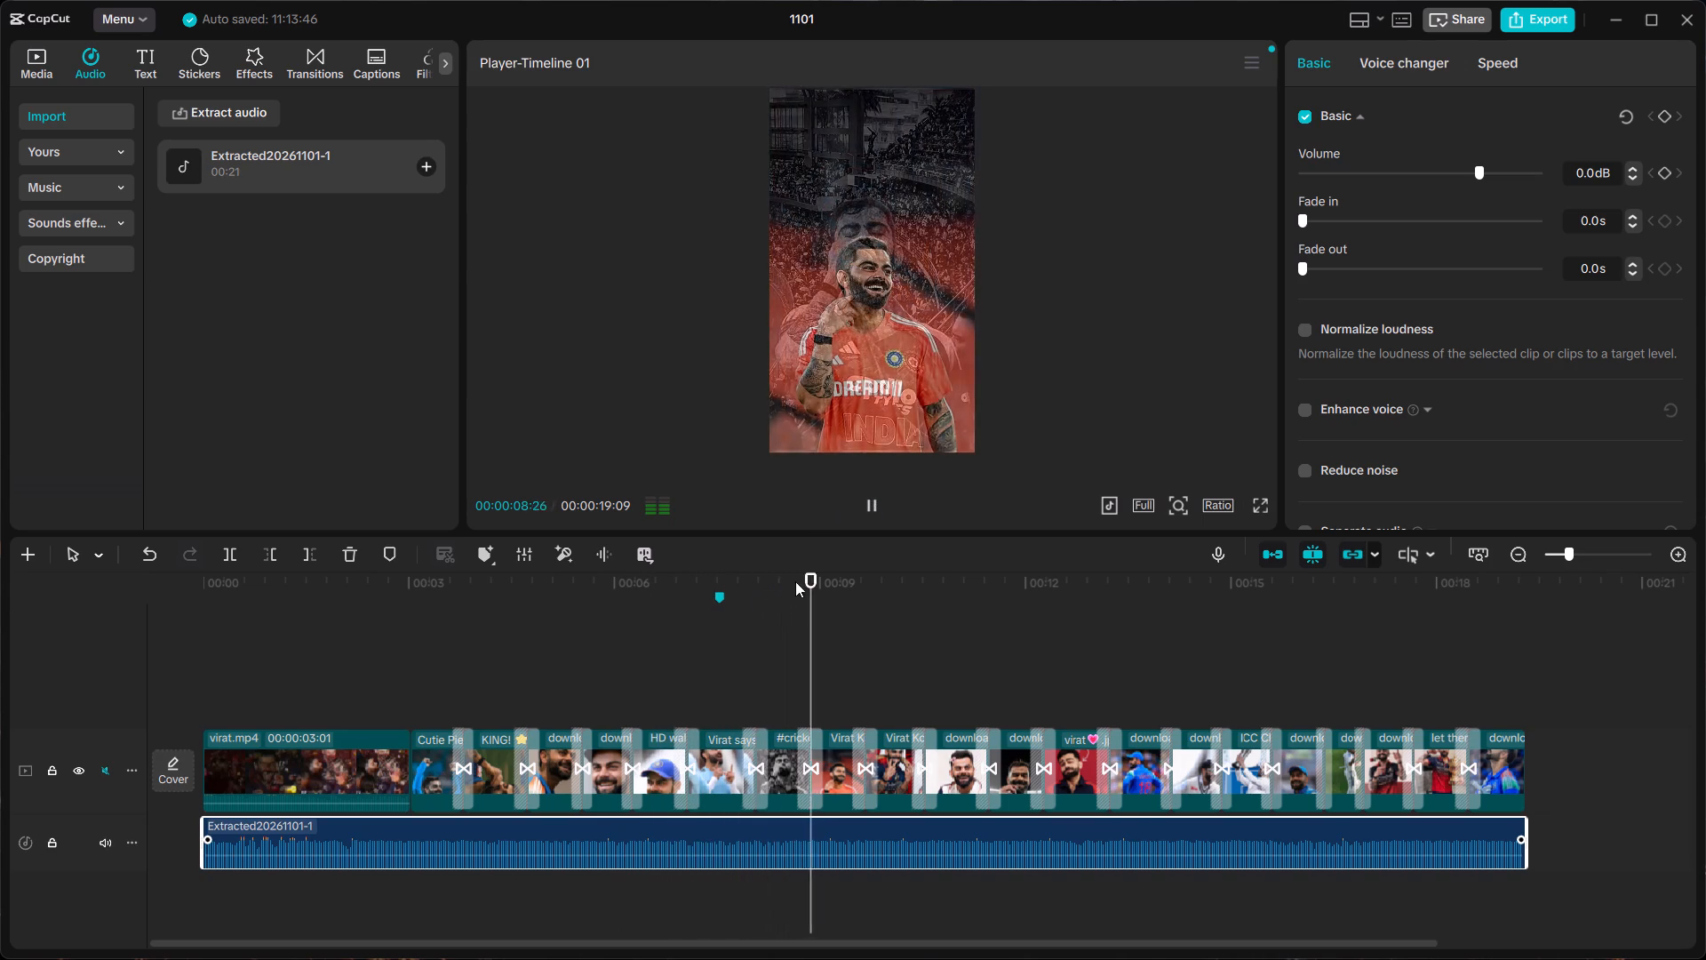
{"action": "left_click", "coordinate": [875, 503]}
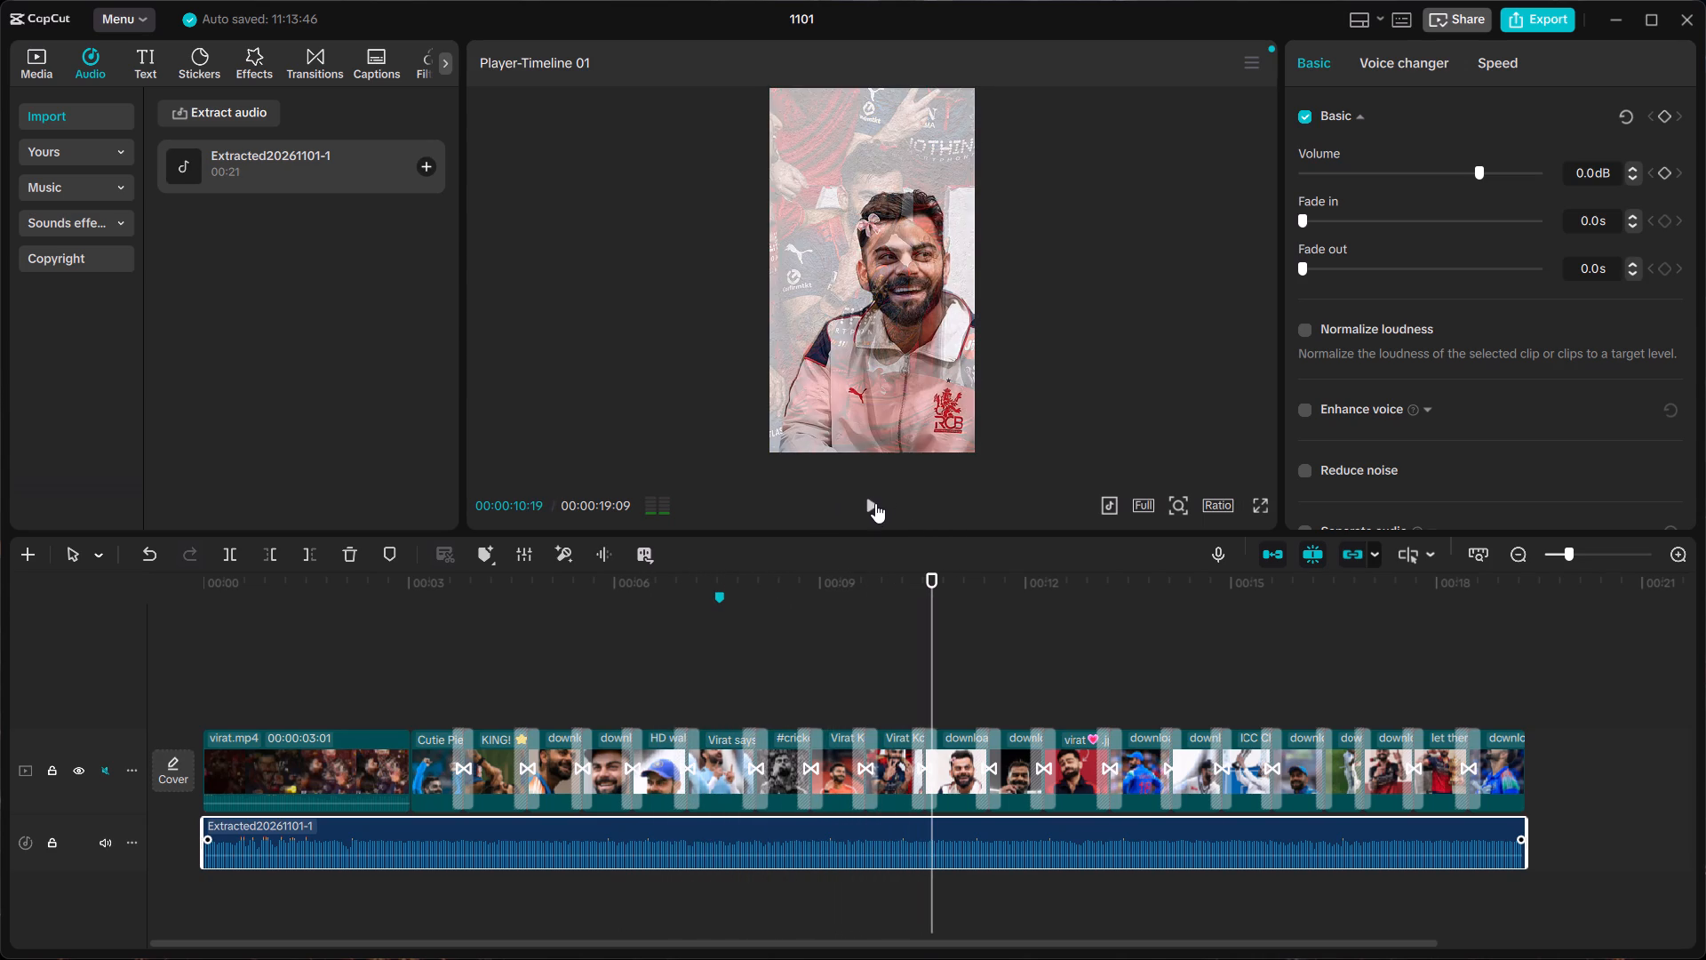
{"action": "key", "text": "Left"}
{"action": "key", "text": "Left"}
{"action": "key", "text": "Left"}
{"action": "key", "text": "Left"}
{"action": "key", "text": "Left"}
{"action": "key", "text": "Left"}
{"action": "key", "text": "Left"}
{"action": "key", "text": "Left"}
{"action": "key", "text": "Left"}
{"action": "key", "text": "Left"}
{"action": "key", "text": "Left"}
{"action": "key", "text": "Left"}
{"action": "key", "text": "Left"}
{"action": "key", "text": "Left"}
{"action": "key", "text": "Left"}
{"action": "key", "text": "Left"}
{"action": "key", "text": "Left"}
{"action": "key", "text": "Left"}
{"action": "key", "text": "Left"}
{"action": "key", "text": "Left"}
{"action": "key", "text": "Left"}
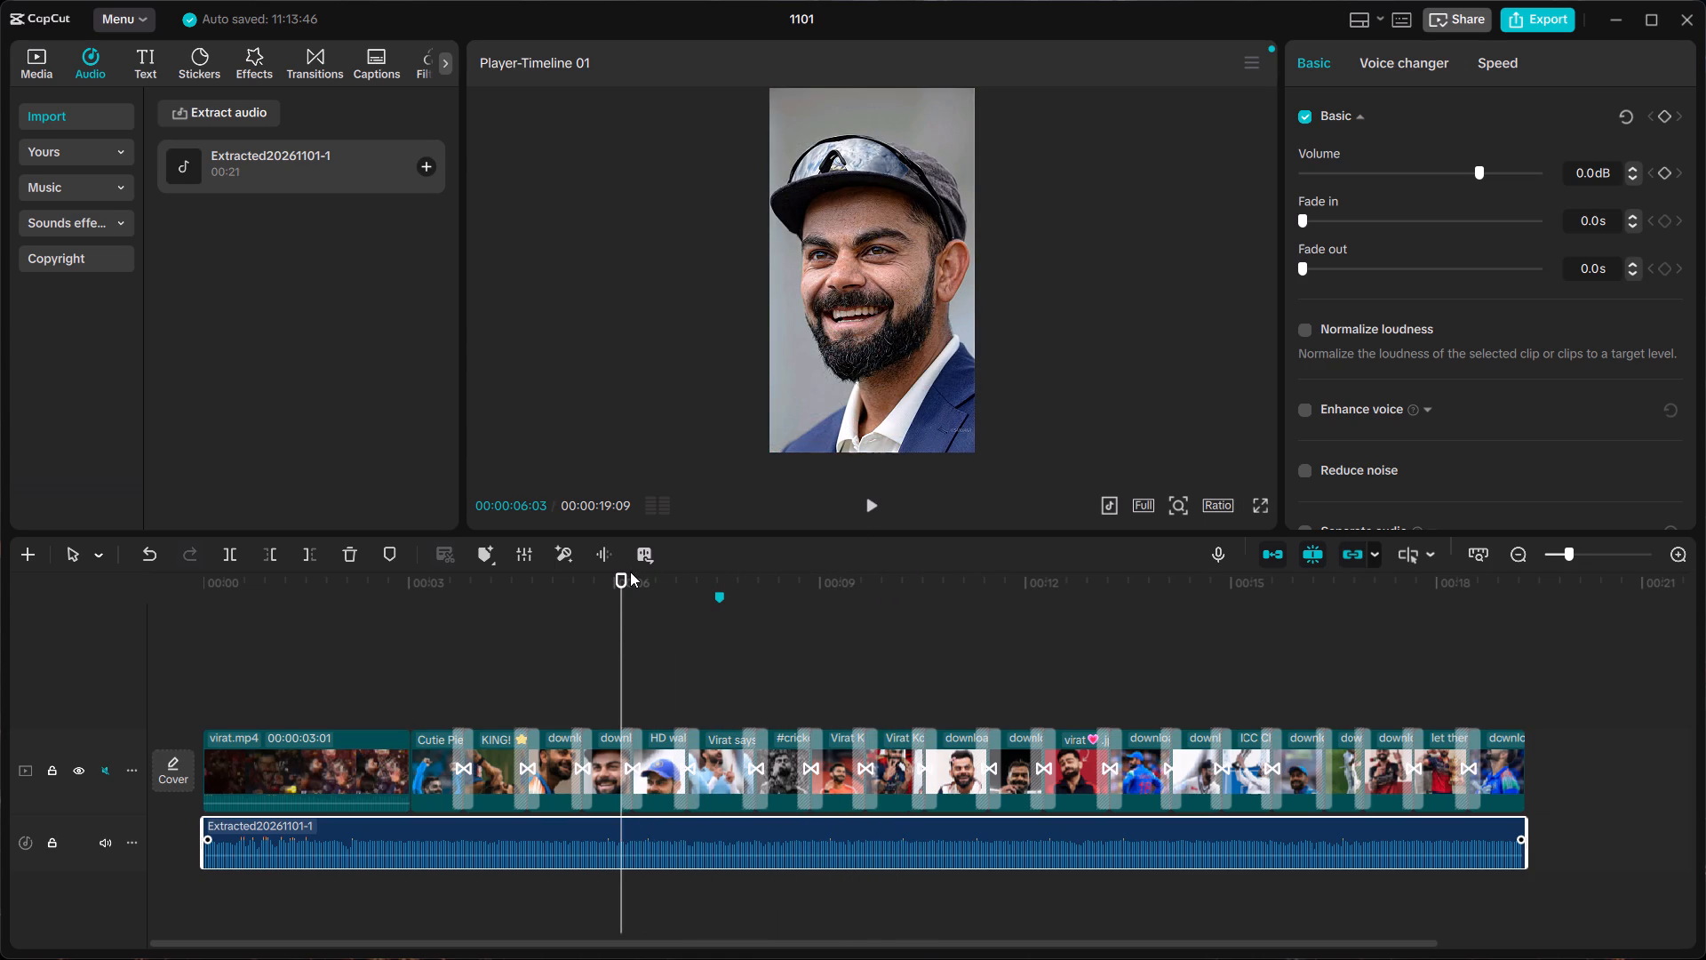
Replay from the beginning with pauses to check the virat.mp4 intro and first pictures against the music.
{"action": "left_click_drag", "start_coordinate": [626, 575], "coordinate": [135, 604]}
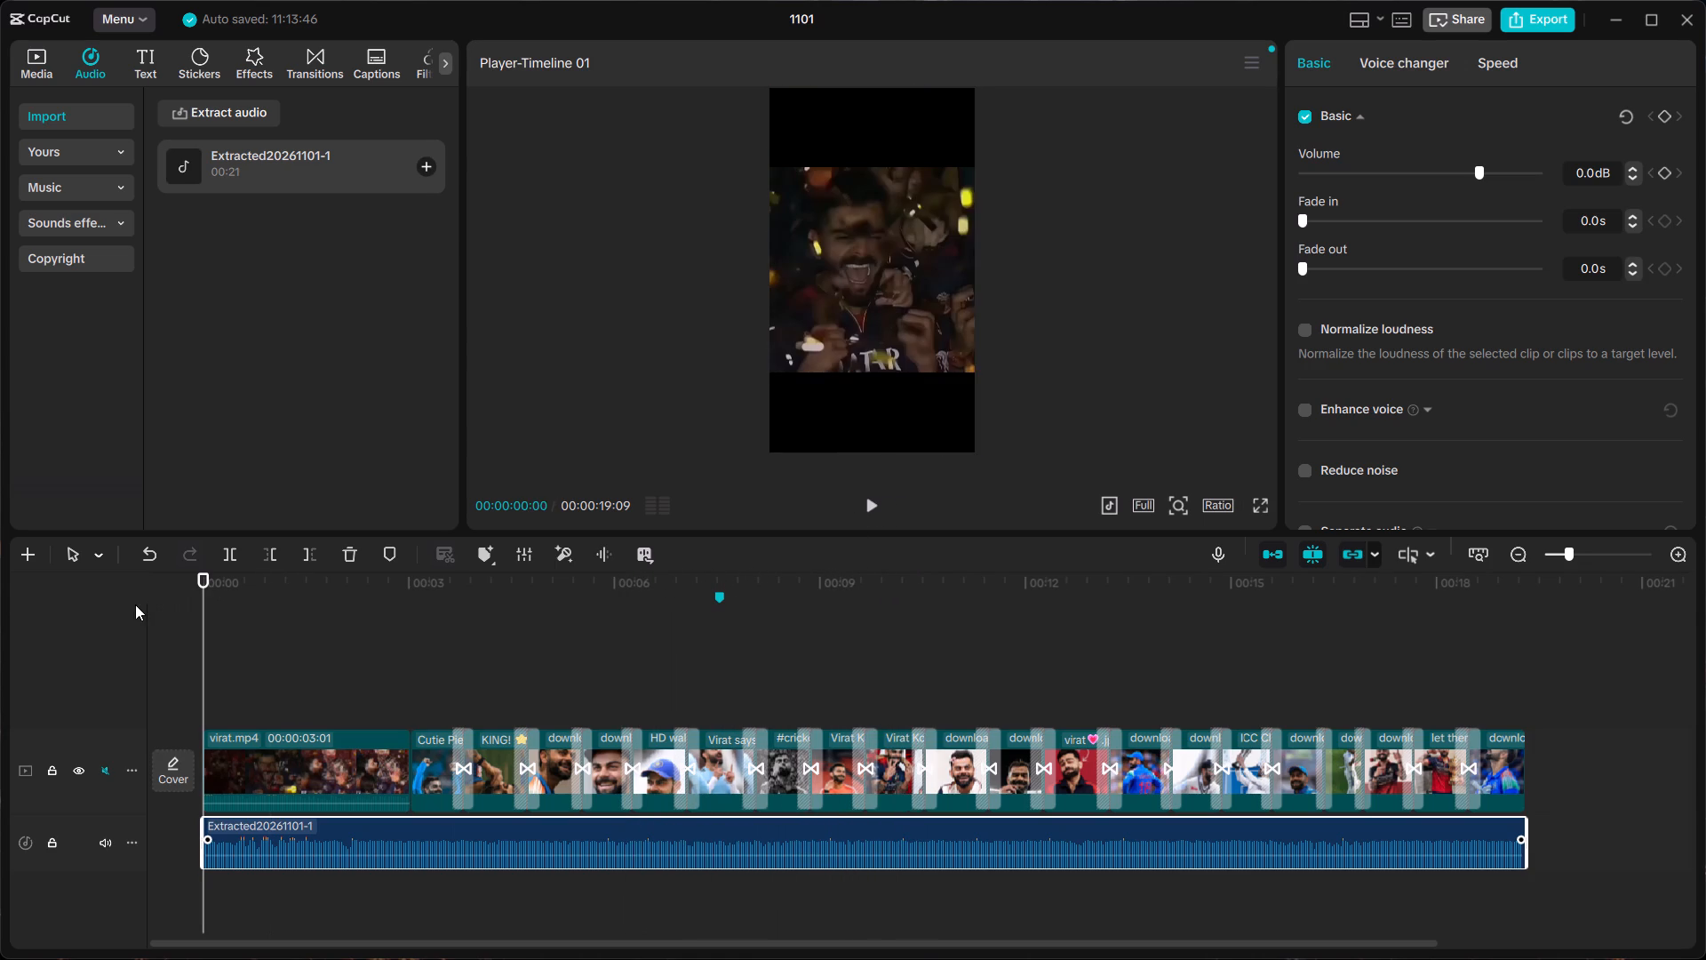
{"action": "left_click", "coordinate": [874, 501]}
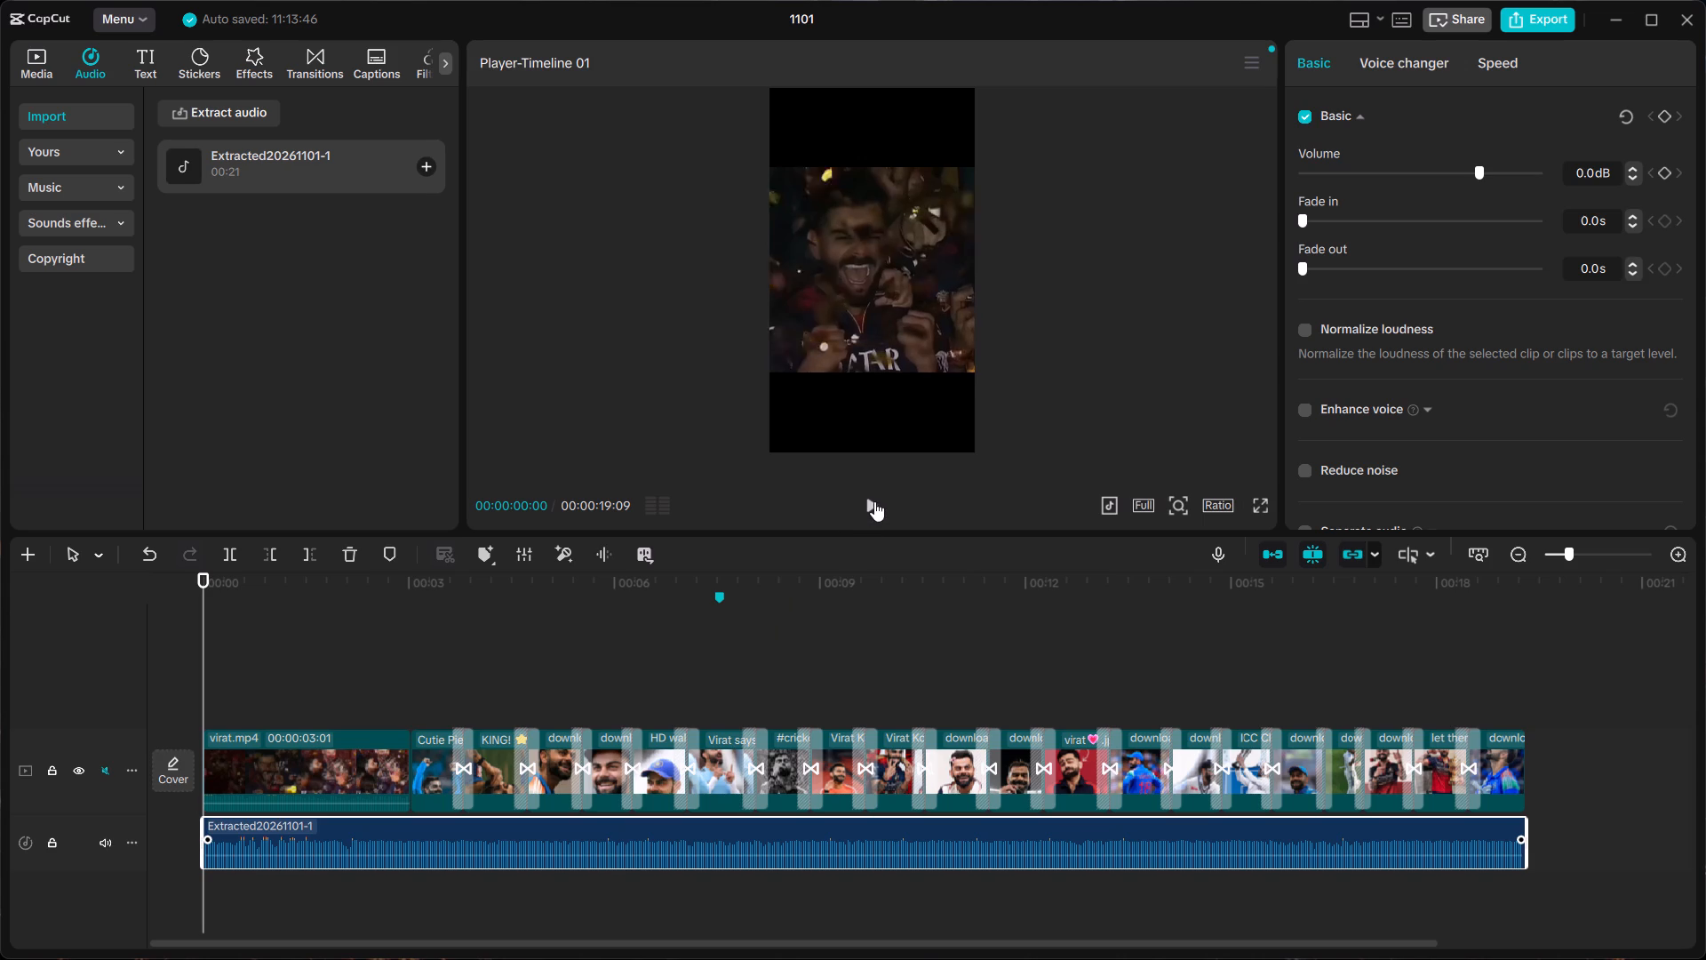
{"action": "left_click", "coordinate": [874, 501]}
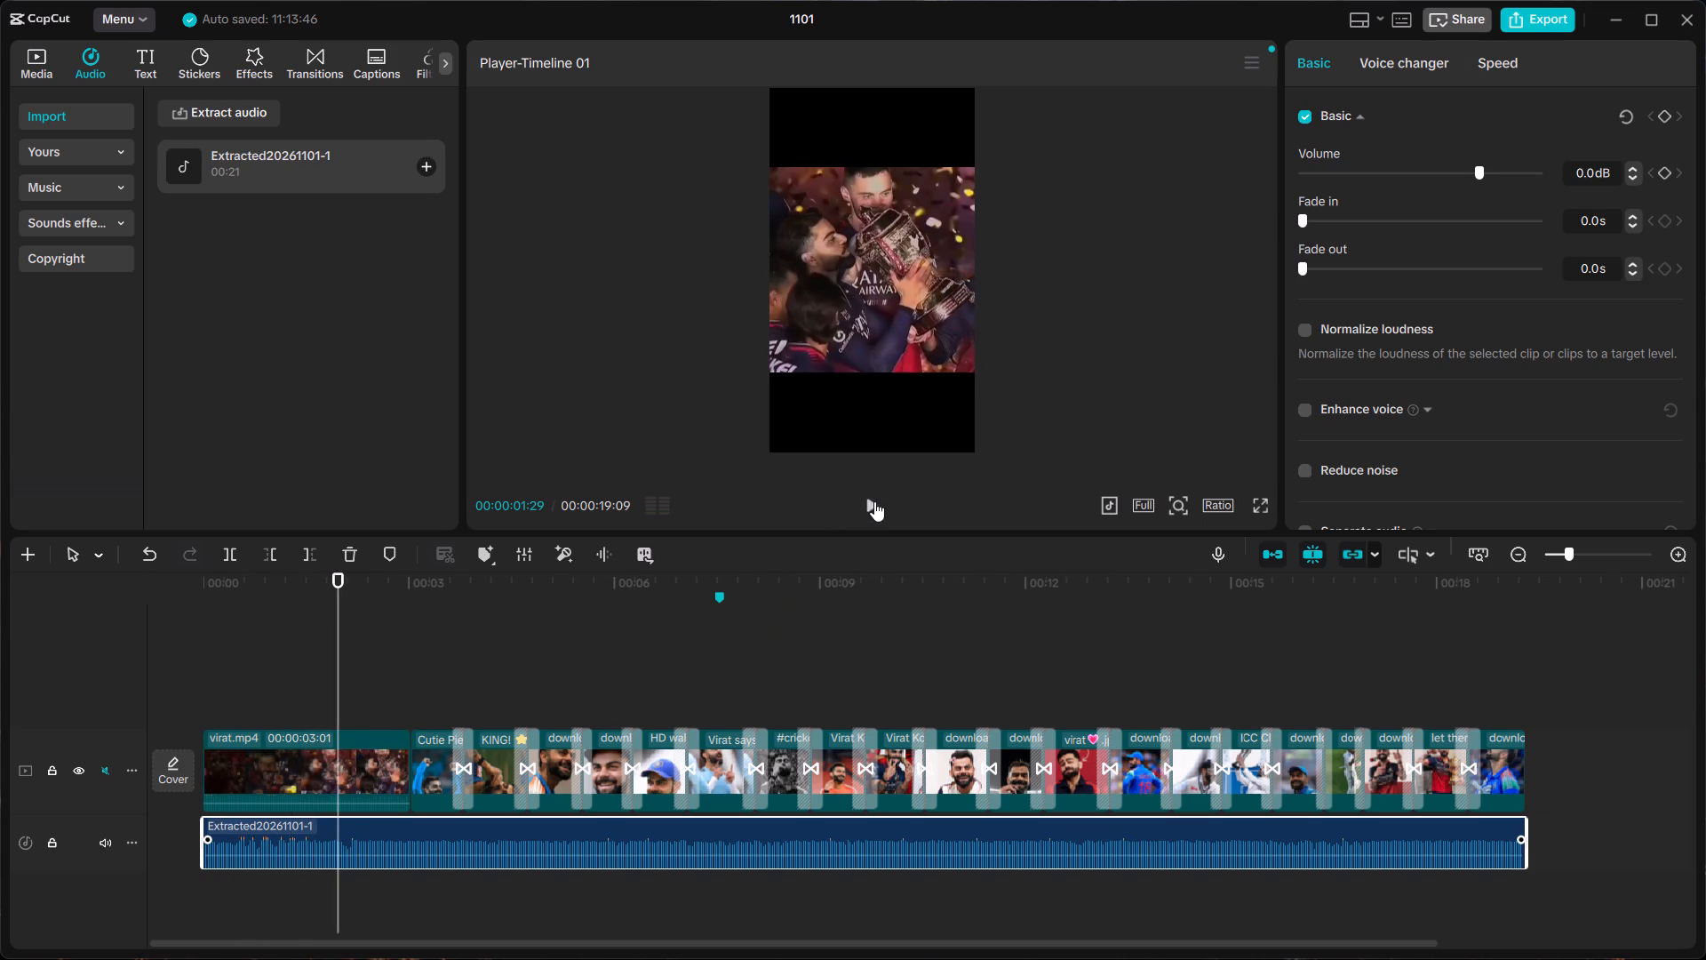
{"action": "left_click", "coordinate": [874, 501]}
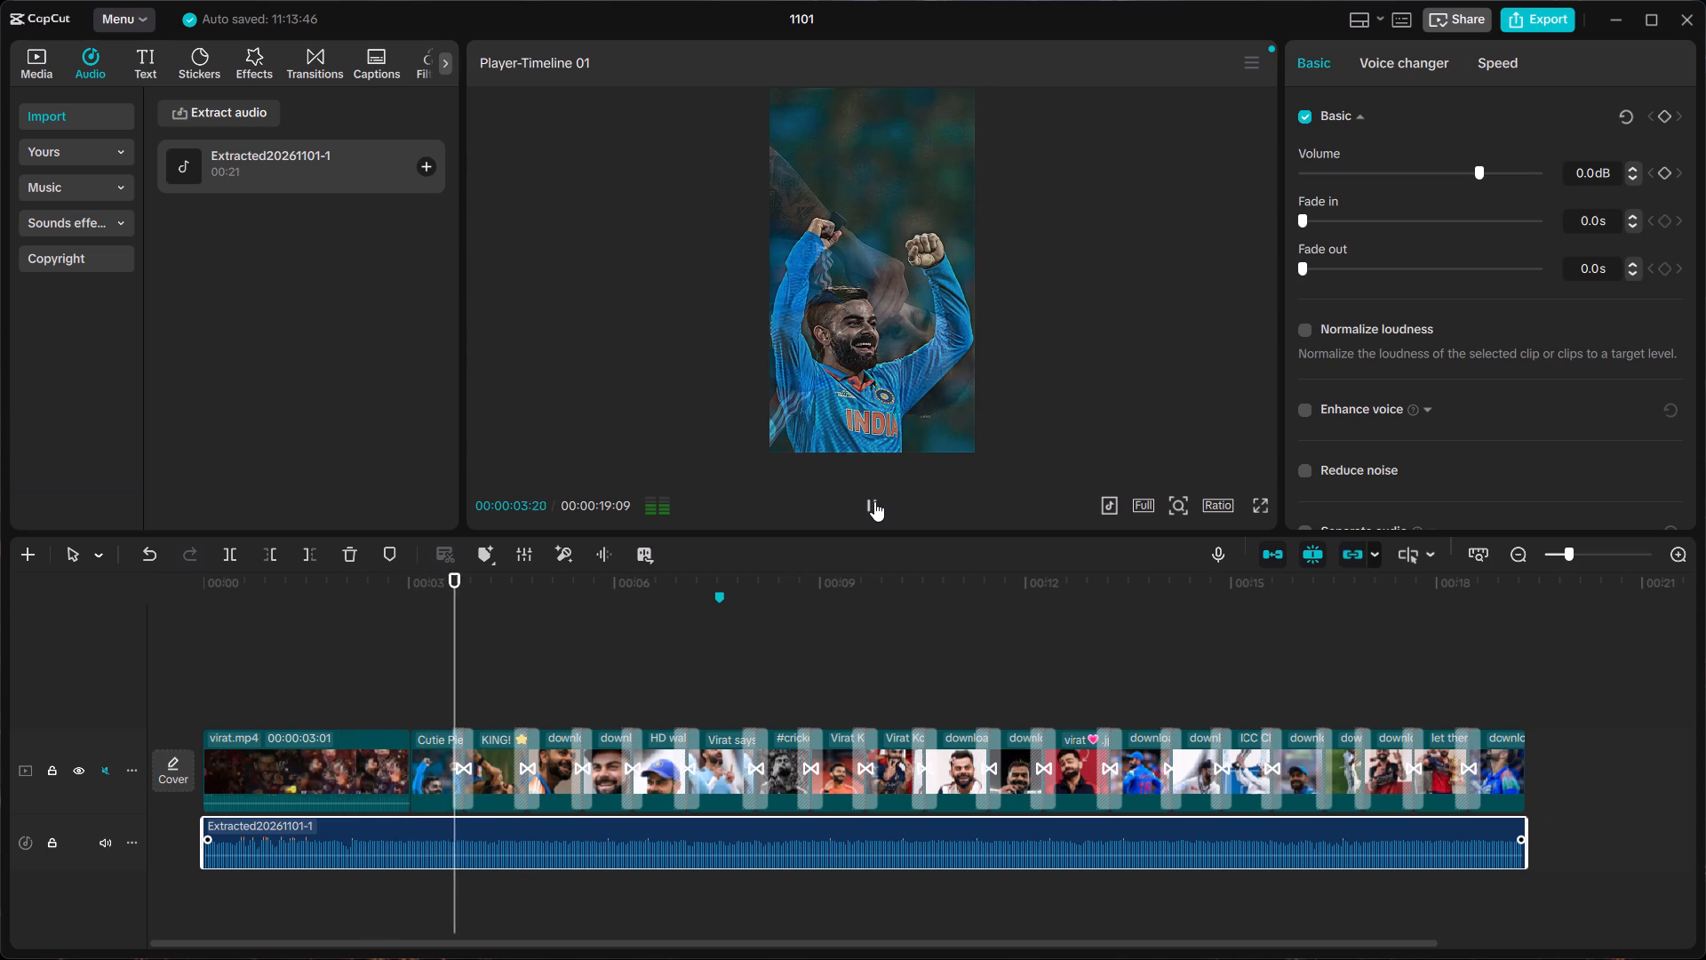
{"action": "left_click", "coordinate": [874, 501]}
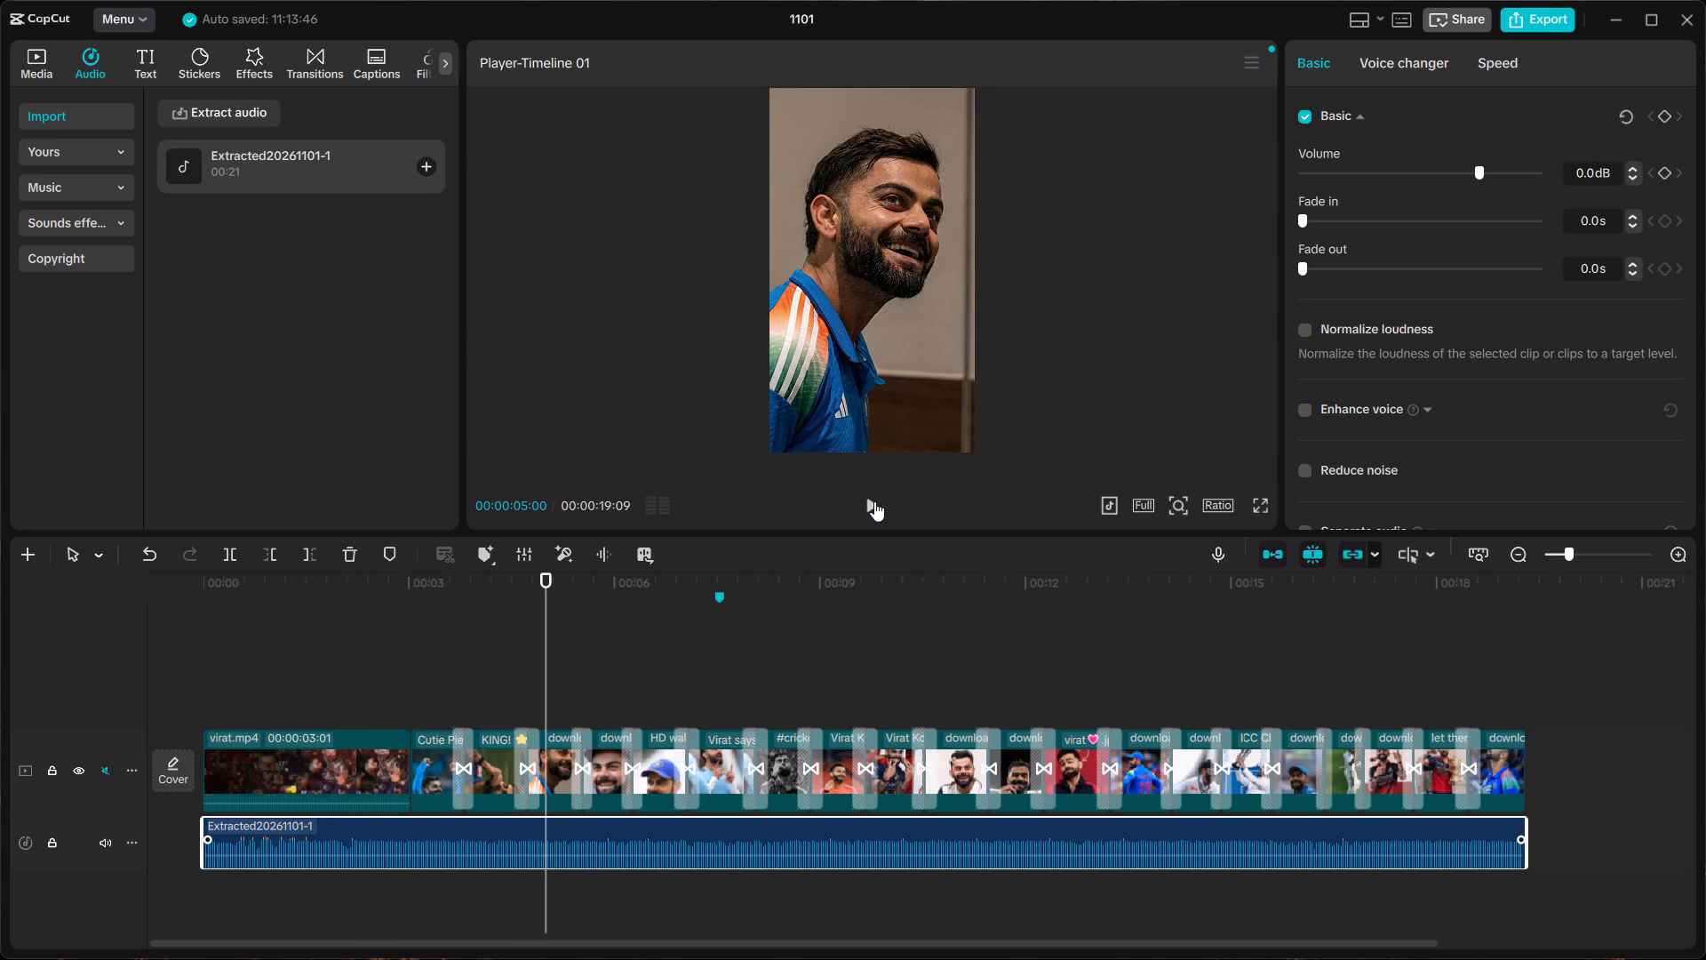
Trim the end of the virat.mp4 clip on the timeline to leave a duration of 00:00:02:05.
{"action": "left_click", "coordinate": [380, 772]}
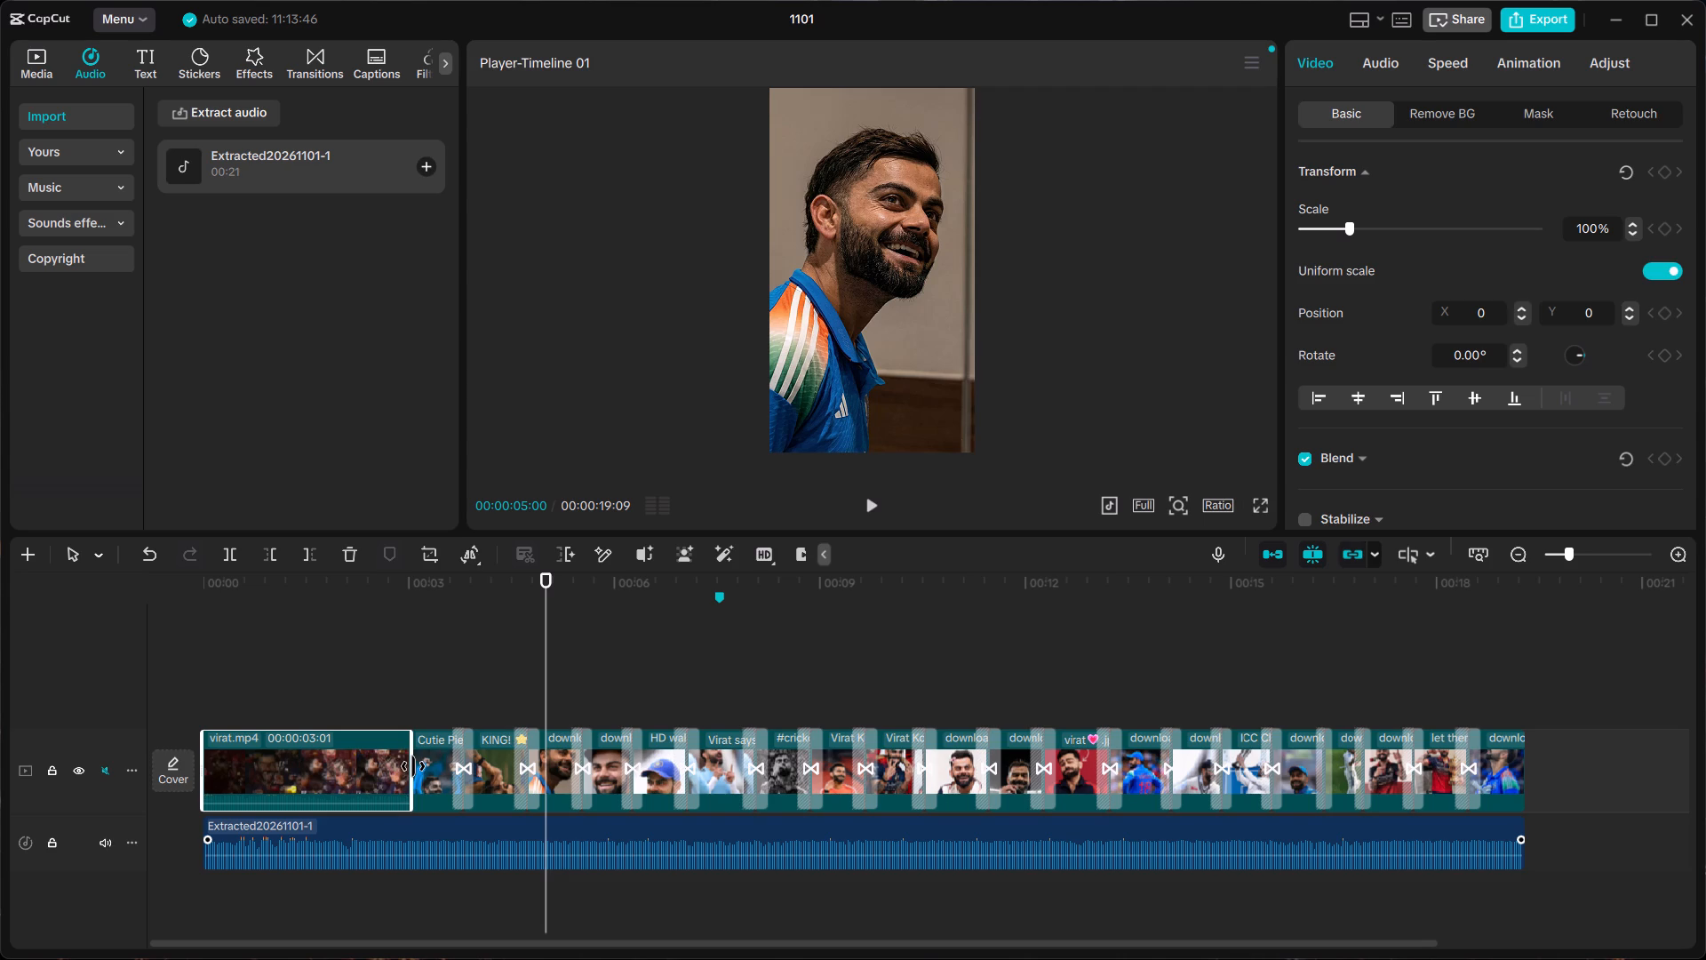
{"action": "left_click_drag", "start_coordinate": [413, 766], "coordinate": [374, 764]}
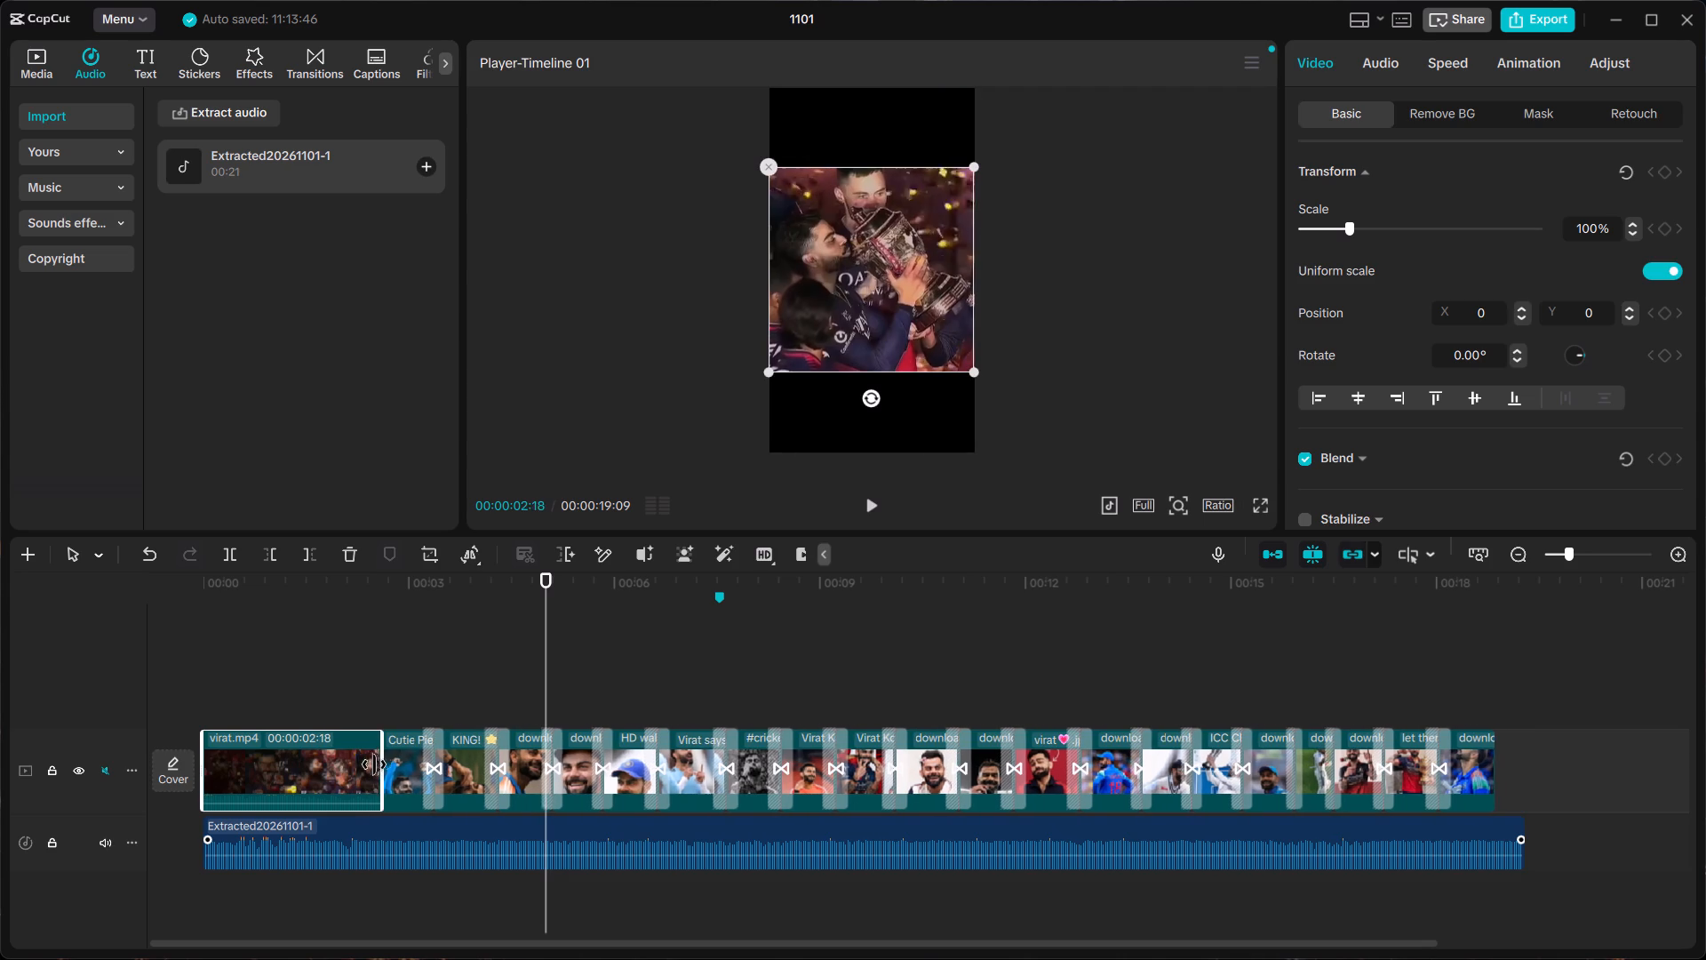
{"action": "left_click_drag", "start_coordinate": [374, 764], "coordinate": [349, 764]}
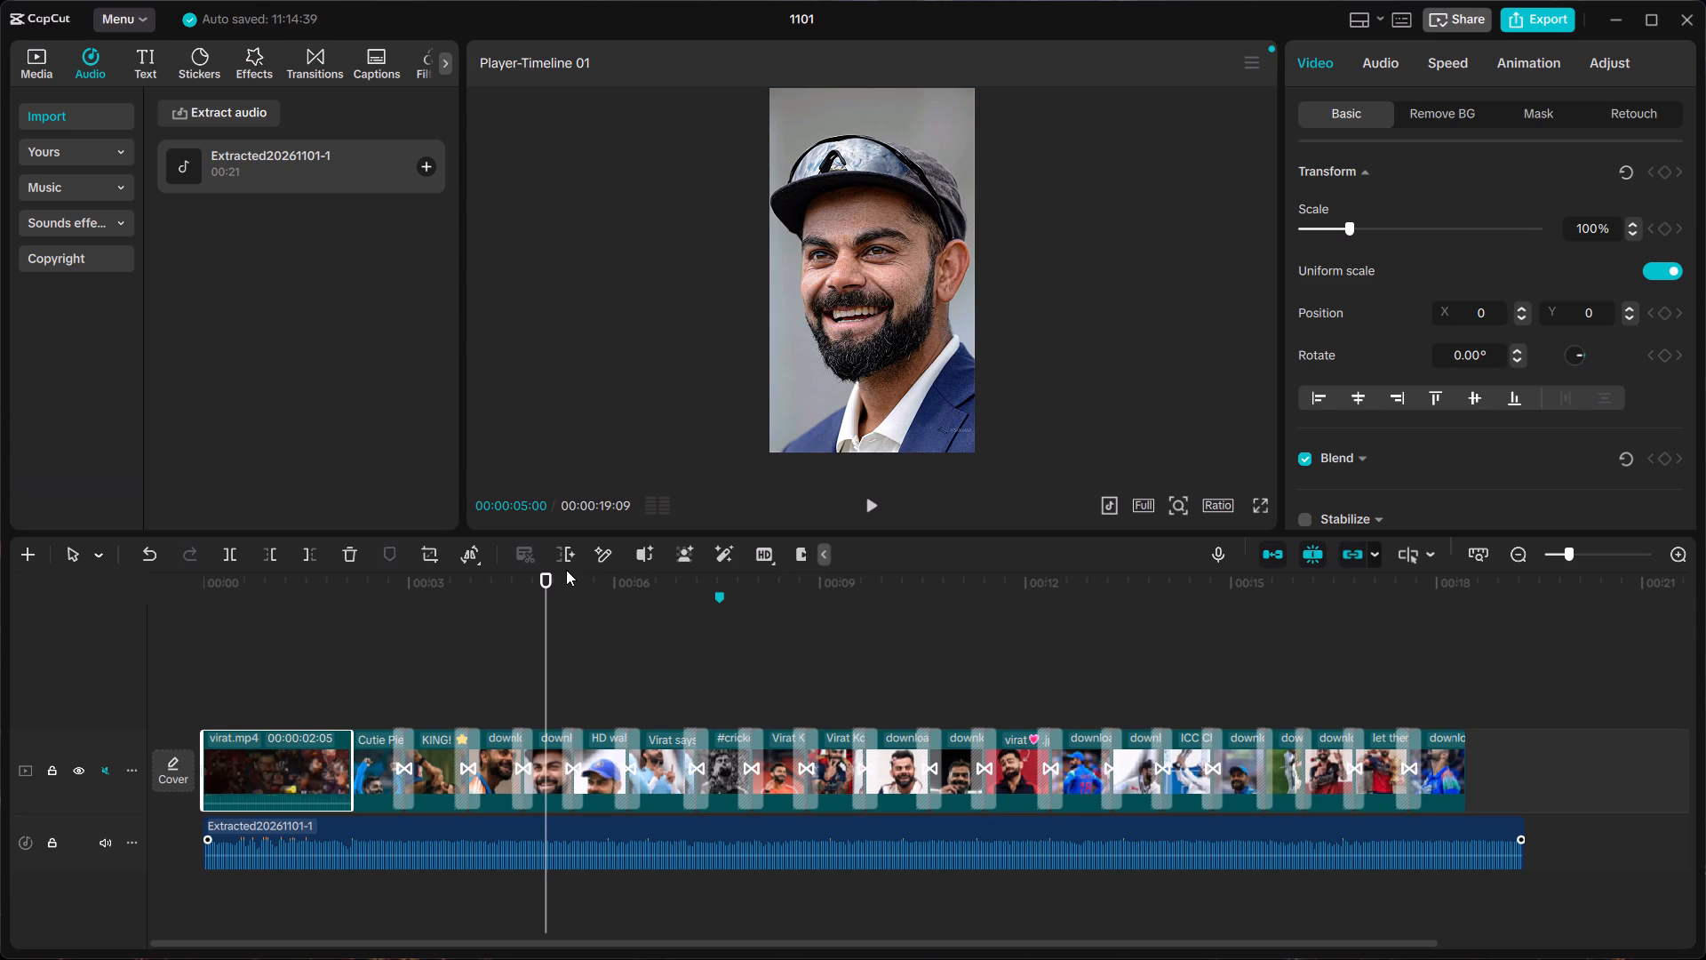
Play back the shortened intro and following pictures from the beginning with the music, and return to the timeline start.
{"action": "left_click_drag", "start_coordinate": [550, 576], "coordinate": [156, 561]}
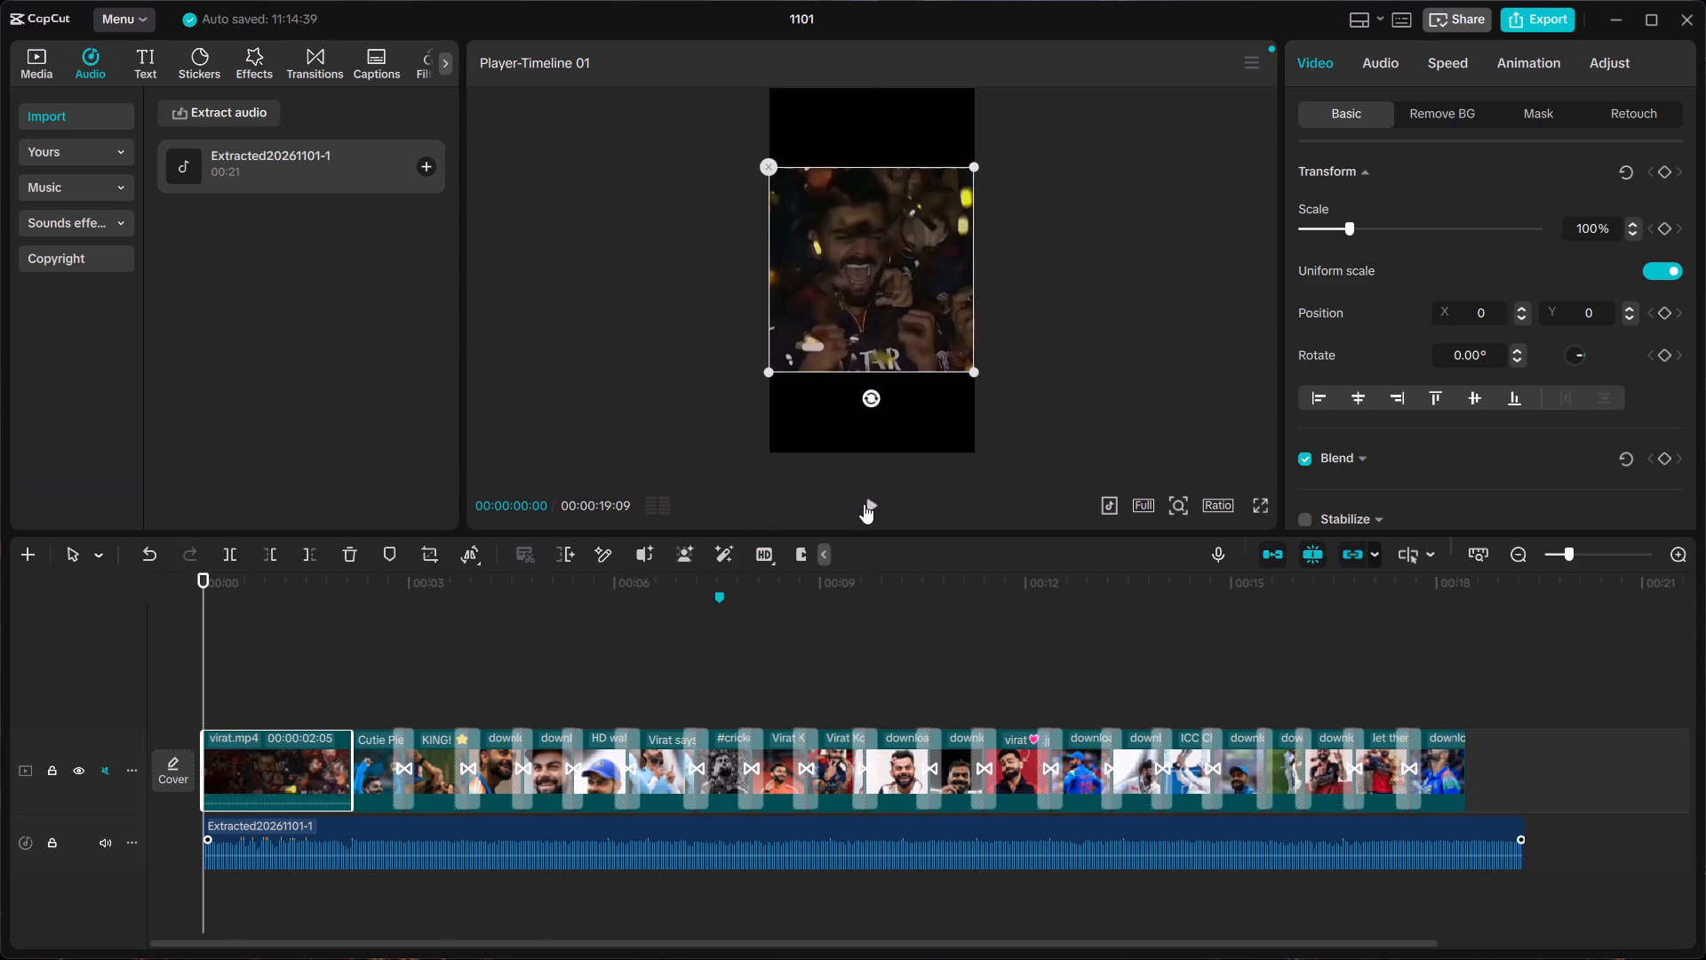
{"action": "left_click", "coordinate": [874, 507]}
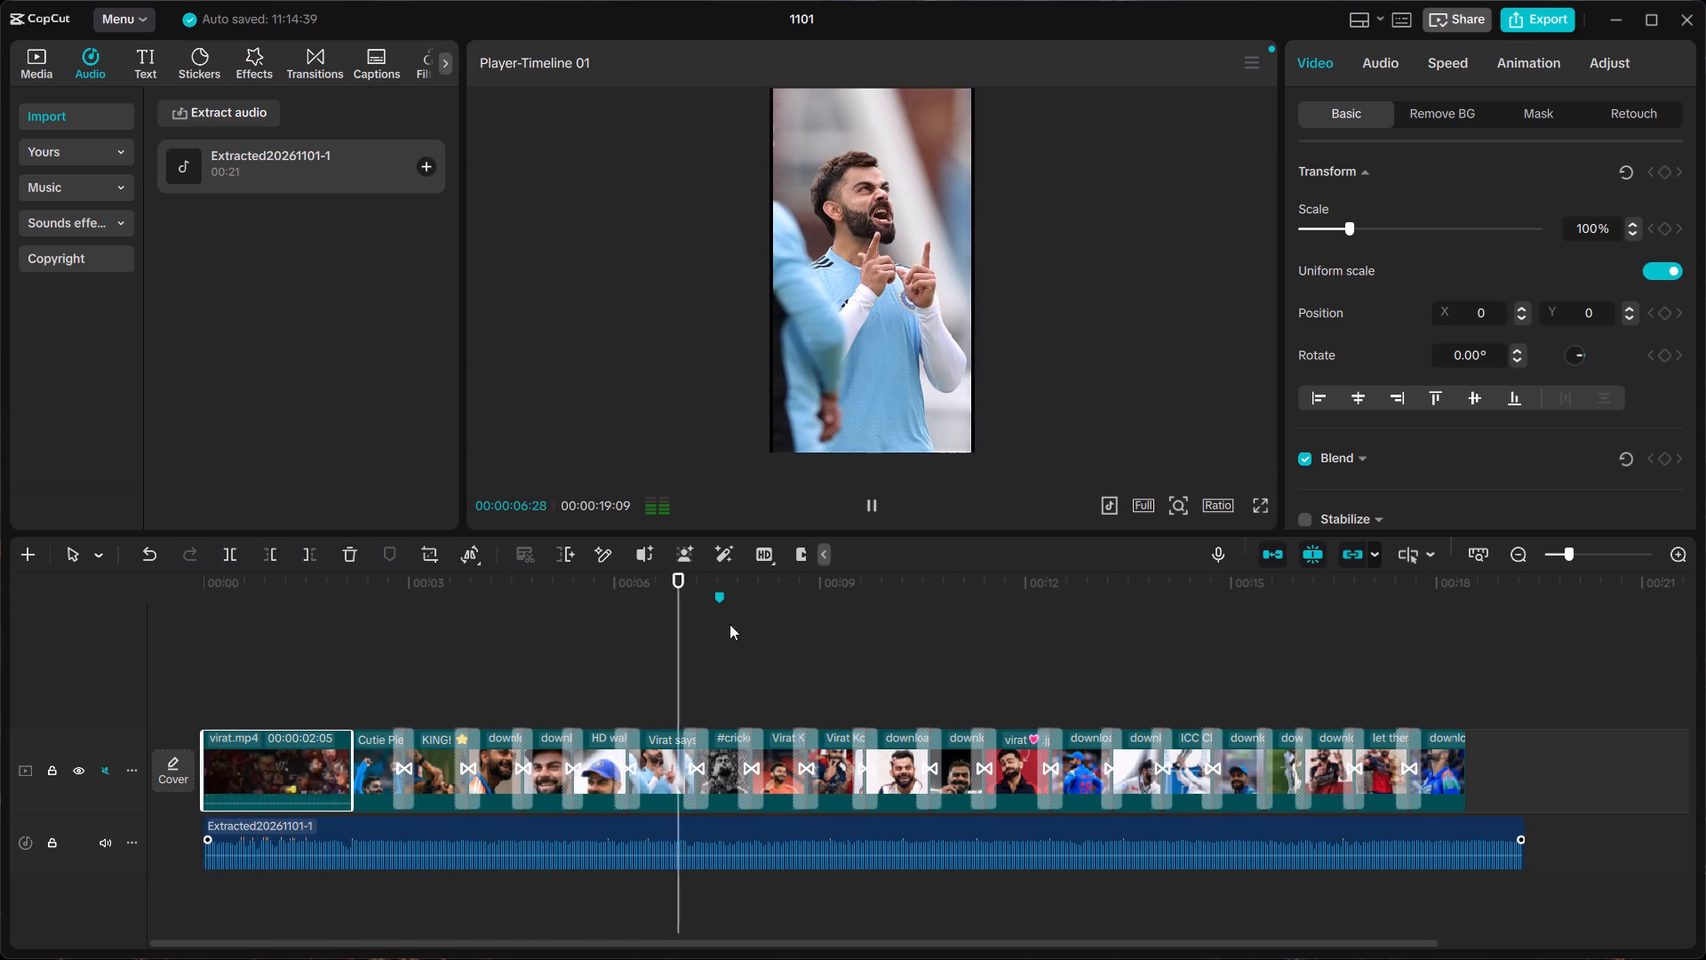
{"action": "left_click", "coordinate": [878, 507]}
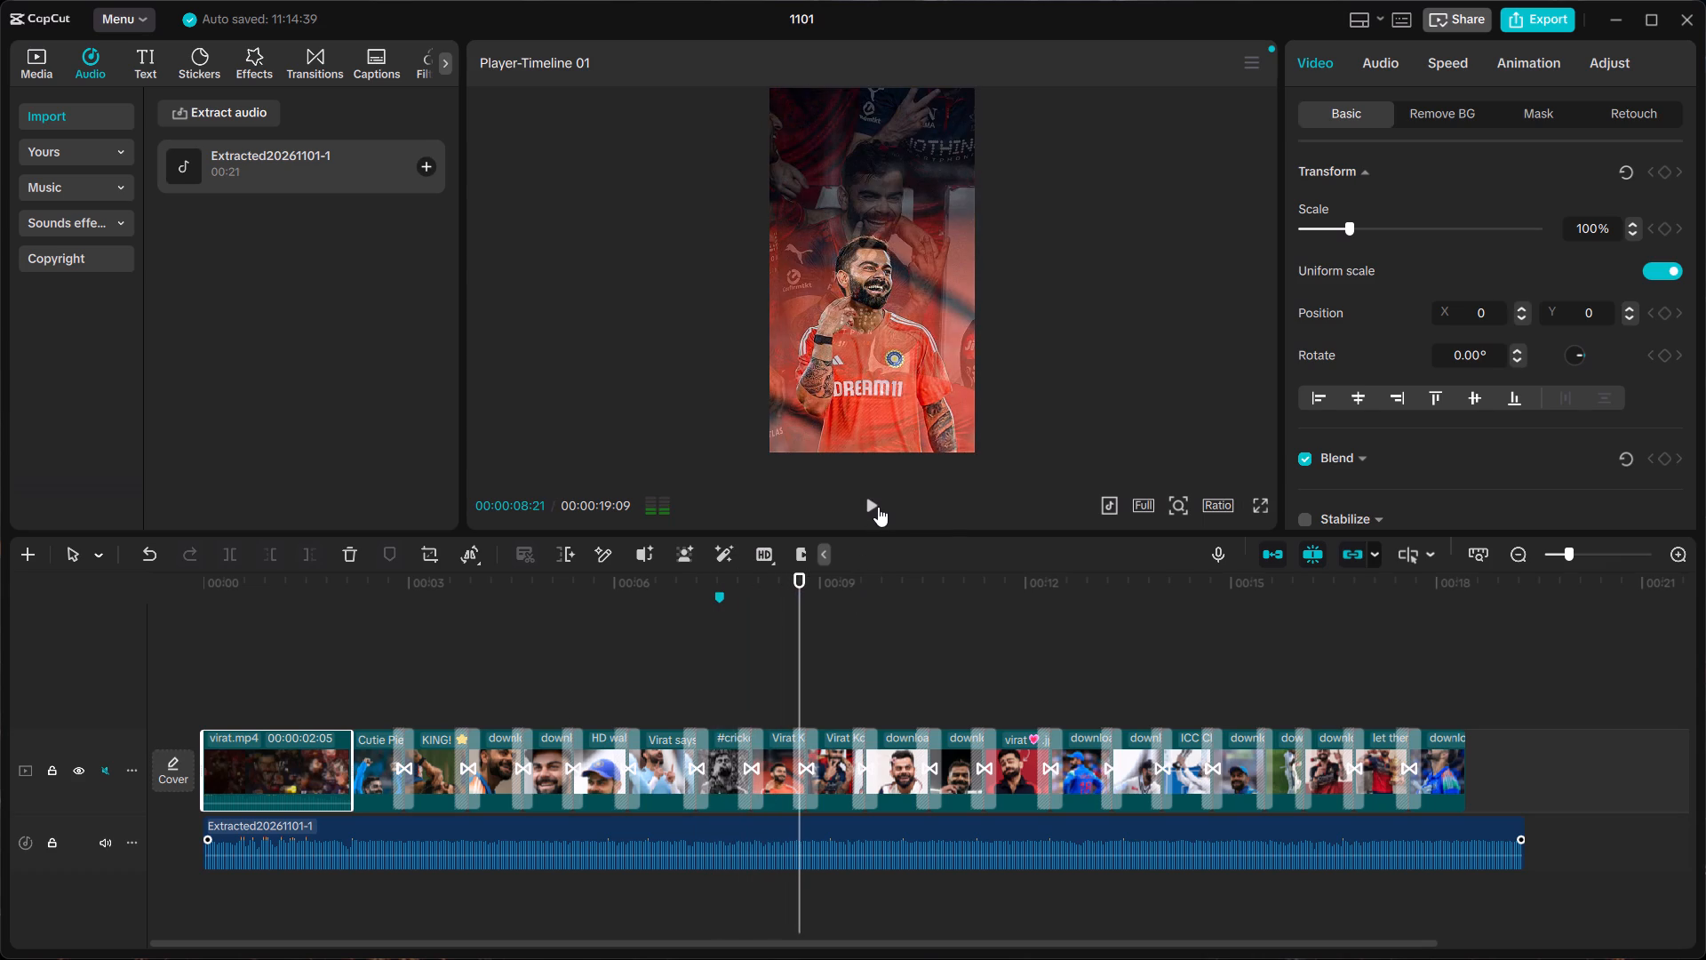
{"action": "left_click_drag", "start_coordinate": [799, 578], "coordinate": [478, 549]}
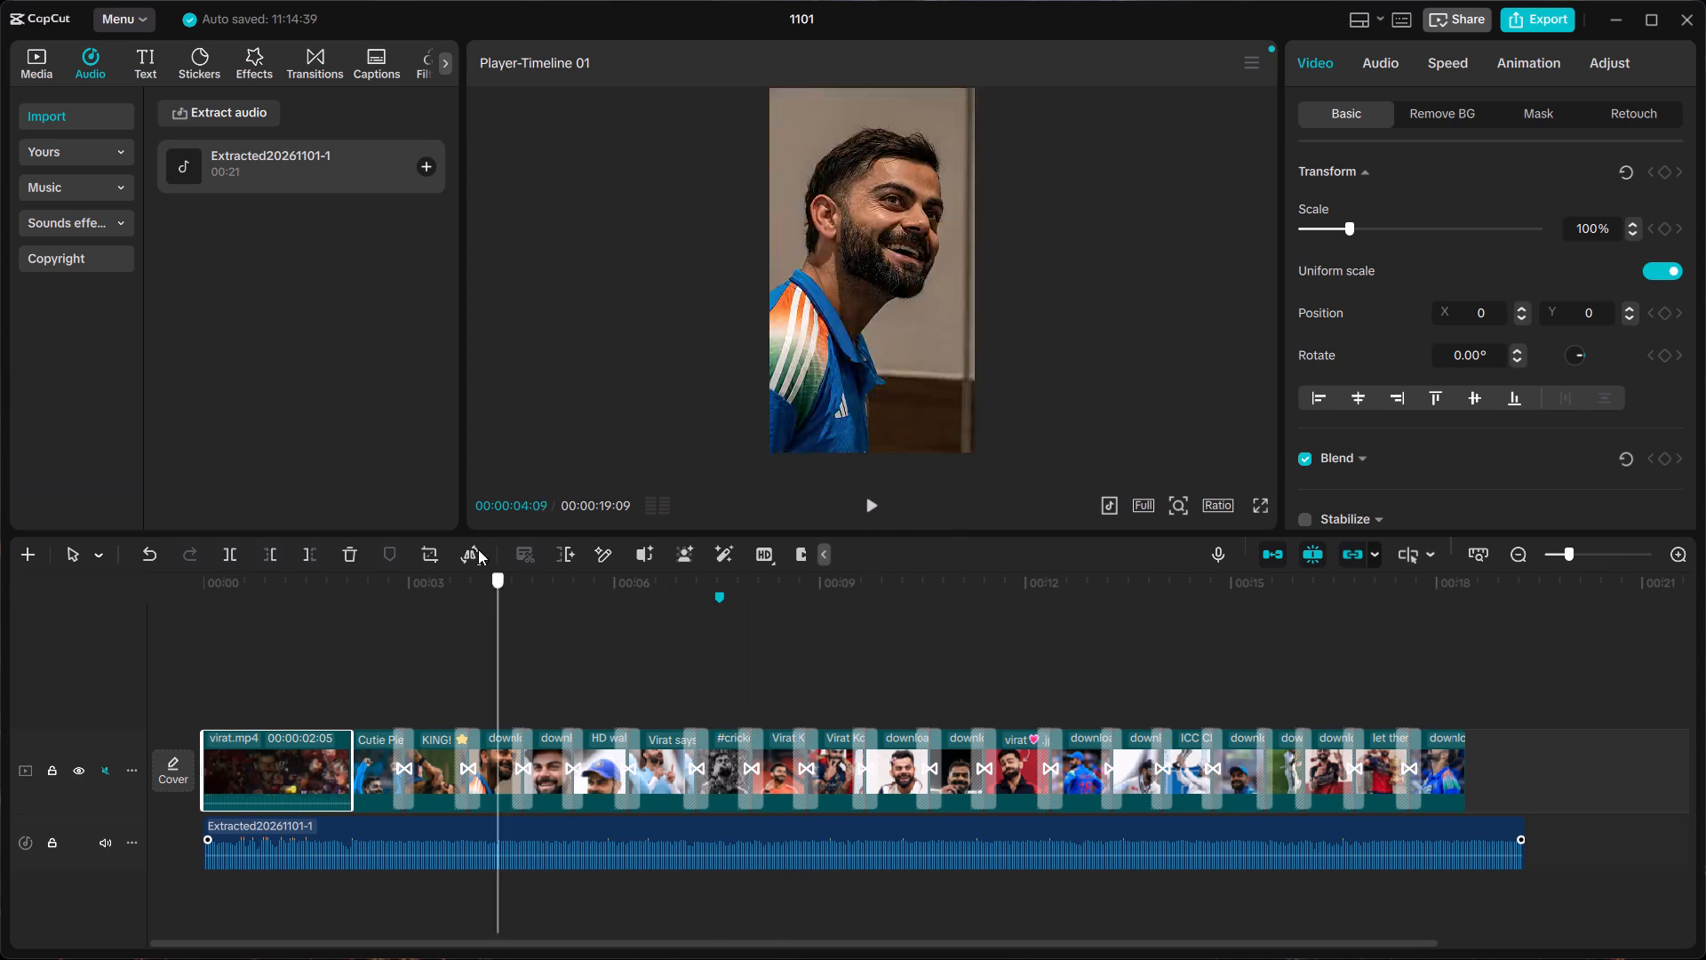
{"action": "left_click_drag", "start_coordinate": [478, 549], "coordinate": [160, 642]}
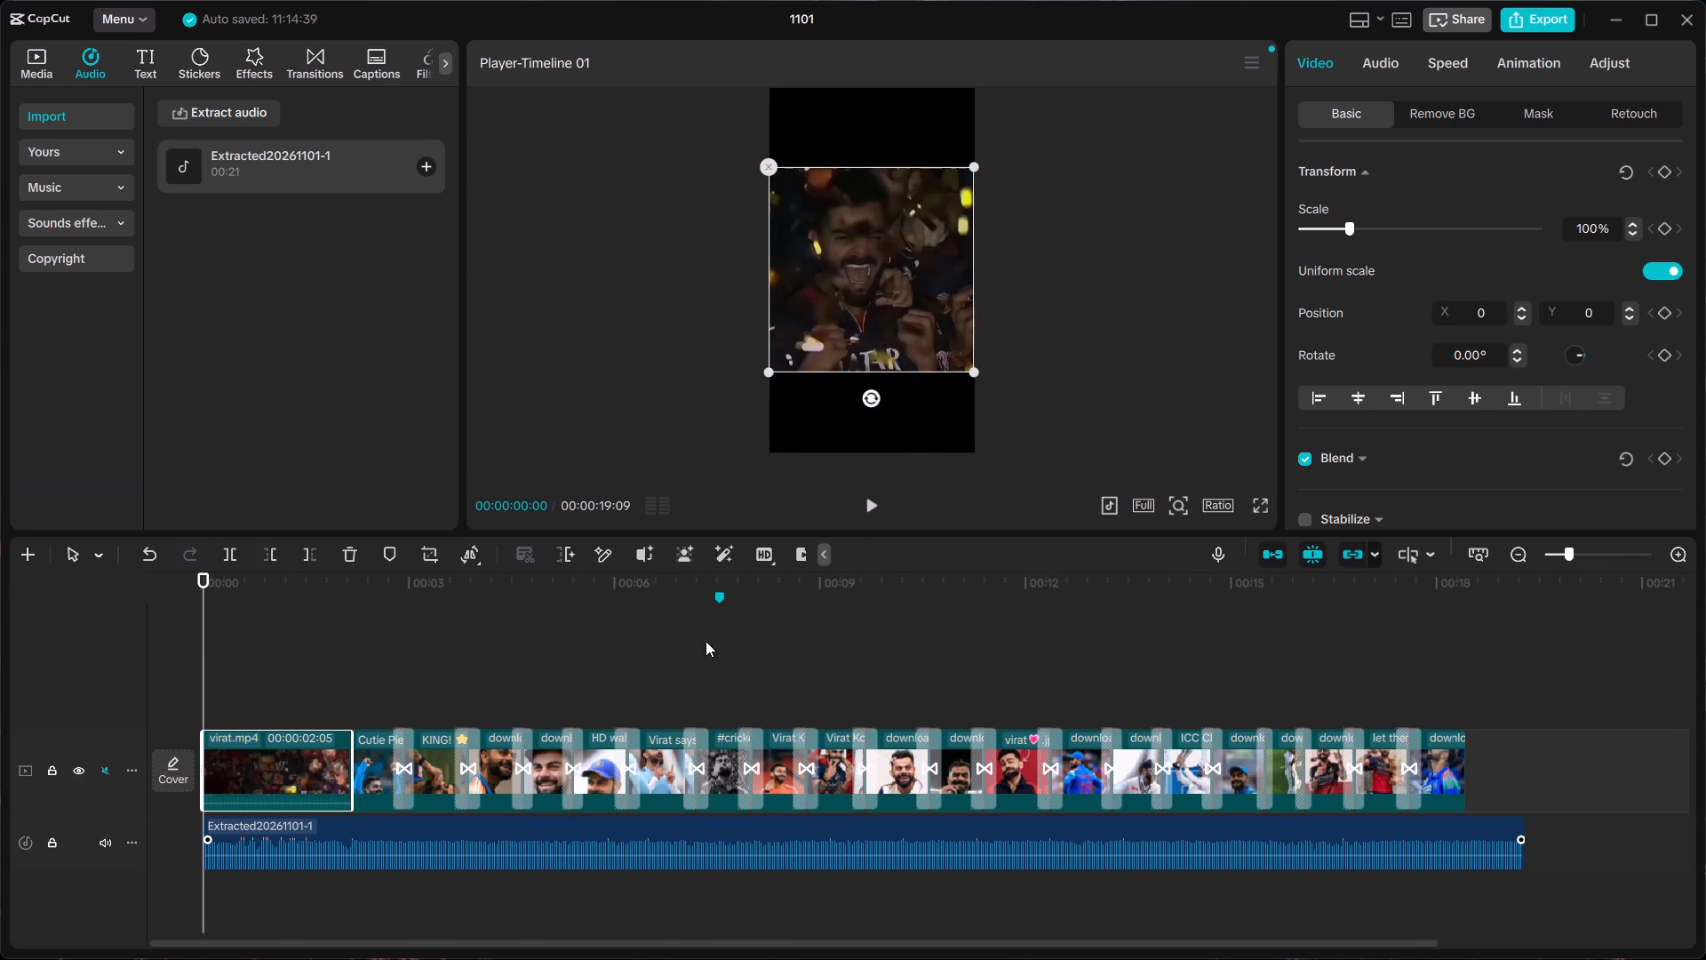
Play back the edit with music from the timeline start through the first half of the pictures, and return to the start.
{"action": "left_click", "coordinate": [286, 781]}
{"action": "left_click", "coordinate": [682, 604]}
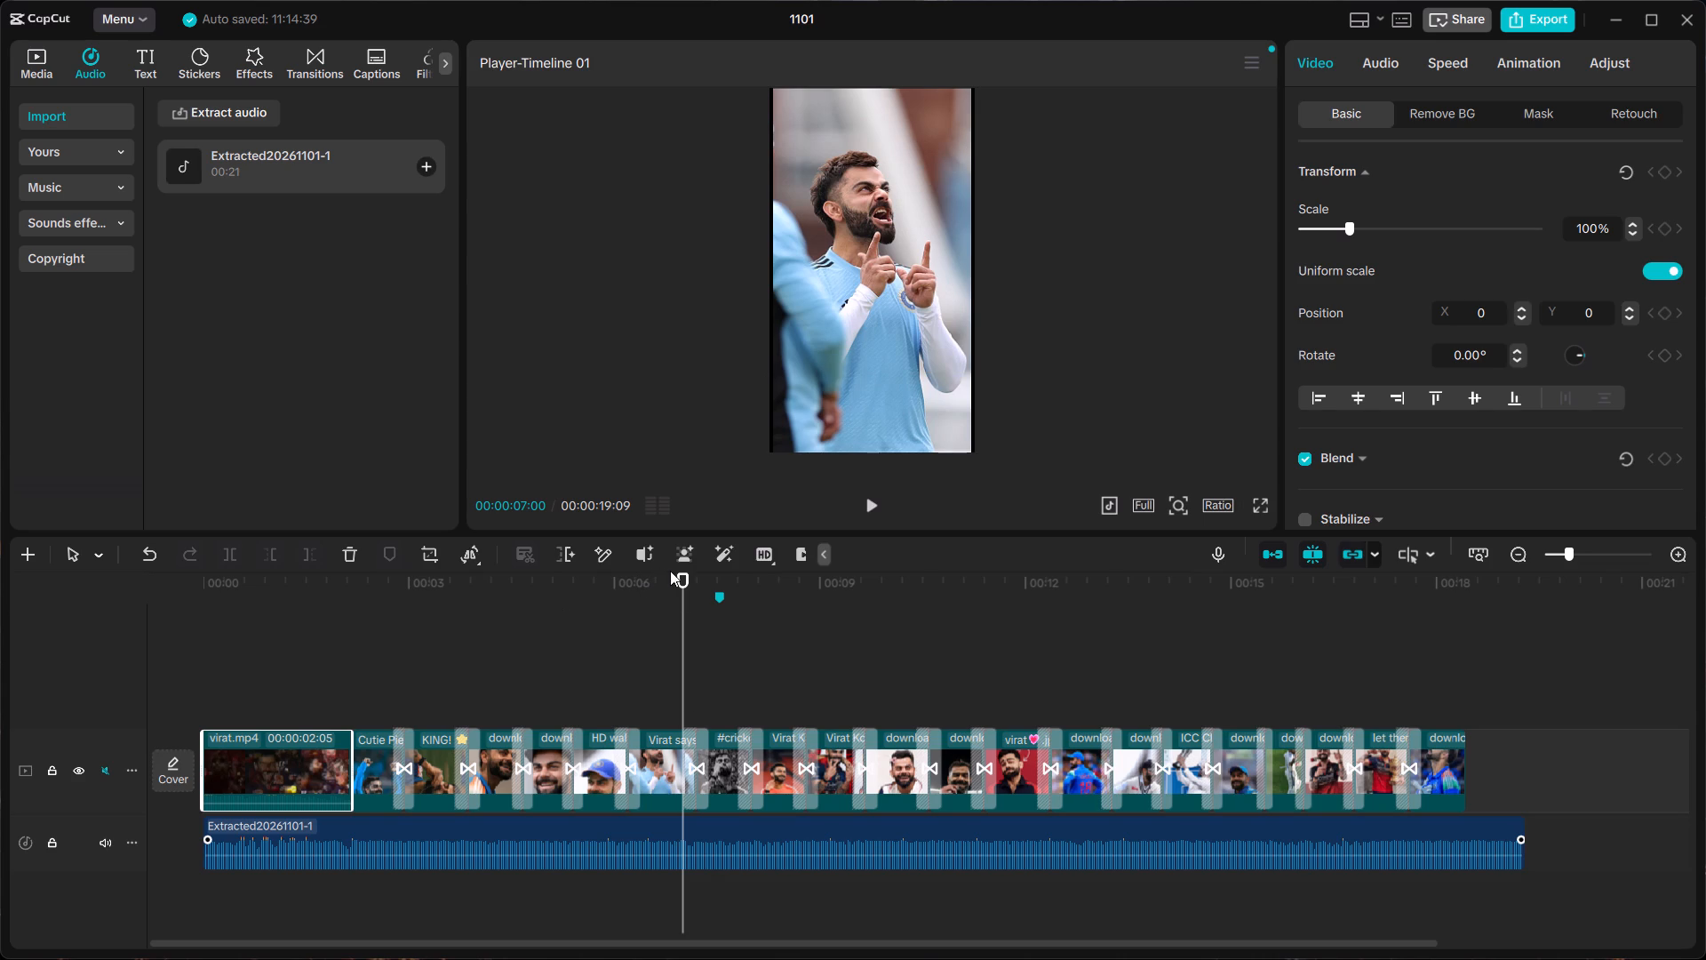
{"action": "left_click_drag", "start_coordinate": [689, 573], "coordinate": [65, 529]}
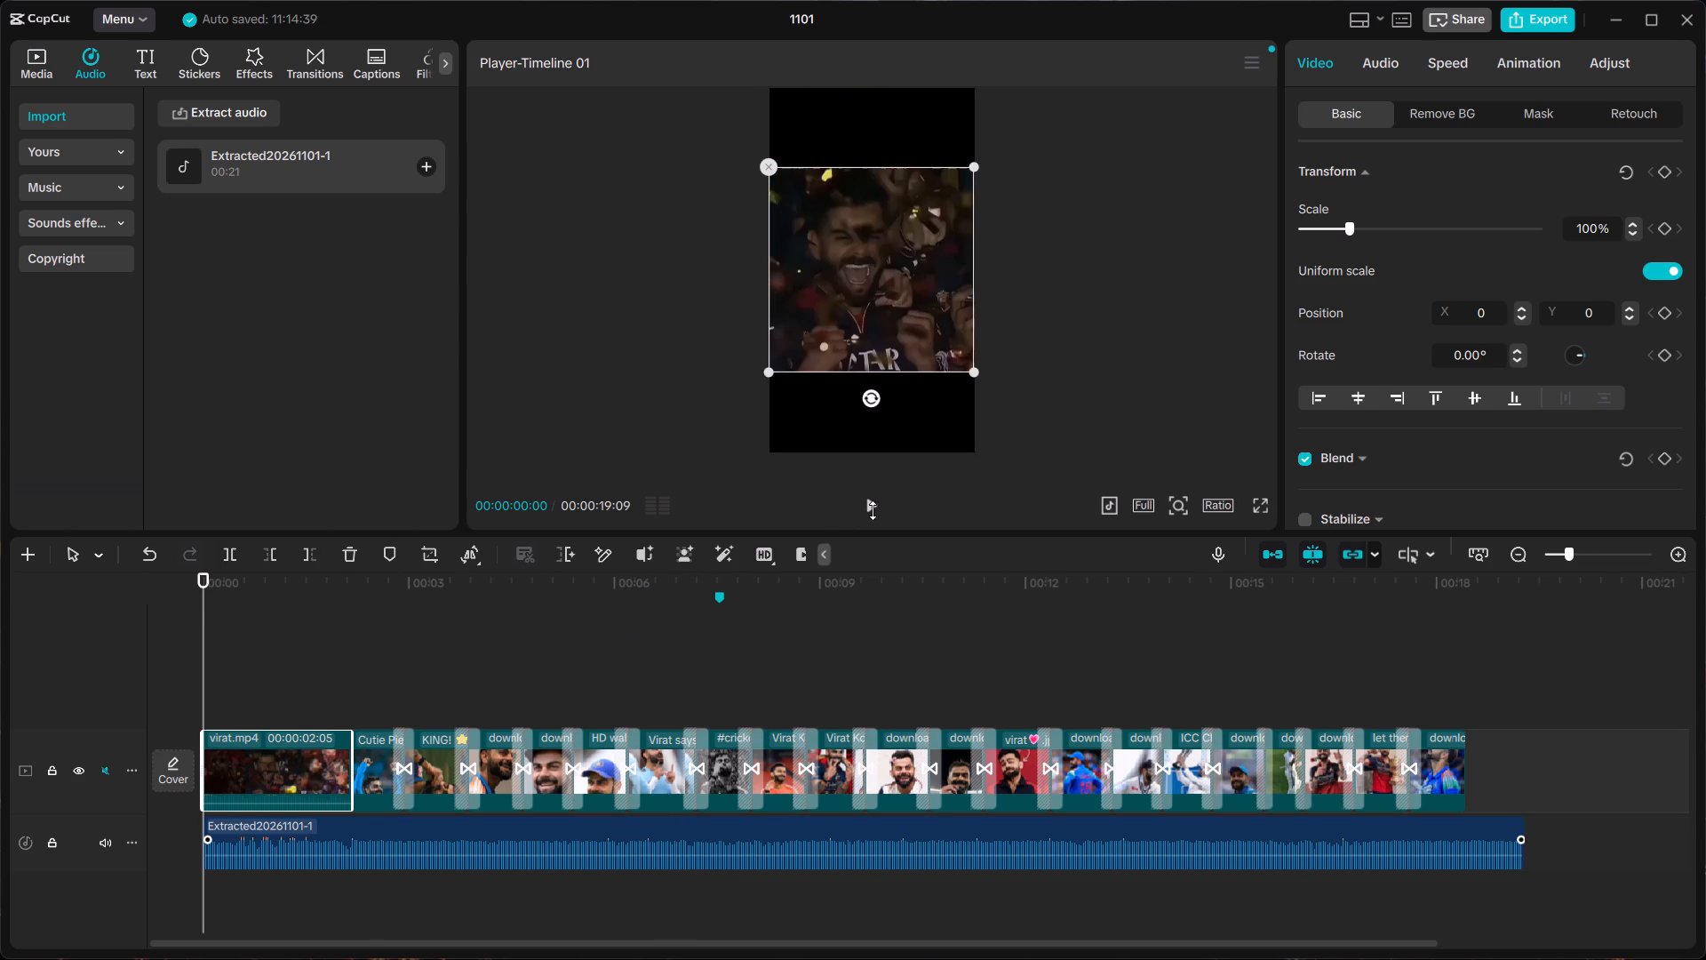
{"action": "left_click", "coordinate": [203, 610]}
{"action": "left_click", "coordinate": [231, 607]}
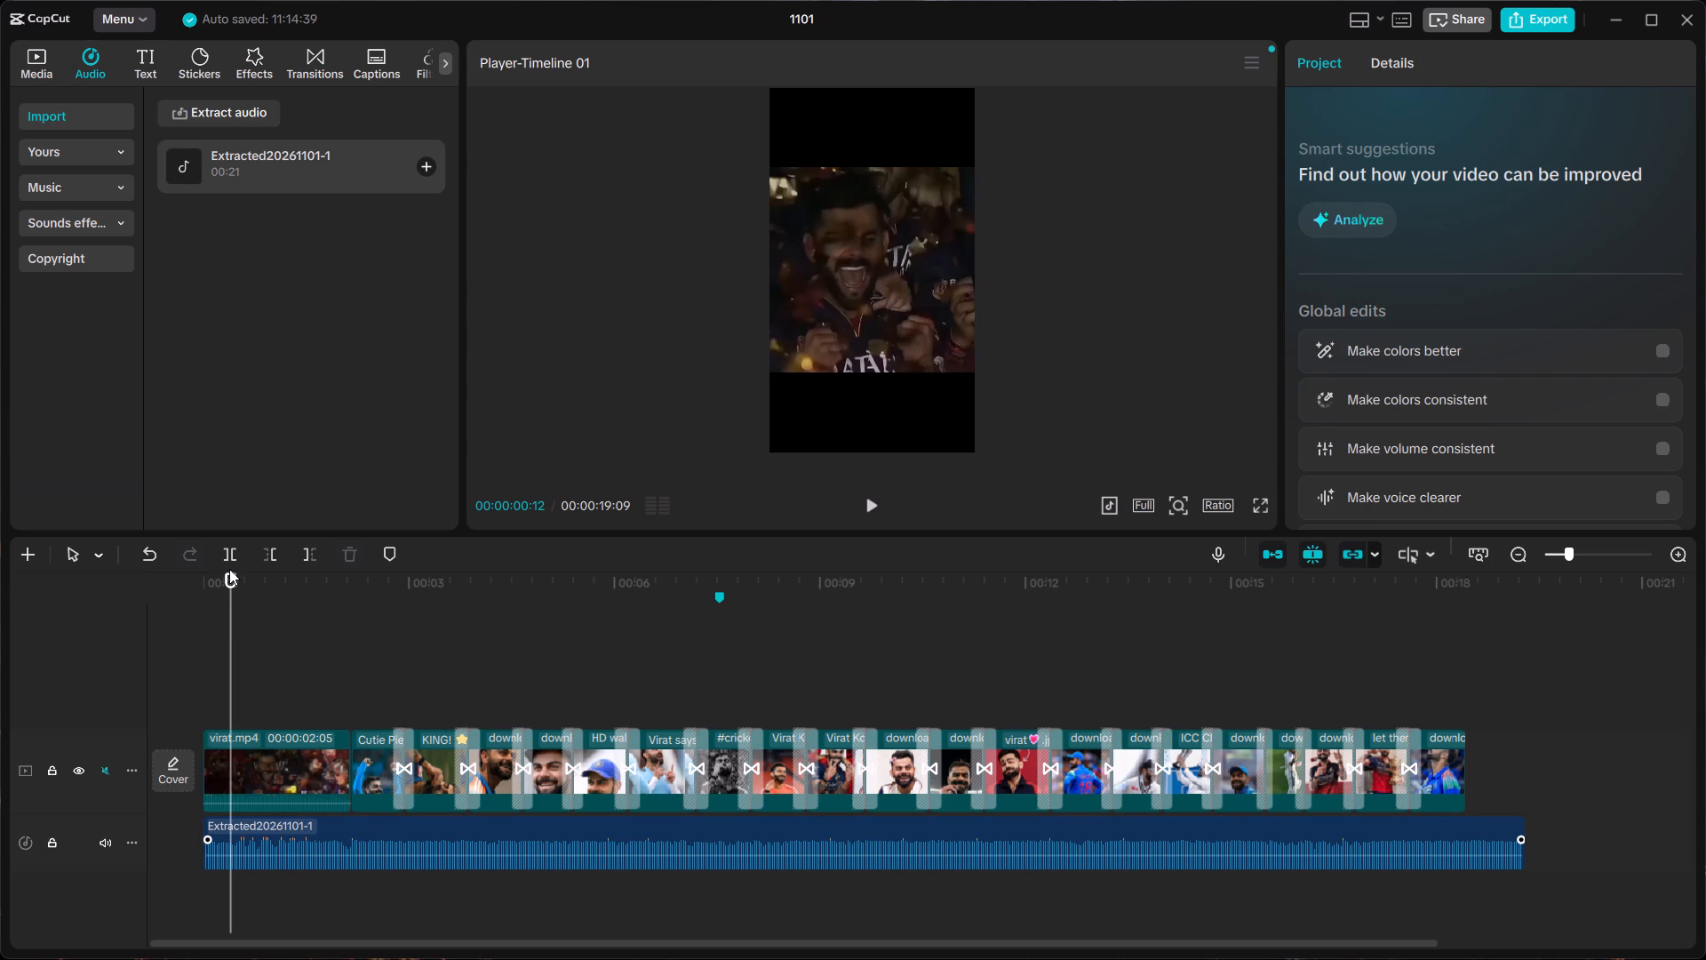
{"action": "left_click_drag", "start_coordinate": [229, 569], "coordinate": [230, 572]}
{"action": "left_click_drag", "start_coordinate": [230, 572], "coordinate": [234, 580]}
{"action": "left_click_drag", "start_coordinate": [234, 580], "coordinate": [140, 578]}
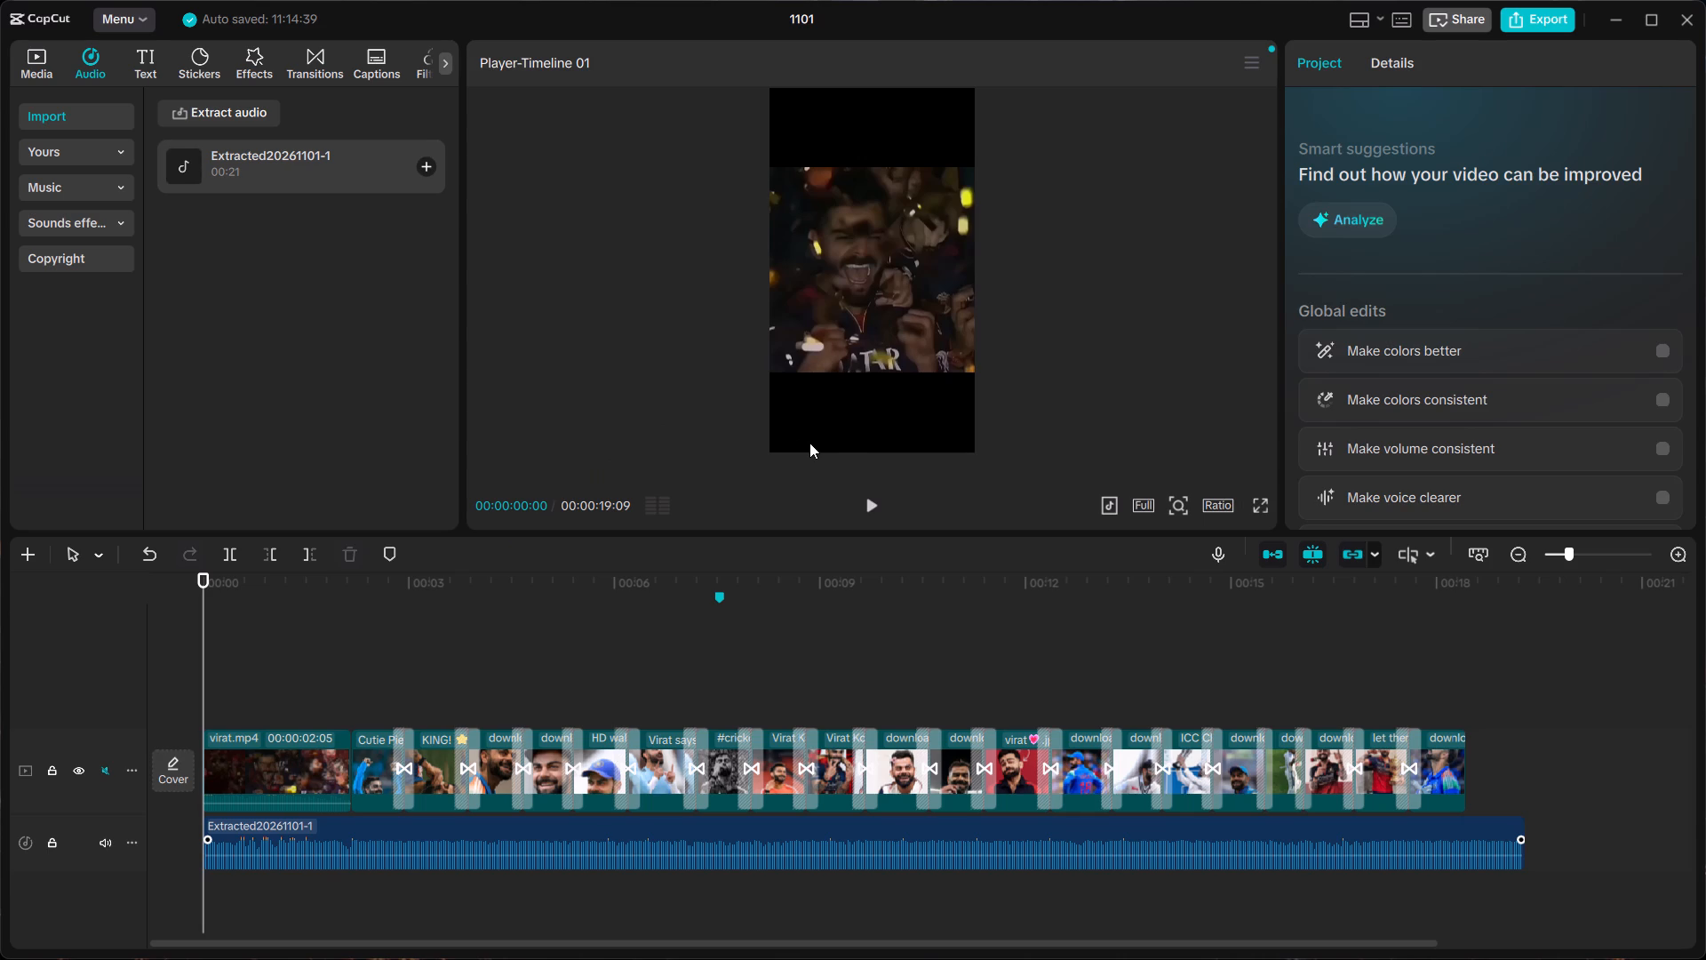
{"action": "left_click", "coordinate": [873, 503]}
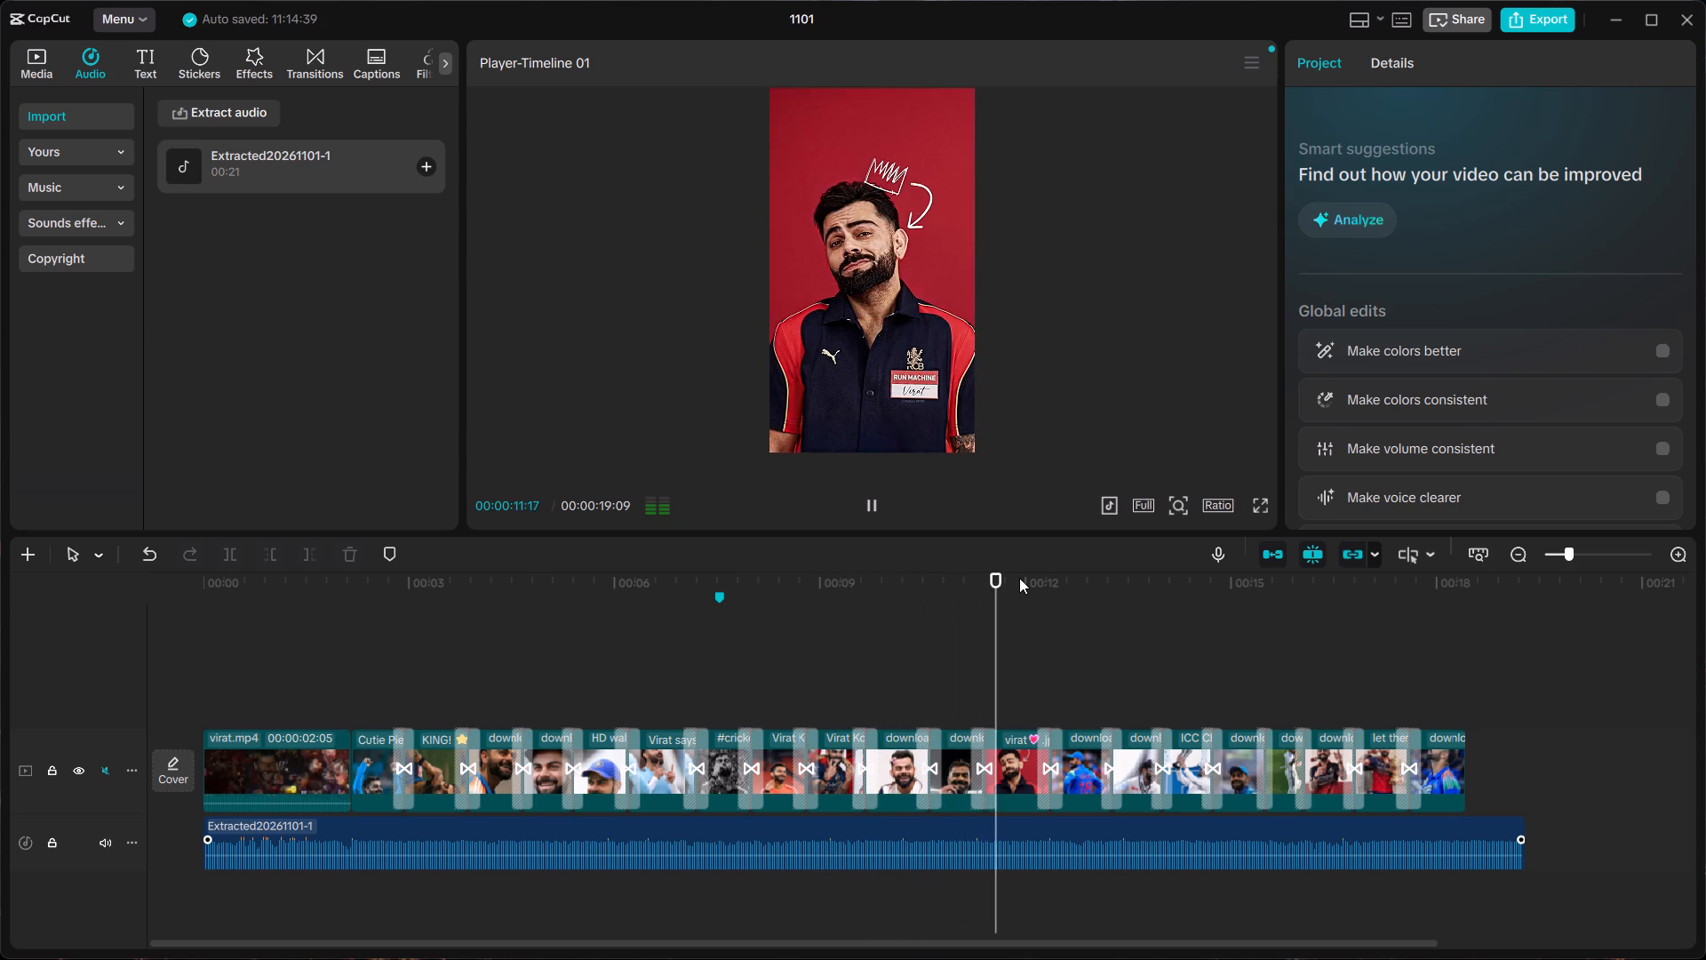
{"action": "left_click_drag", "start_coordinate": [1019, 578], "coordinate": [92, 626]}
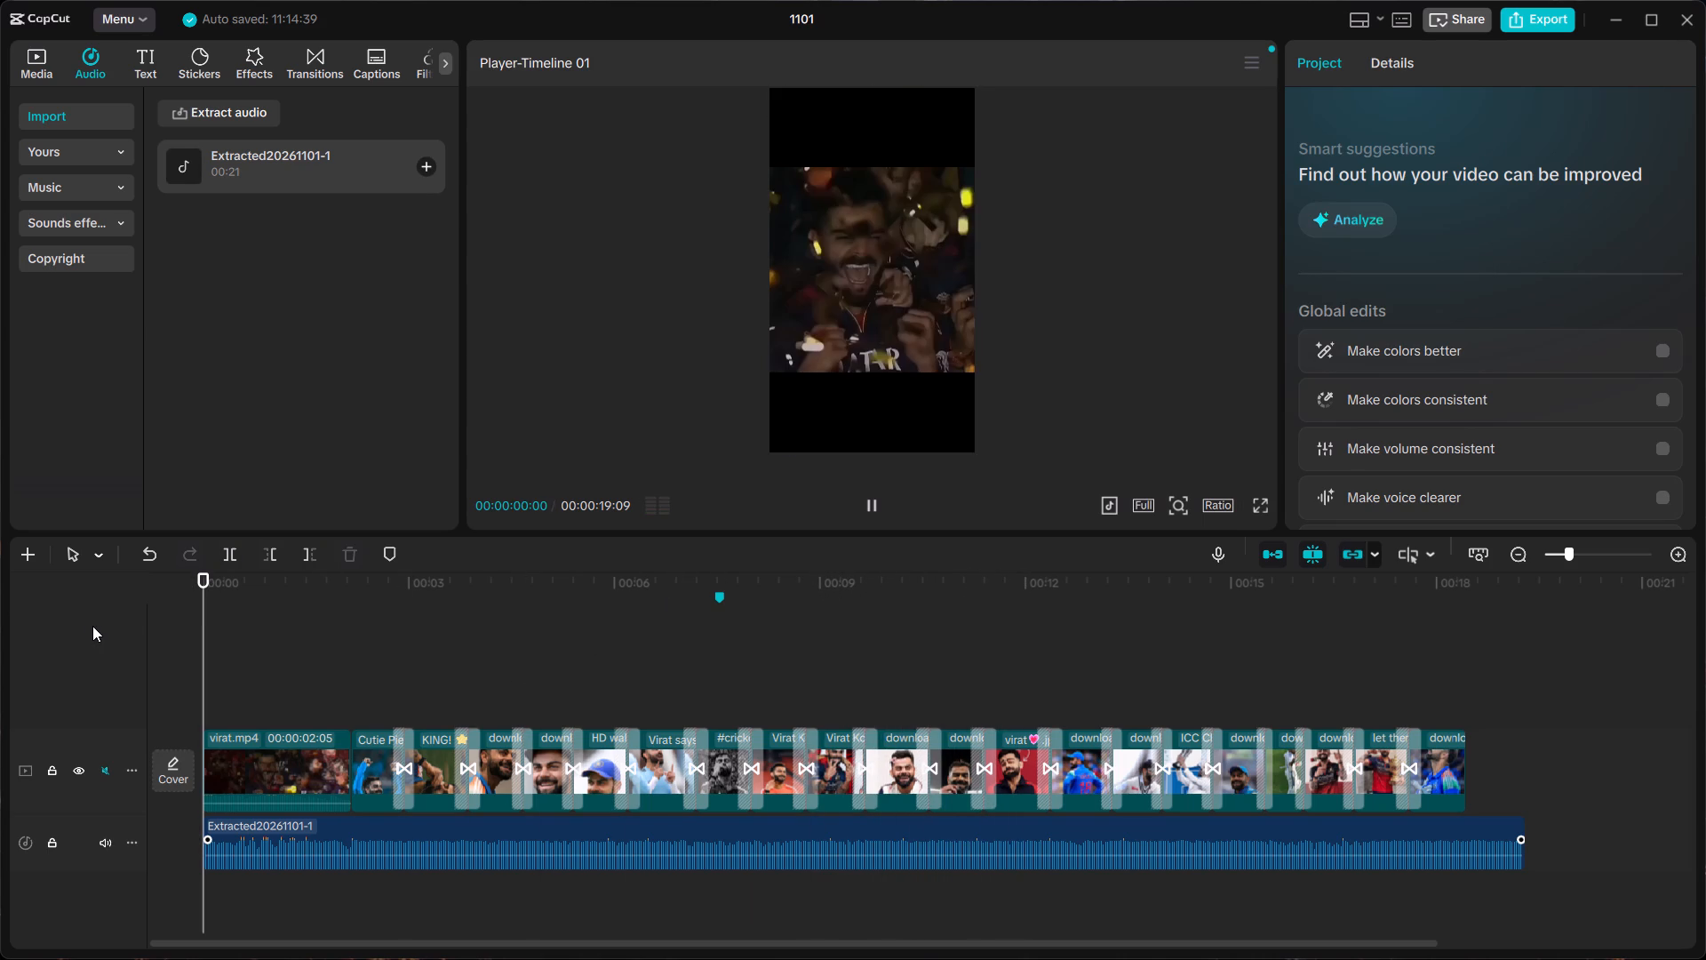
Replay the virat.mp4 intro up to the first picture to check the cut against the music, and return to the start.
{"action": "left_click", "coordinate": [872, 504]}
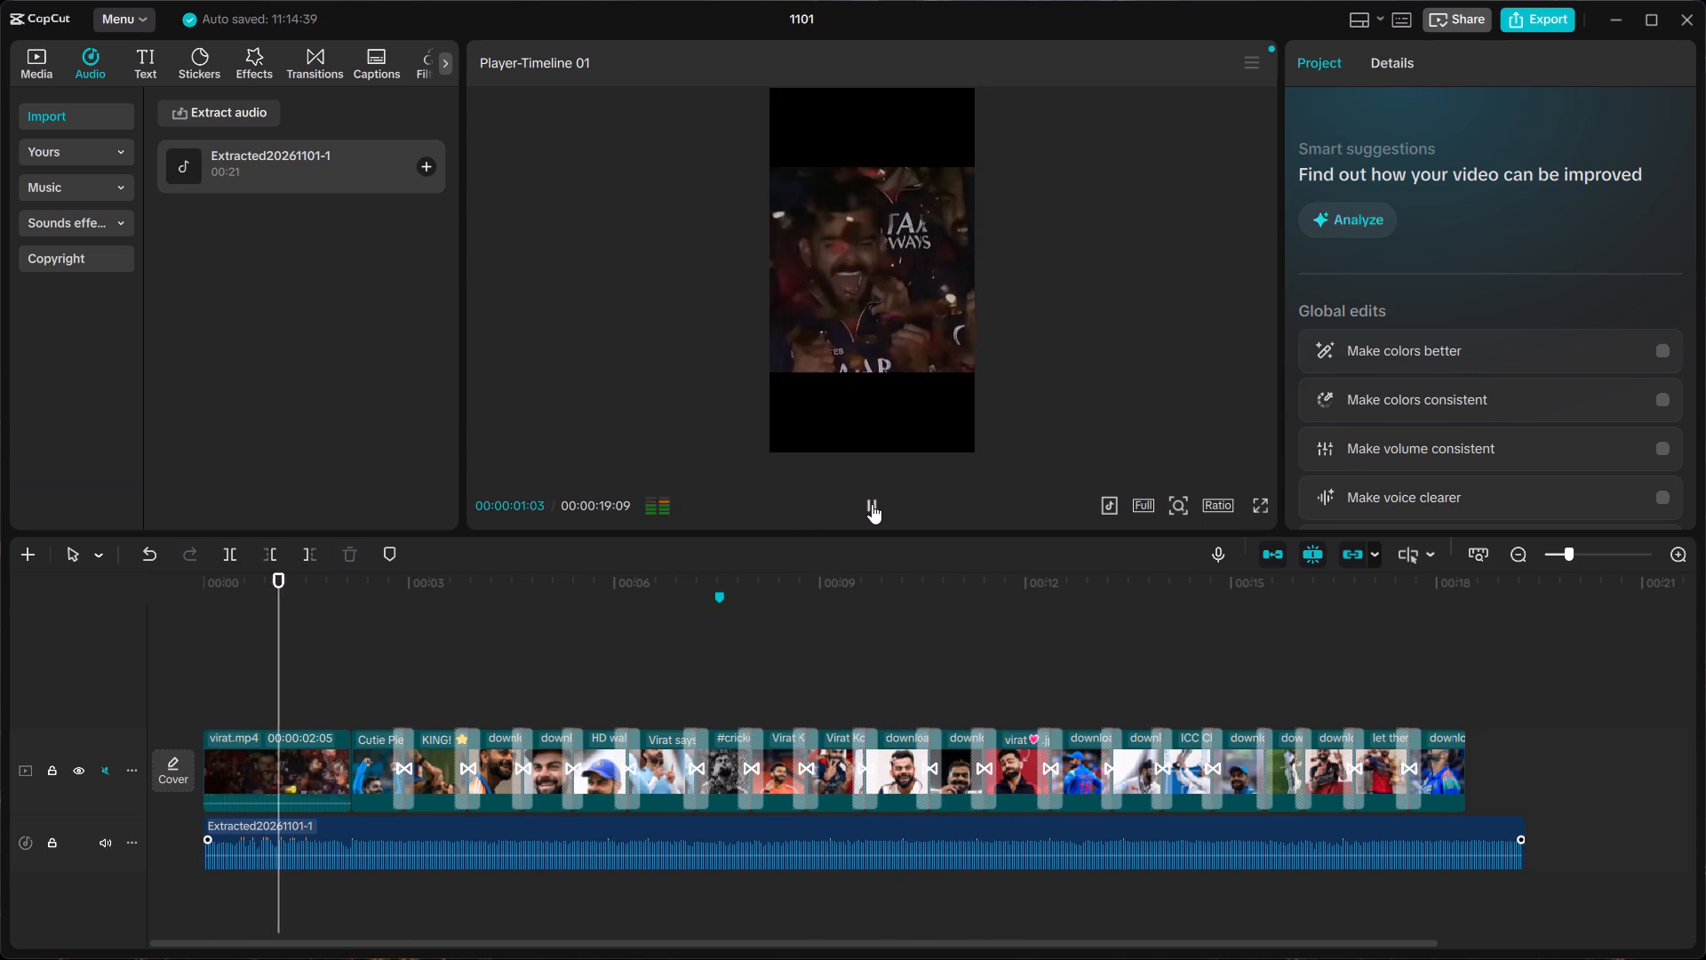
{"action": "left_click", "coordinate": [872, 504]}
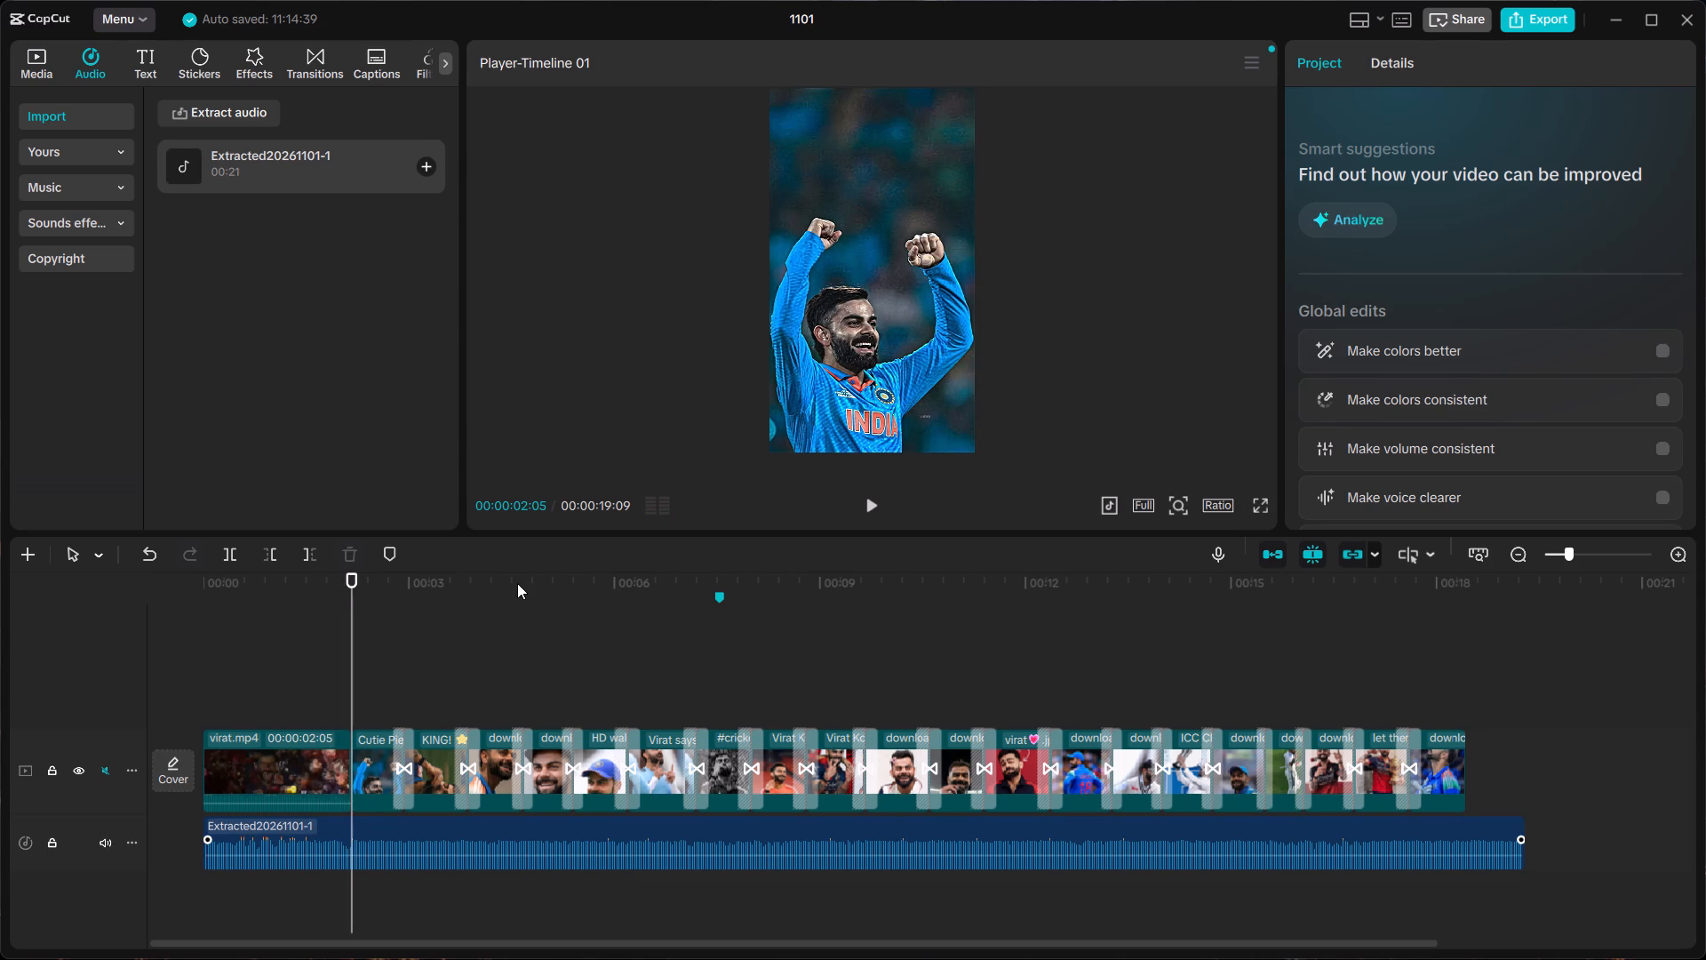
{"action": "left_click_drag", "start_coordinate": [353, 580], "coordinate": [114, 553]}
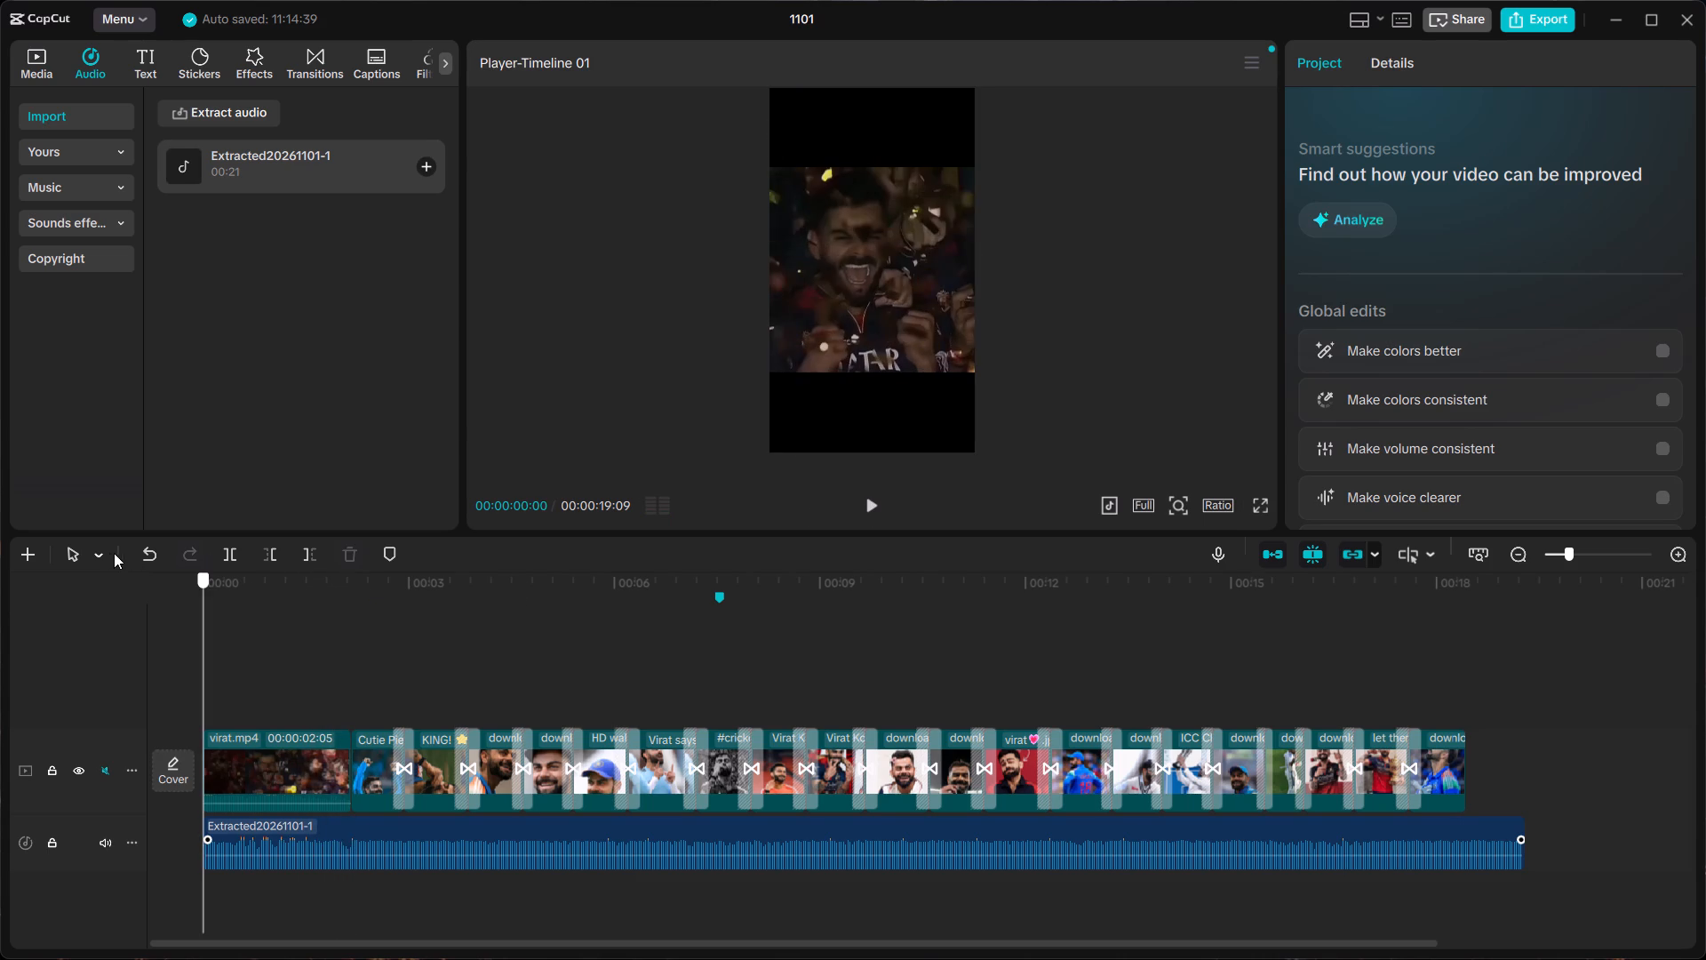
{"action": "left_click_drag", "start_coordinate": [114, 553], "coordinate": [108, 553]}
Add a default text clip at the start of the timeline, above the virat.mp4 intro.
{"action": "left_click", "coordinate": [284, 755]}
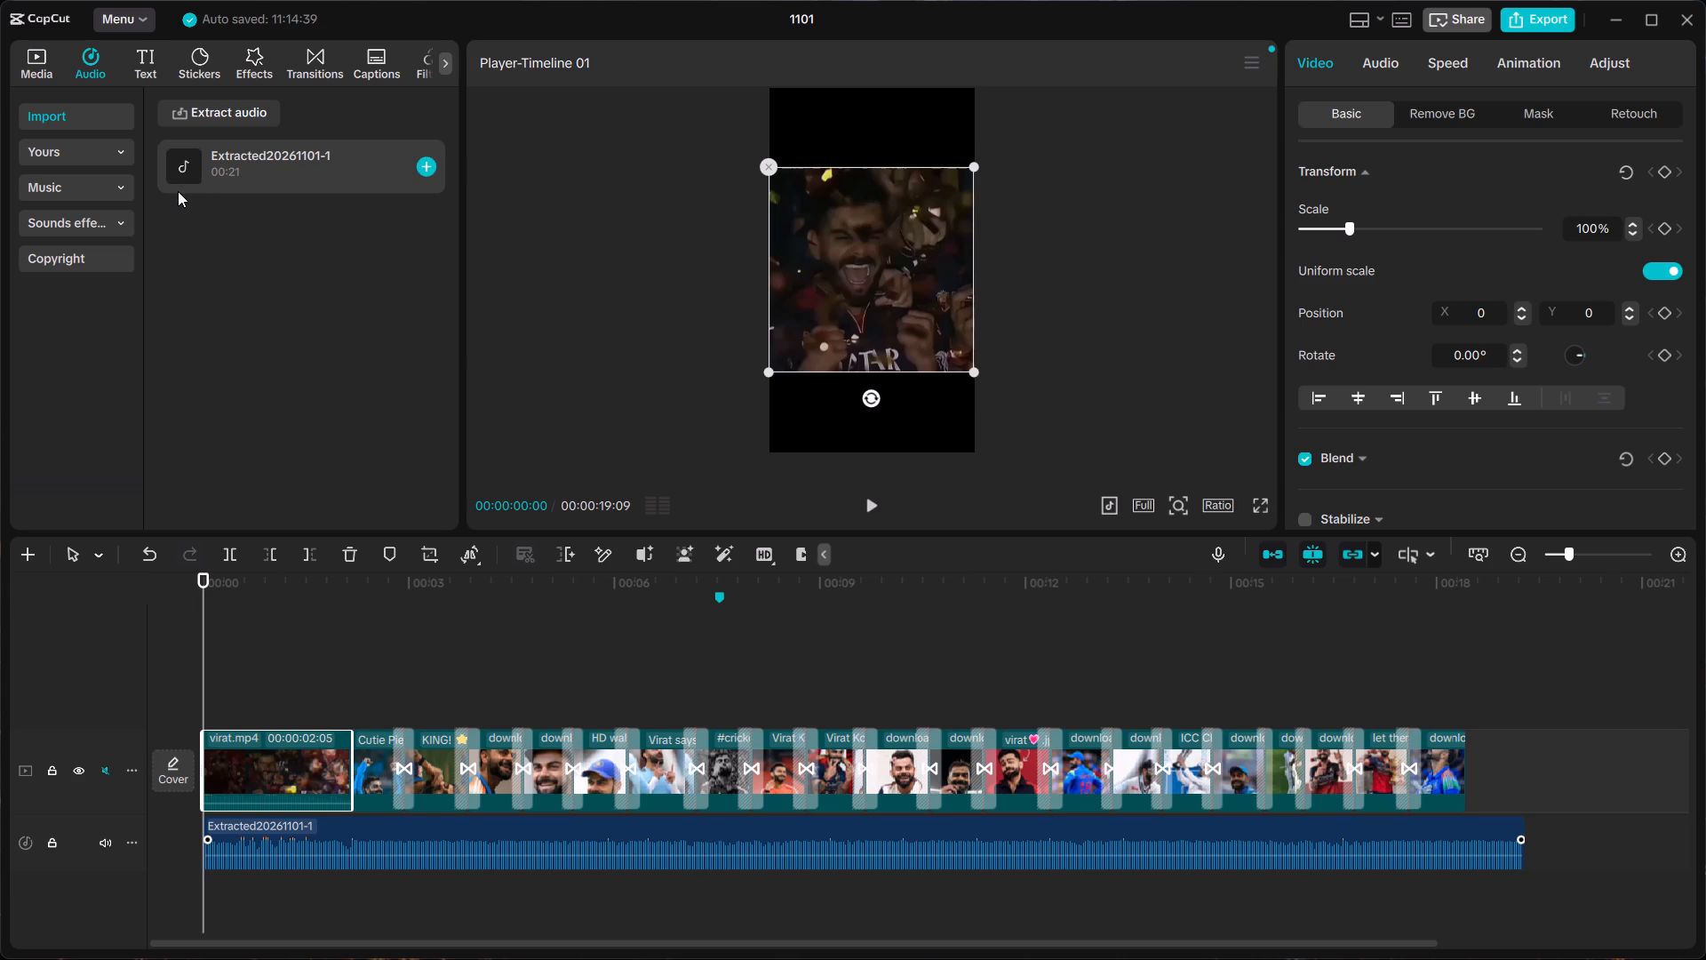
{"action": "left_click", "coordinate": [140, 60]}
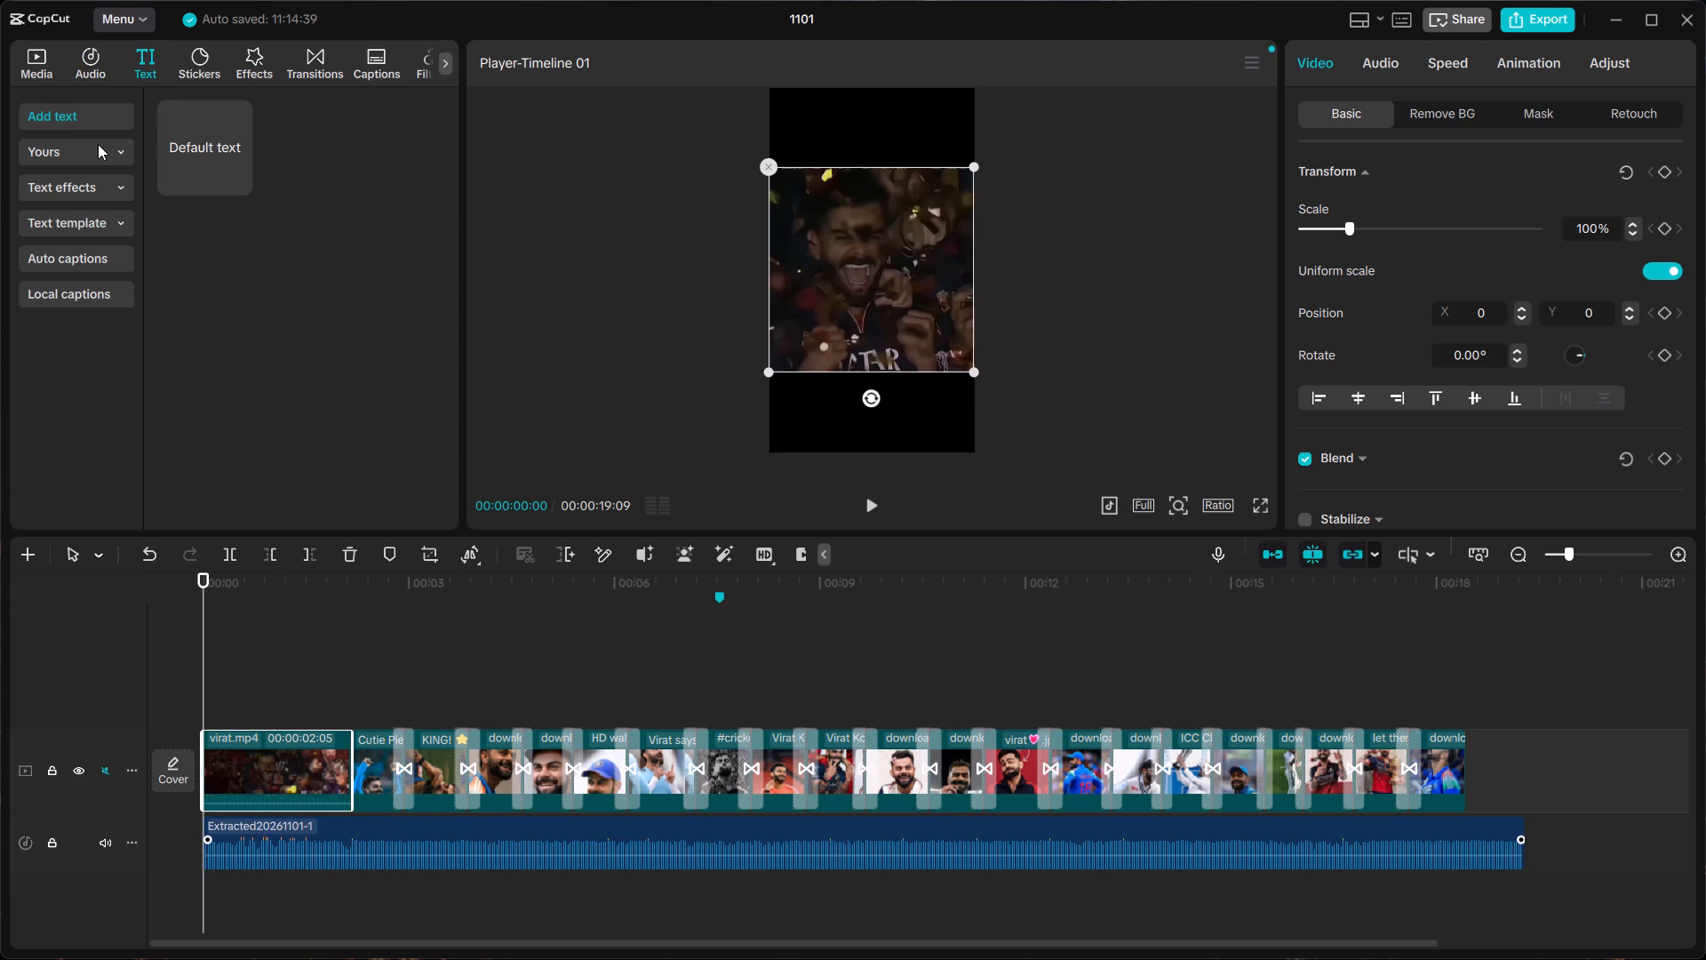
{"action": "left_click", "coordinate": [104, 114]}
{"action": "left_click", "coordinate": [235, 175]}
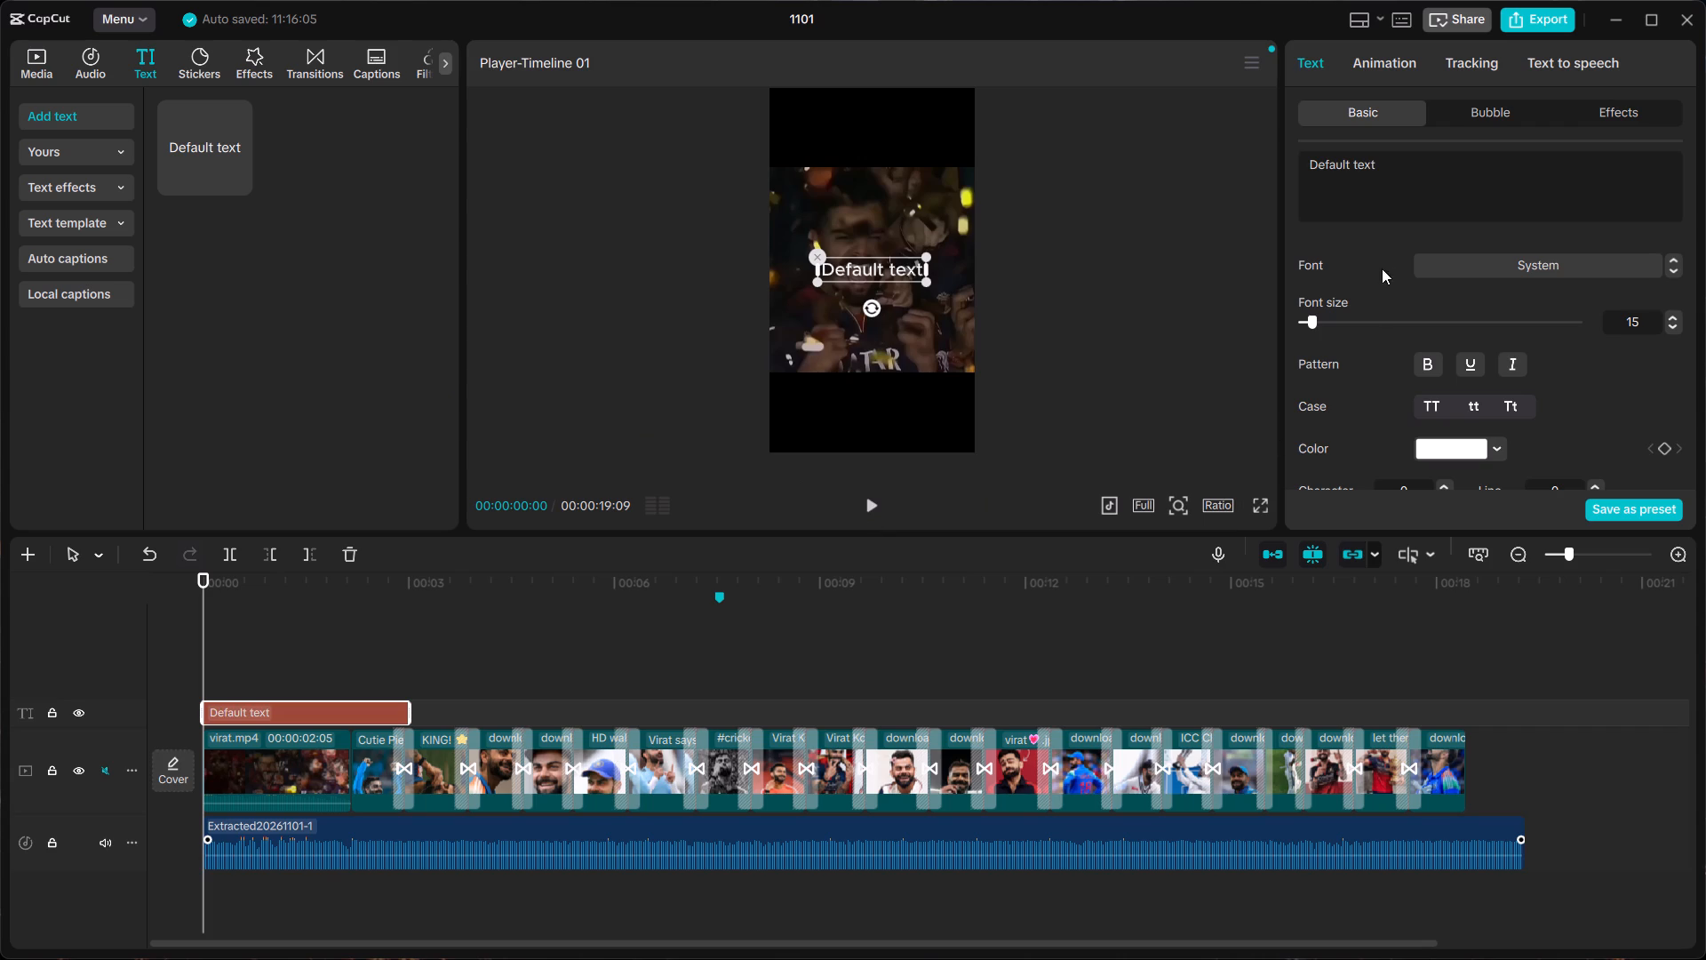
Replace the placeholder wording of the new text clip with "Happy birthday".
{"action": "left_click", "coordinate": [1342, 162]}
{"action": "left_click", "coordinate": [1383, 169]}
{"action": "key", "text": "BackSpace"}
{"action": "key", "text": "BackSpace"}
{"action": "key", "text": "BackSpace"}
{"action": "key", "text": "BackSpace"}
{"action": "key", "text": "BackSpace"}
{"action": "key", "text": "BackSpace"}
{"action": "key", "text": "BackSpace"}
{"action": "key", "text": "BackSpace"}
{"action": "key", "text": "BackSpace"}
{"action": "key", "text": "BackSpace"}
{"action": "key", "text": "BackSpace"}
{"action": "key", "text": "BackSpace"}
{"action": "key", "text": "BackSpace"}
{"action": "key", "text": "BackSpace"}
{"action": "key", "text": "BackSpace"}
{"action": "key", "text": "BackSpace"}
{"action": "key", "text": "BackSpace"}
{"action": "key", "text": "BackSpace"}
{"action": "key", "text": "BackSpace"}
{"action": "key", "text": "BackSpace"}
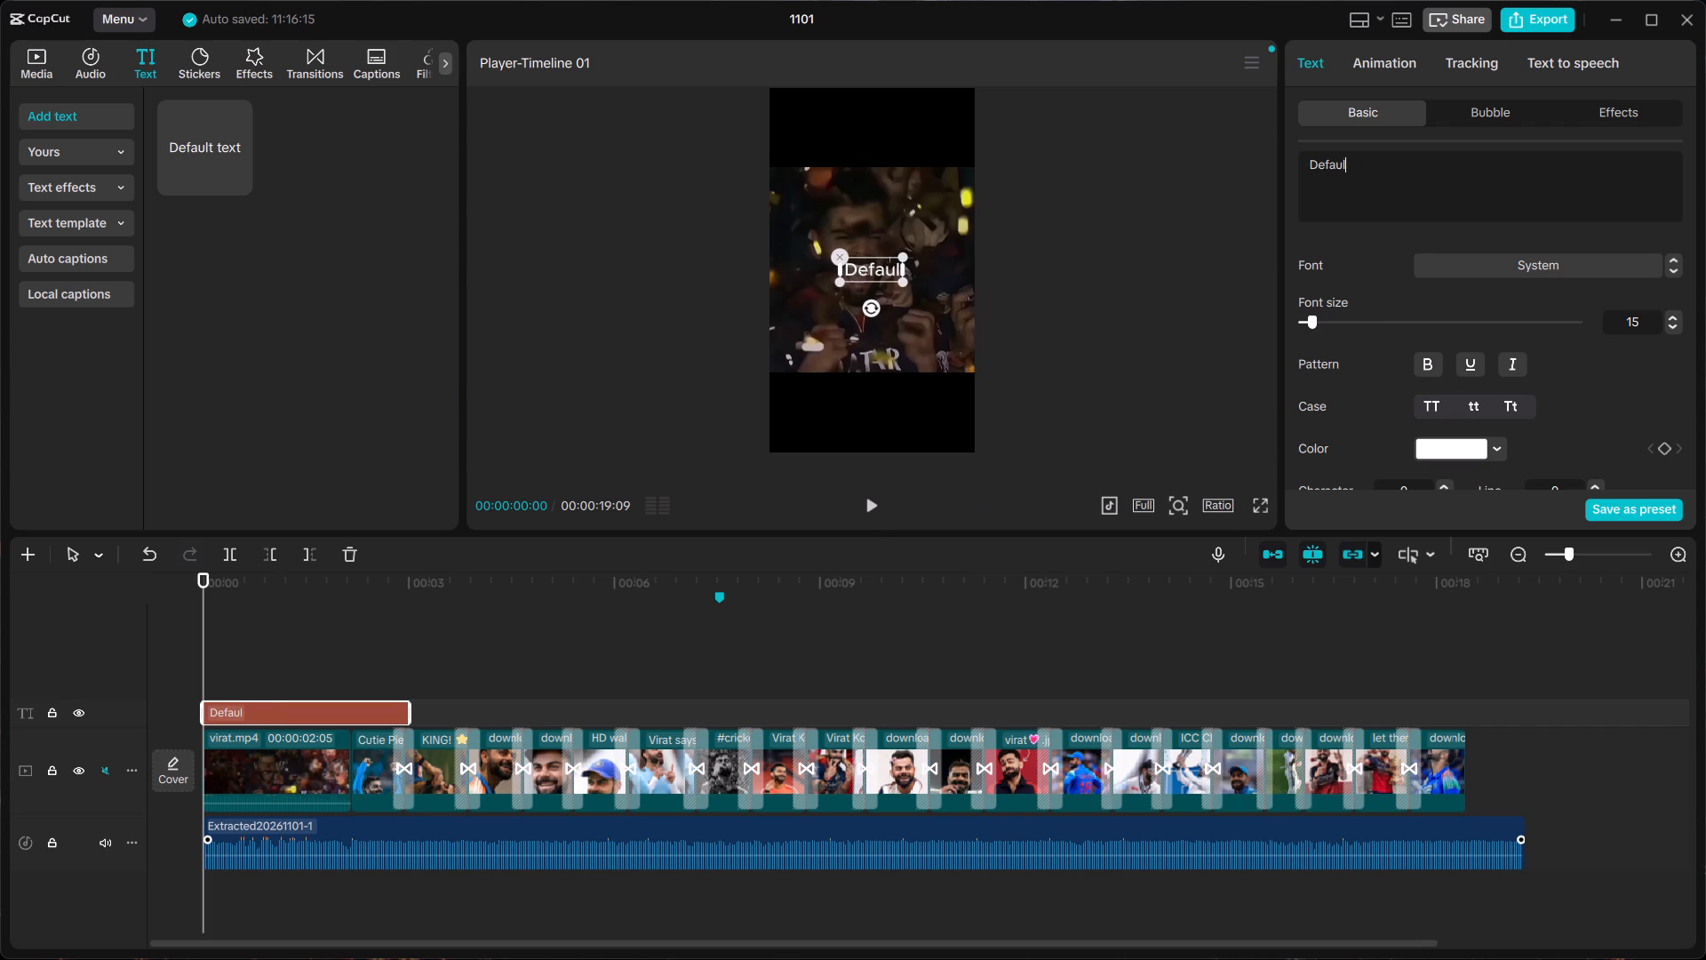
{"action": "key", "text": "BackSpace"}
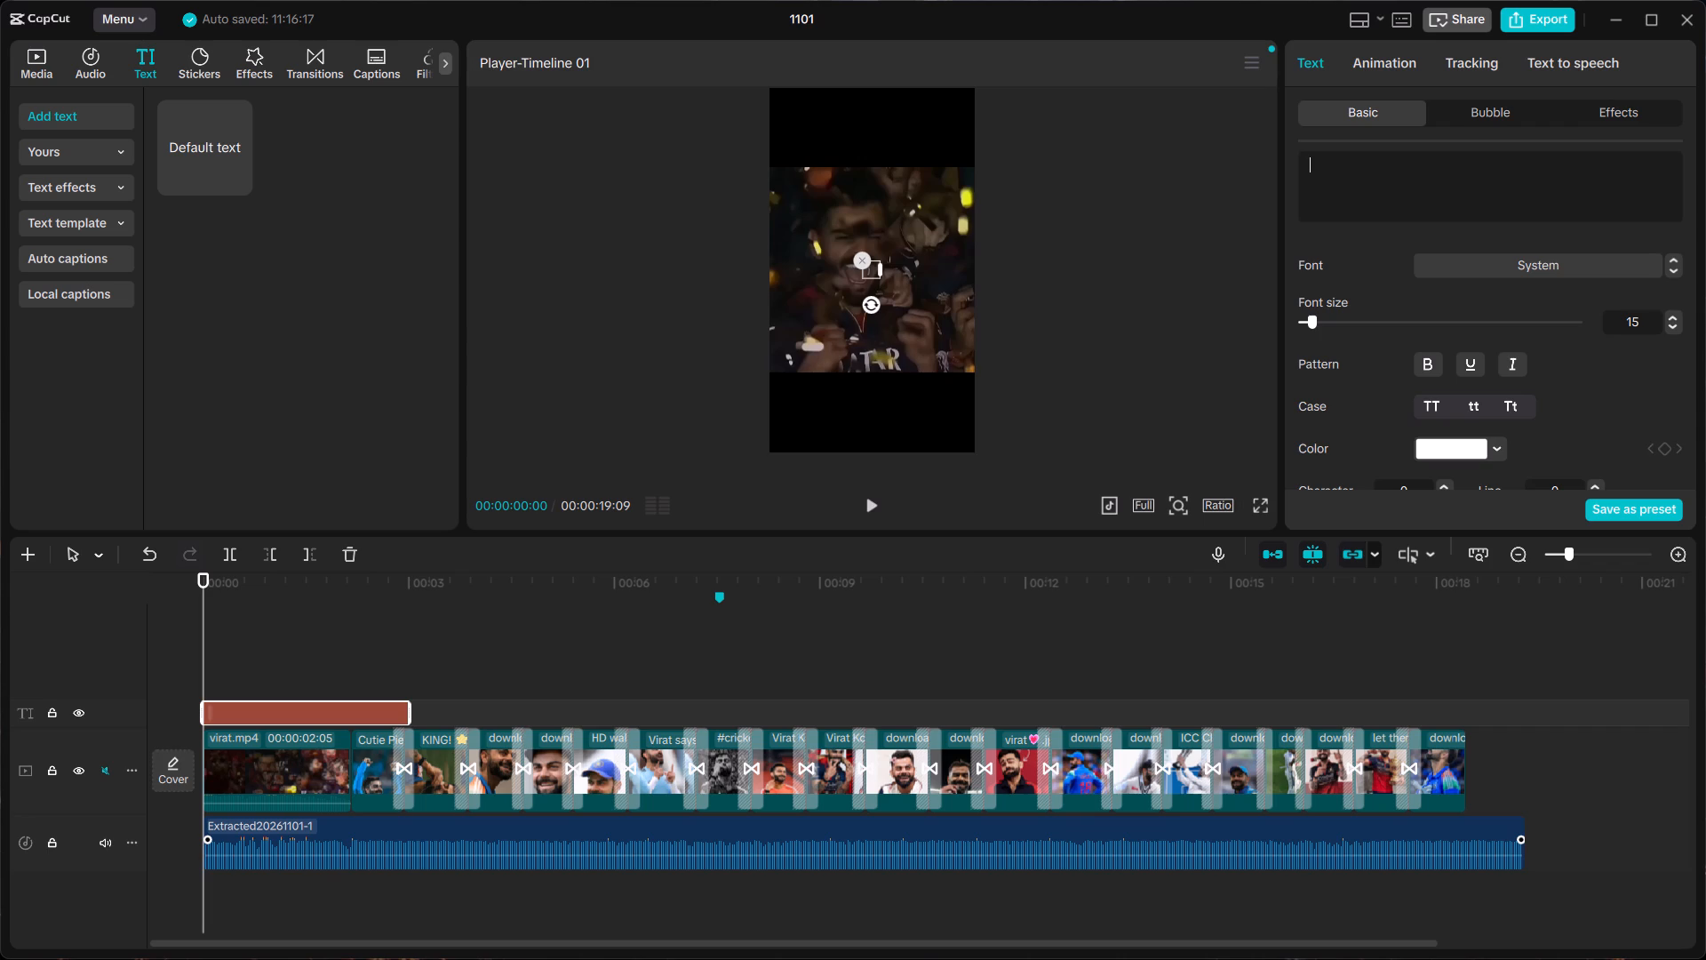
{"action": "key", "text": "shift+h"}
{"action": "type", "text": "appy"}
{"action": "key", "text": "space"}
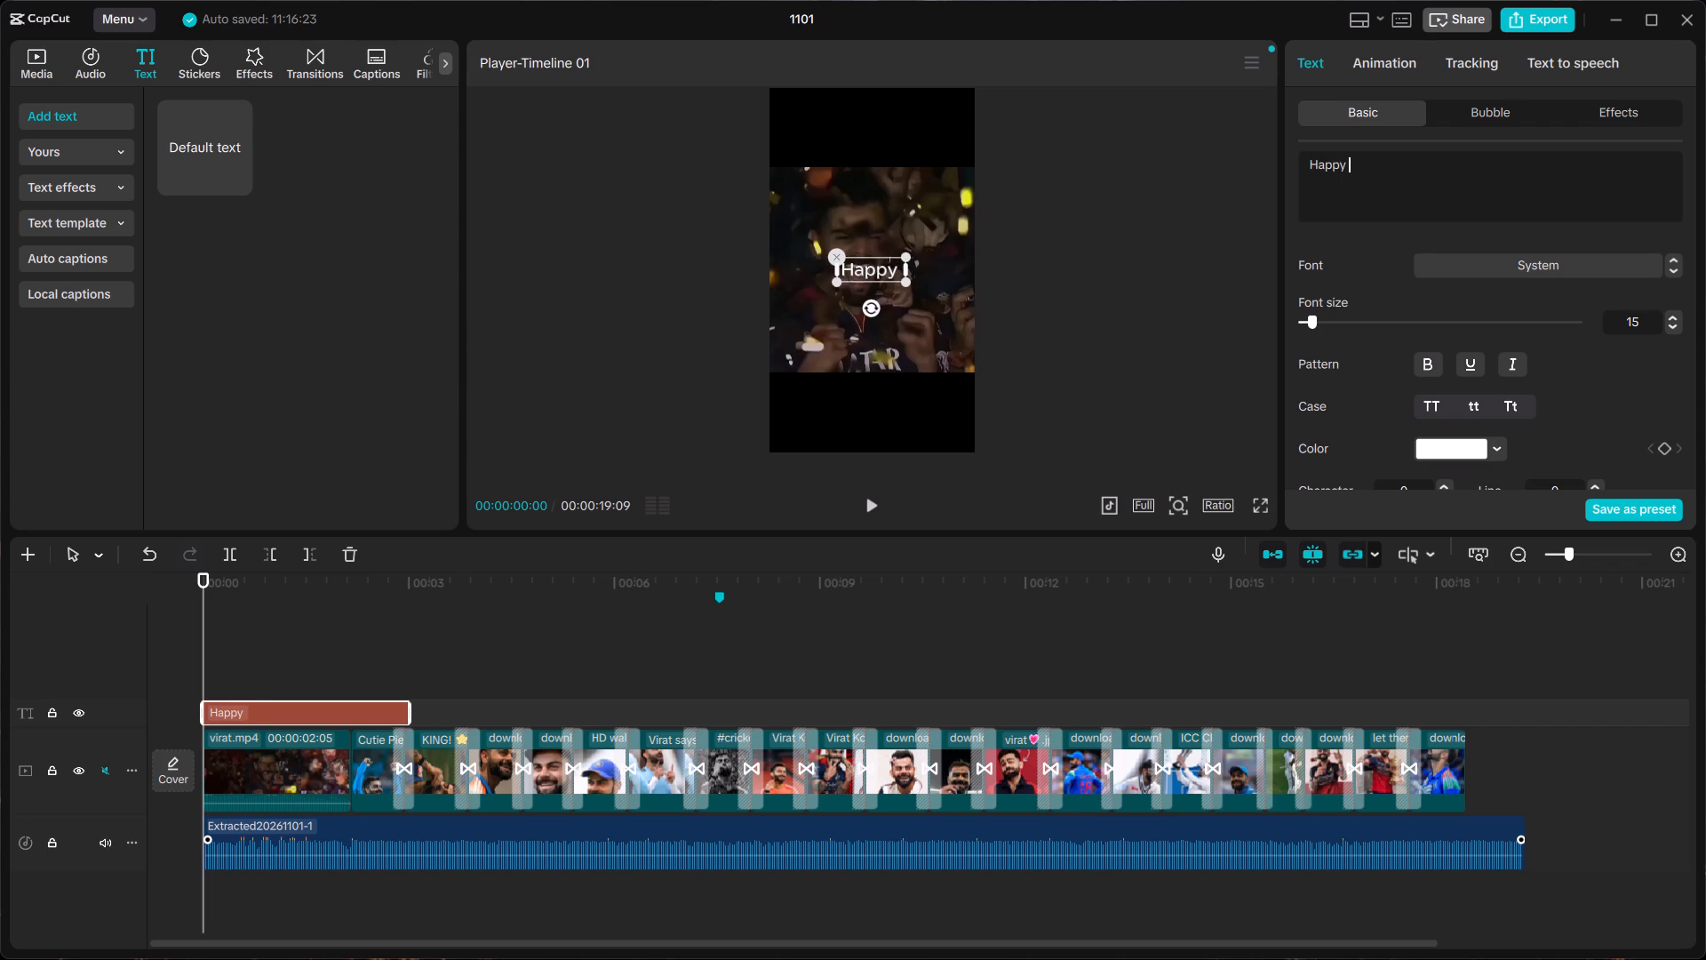
{"action": "key", "text": "b"}
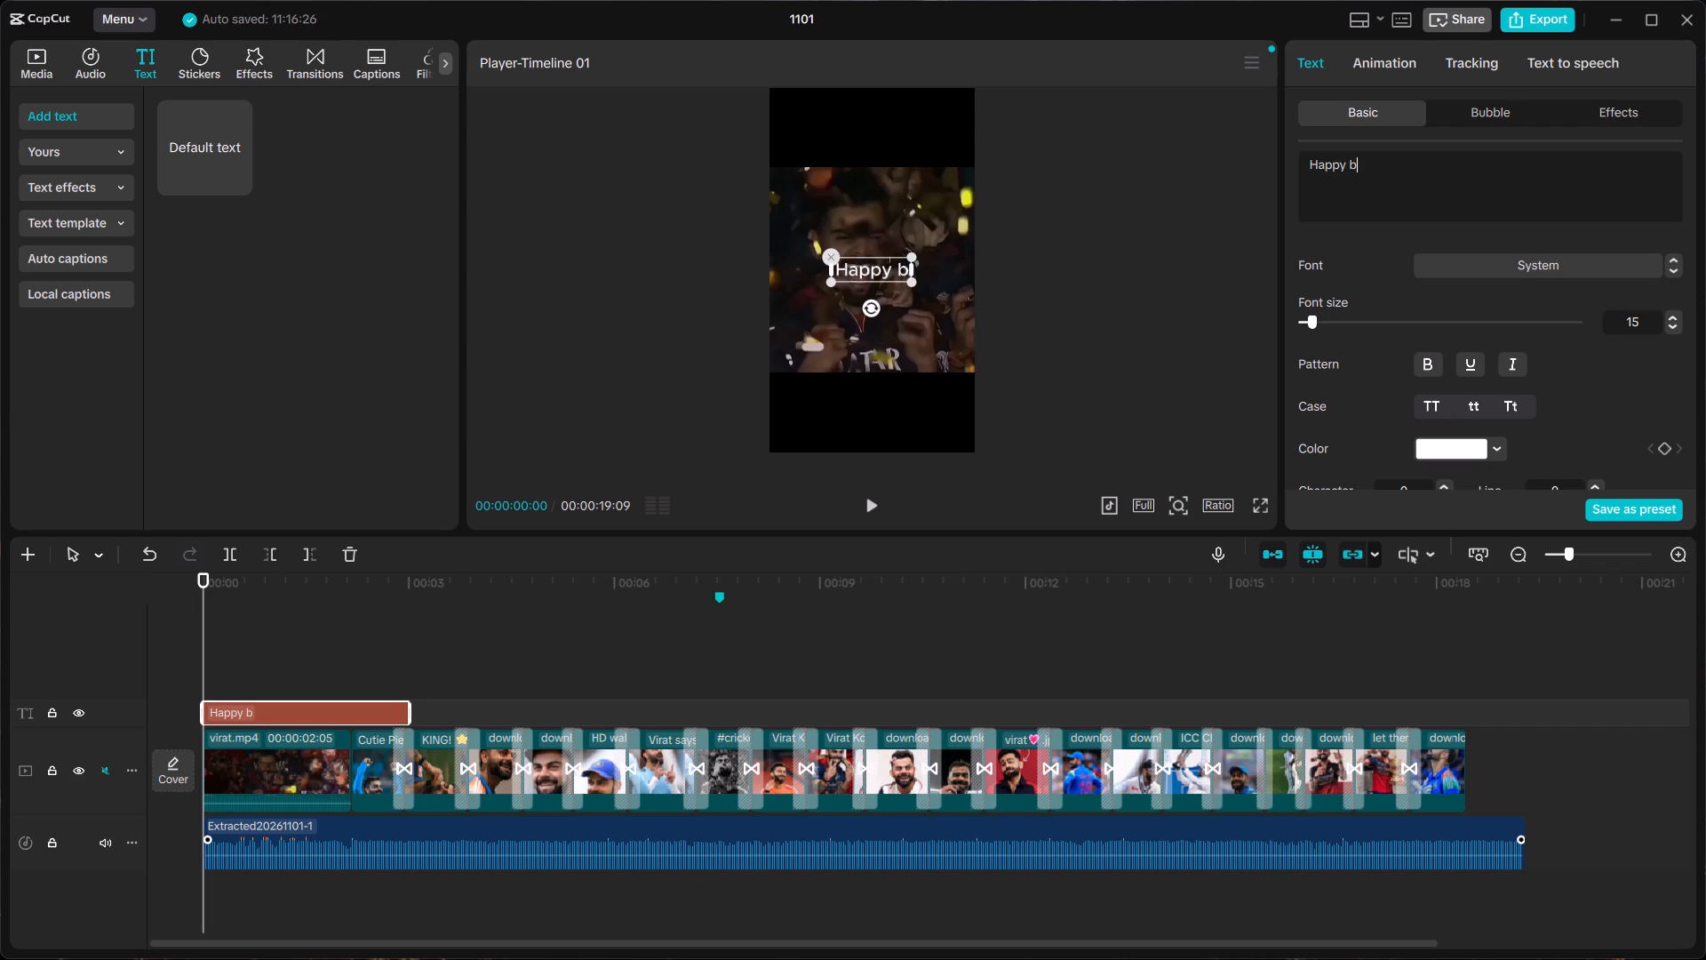
{"action": "key", "text": "i"}
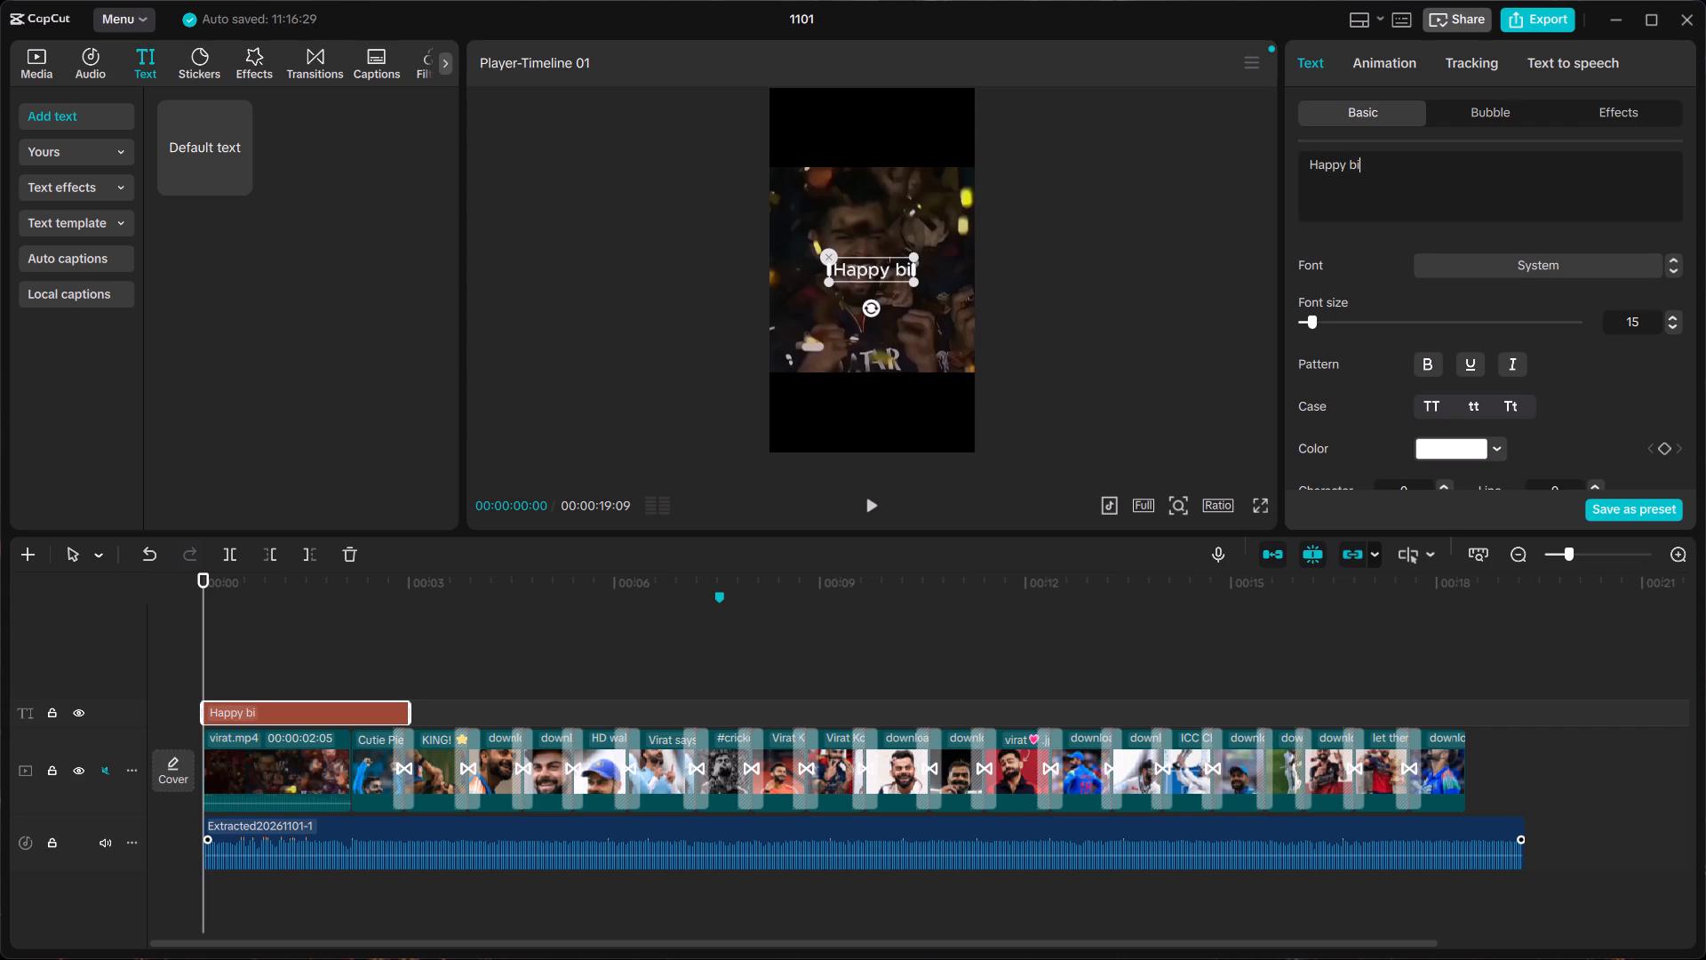
{"action": "type", "text": "rt"}
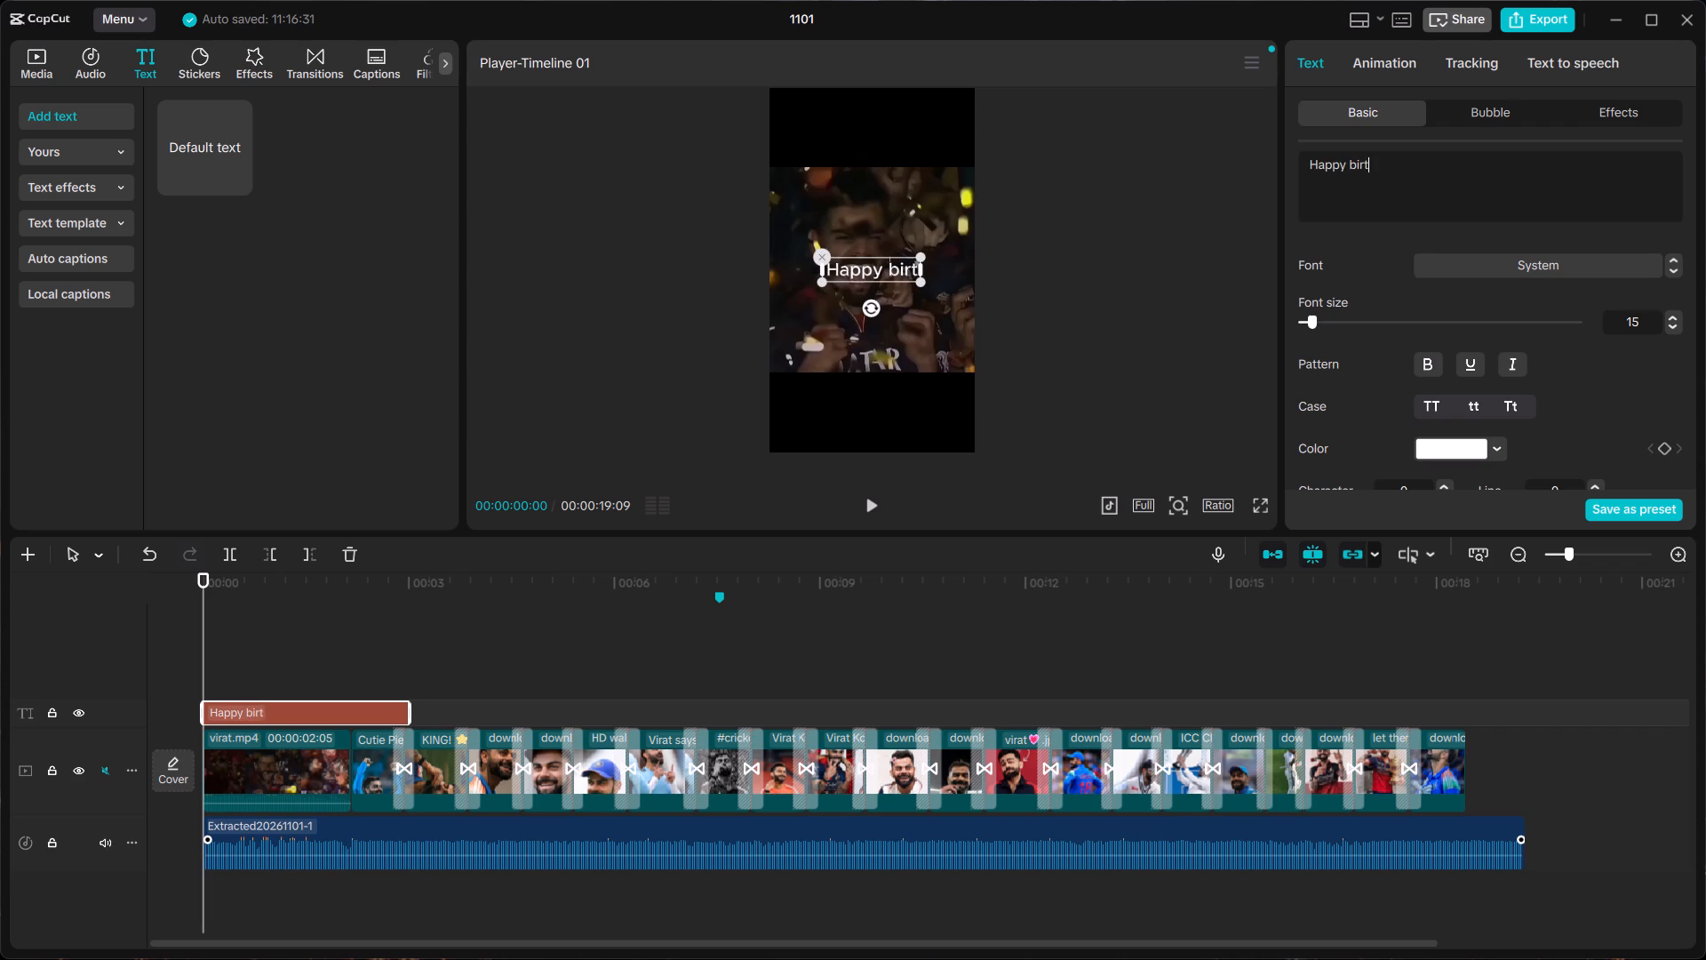
{"action": "key", "text": "h"}
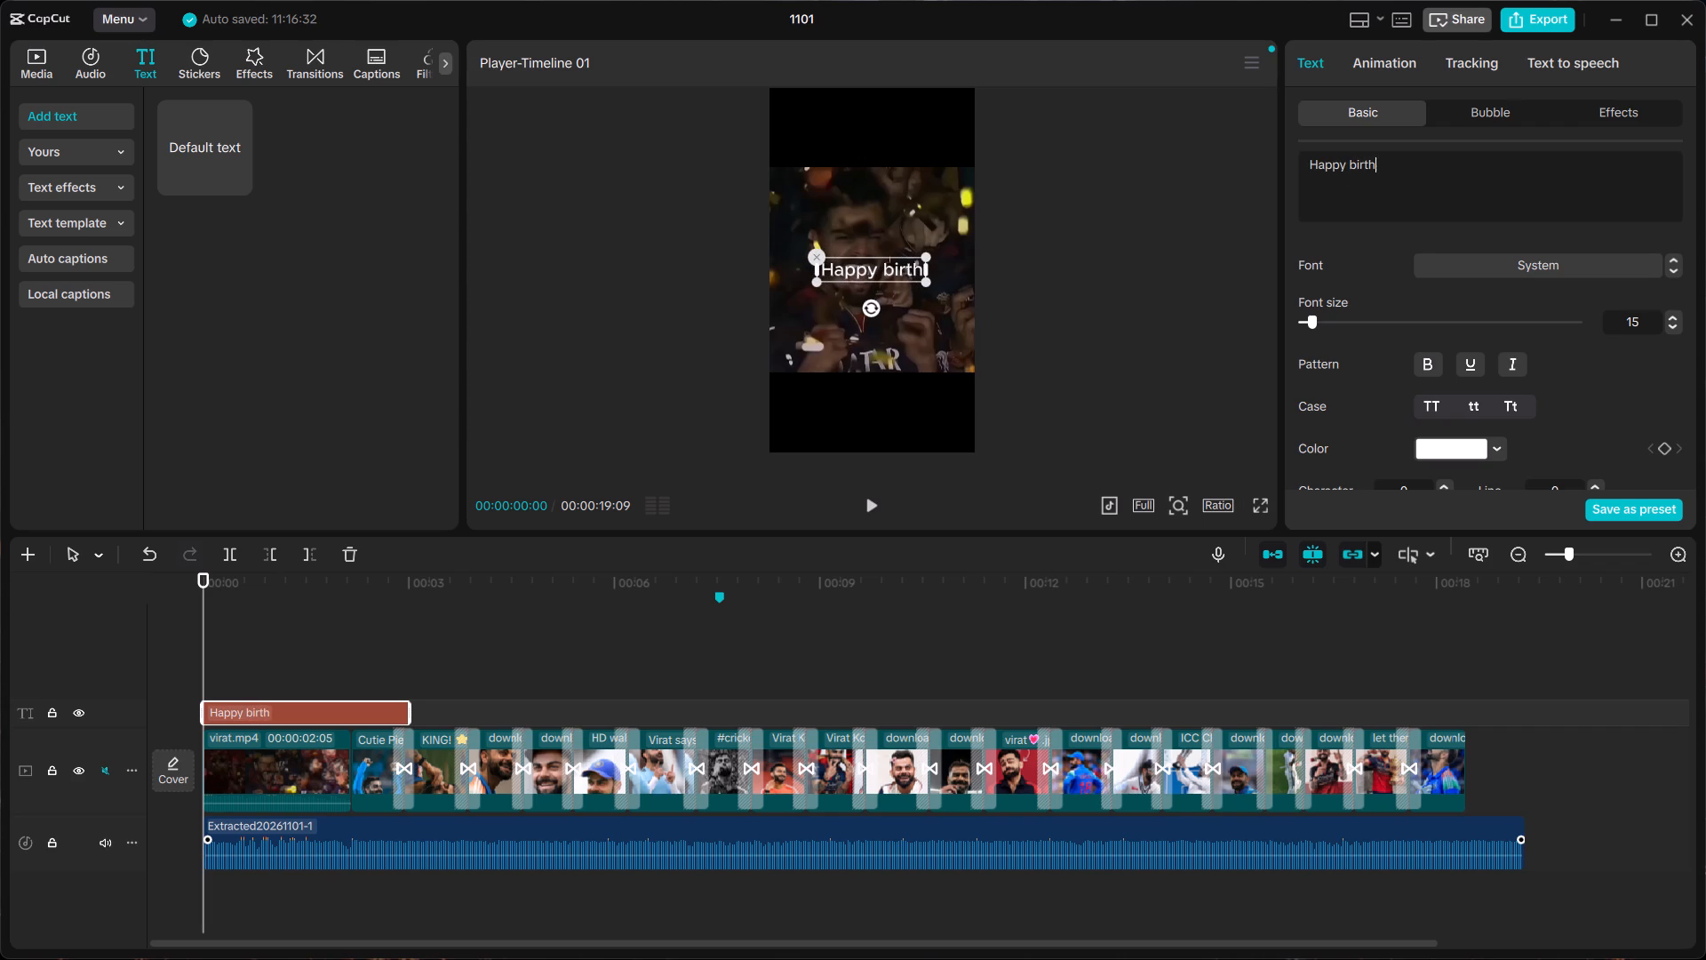
{"action": "key", "text": "d"}
{"action": "type", "text": "ay"}
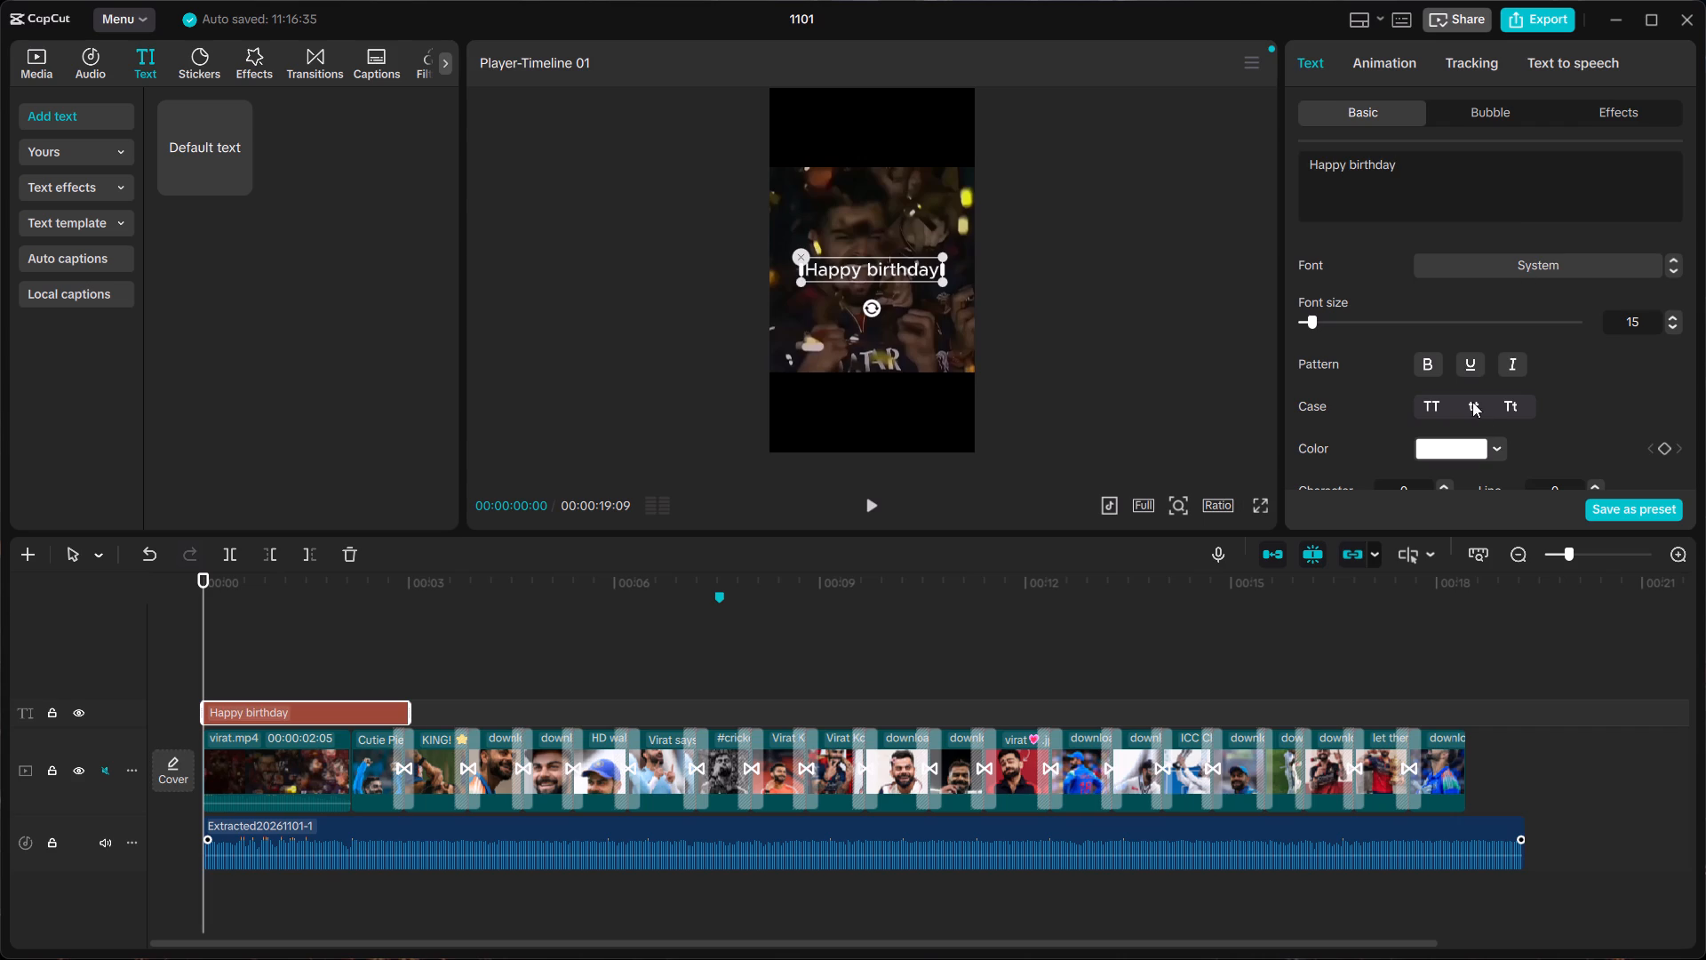
Set the "Happy birthday" text colour to yellow, hex F4C70F.
{"action": "left_click", "coordinate": [1492, 449]}
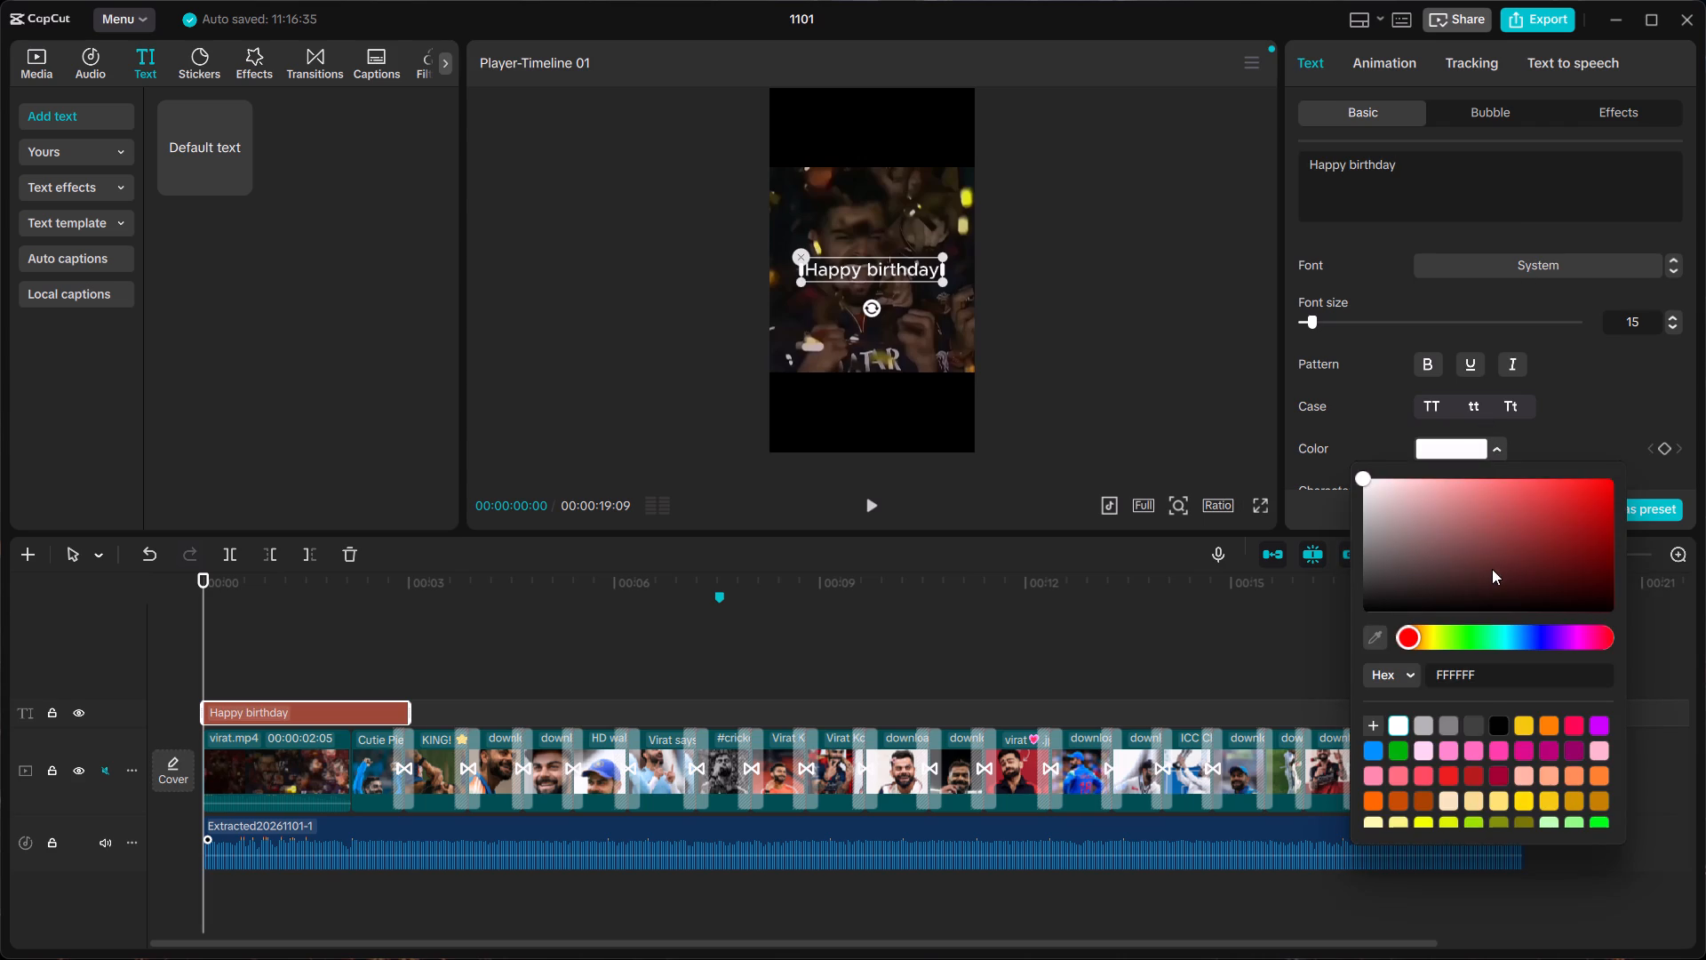
{"action": "left_click", "coordinate": [1519, 724]}
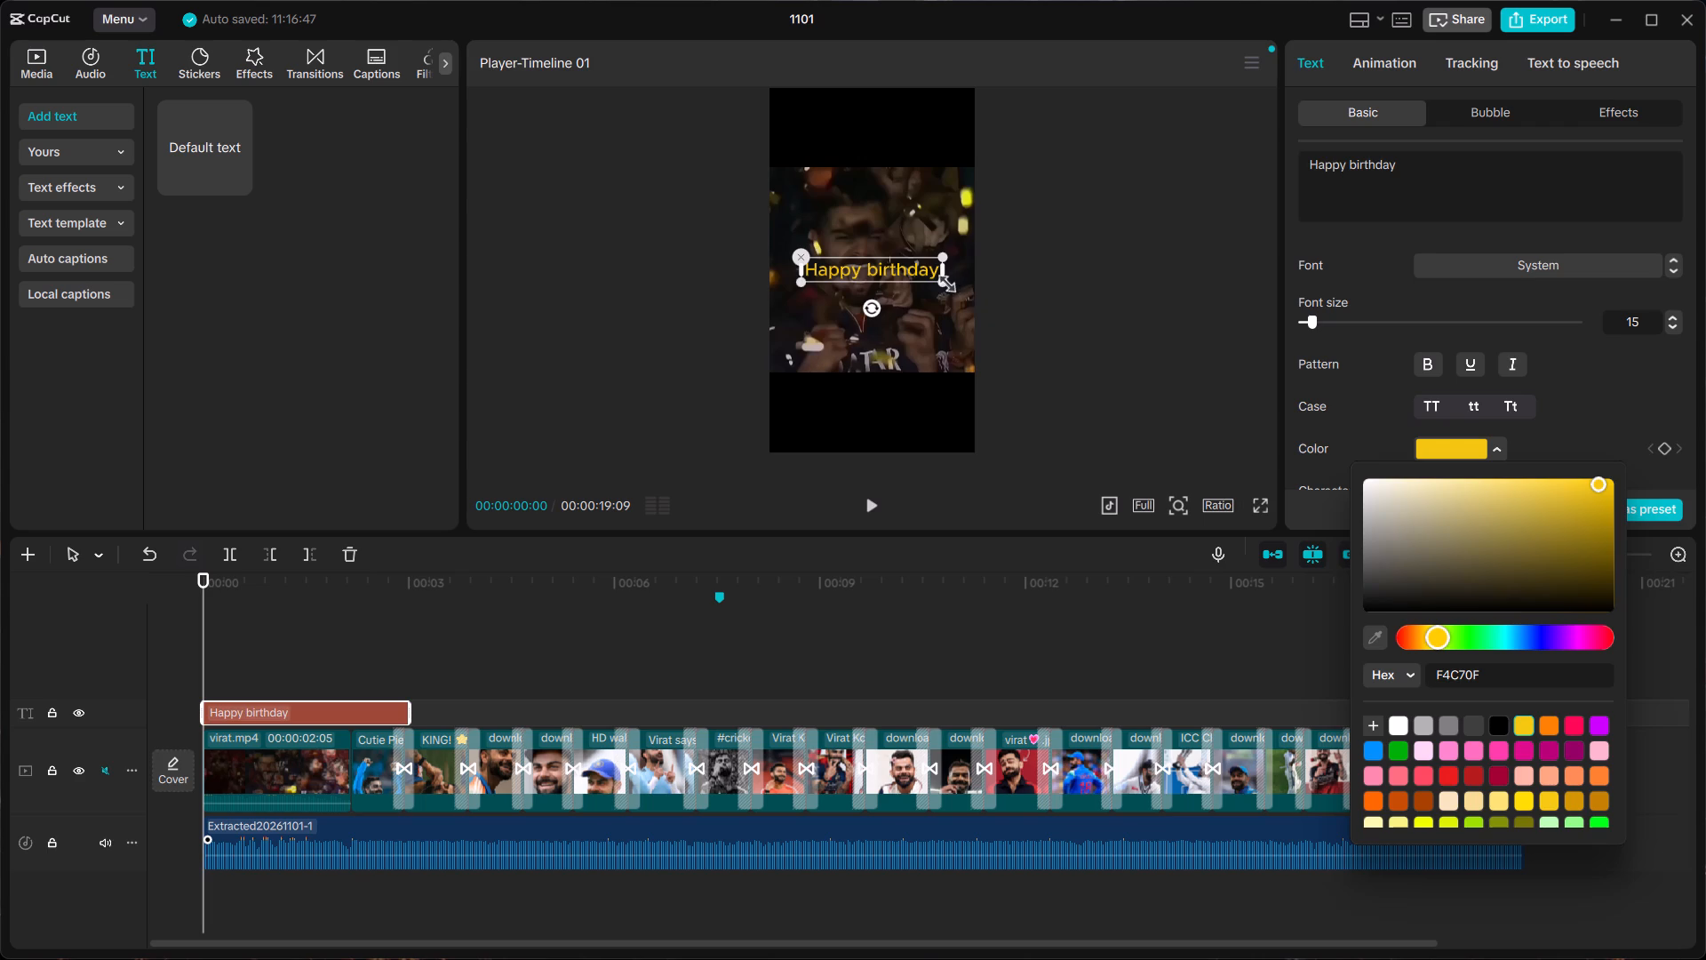
Scale the "Happy birthday" text down in the preview to about half the frame width.
{"action": "left_click_drag", "start_coordinate": [942, 280], "coordinate": [907, 273]}
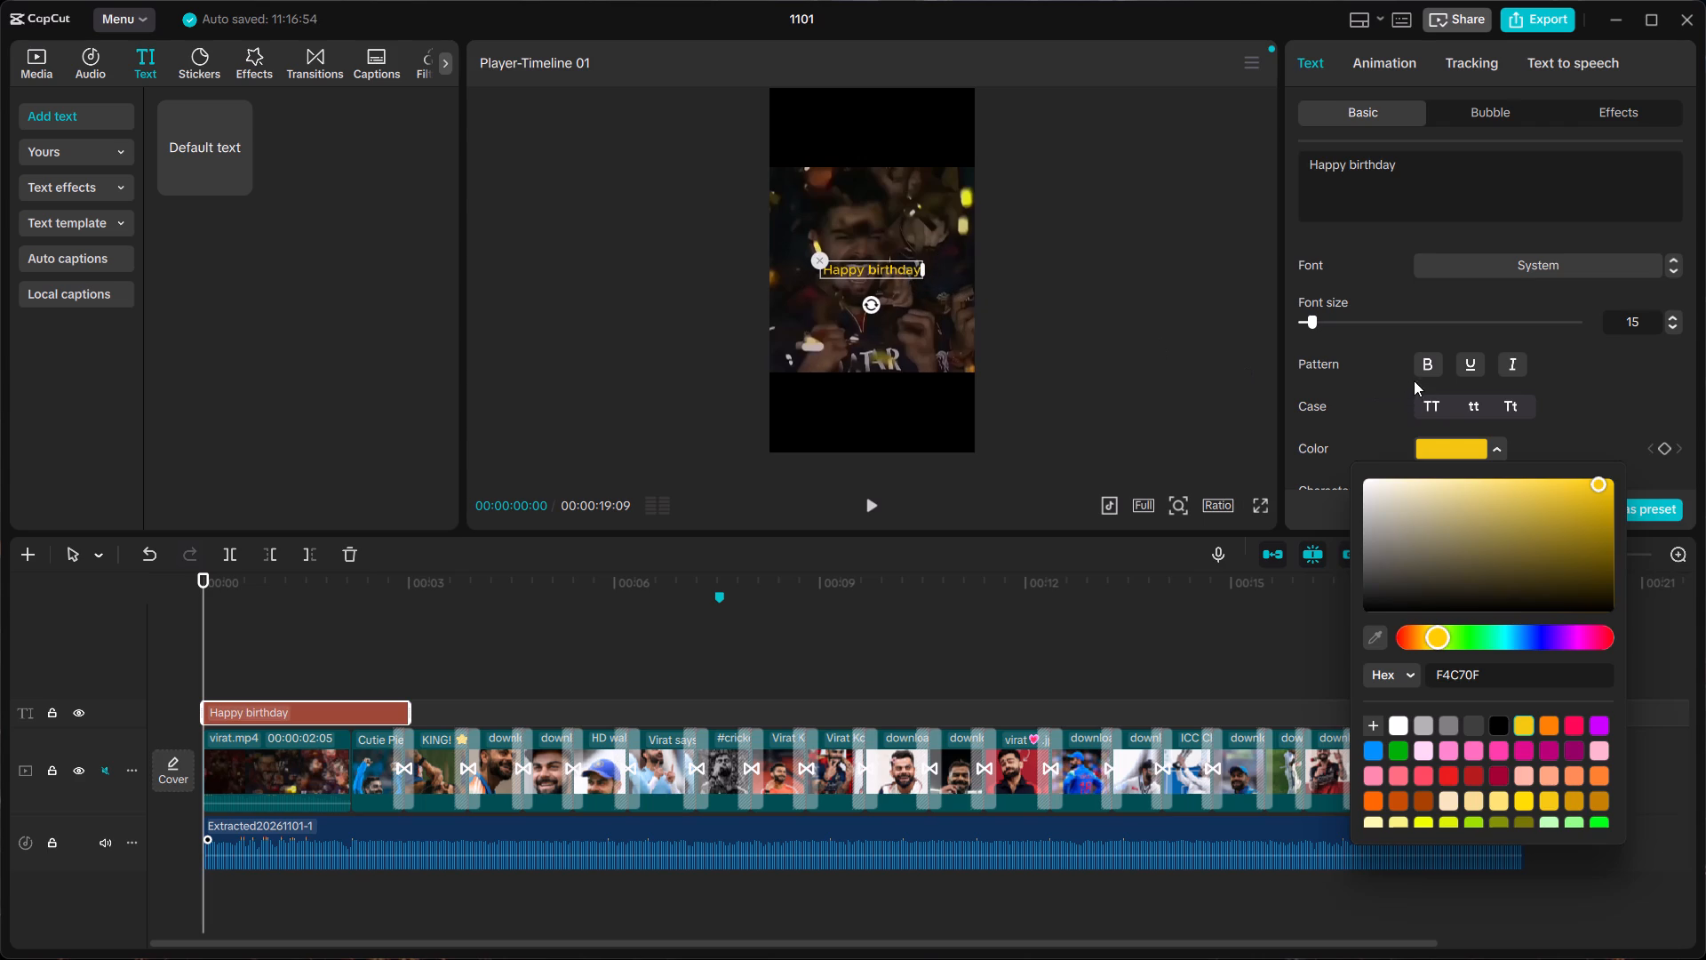
Change the font of the "Happy birthday" text to Noto Serif.
{"action": "left_click", "coordinate": [1473, 165]}
{"action": "left_click", "coordinate": [1604, 263]}
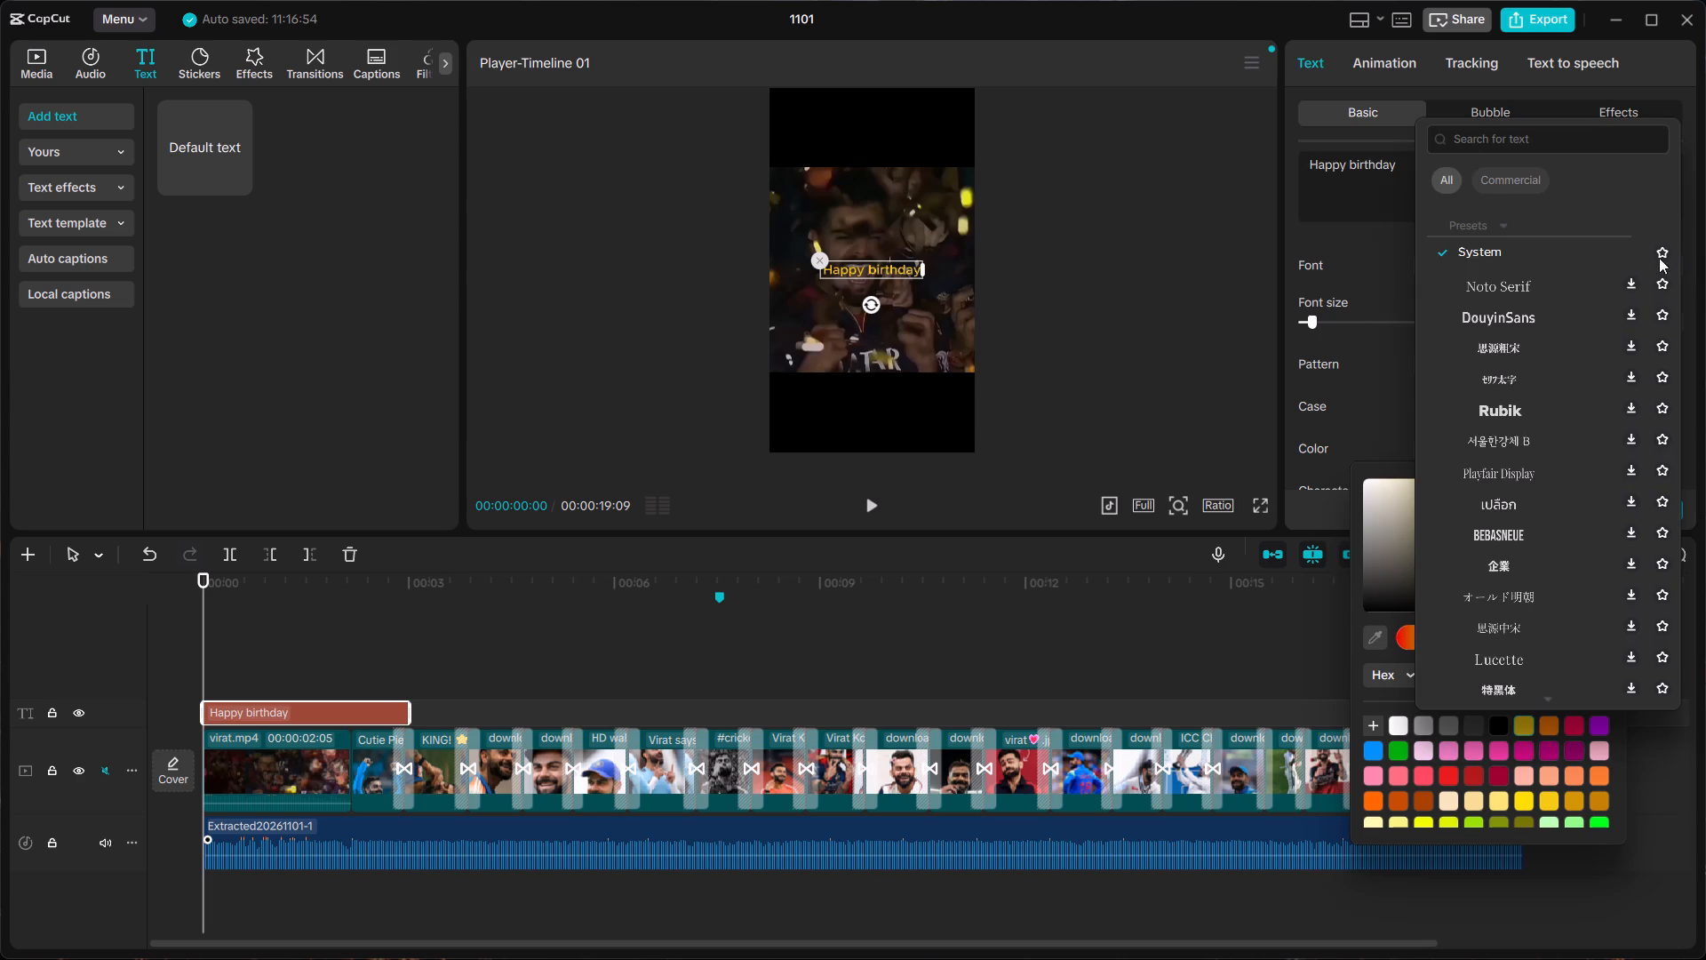
{"action": "left_click", "coordinate": [1556, 288]}
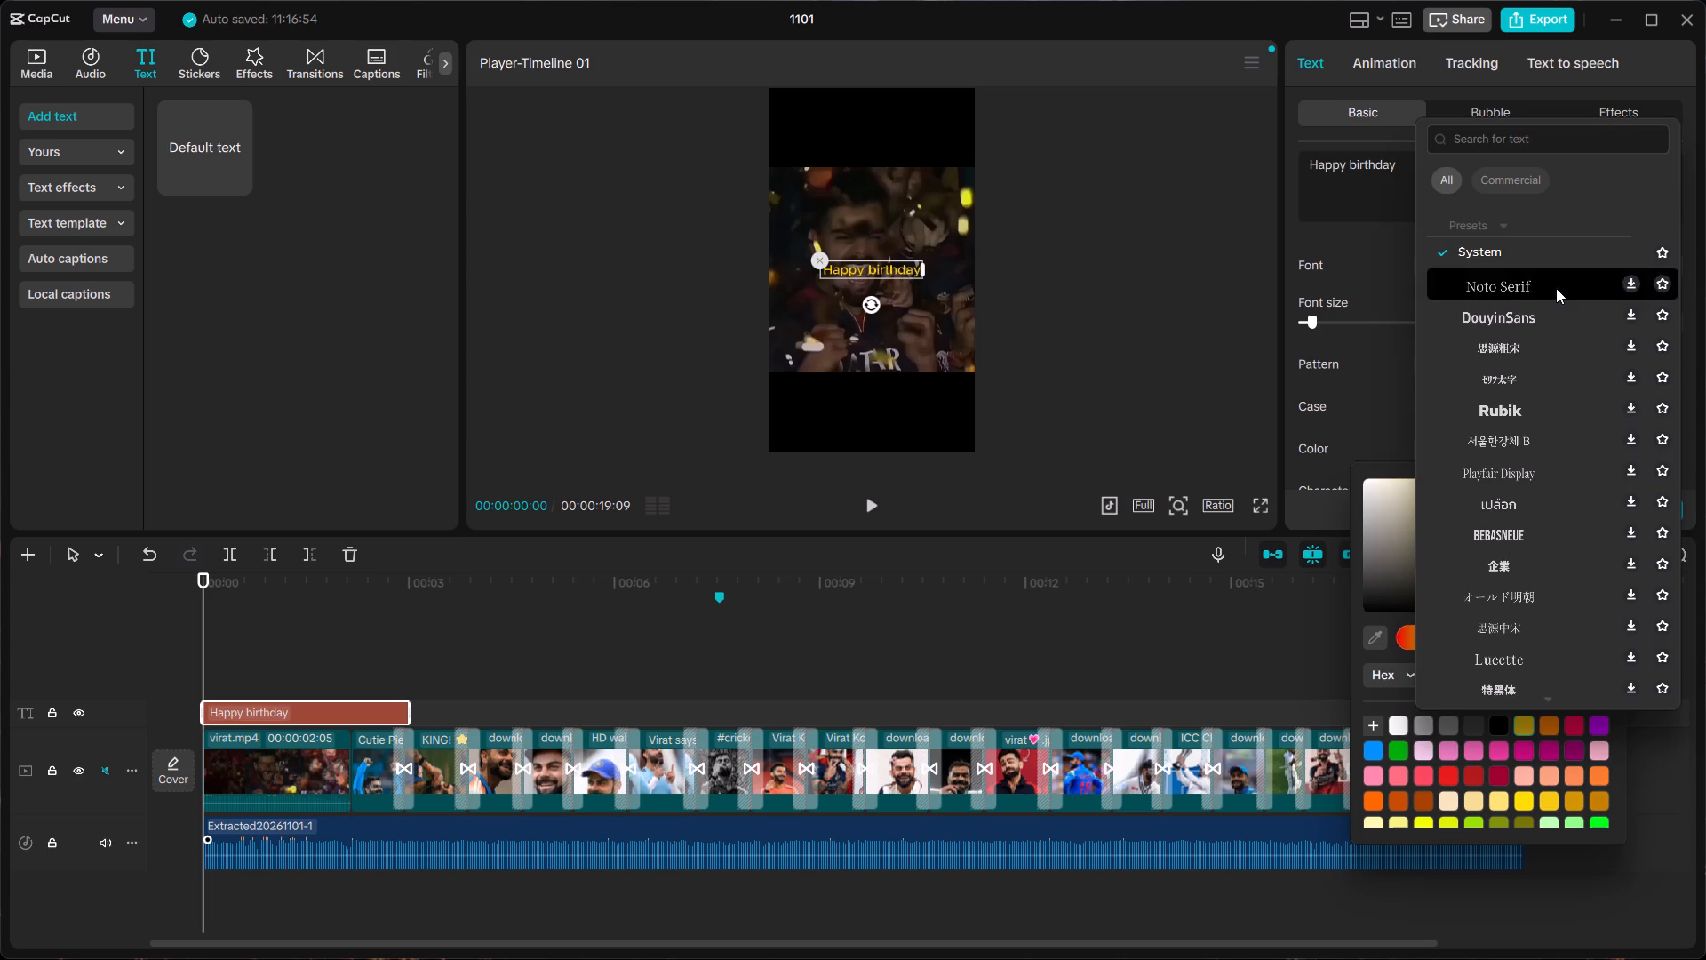
{"action": "left_click", "coordinate": [1529, 320]}
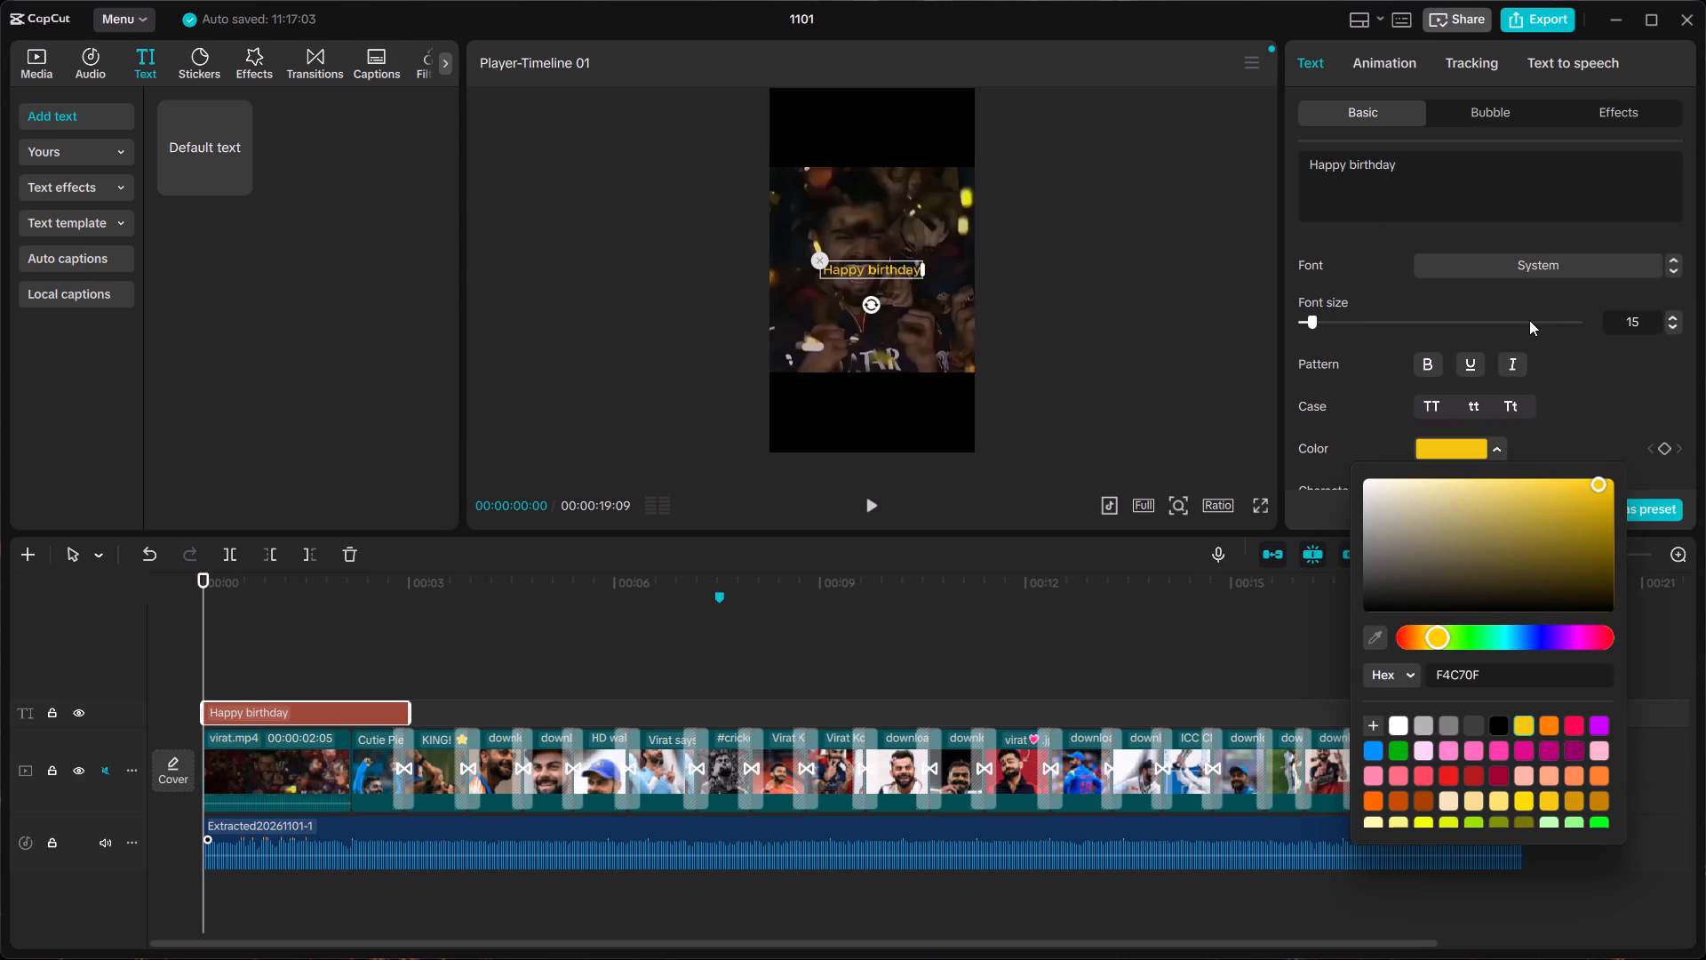
{"action": "left_click", "coordinate": [1571, 262]}
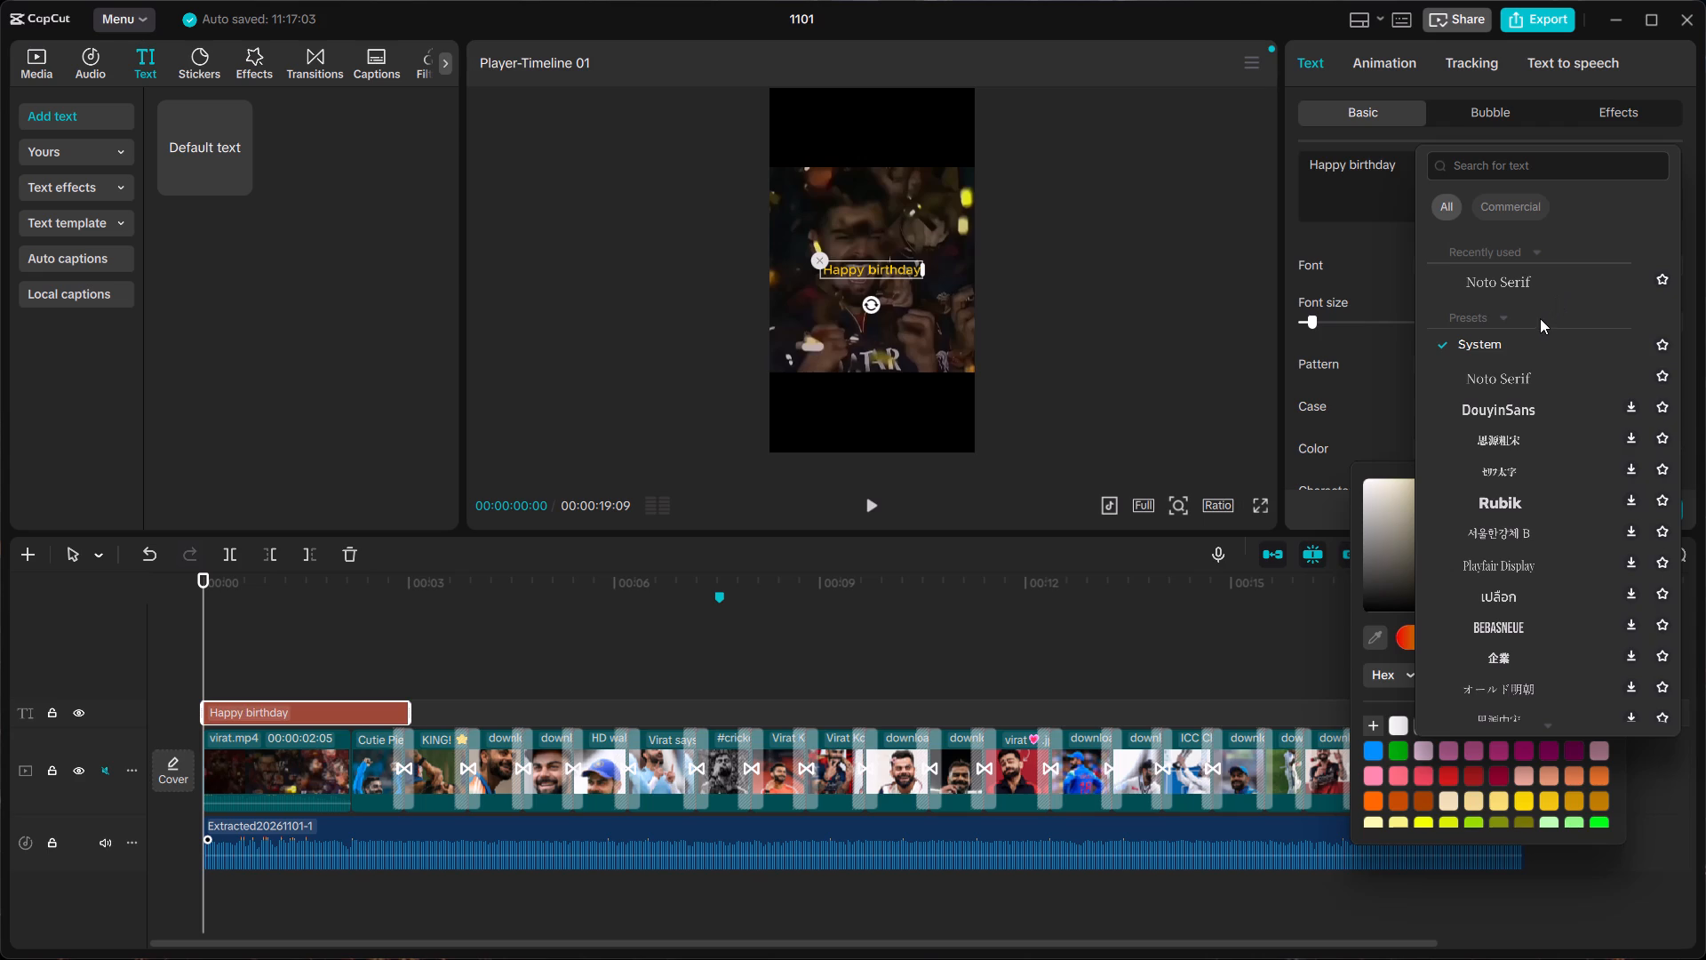
{"action": "left_click", "coordinate": [1517, 385]}
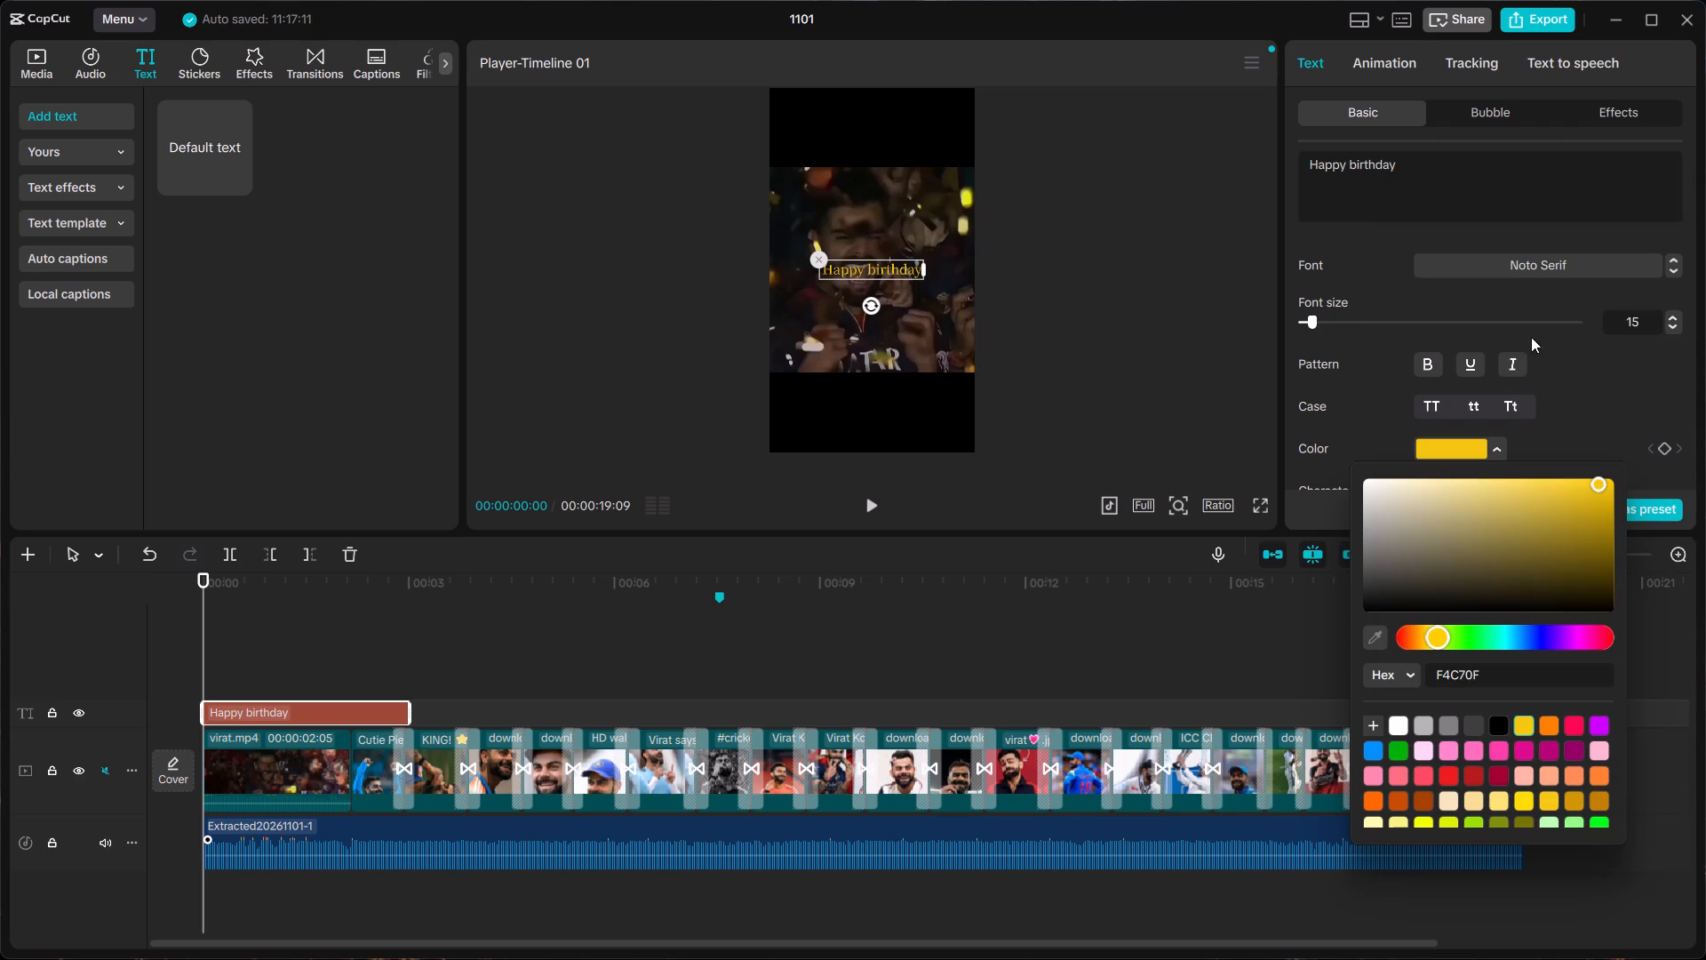
Try the Oswald and Noto Serif fonts on the "Happy birthday" text, settling on Oranienbaum-Rg.
{"action": "left_click", "coordinate": [1524, 261]}
{"action": "scroll", "coordinate": [1526, 510], "scroll_direction": "down", "scroll_amount": 1}
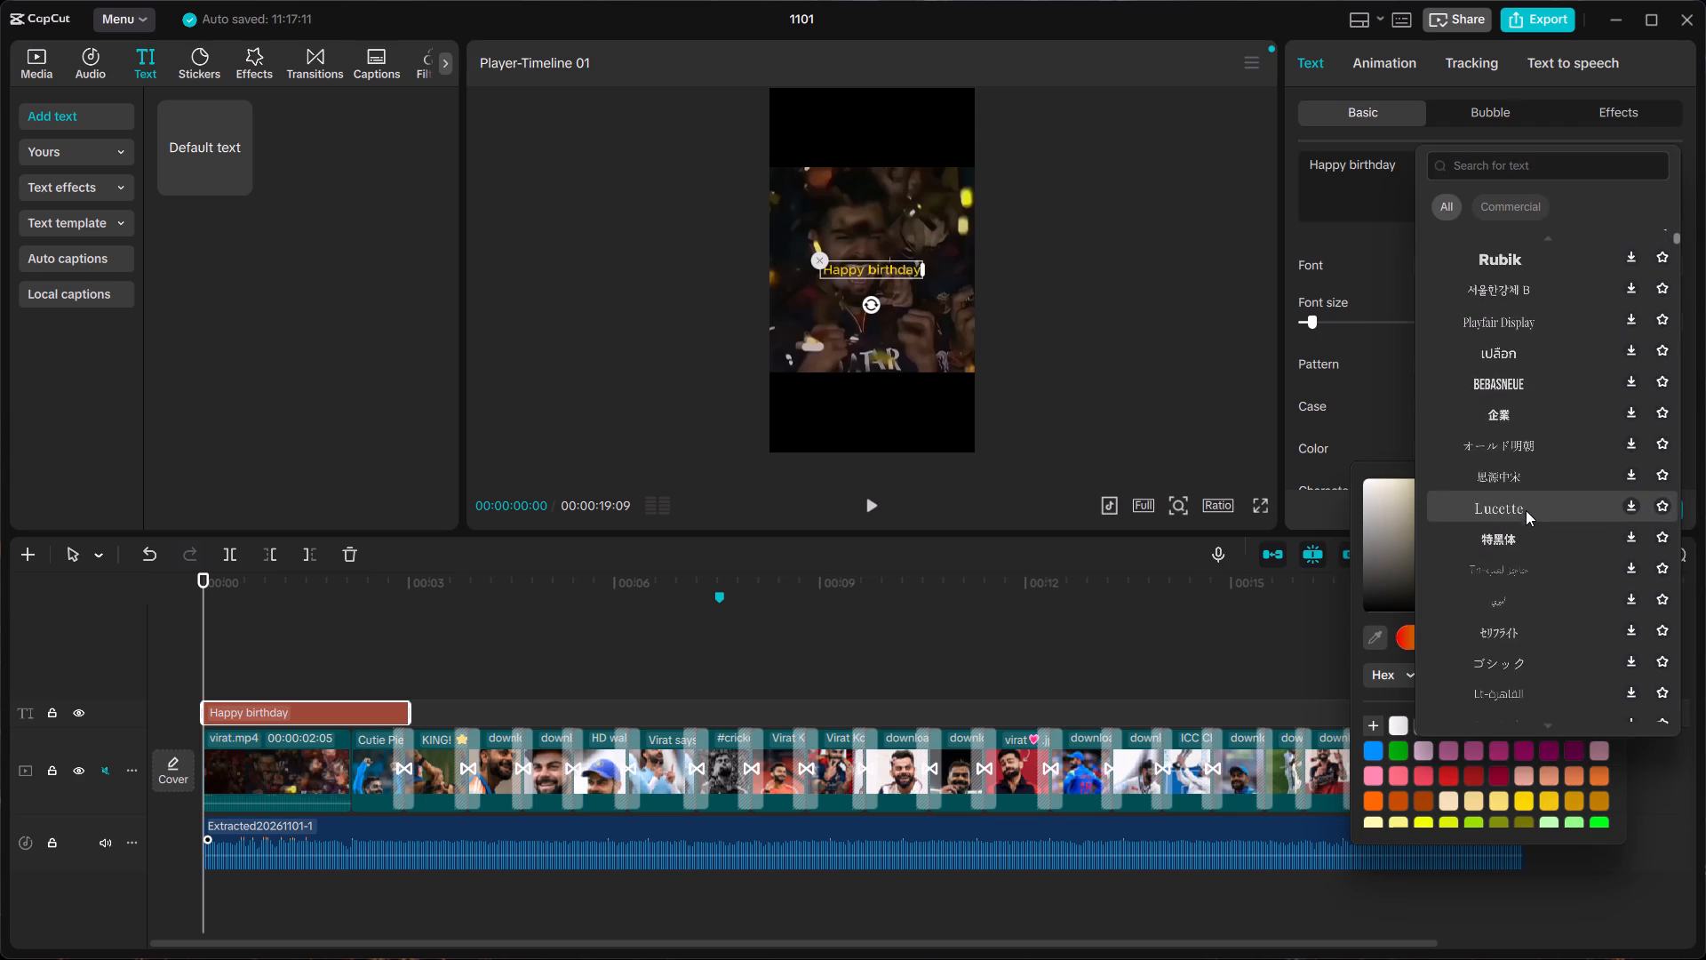
{"action": "scroll", "coordinate": [1526, 510], "scroll_direction": "down", "scroll_amount": 1}
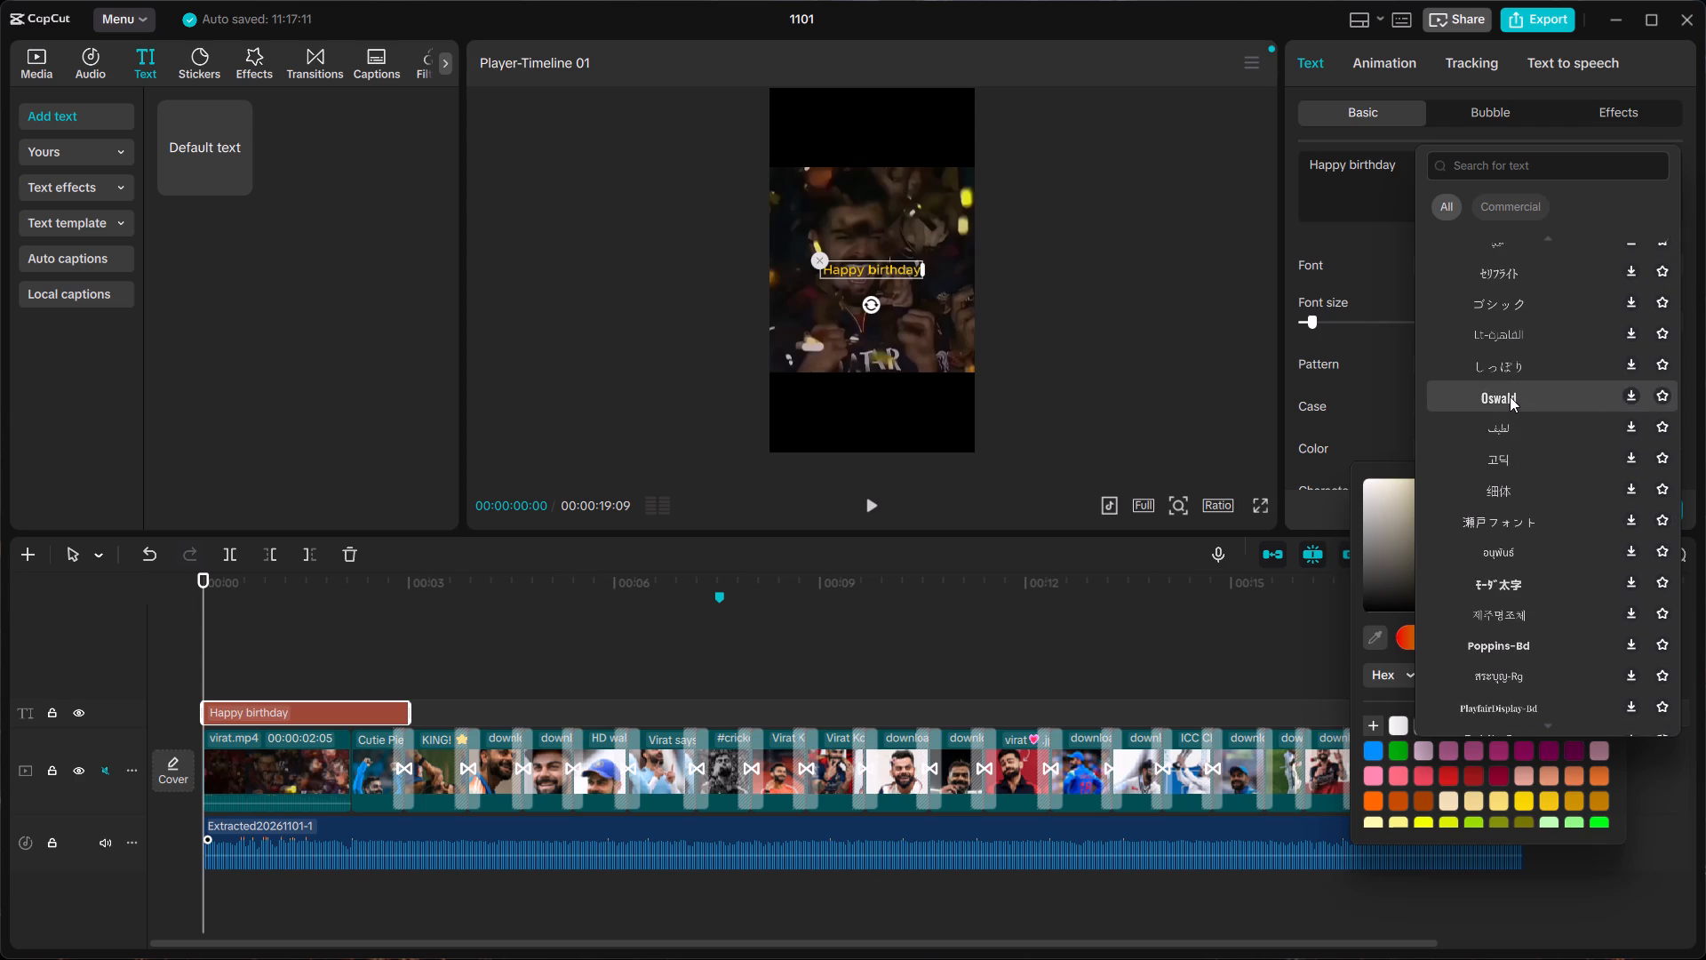
{"action": "left_click", "coordinate": [1510, 396]}
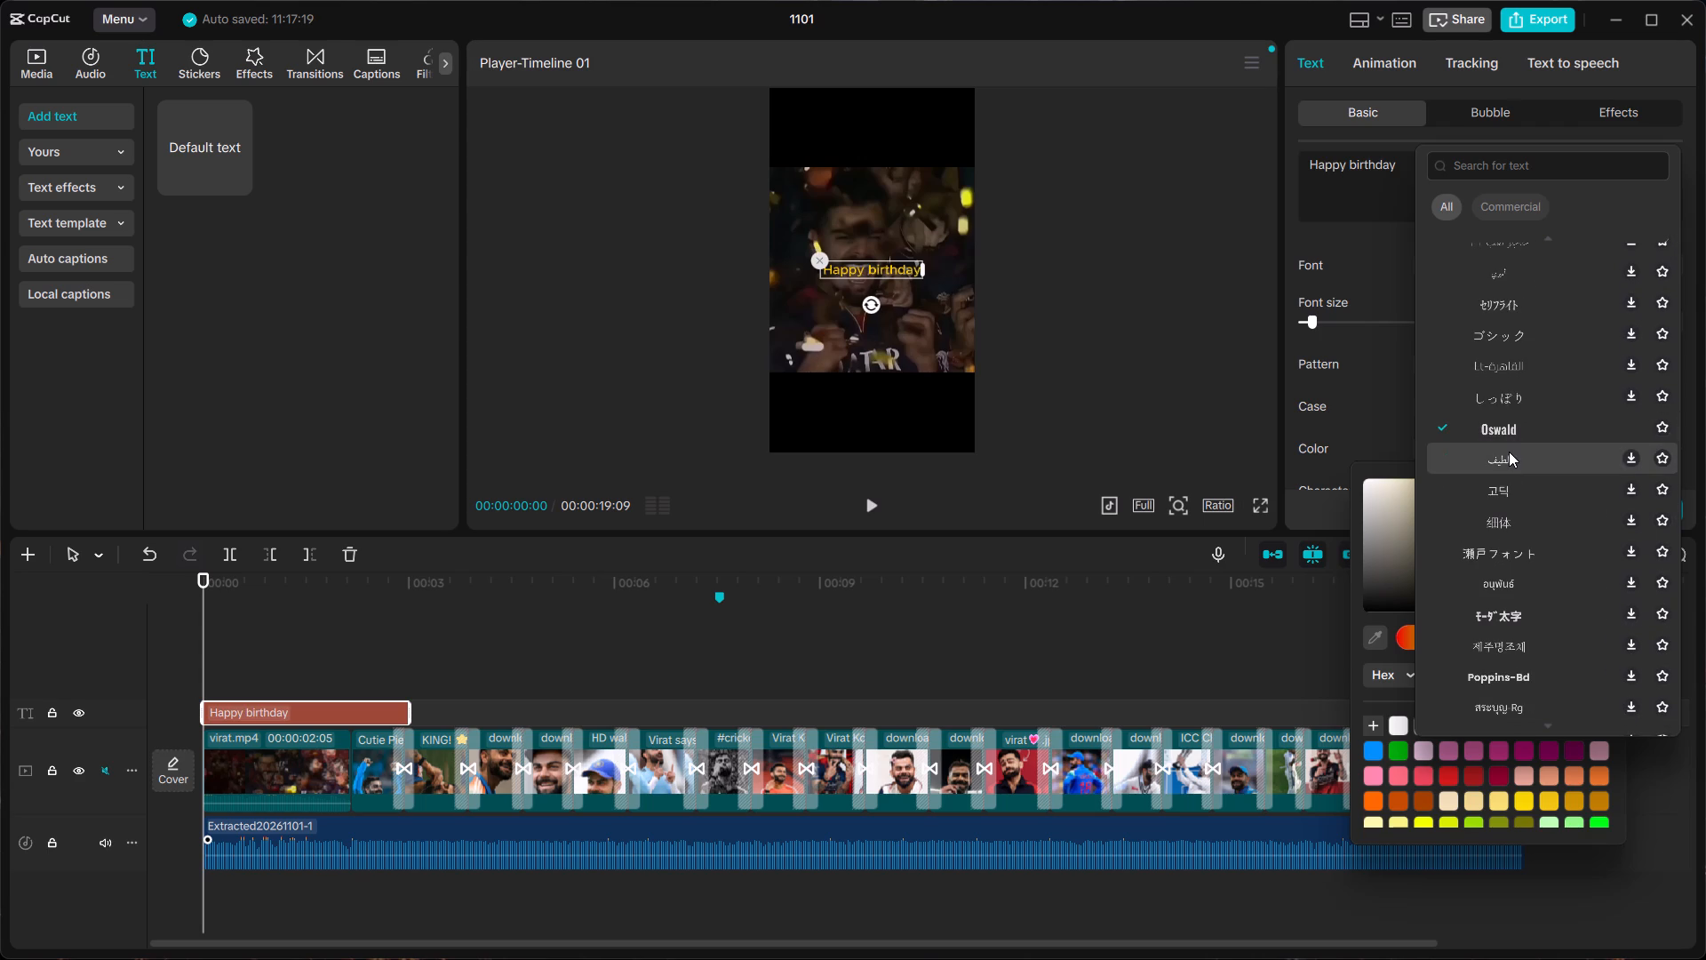
{"action": "scroll", "coordinate": [1509, 452], "scroll_direction": "down", "scroll_amount": 1}
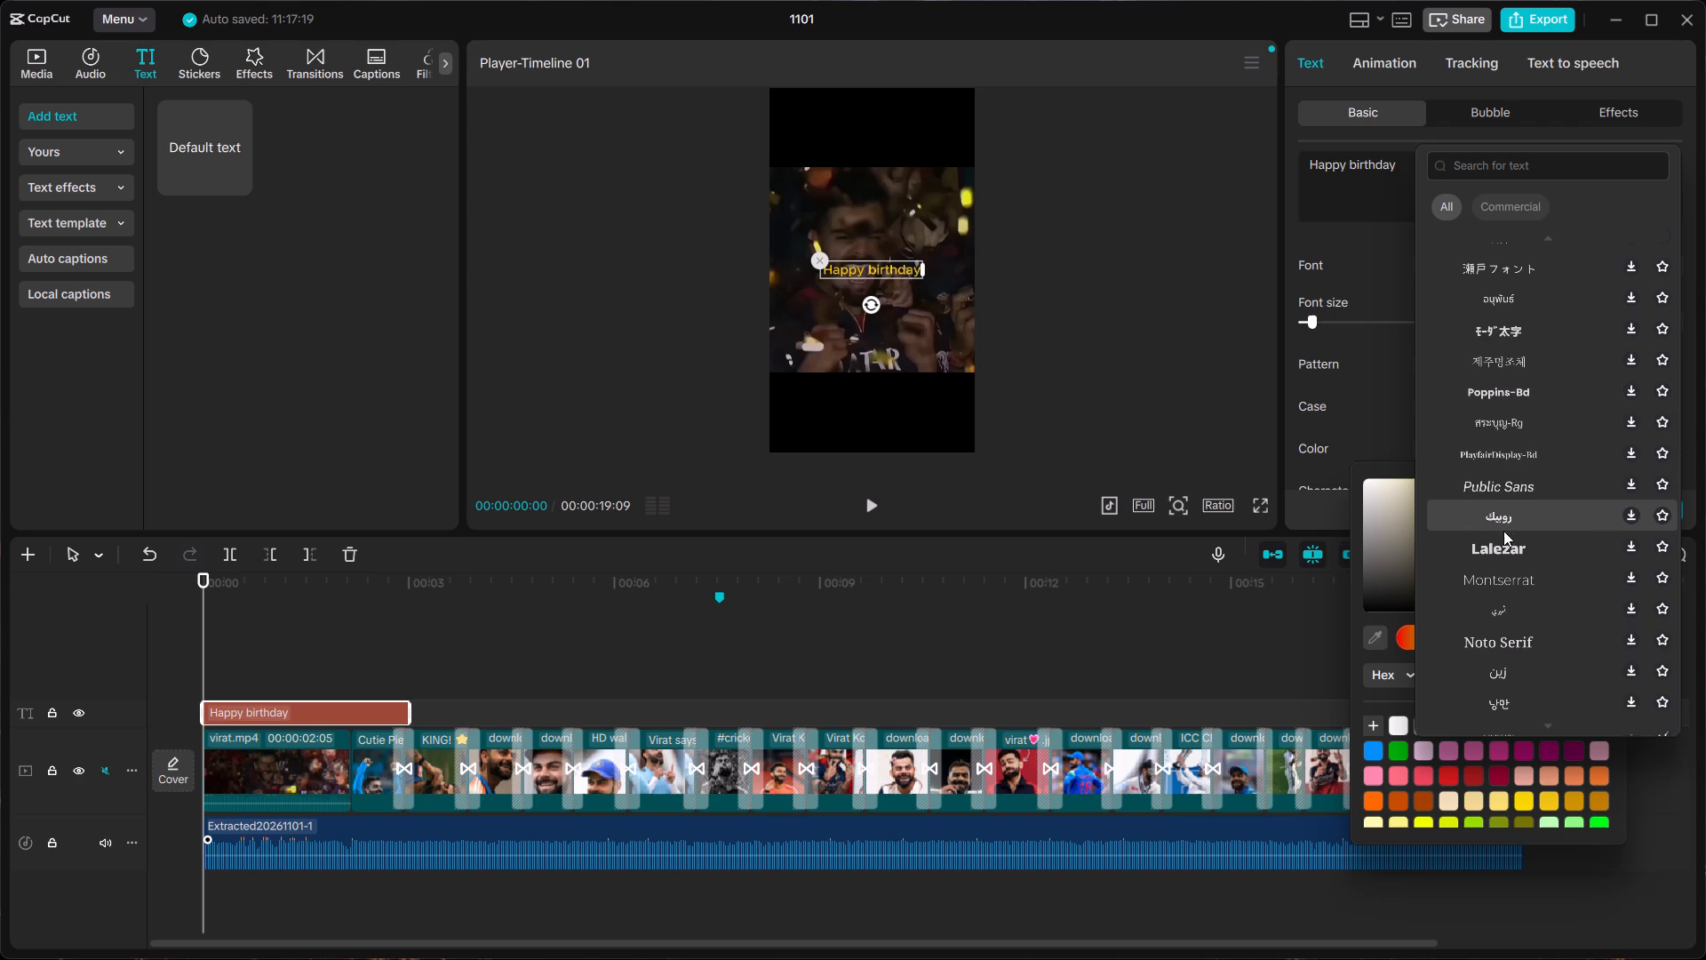
{"action": "left_click", "coordinate": [1495, 655]}
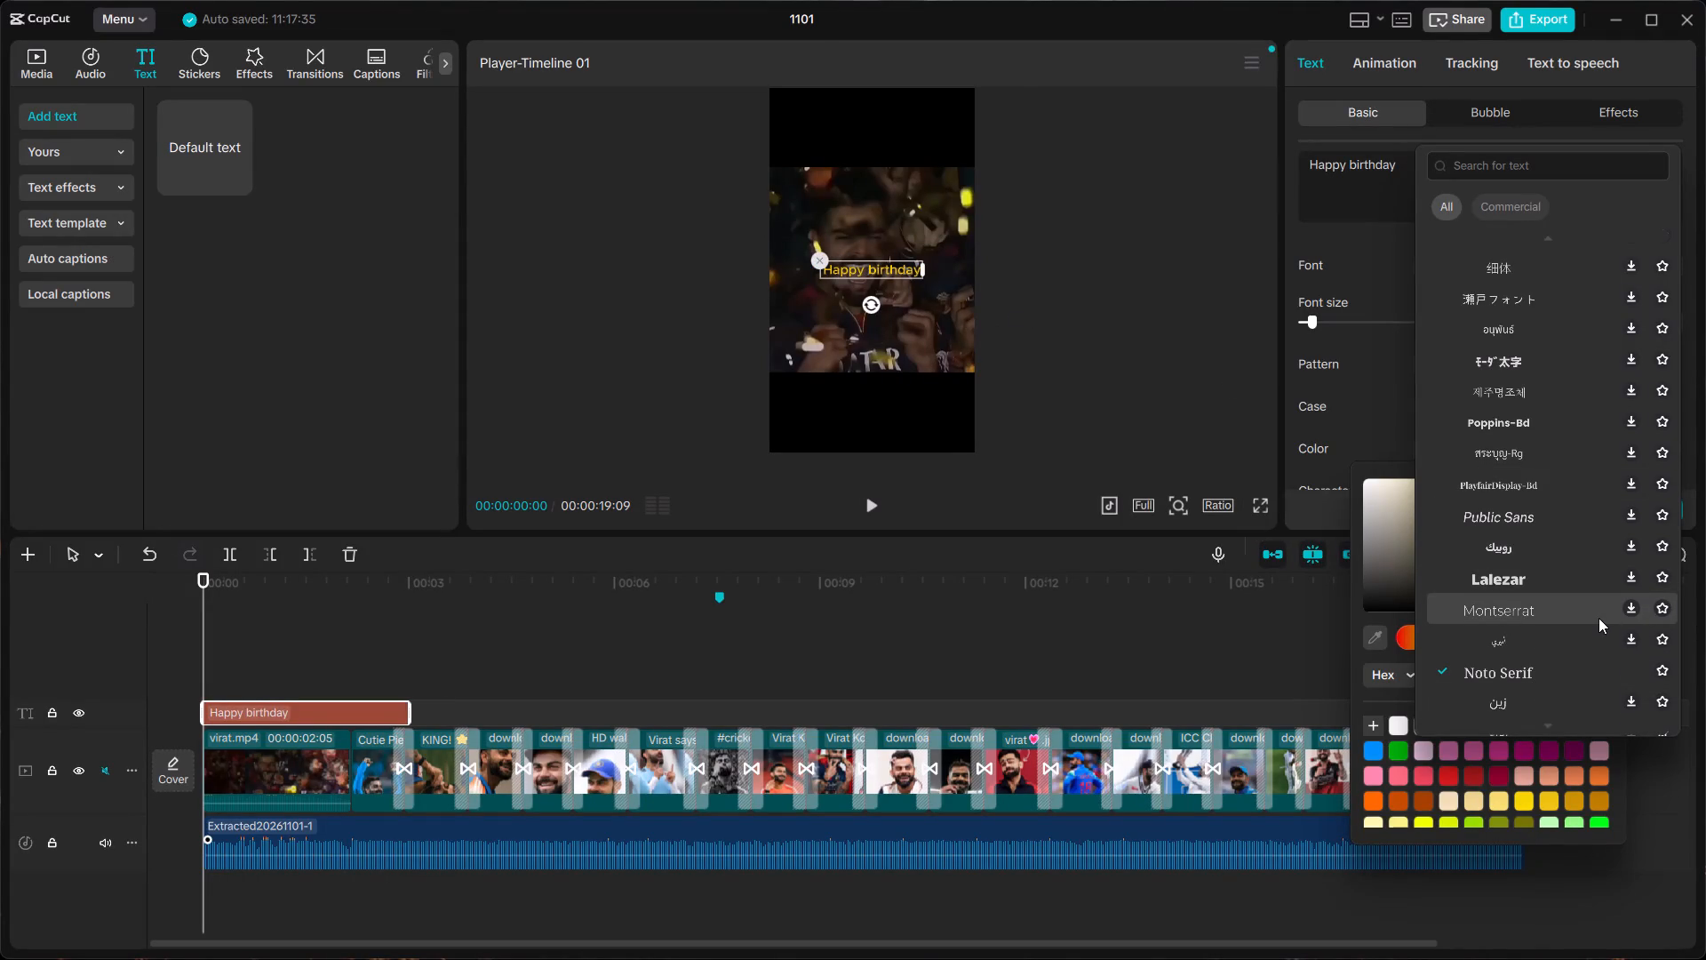
{"action": "scroll", "coordinate": [1598, 618], "scroll_direction": "down", "scroll_amount": 1}
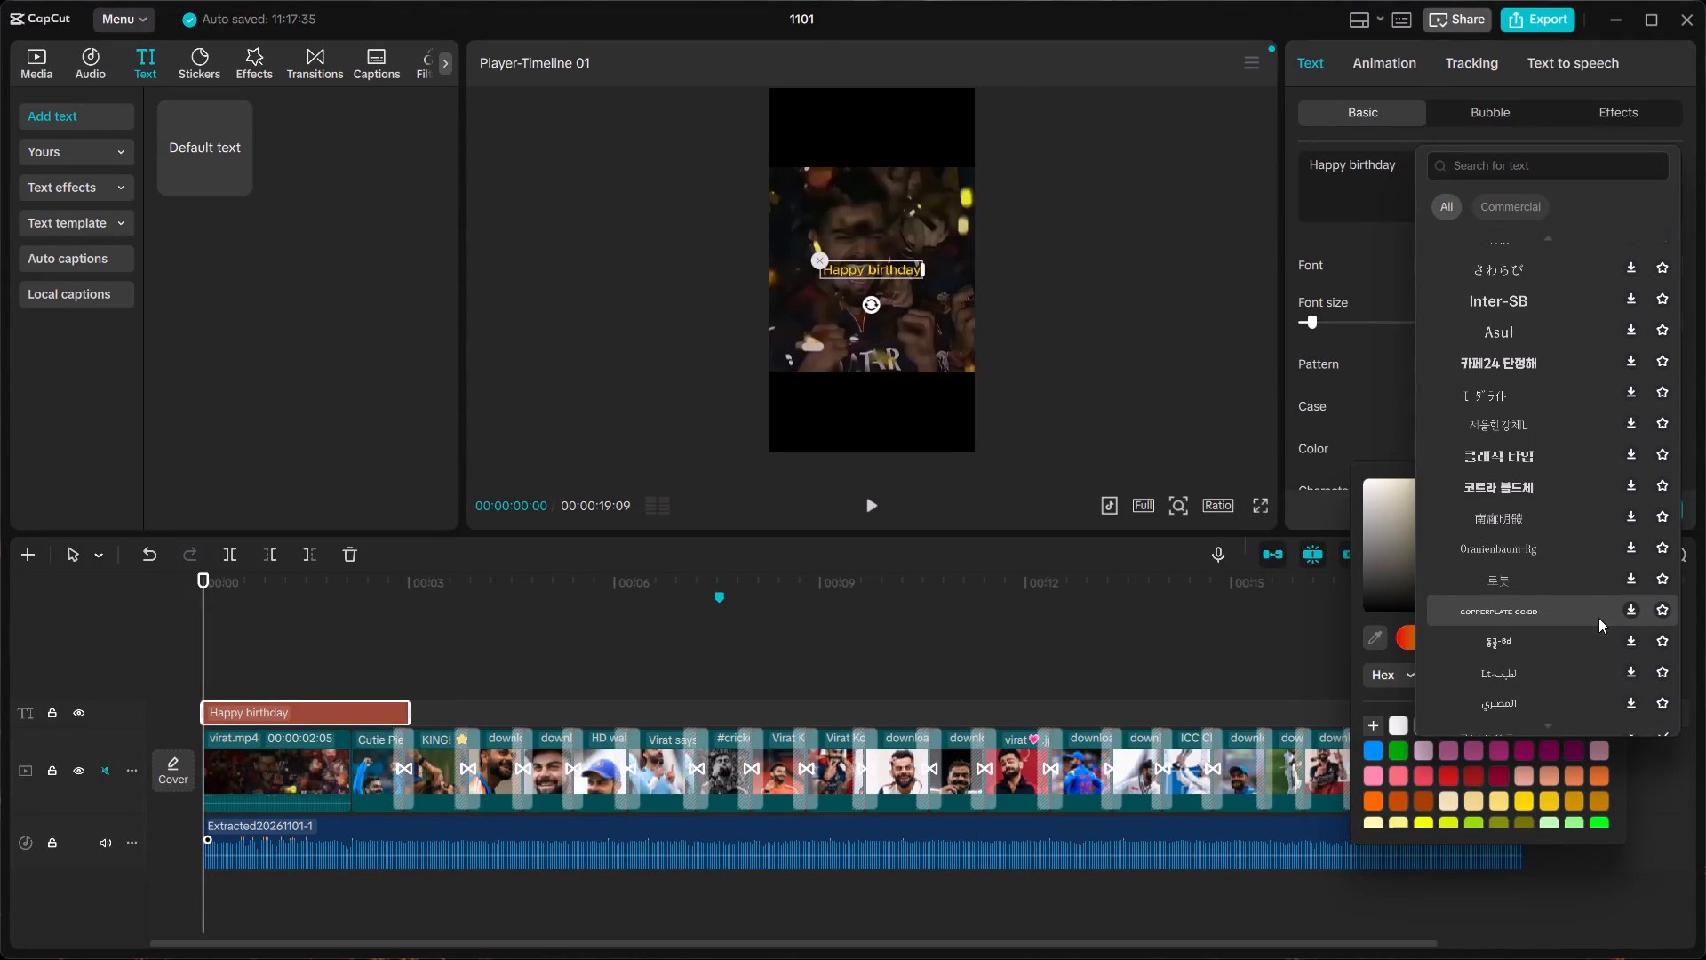
{"action": "left_click", "coordinate": [1549, 551]}
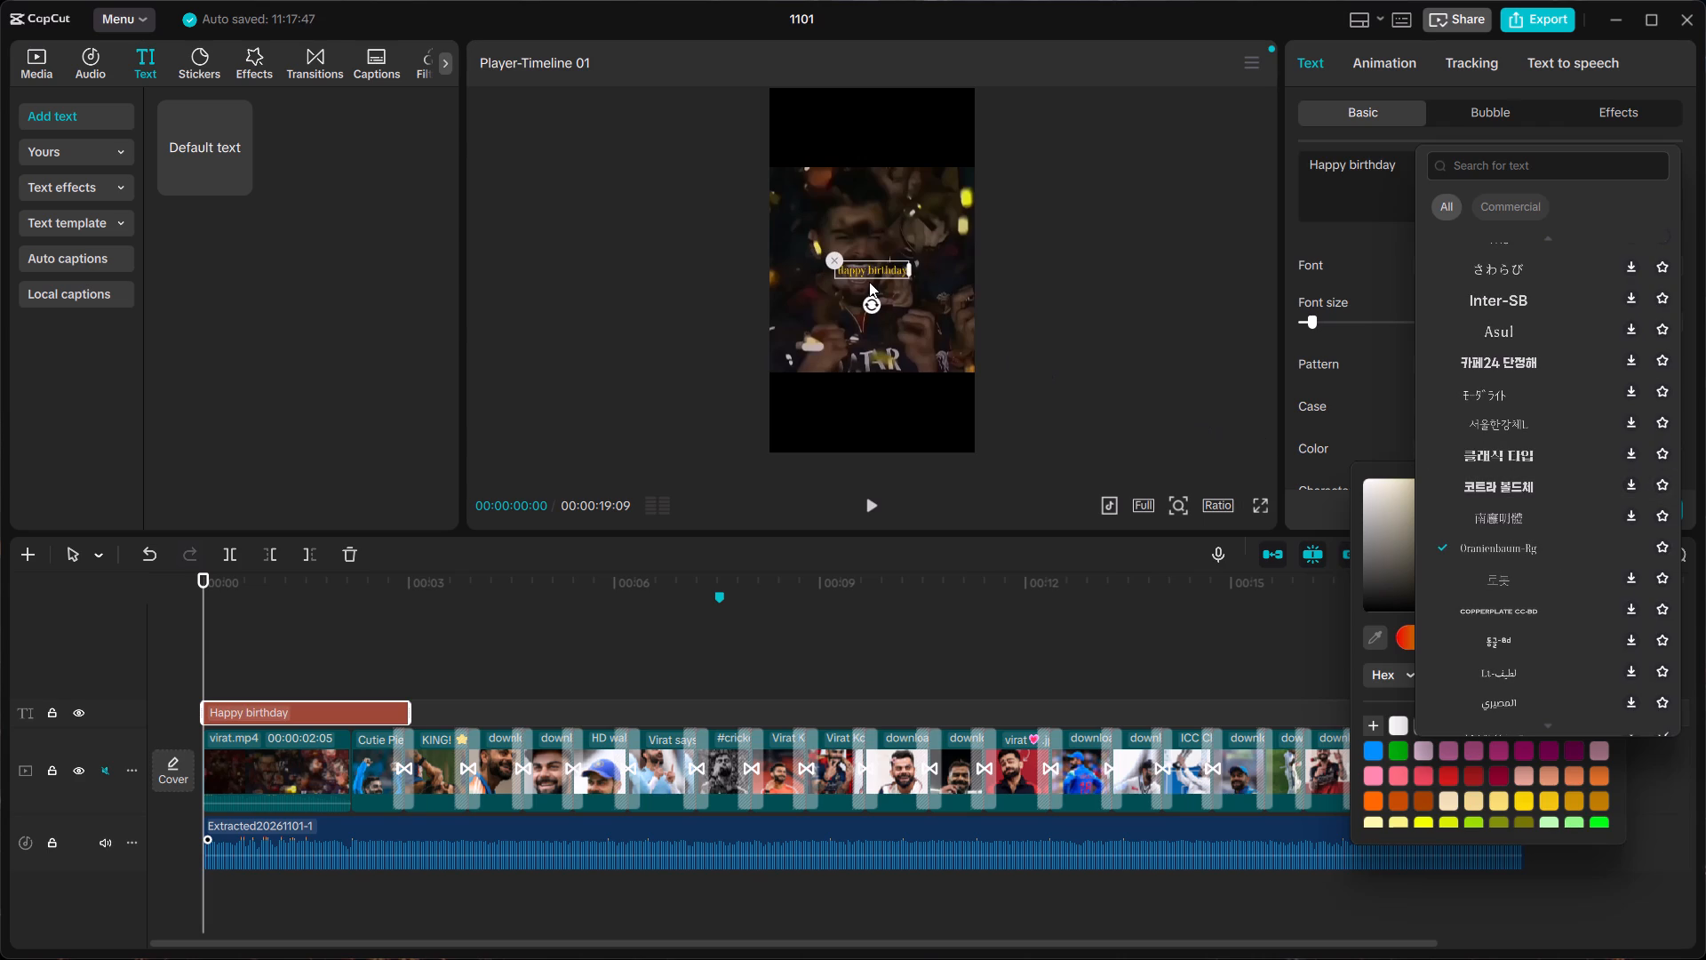
Widen the "Happy birthday" text box in the preview to about three quarters of the frame width.
{"action": "left_click_drag", "start_coordinate": [908, 274], "coordinate": [951, 276]}
{"action": "left_click_drag", "start_coordinate": [912, 268], "coordinate": [879, 266]}
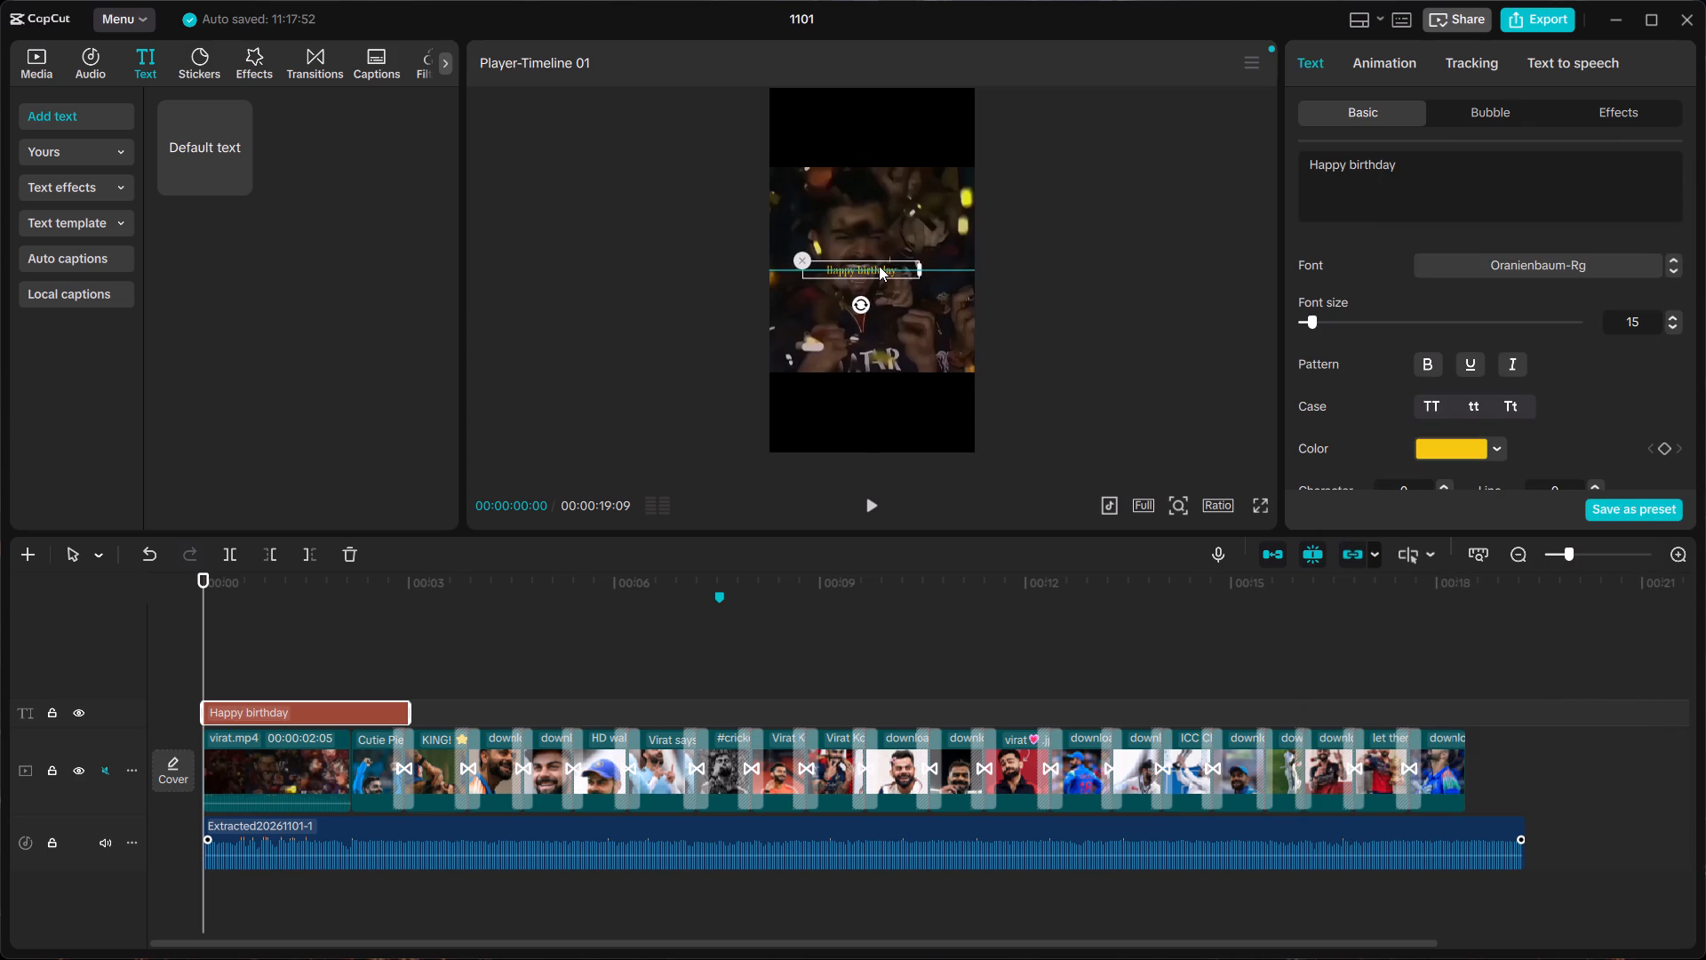
{"action": "left_click_drag", "start_coordinate": [879, 266], "coordinate": [887, 265]}
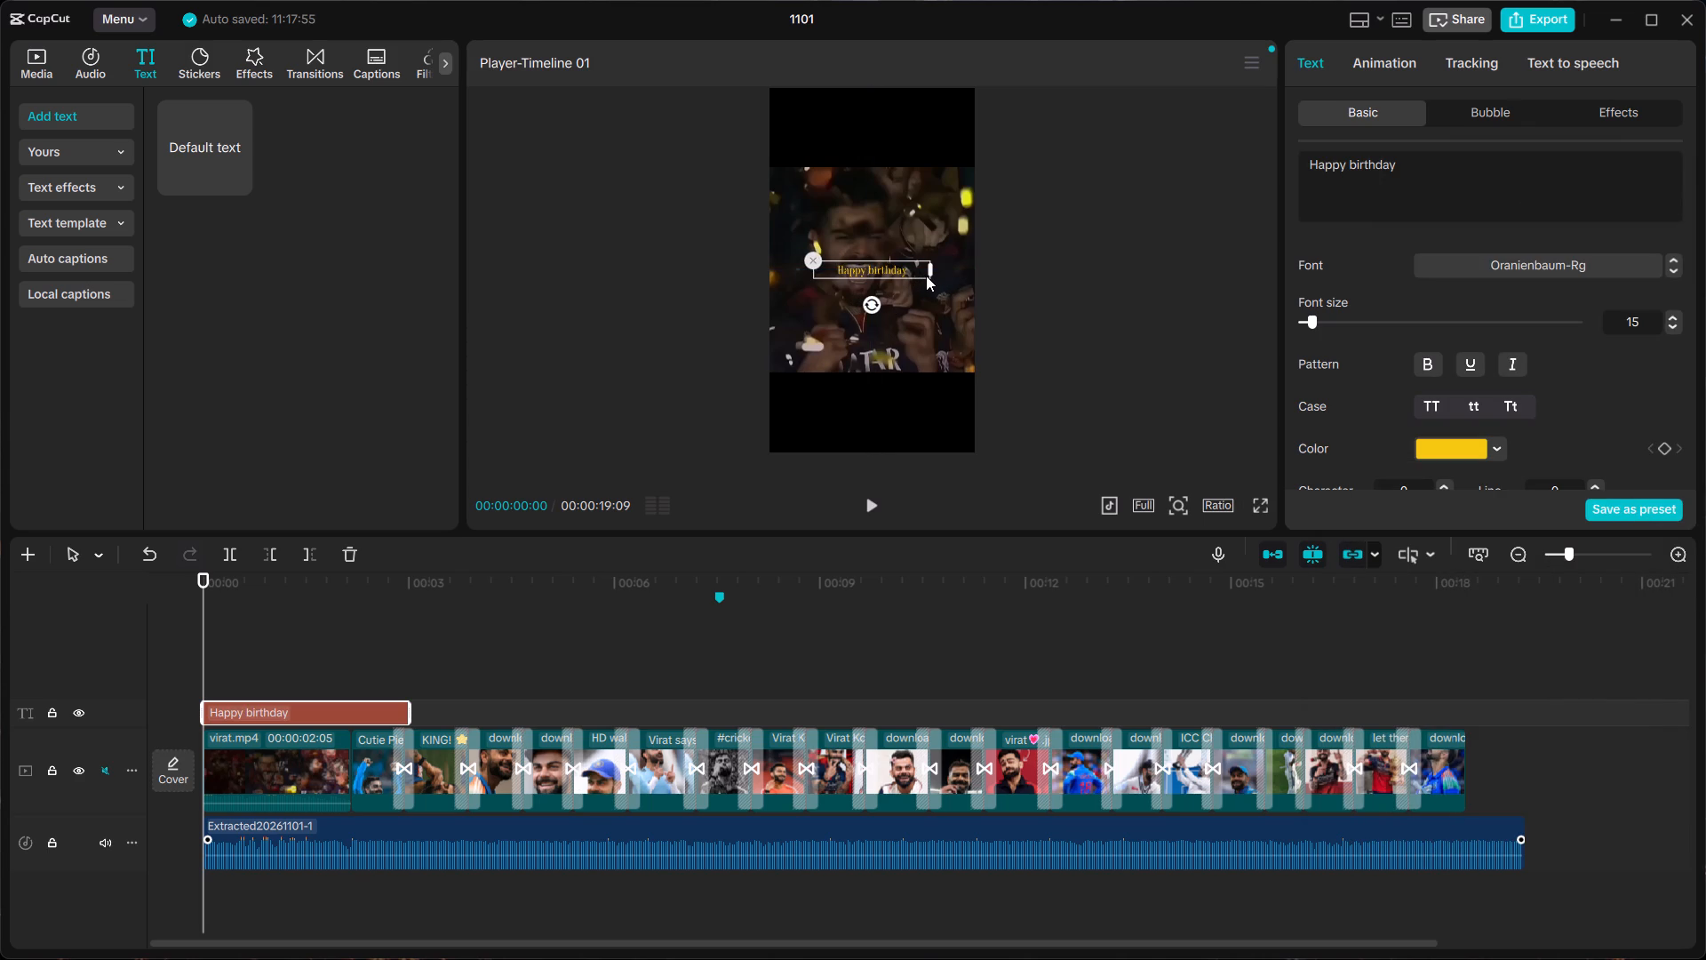
{"action": "left_click", "coordinate": [926, 276]}
{"action": "left_click_drag", "start_coordinate": [929, 268], "coordinate": [939, 268]}
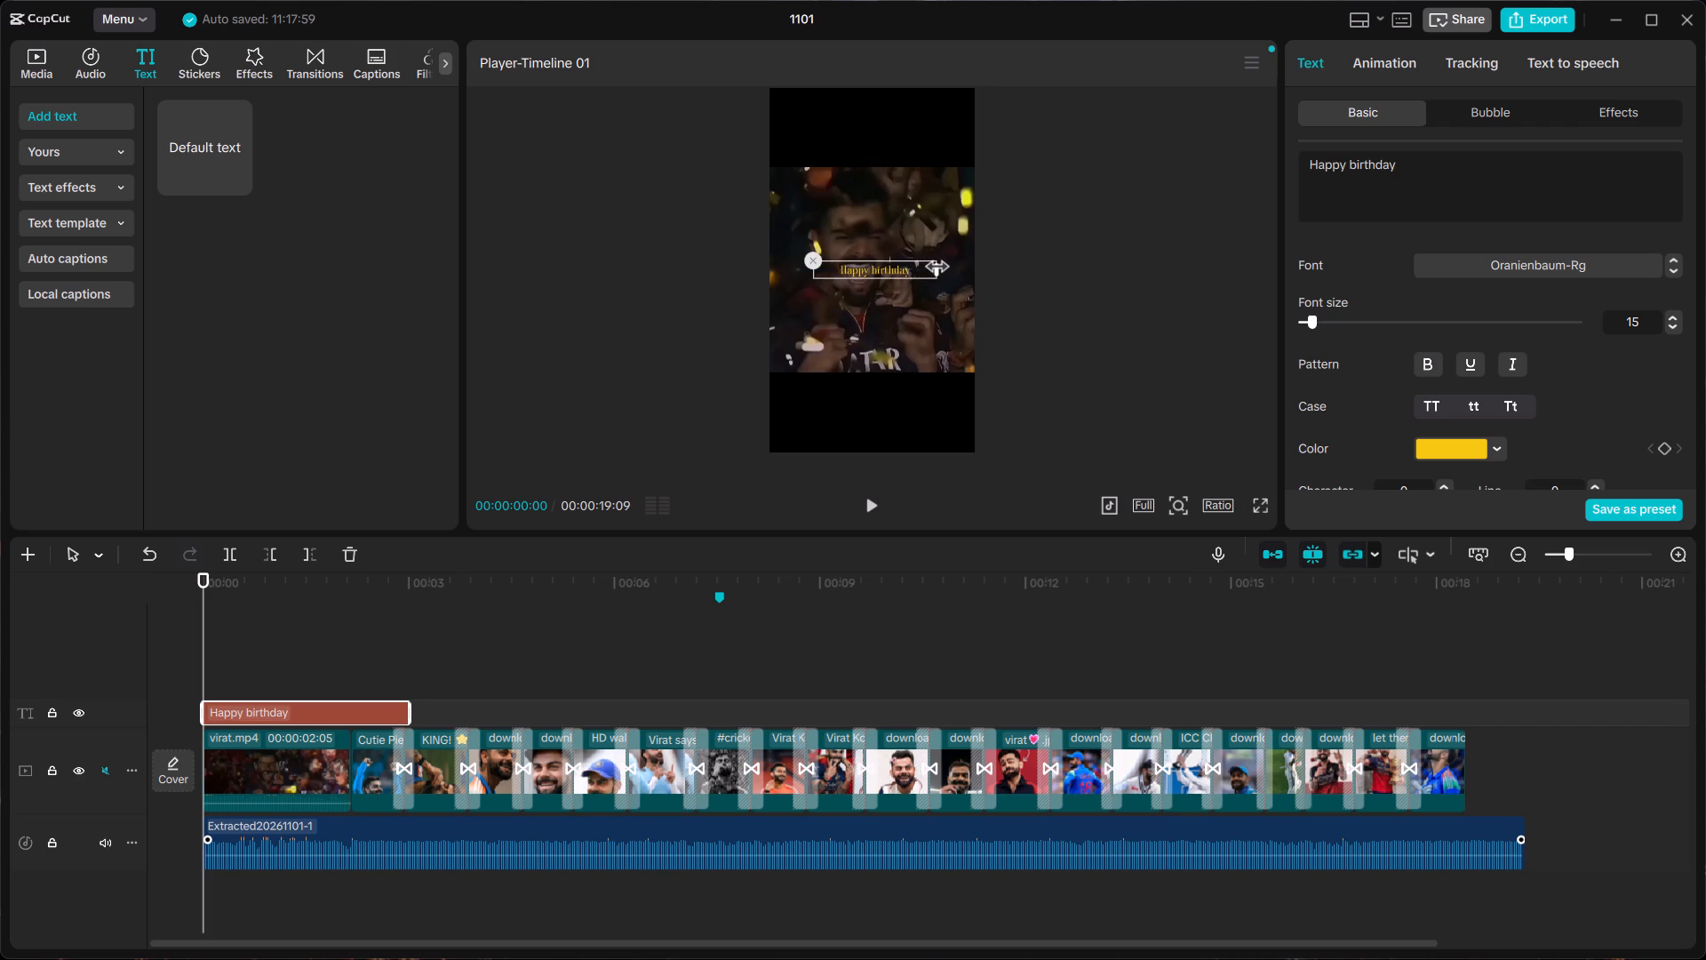
{"action": "left_click_drag", "start_coordinate": [939, 268], "coordinate": [956, 267]}
{"action": "left_click_drag", "start_coordinate": [872, 268], "coordinate": [857, 268]}
{"action": "left_click_drag", "start_coordinate": [857, 268], "coordinate": [856, 268]}
{"action": "left_click", "coordinate": [858, 273]}
{"action": "left_click", "coordinate": [847, 260]}
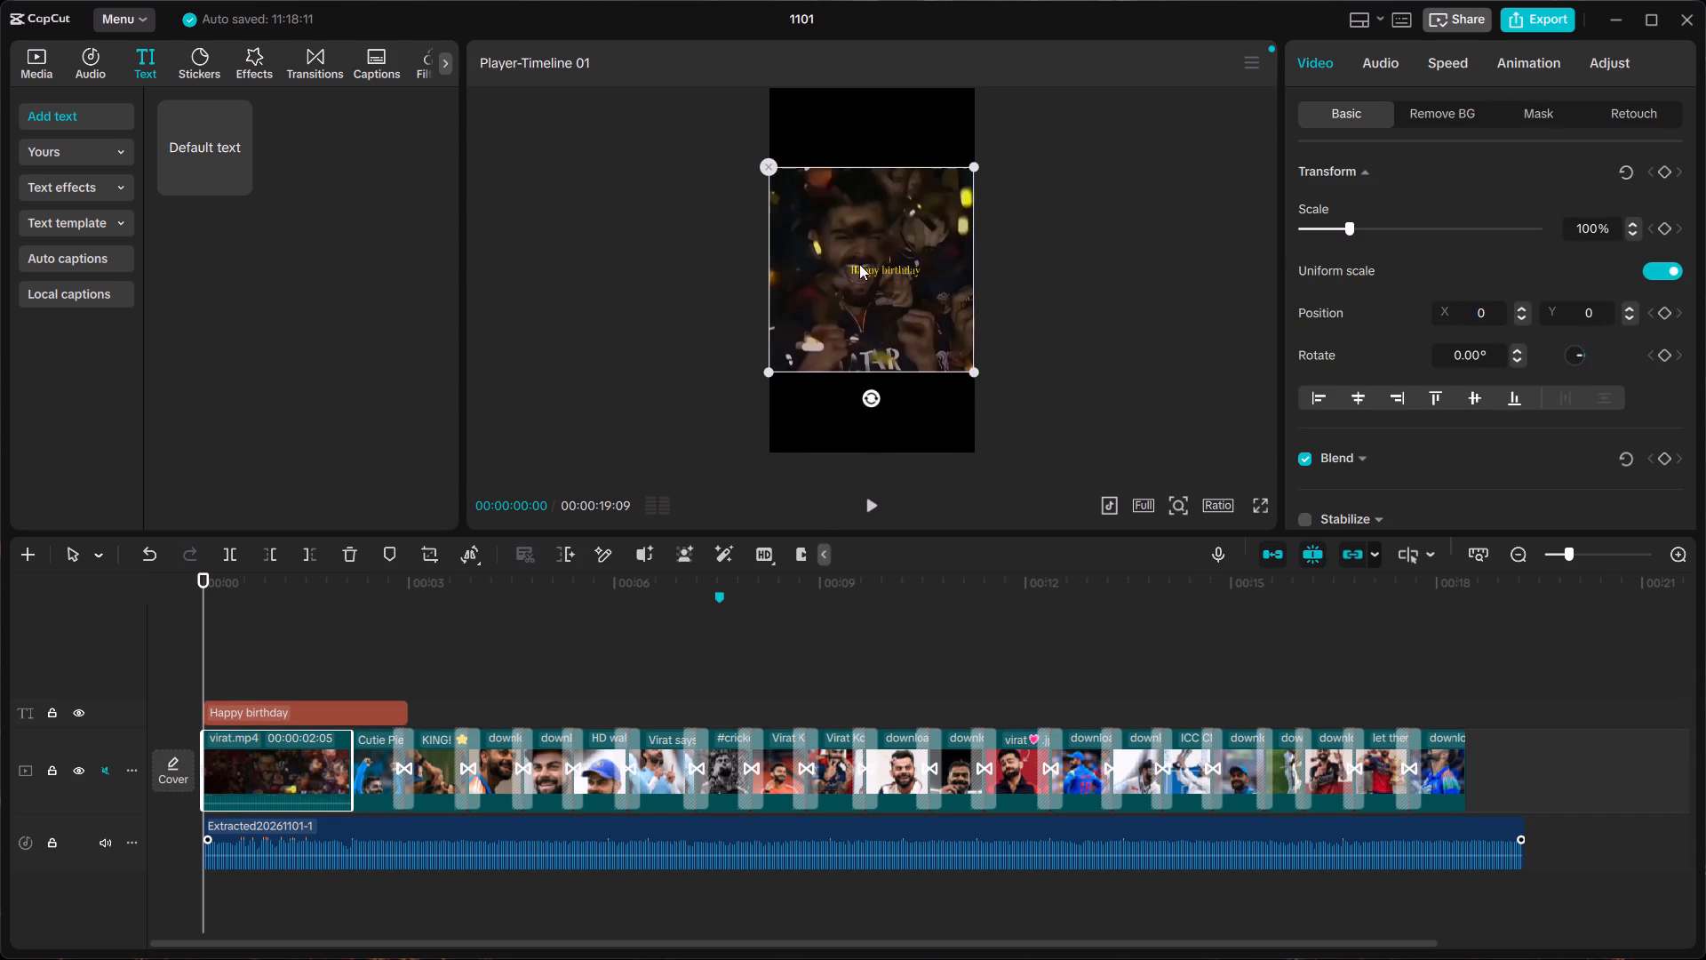
{"action": "left_click", "coordinate": [866, 264]}
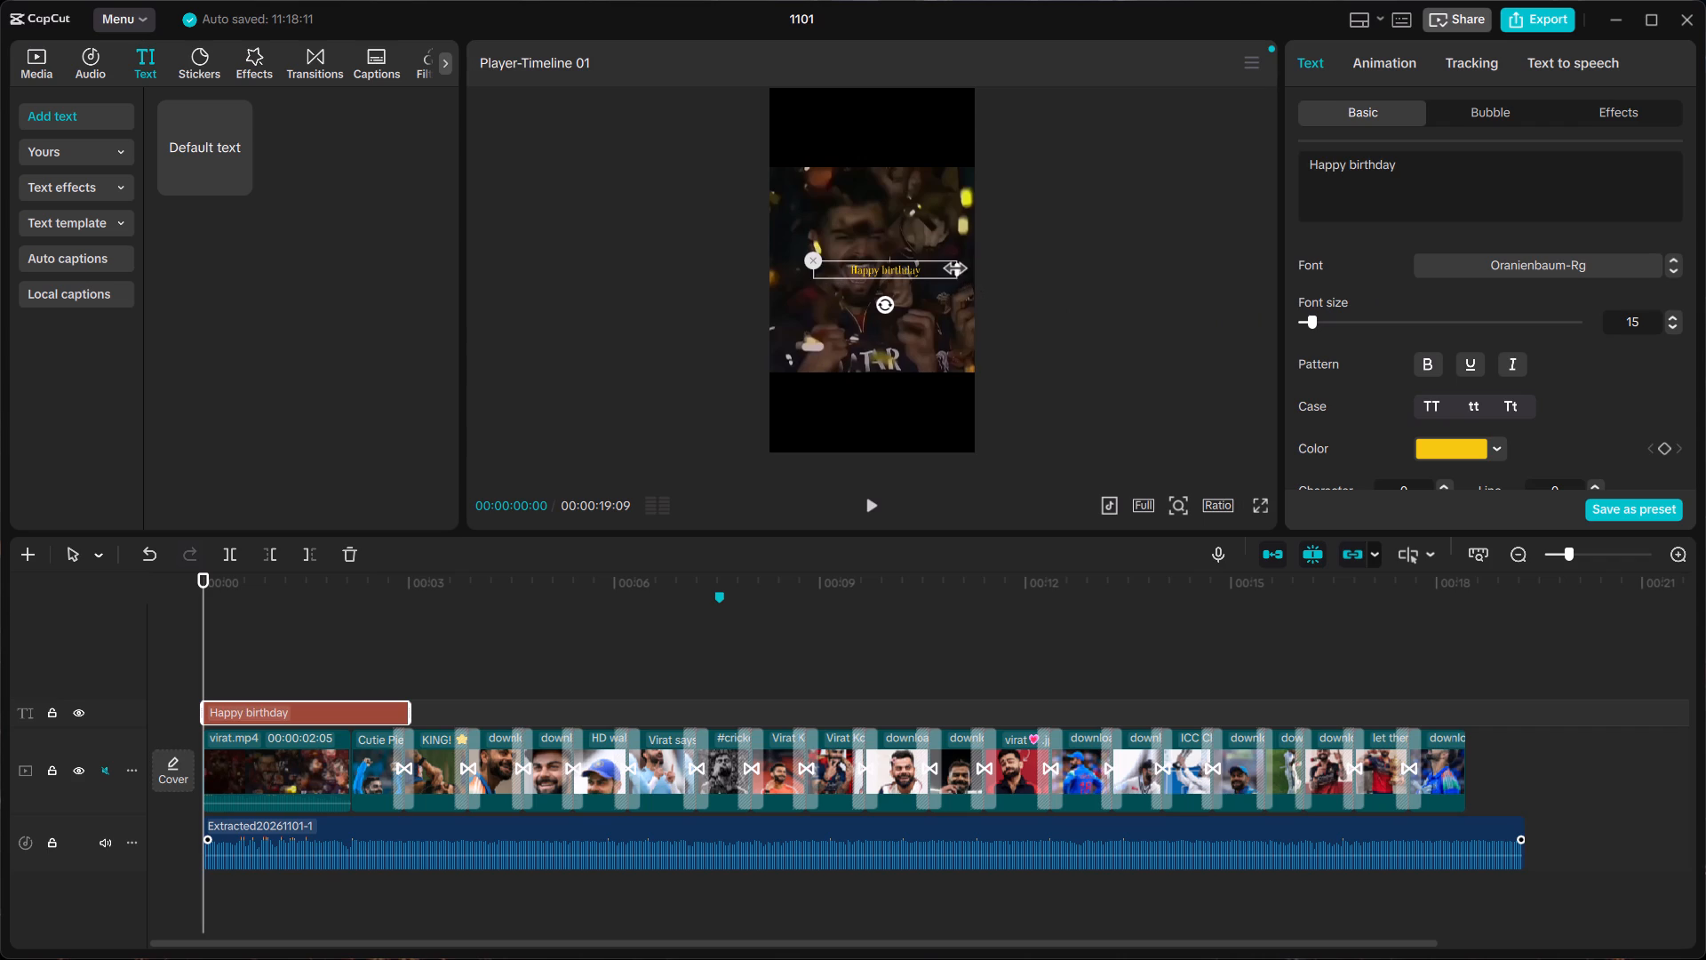
{"action": "left_click_drag", "start_coordinate": [955, 269], "coordinate": [966, 268]}
Move the "Happy birthday" text to the horizontal centre of the frame, slightly below its middle.
{"action": "left_click_drag", "start_coordinate": [876, 265], "coordinate": [865, 265]}
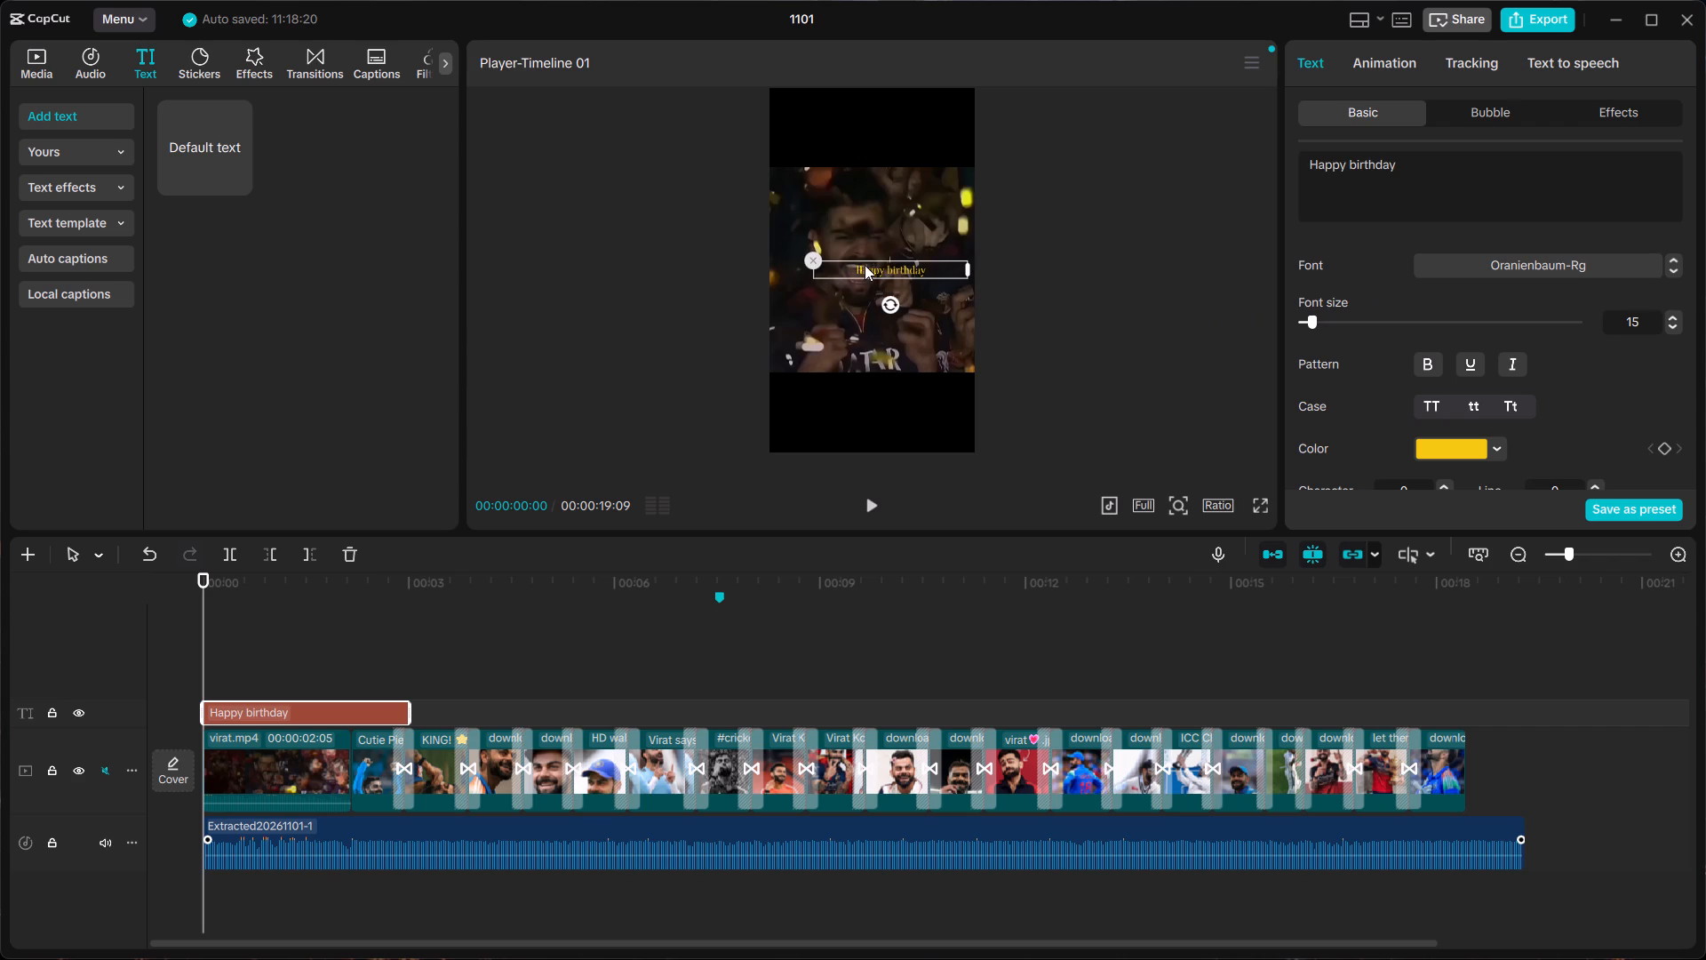
{"action": "left_click_drag", "start_coordinate": [865, 265], "coordinate": [860, 265]}
{"action": "left_click", "coordinate": [860, 265]}
{"action": "left_click_drag", "start_coordinate": [817, 272], "coordinate": [812, 273]}
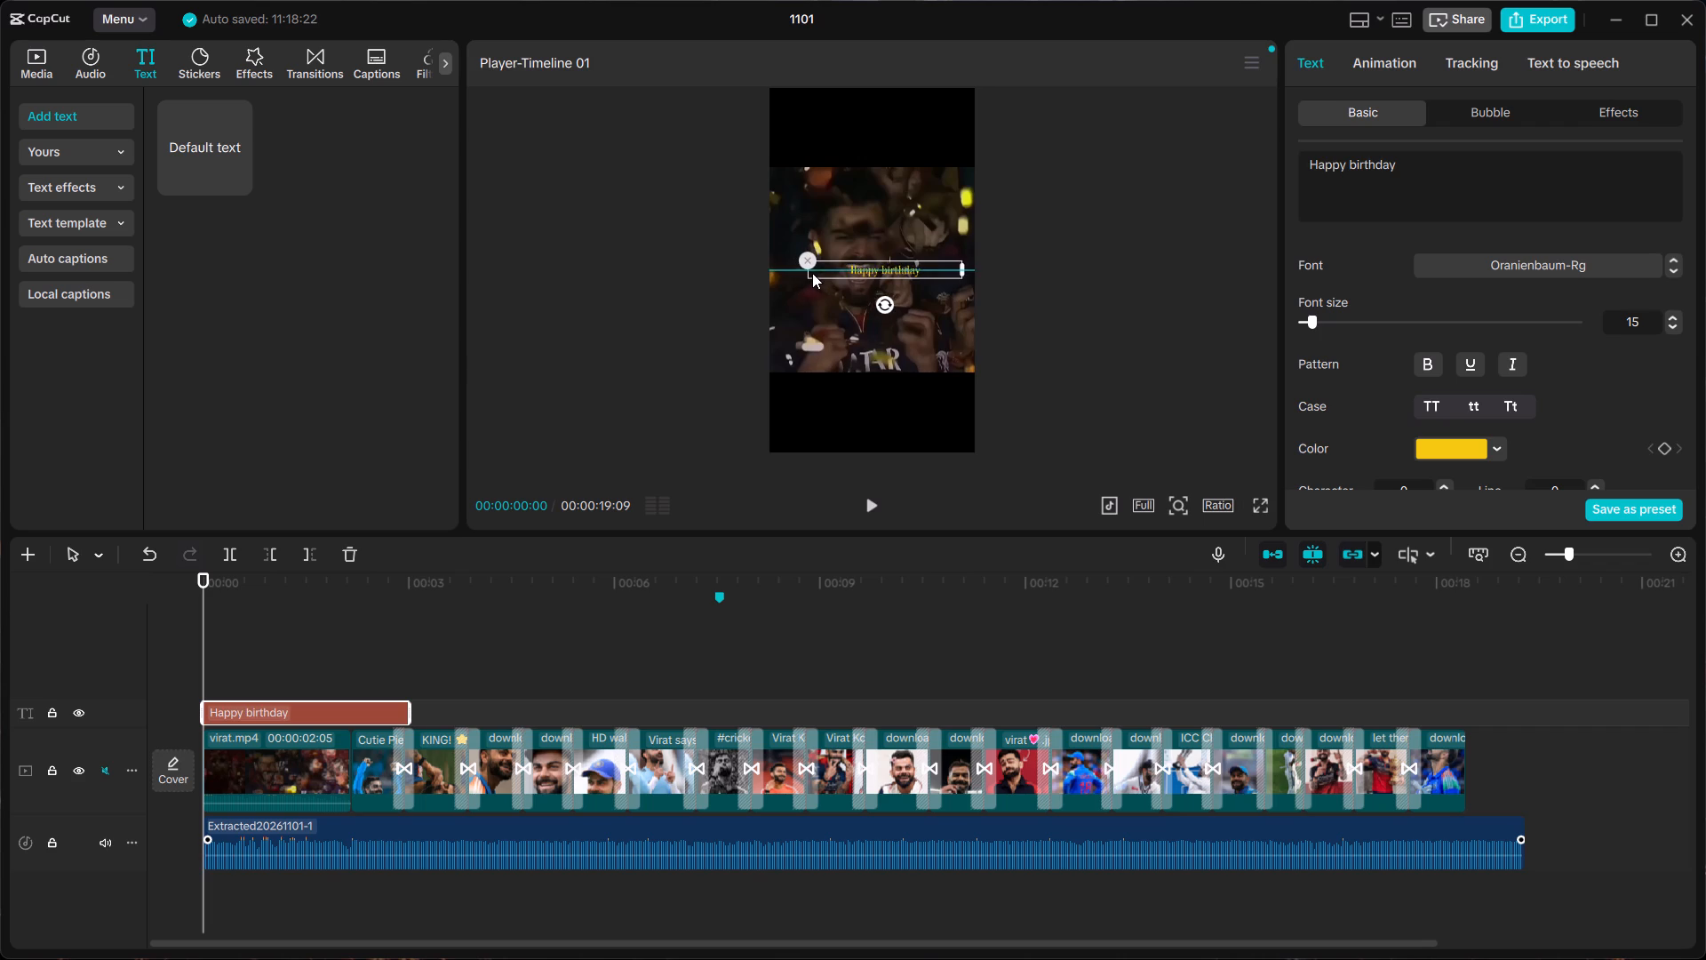
{"action": "left_click_drag", "start_coordinate": [812, 273], "coordinate": [805, 279]}
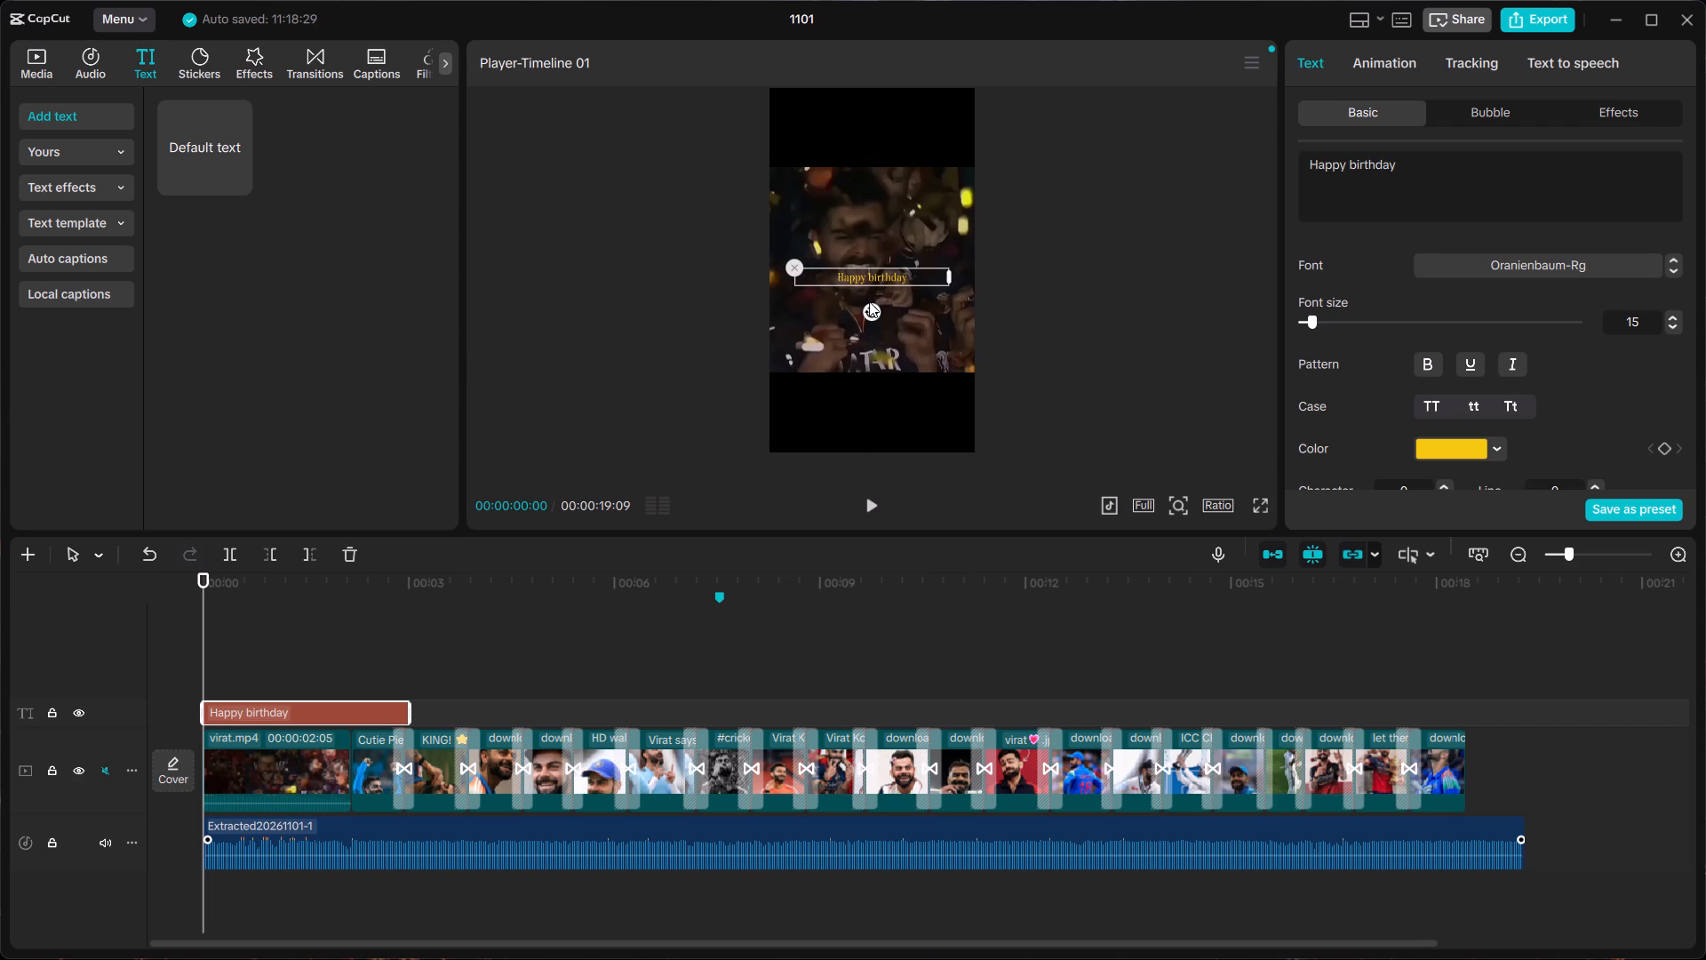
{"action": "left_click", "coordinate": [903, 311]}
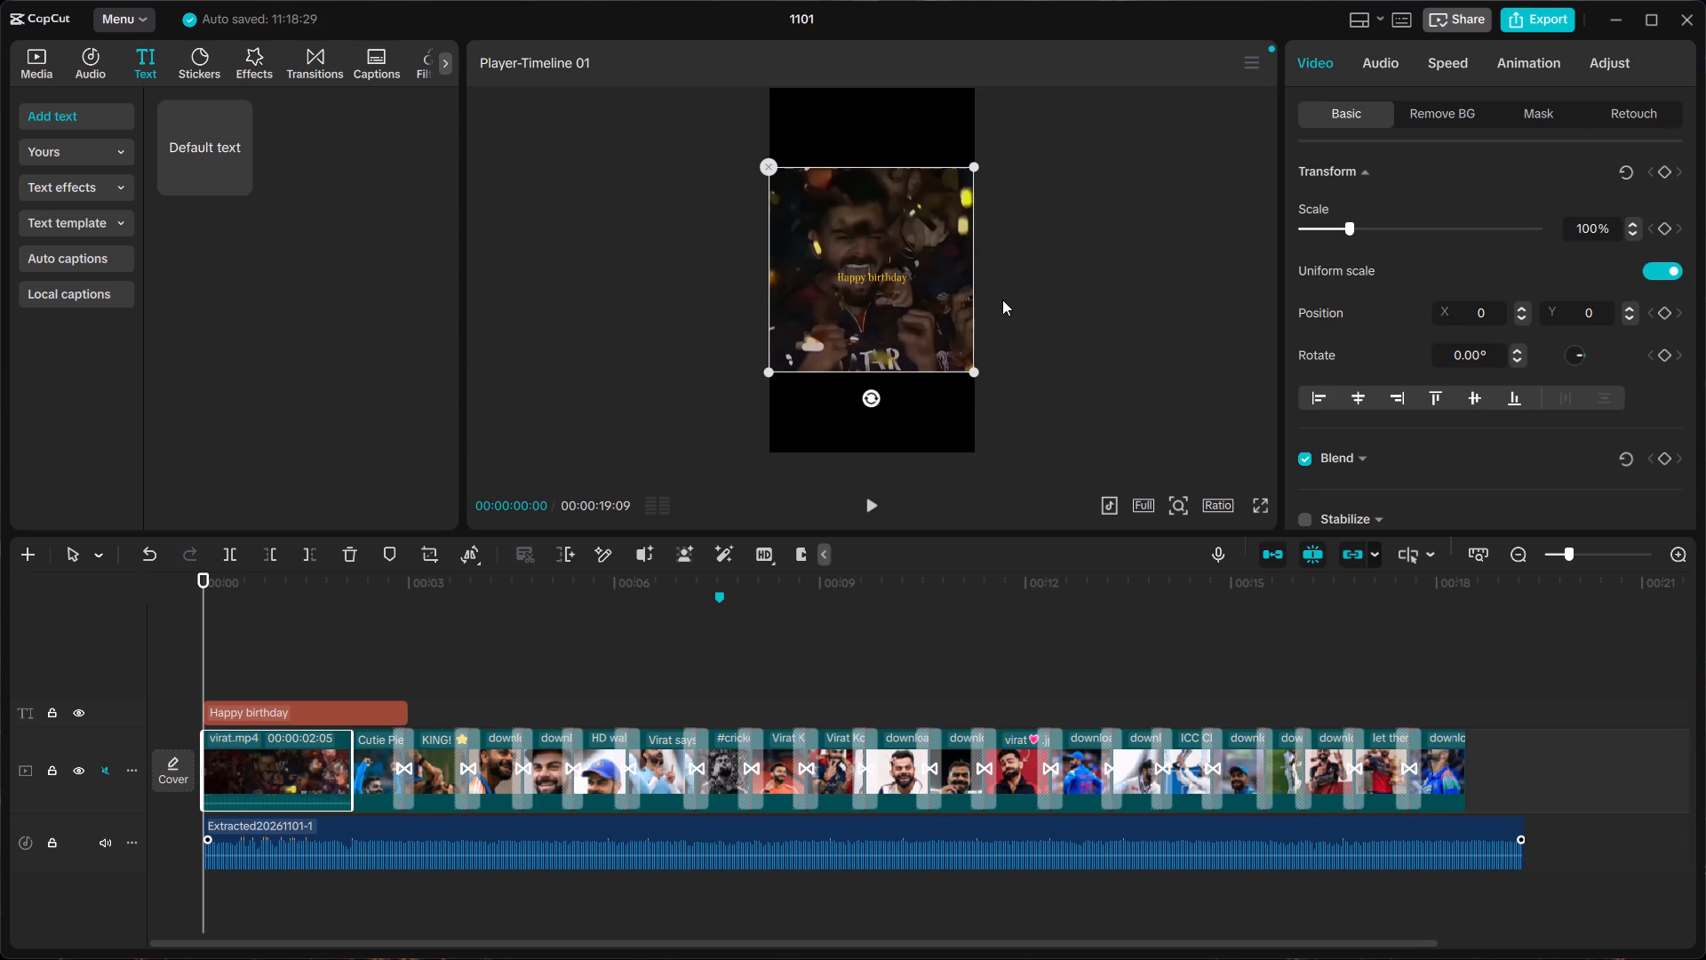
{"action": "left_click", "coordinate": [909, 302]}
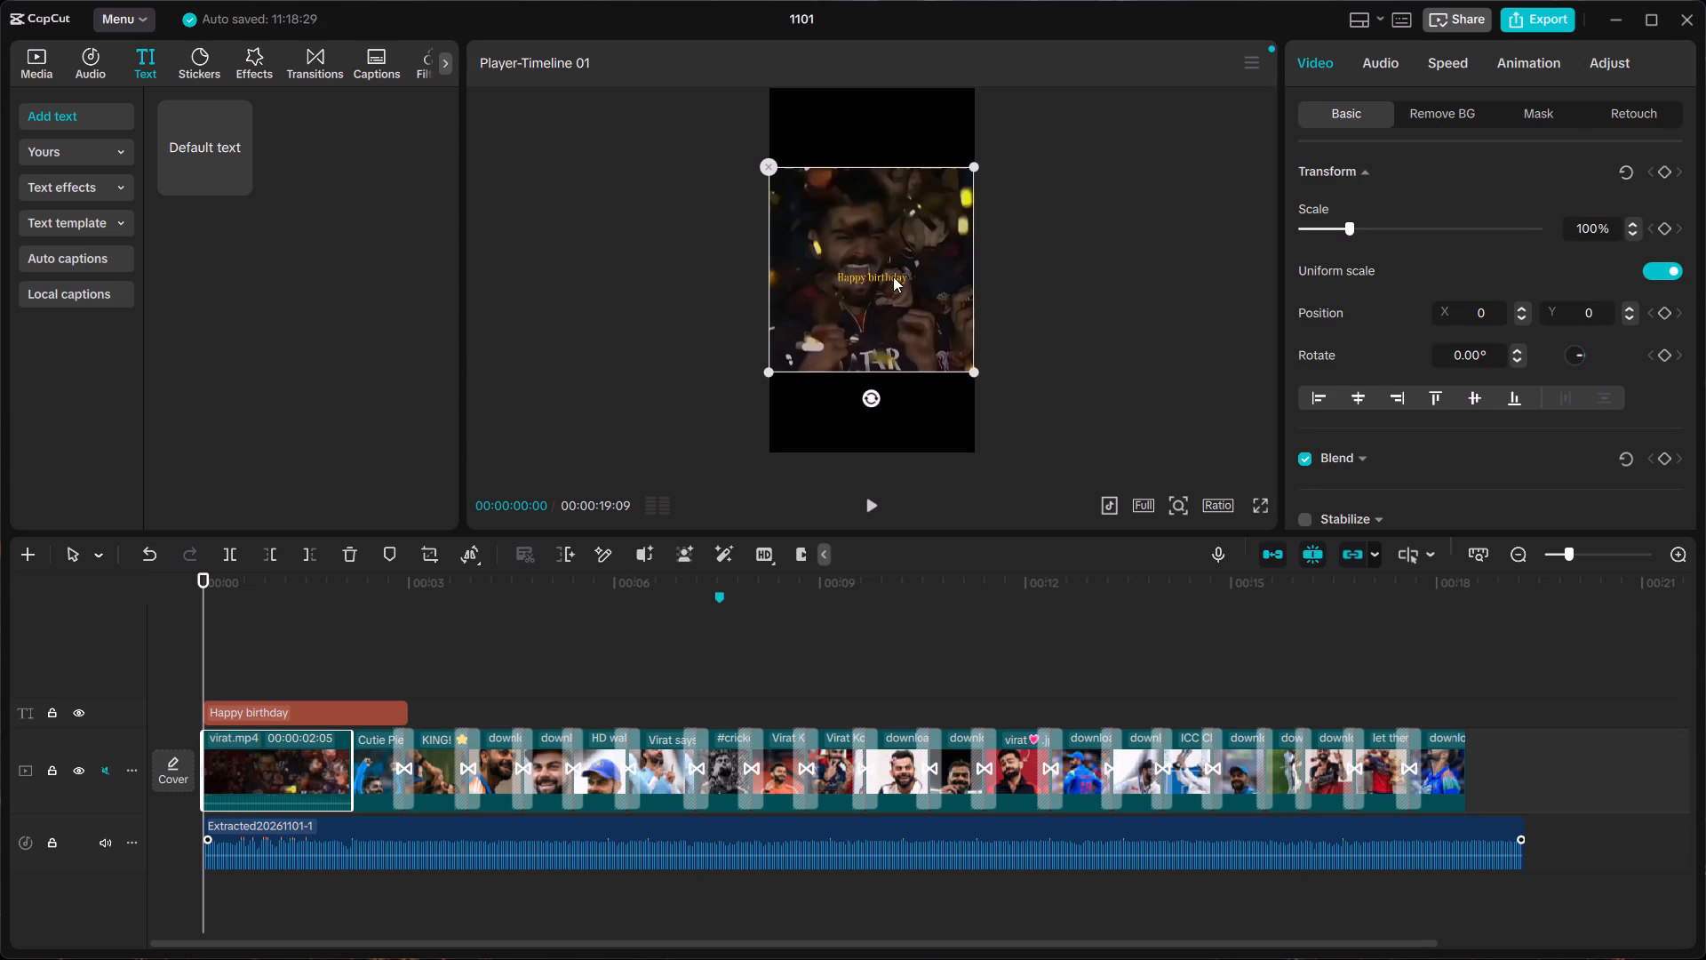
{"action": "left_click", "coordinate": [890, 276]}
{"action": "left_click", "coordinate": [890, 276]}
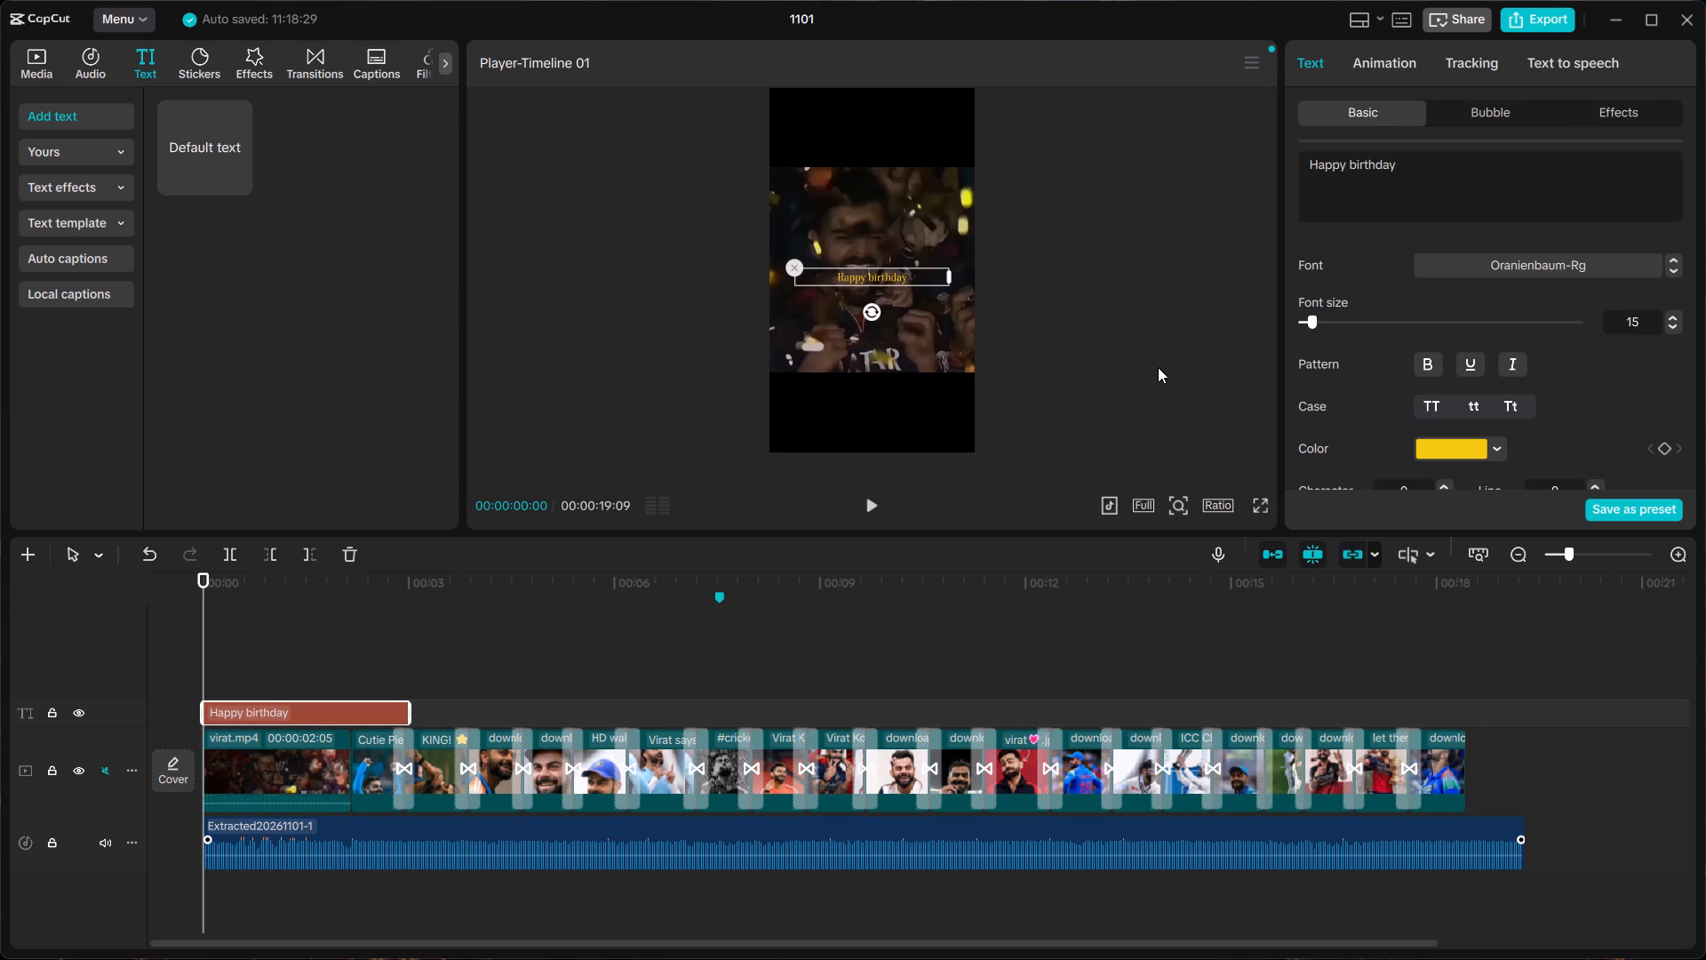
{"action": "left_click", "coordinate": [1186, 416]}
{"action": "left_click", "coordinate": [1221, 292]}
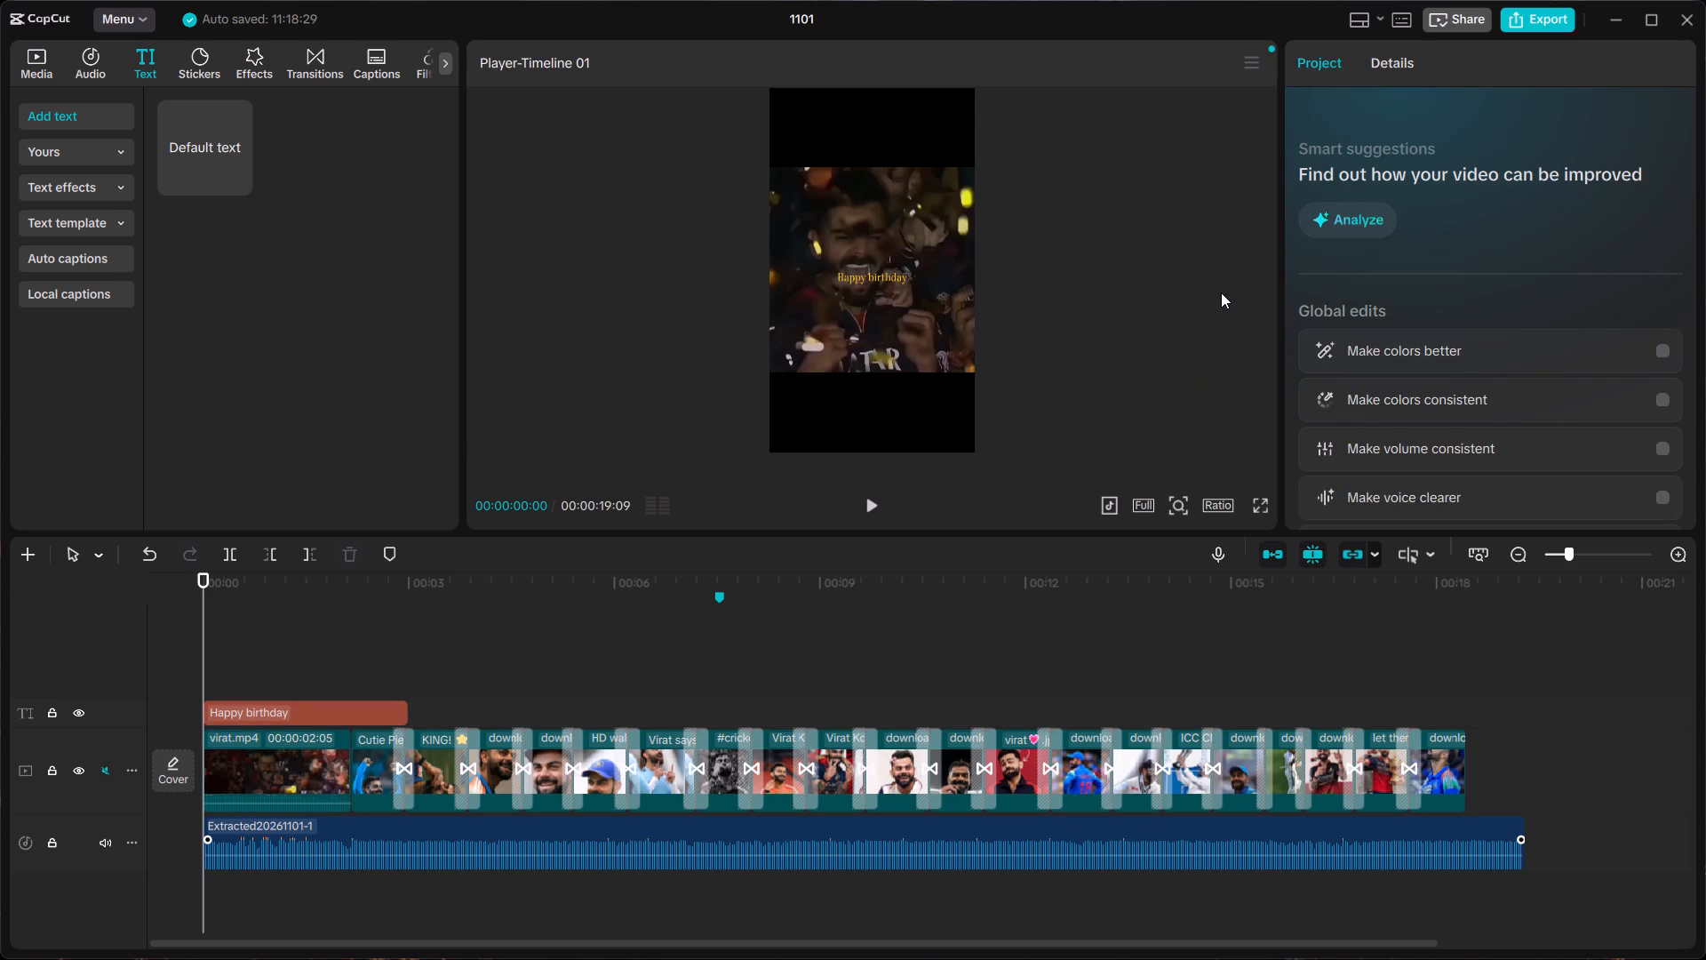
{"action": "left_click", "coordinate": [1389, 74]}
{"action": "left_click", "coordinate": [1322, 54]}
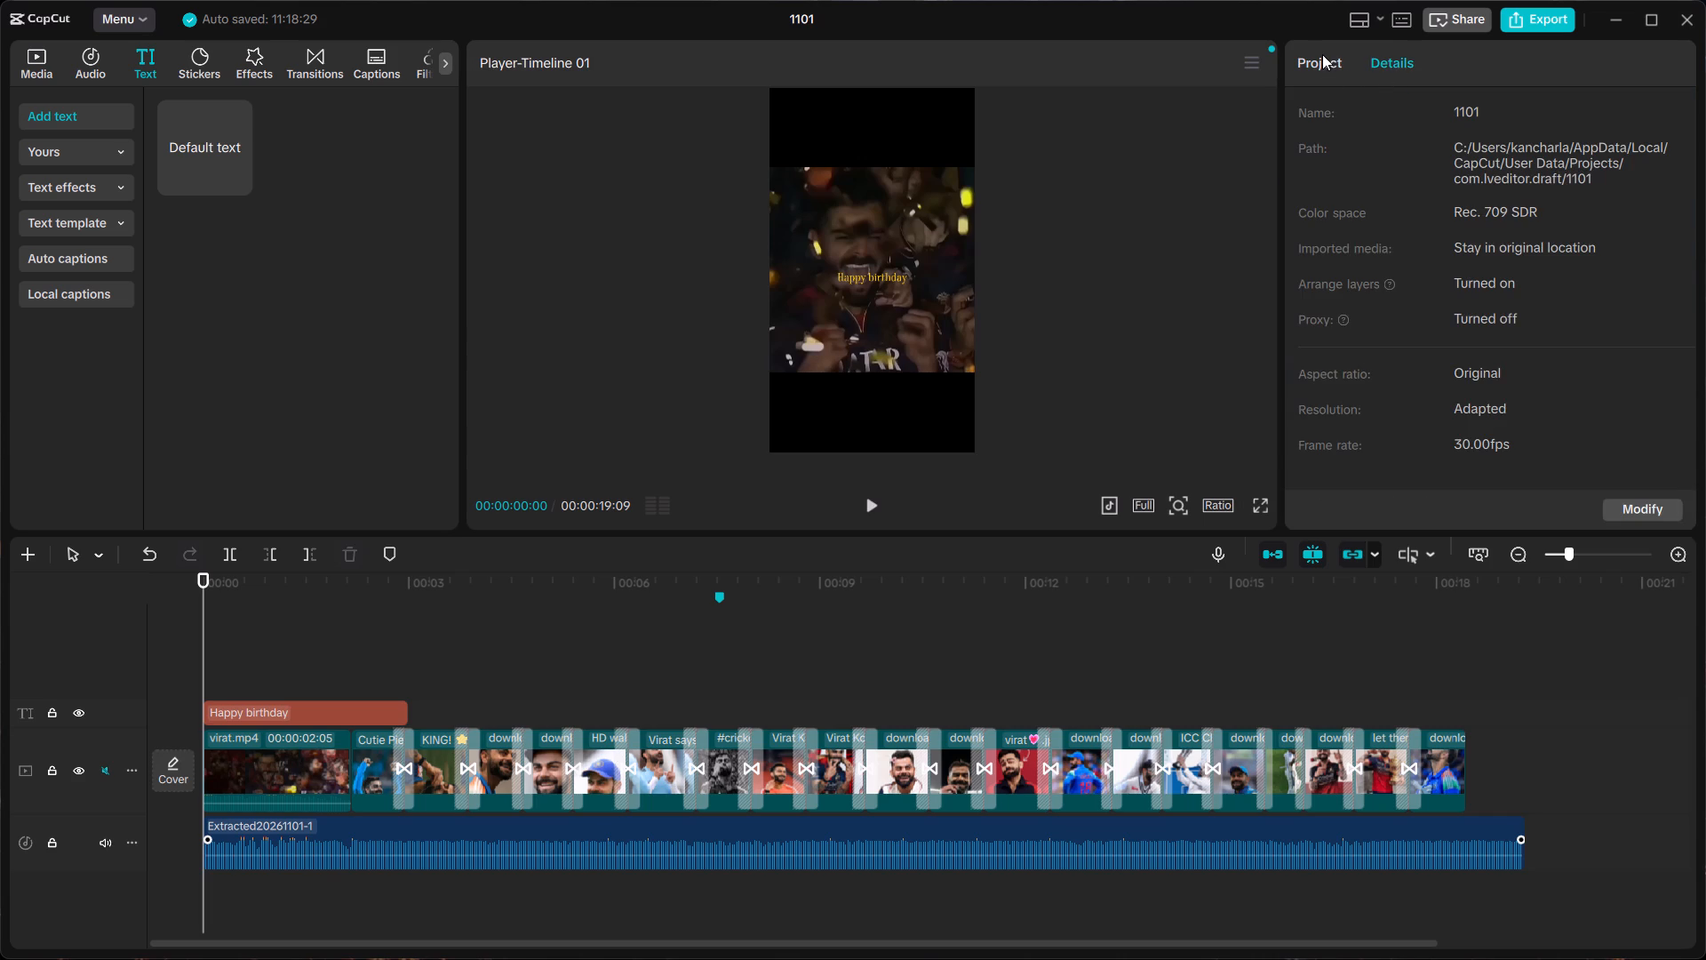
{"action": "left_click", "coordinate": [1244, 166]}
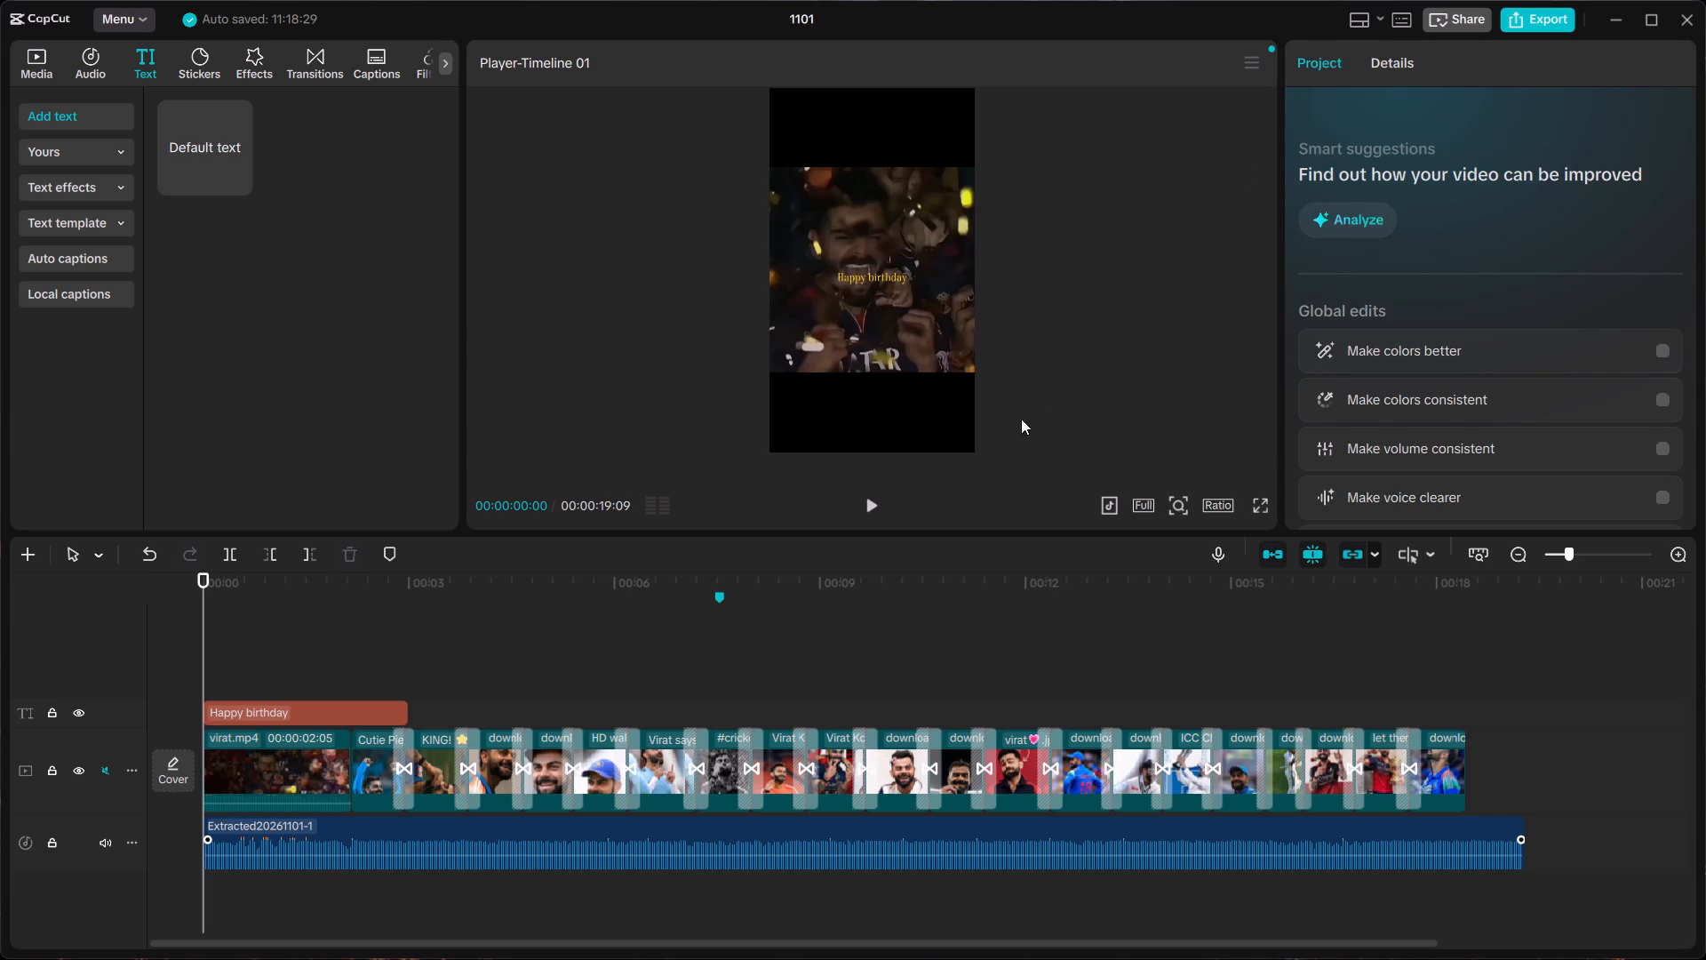
Play the edit from the start to check the "Happy birthday" title over the opening clips.
{"action": "left_click", "coordinate": [903, 621]}
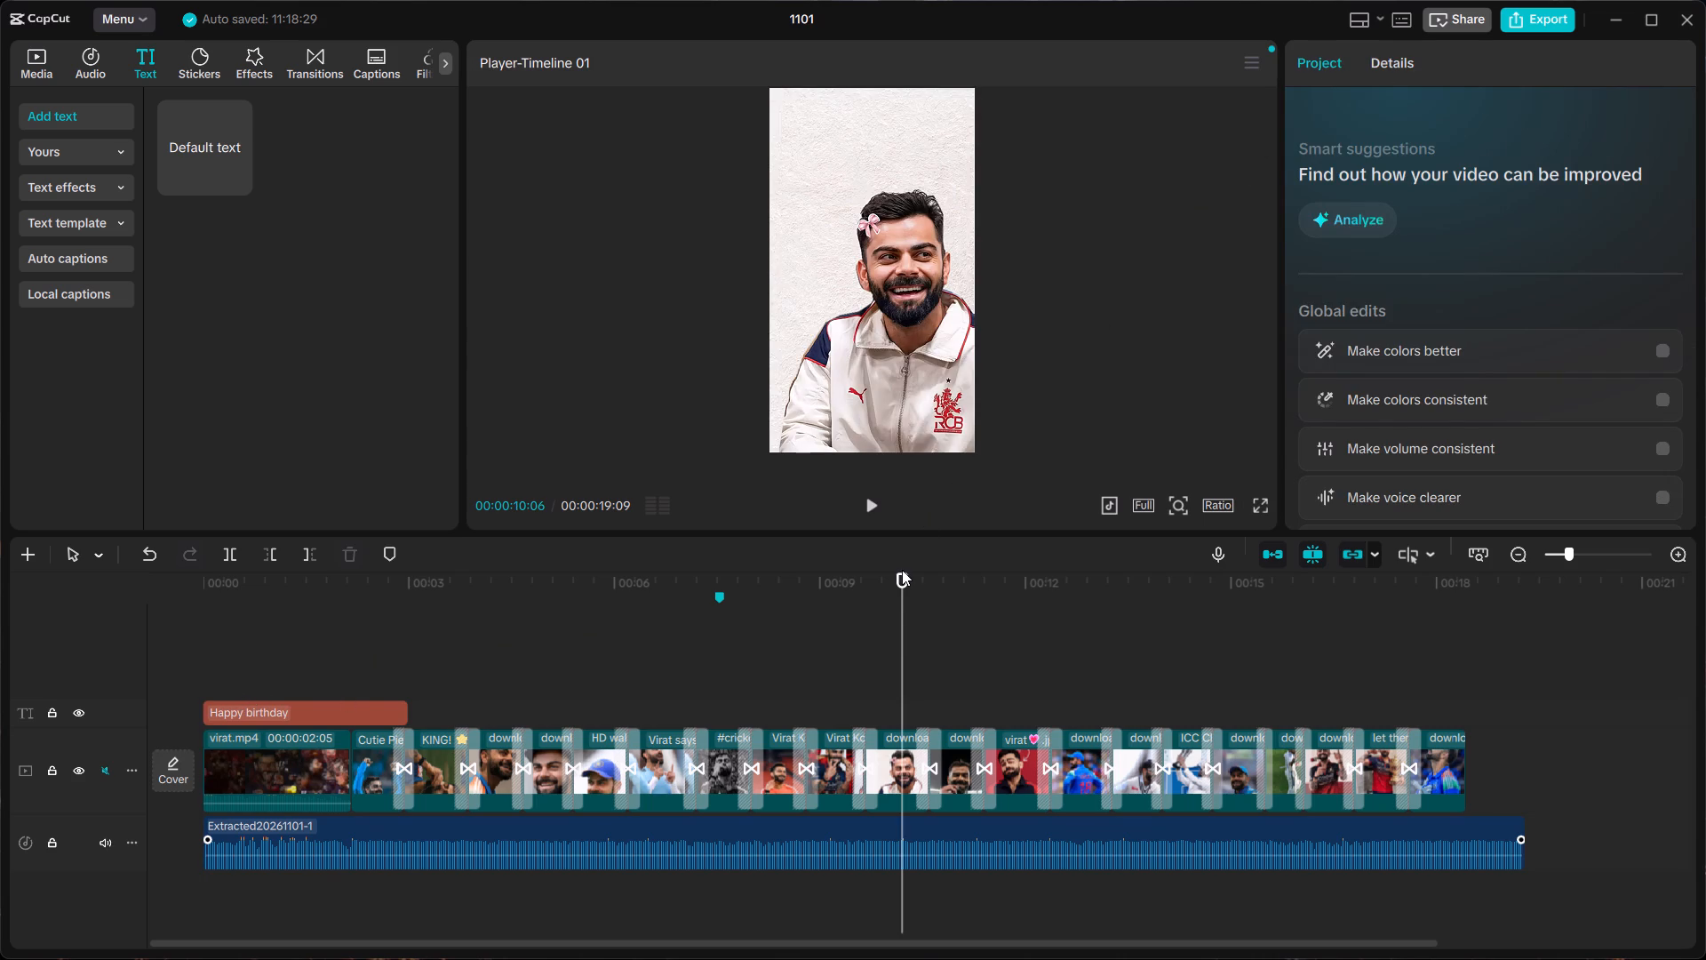
{"action": "left_click_drag", "start_coordinate": [901, 585], "coordinate": [0, 688]}
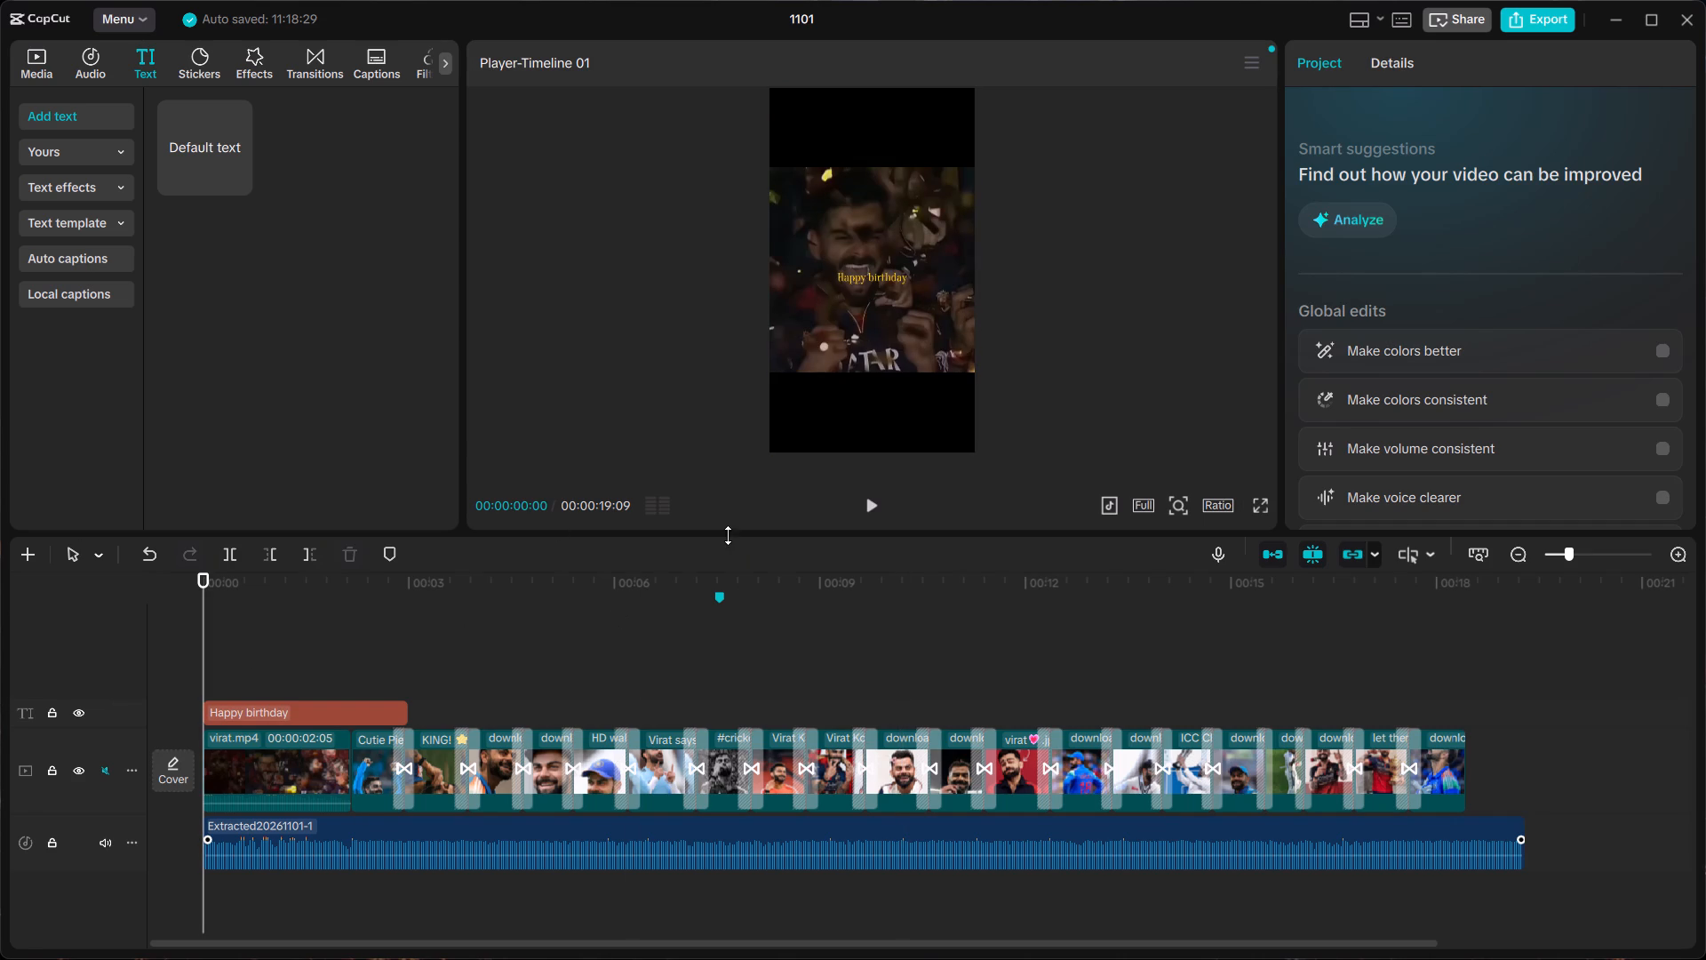
{"action": "left_click", "coordinate": [873, 511]}
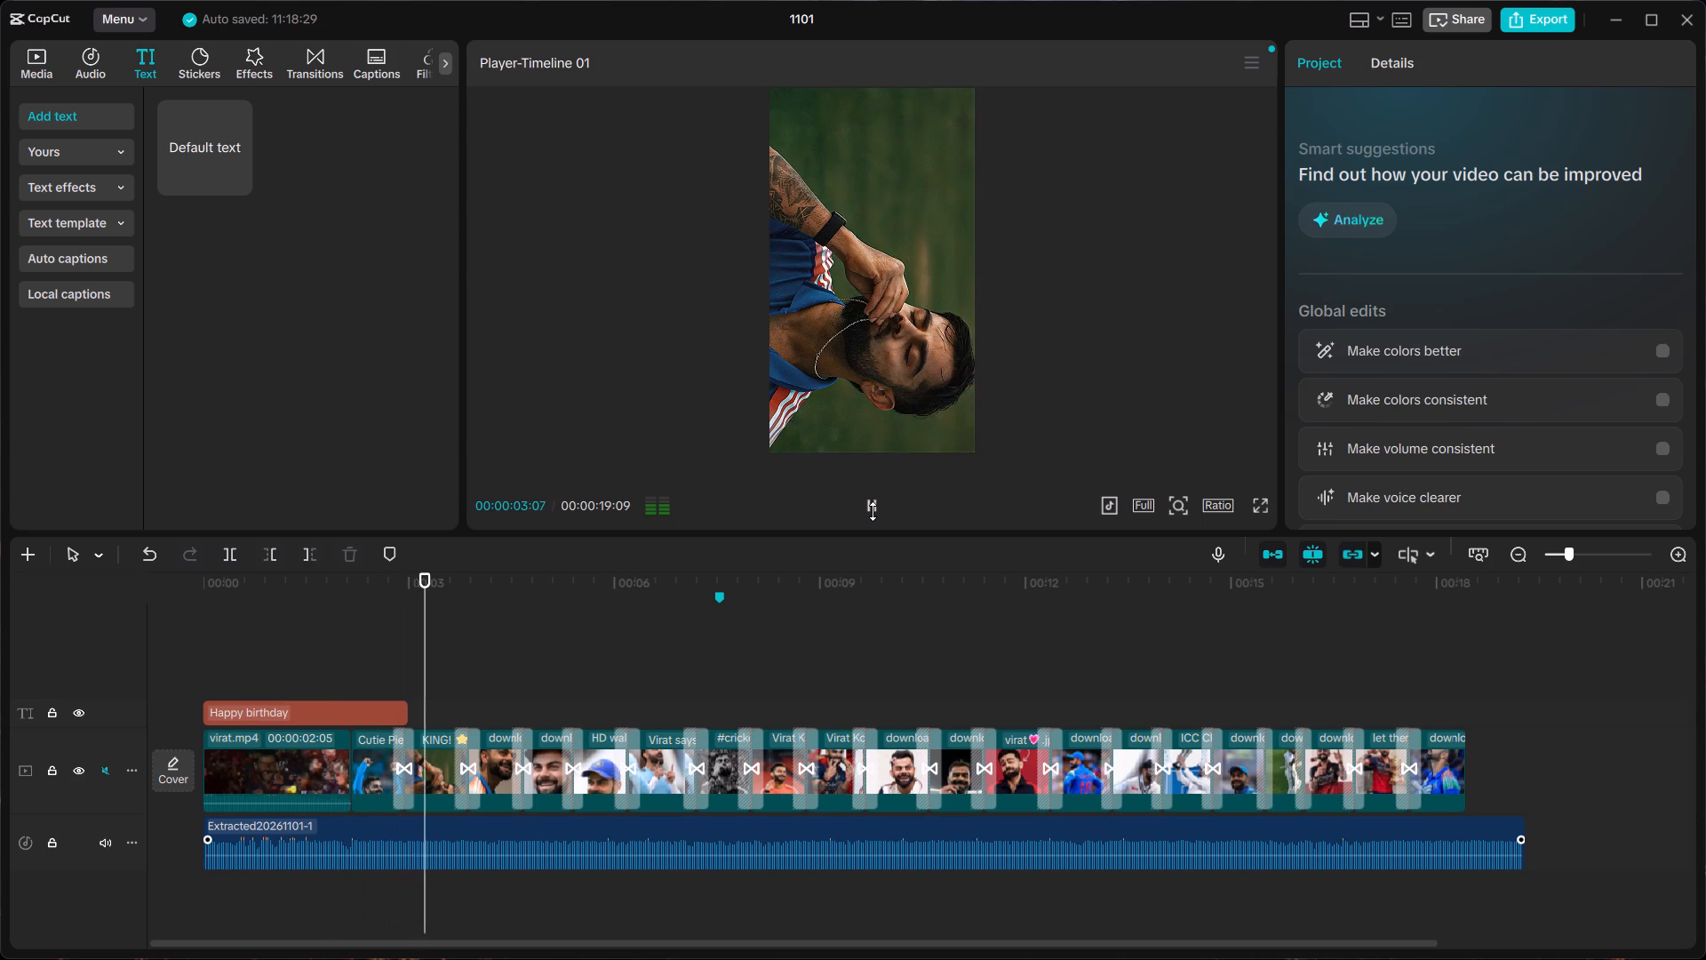
Trim the end of the "Happy birthday" clip to about 2 seconds, just before the virat.mp4 clip ends.
{"action": "left_click", "coordinate": [389, 708]}
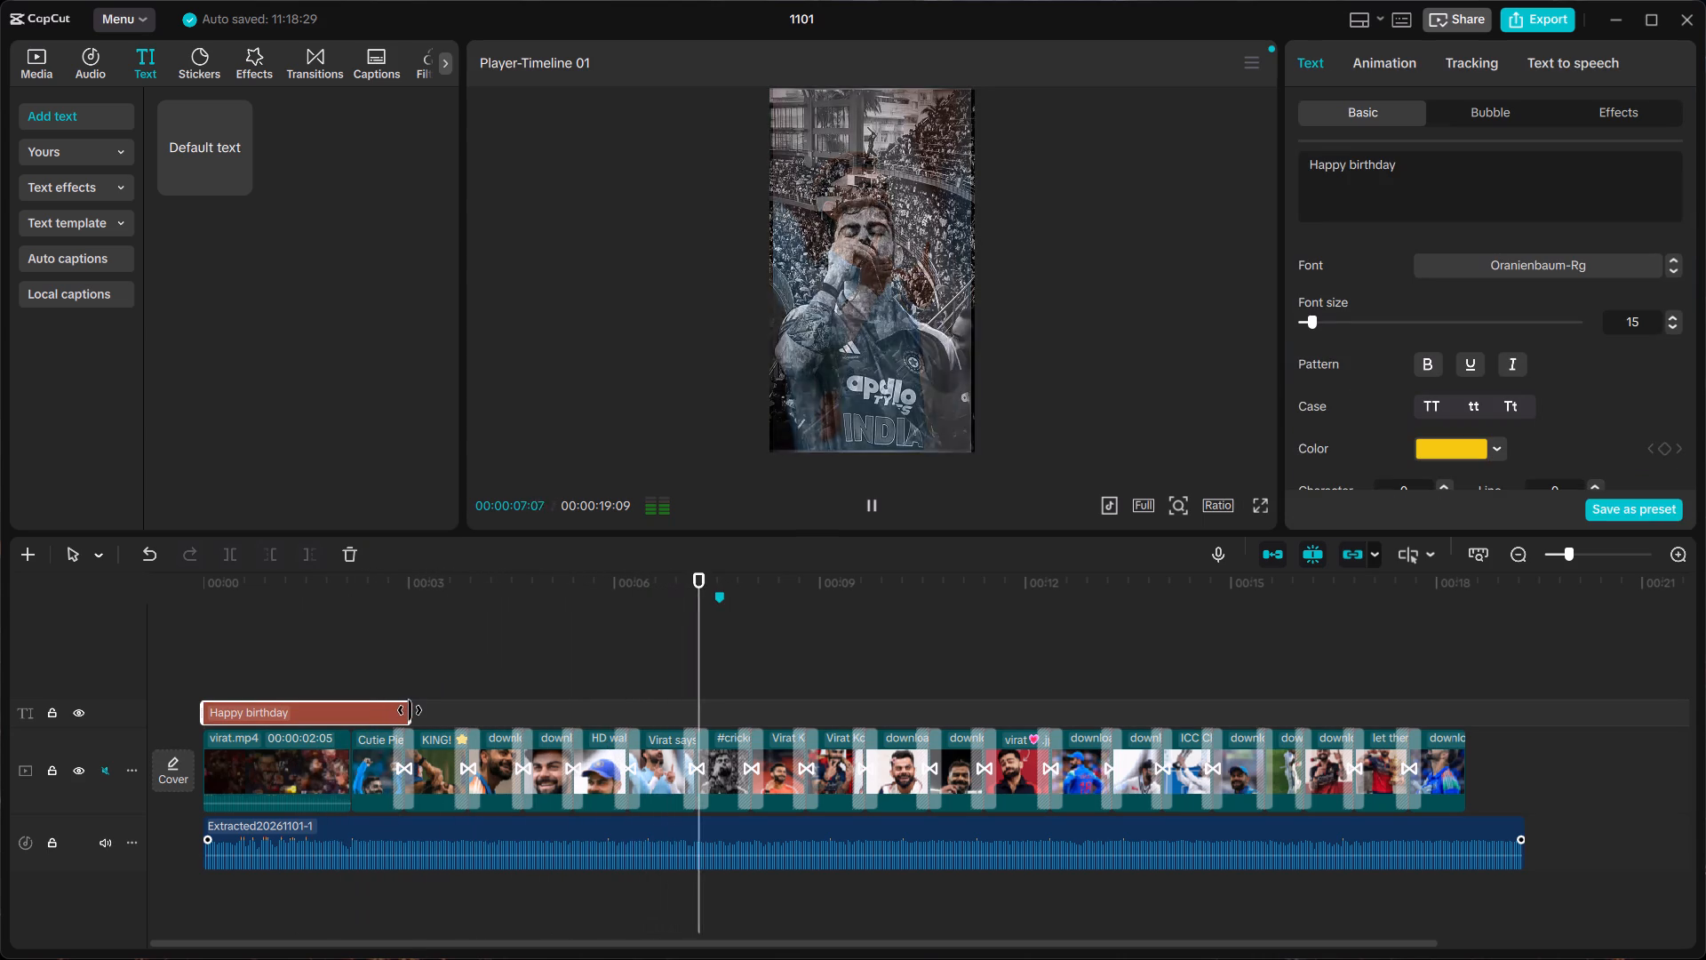
{"action": "left_click_drag", "start_coordinate": [410, 710], "coordinate": [363, 709]}
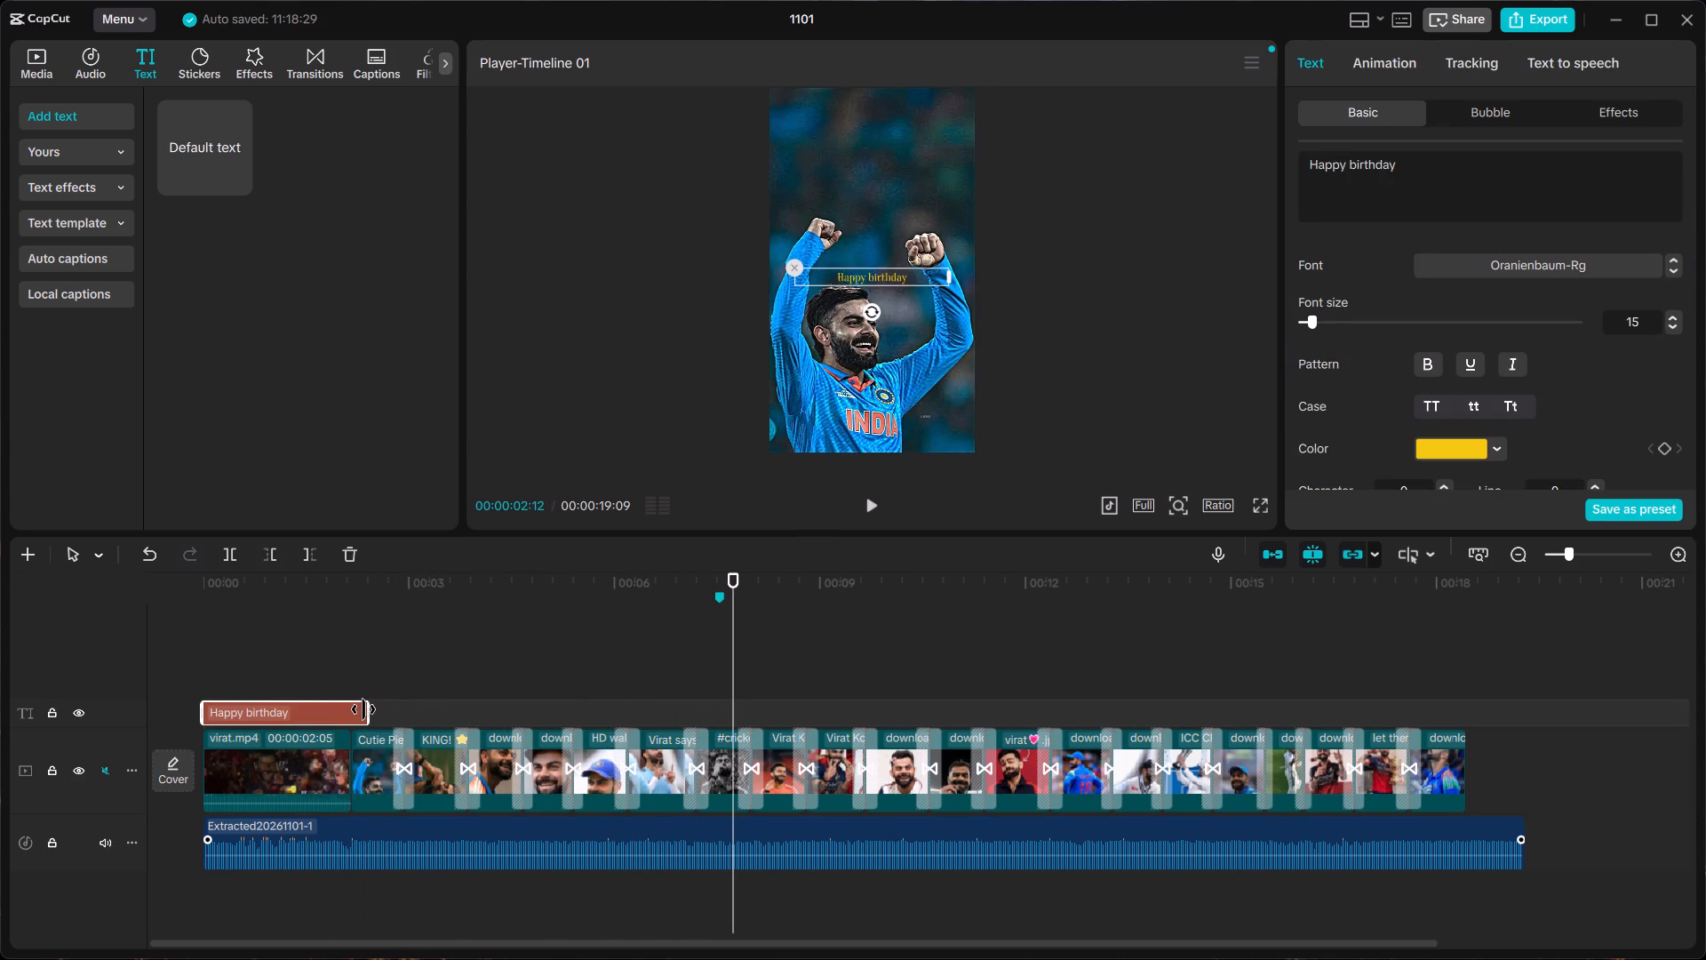
{"action": "left_click_drag", "start_coordinate": [363, 709], "coordinate": [350, 710]}
{"action": "left_click_drag", "start_coordinate": [350, 710], "coordinate": [339, 710]}
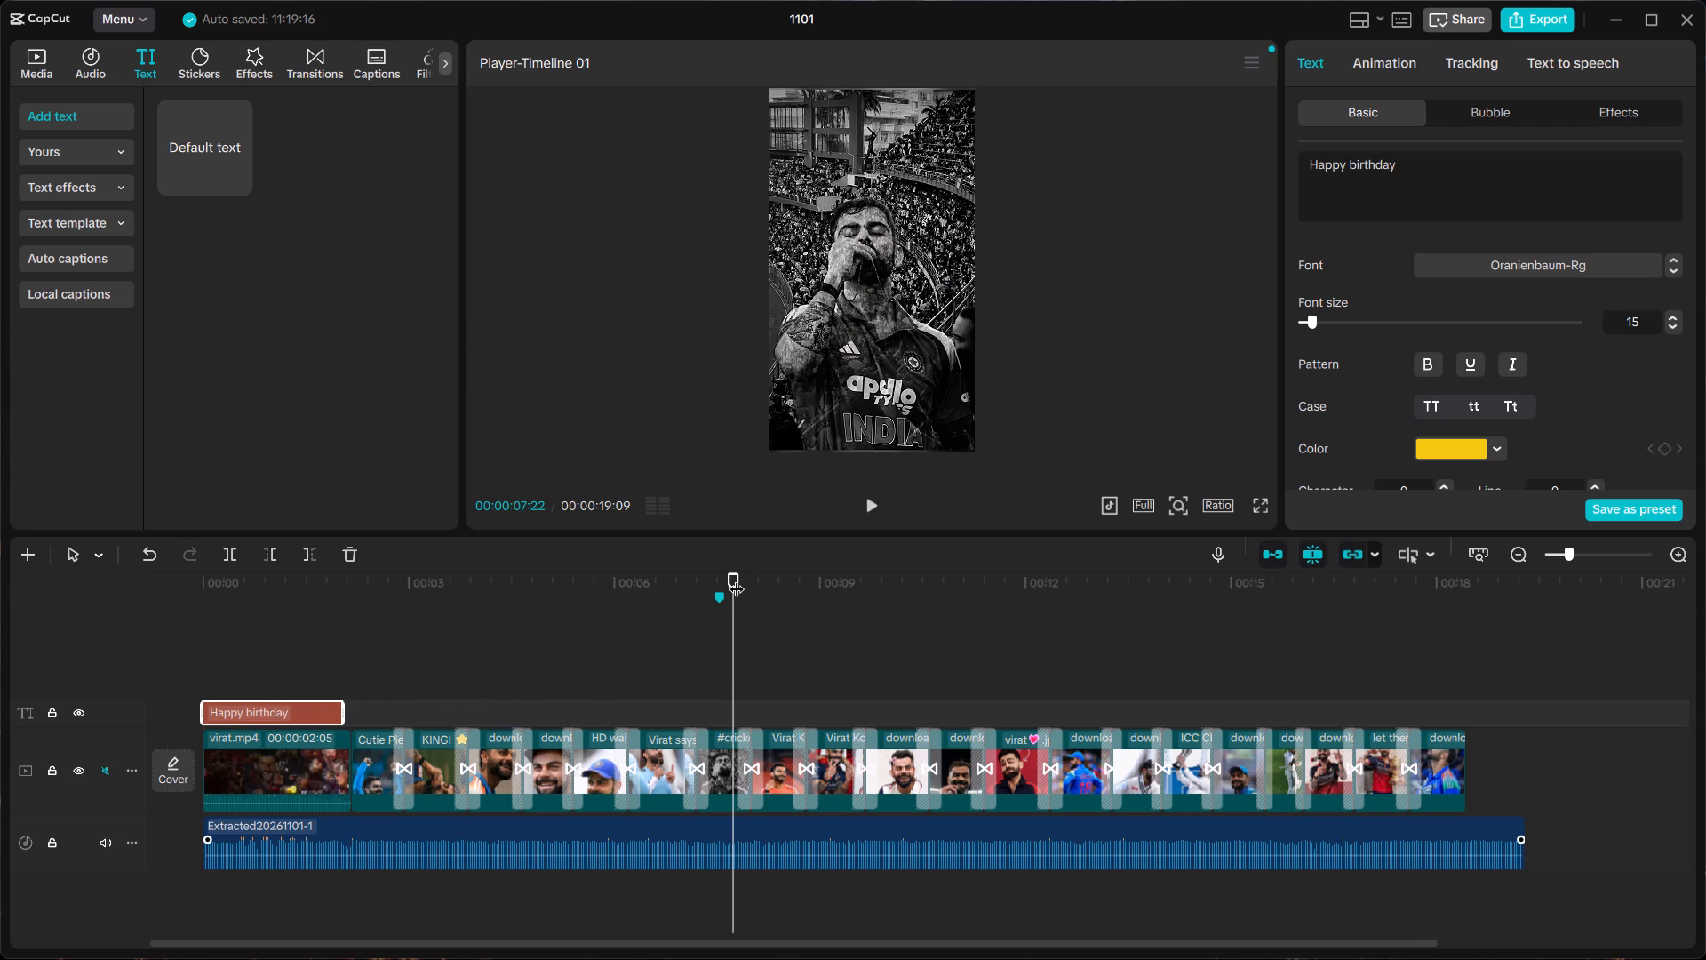
Play the edit from the start to check the trimmed "Happy birthday" title against the intro clip.
{"action": "left_click_drag", "start_coordinate": [737, 578], "coordinate": [1, 708]}
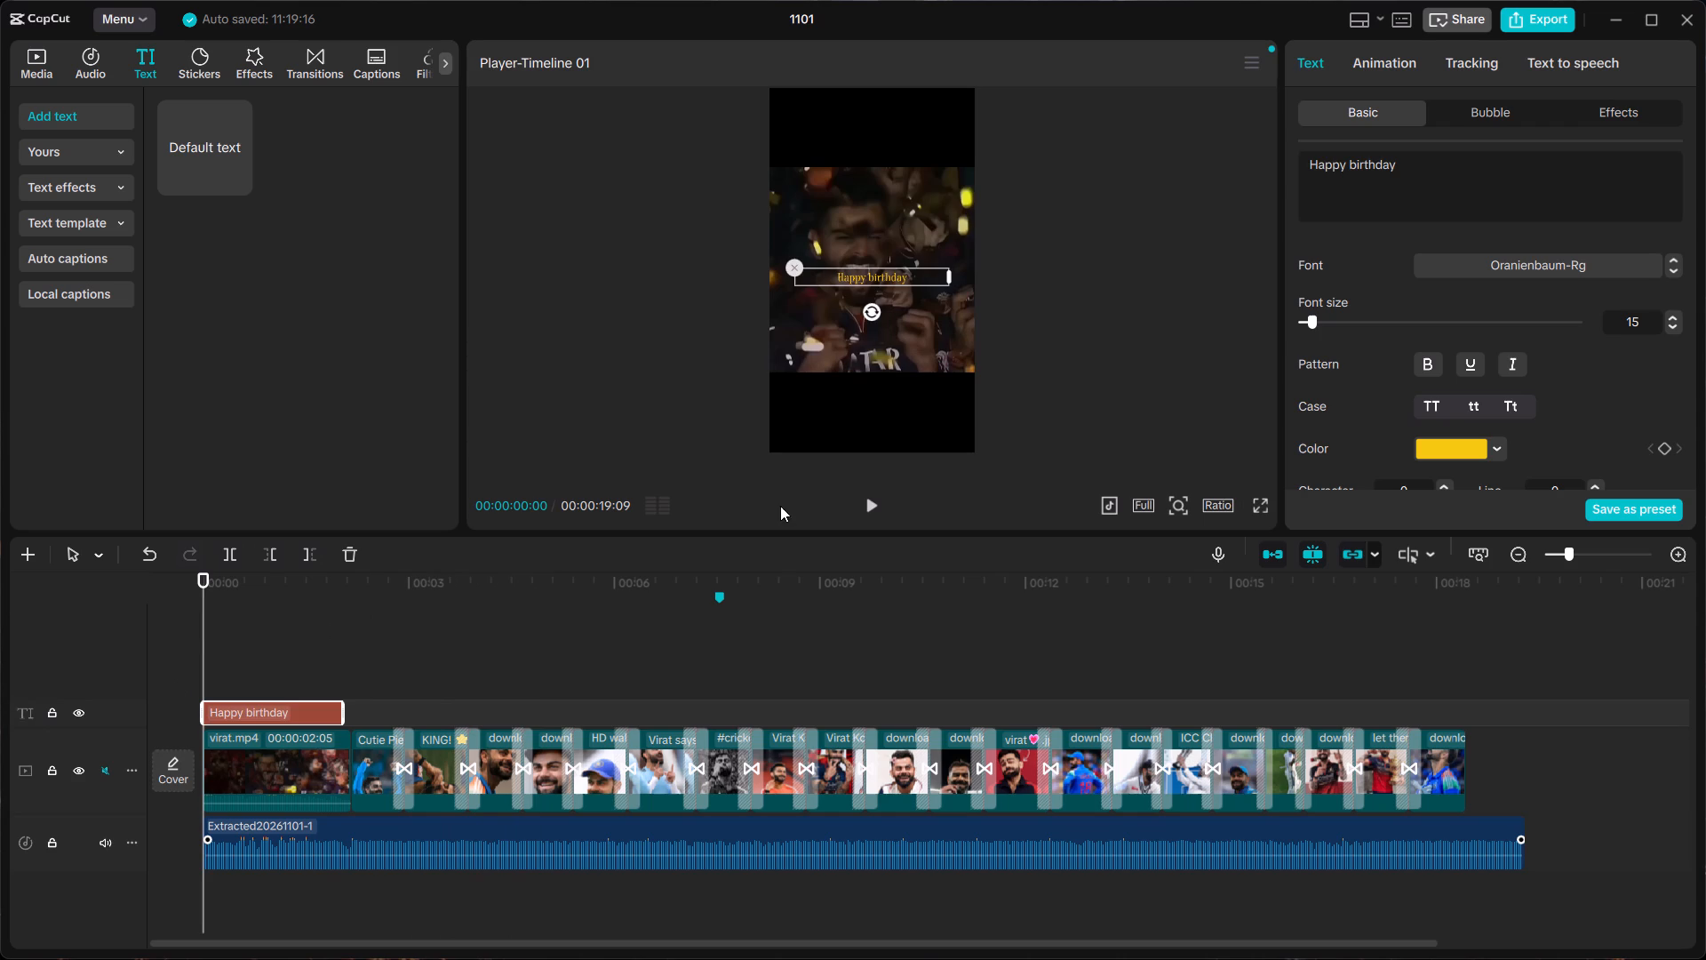
{"action": "left_click", "coordinate": [869, 509]}
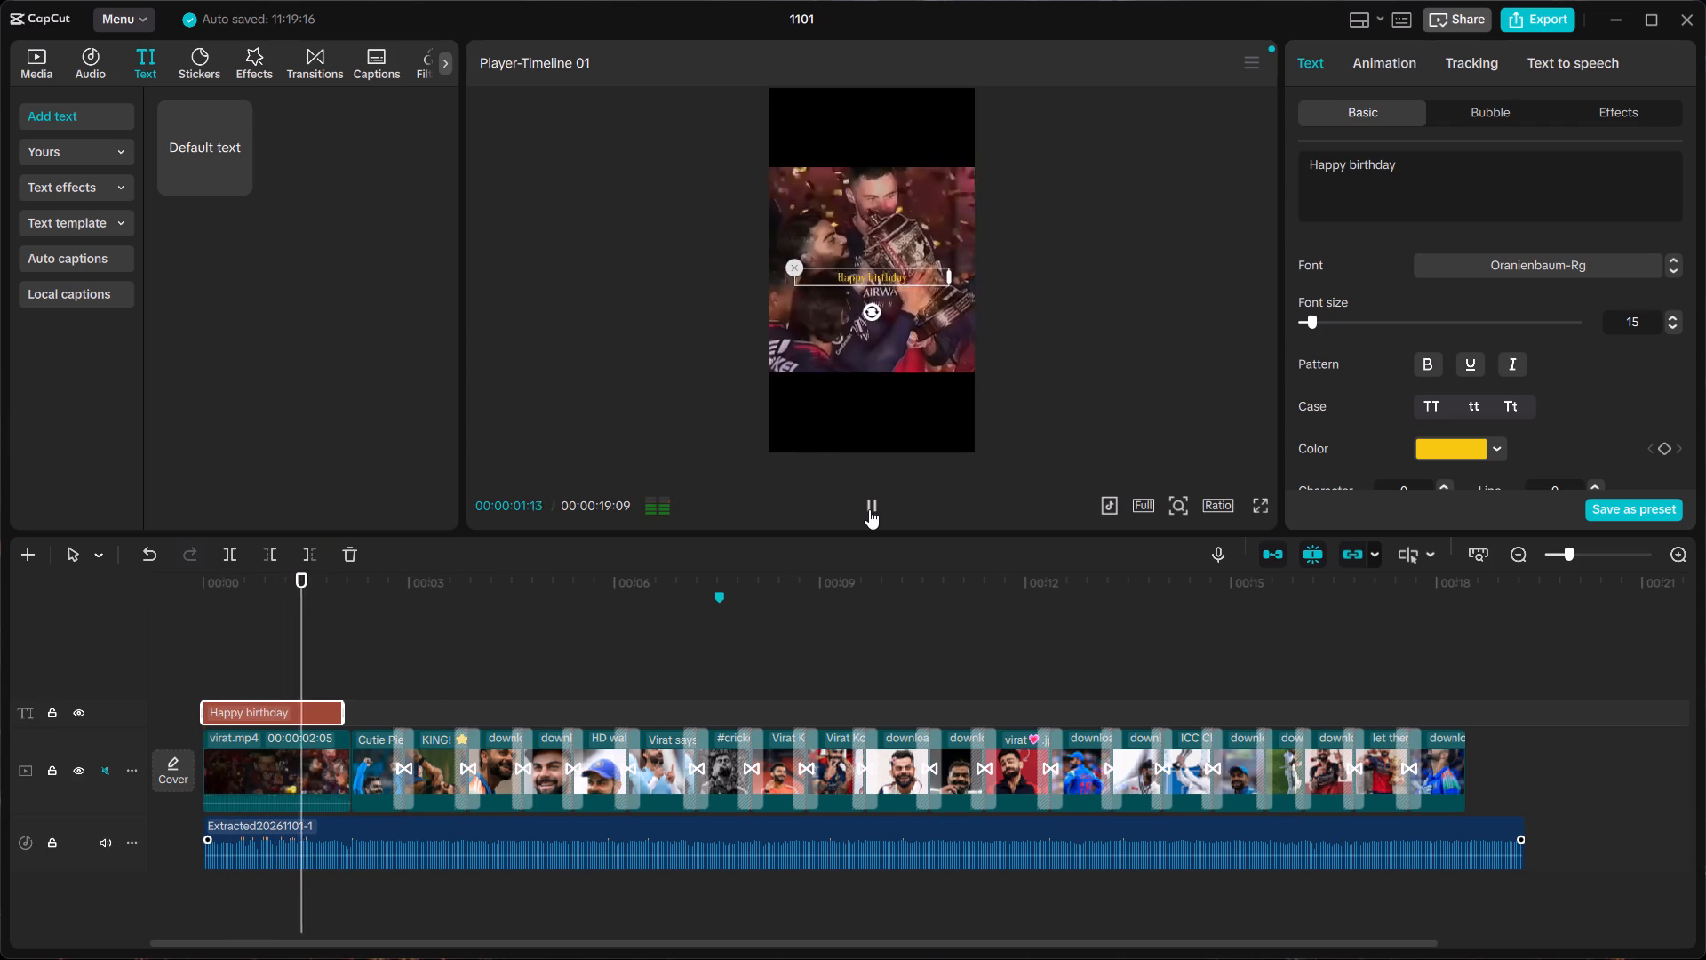
{"action": "left_click", "coordinate": [869, 509]}
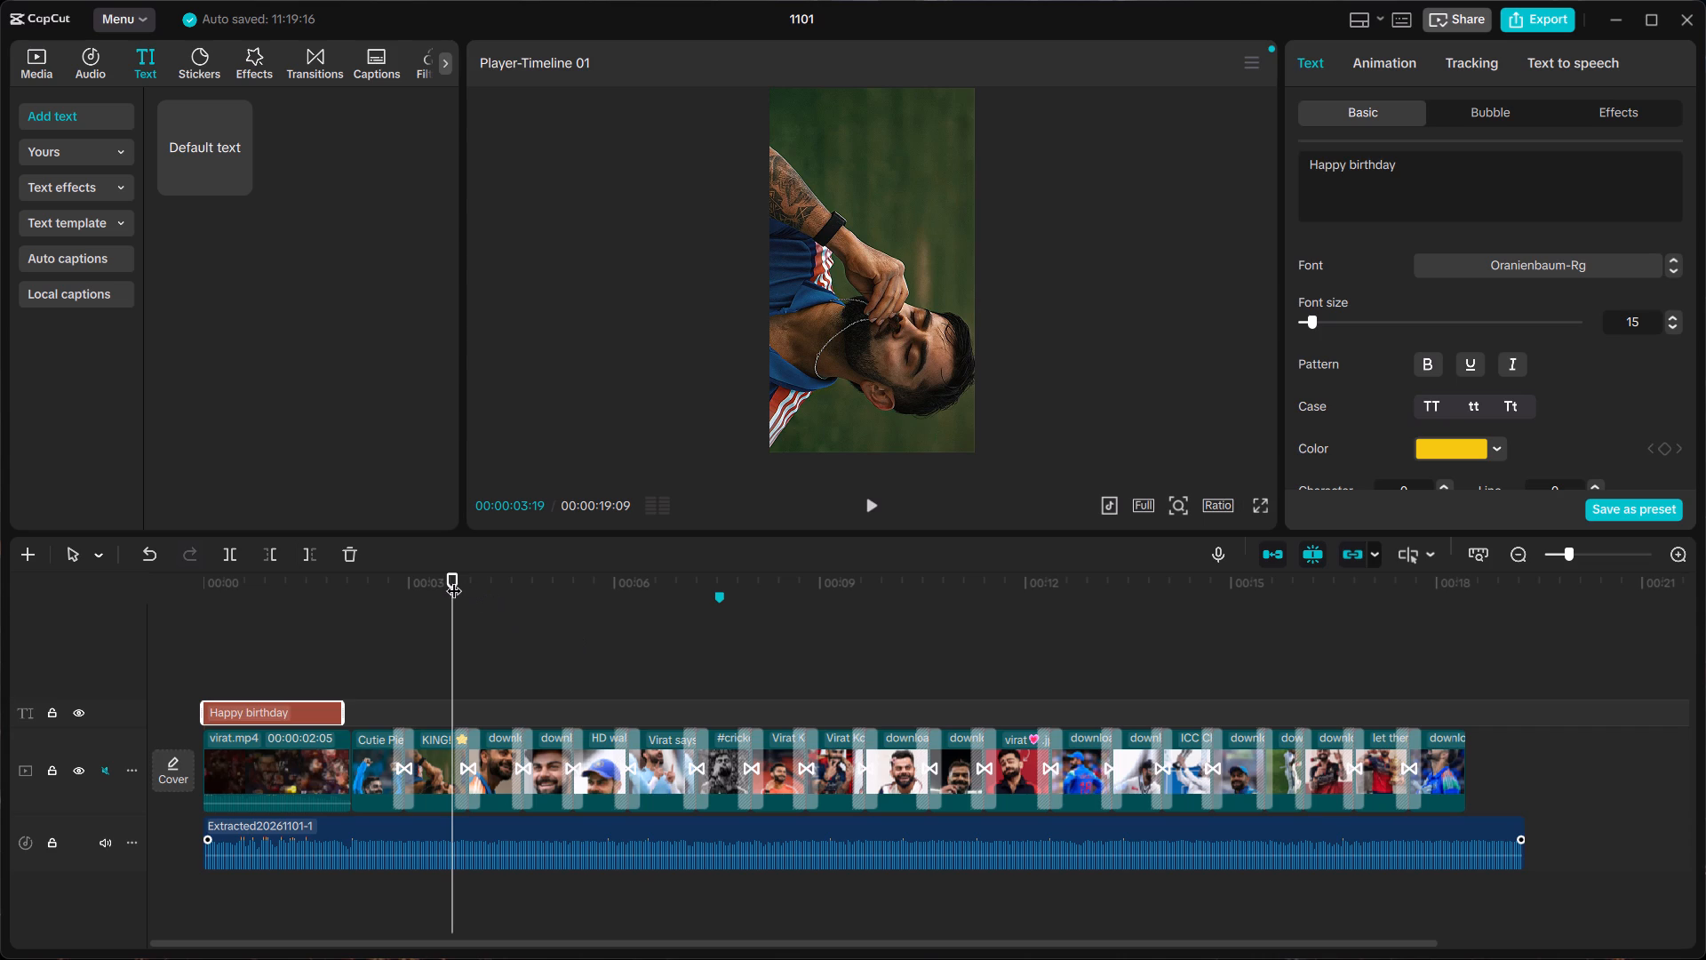
Add a default text clip at the very start of the timeline, above the "Happy birthday" clip.
{"action": "left_click_drag", "start_coordinate": [450, 579], "coordinate": [46, 509]}
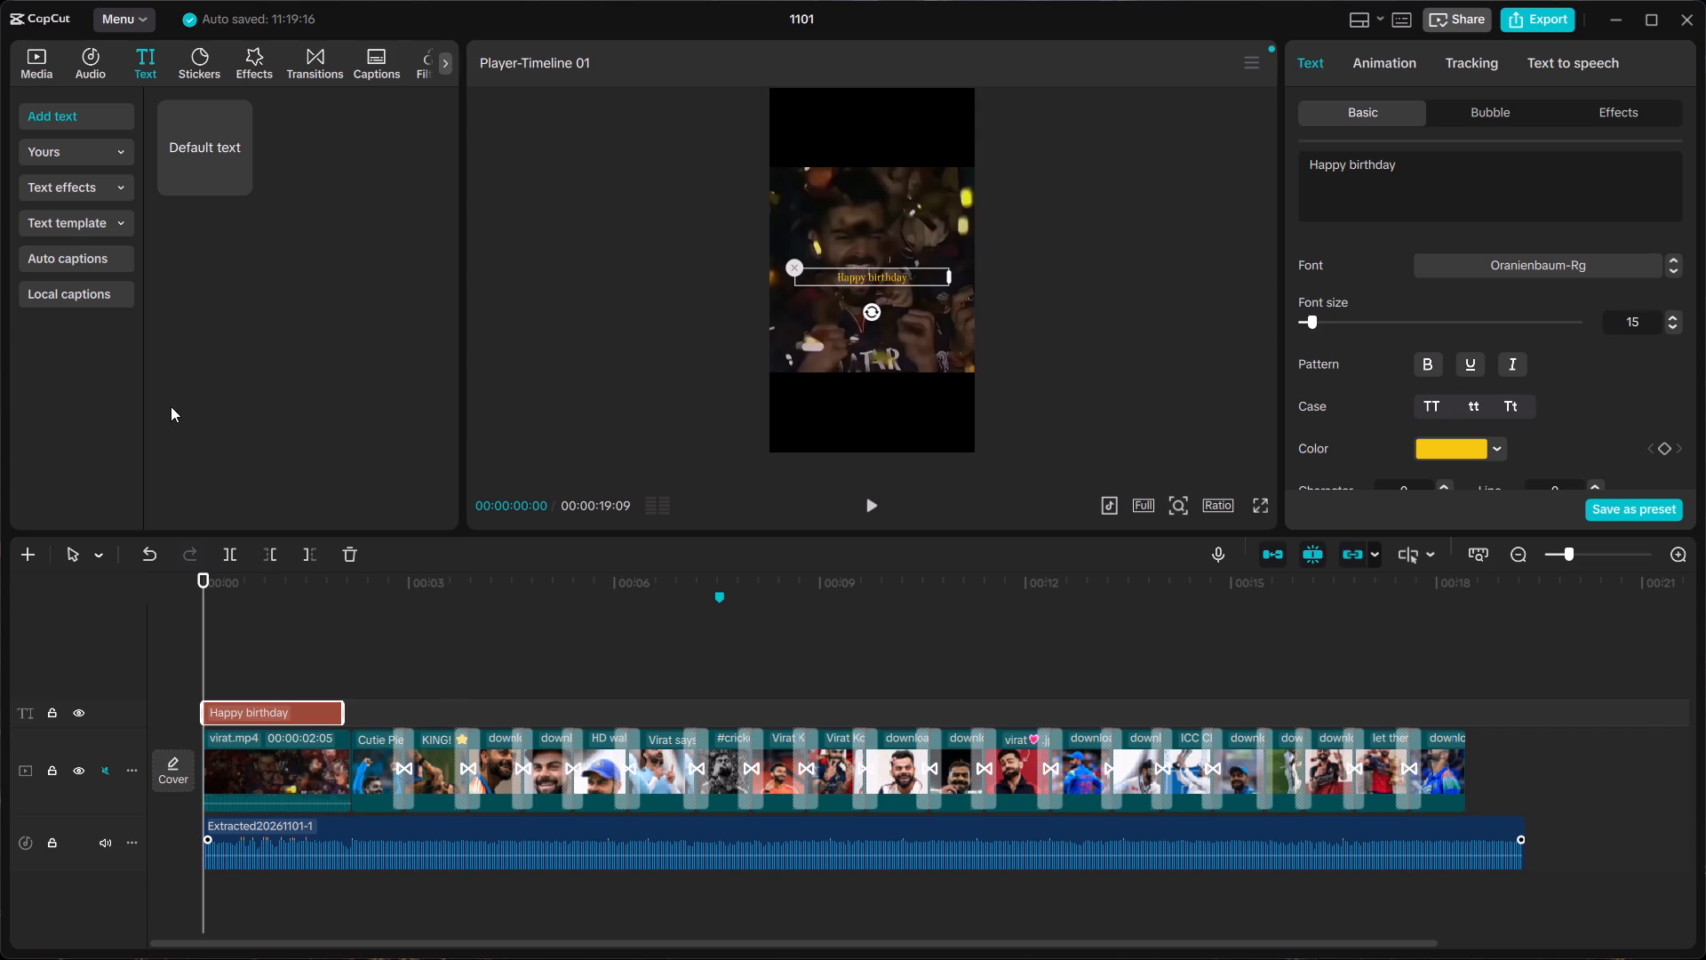
{"action": "left_click", "coordinate": [201, 172]}
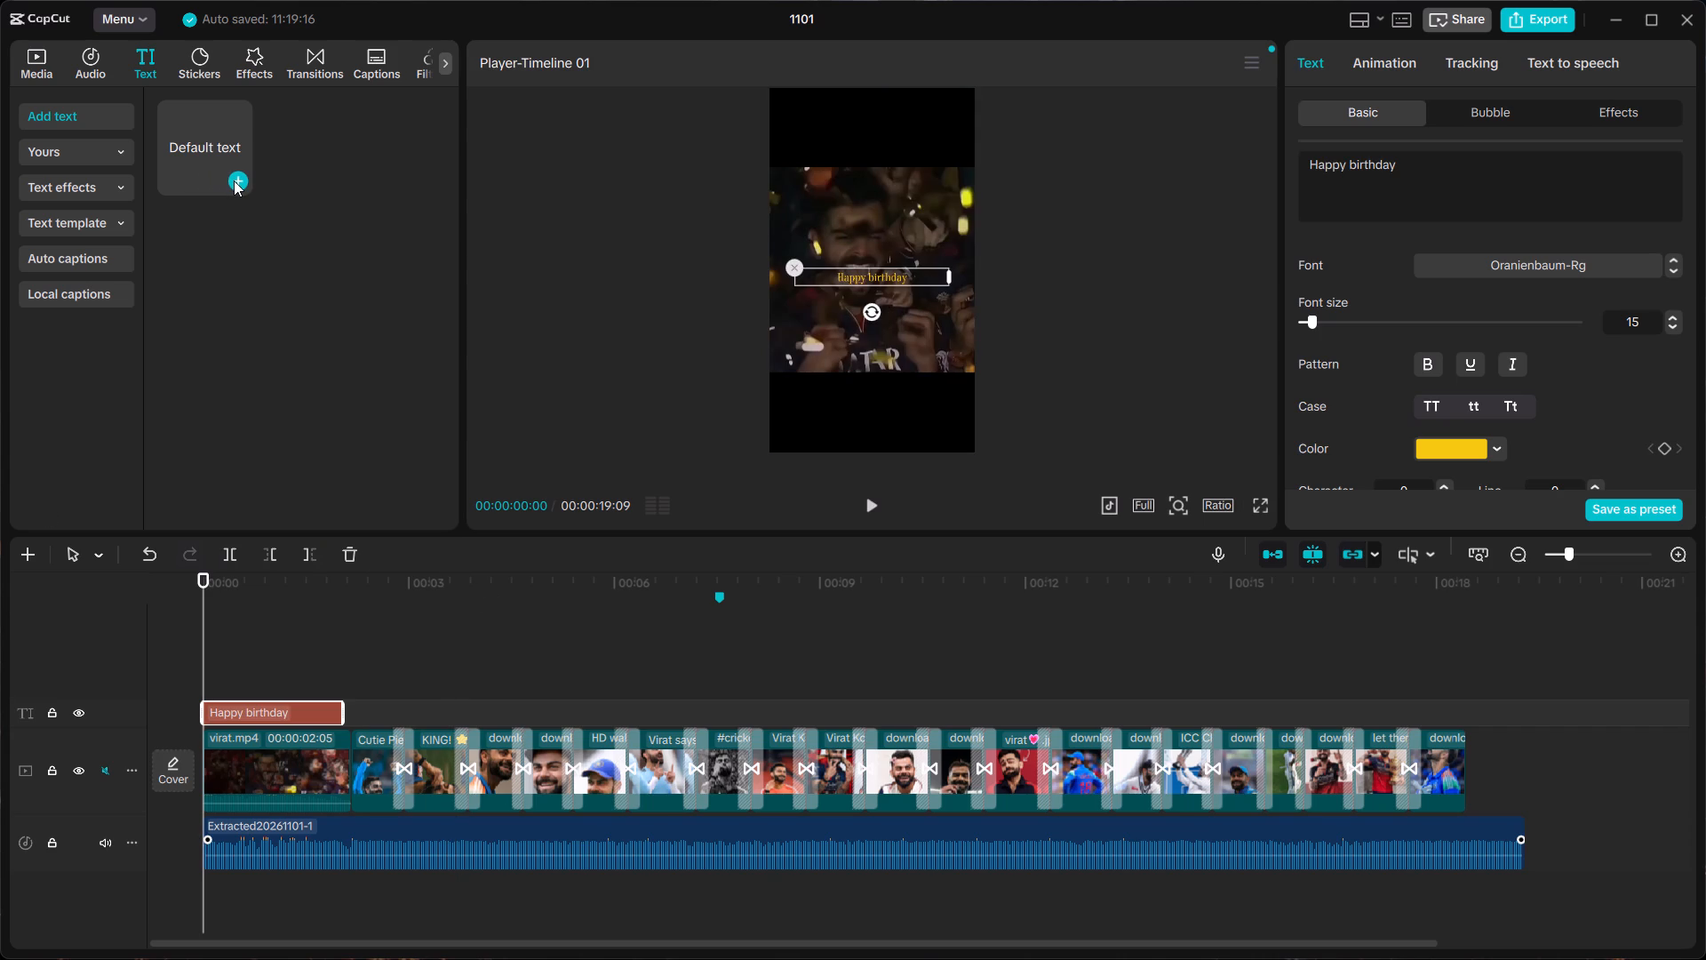
{"action": "left_click", "coordinate": [234, 180]}
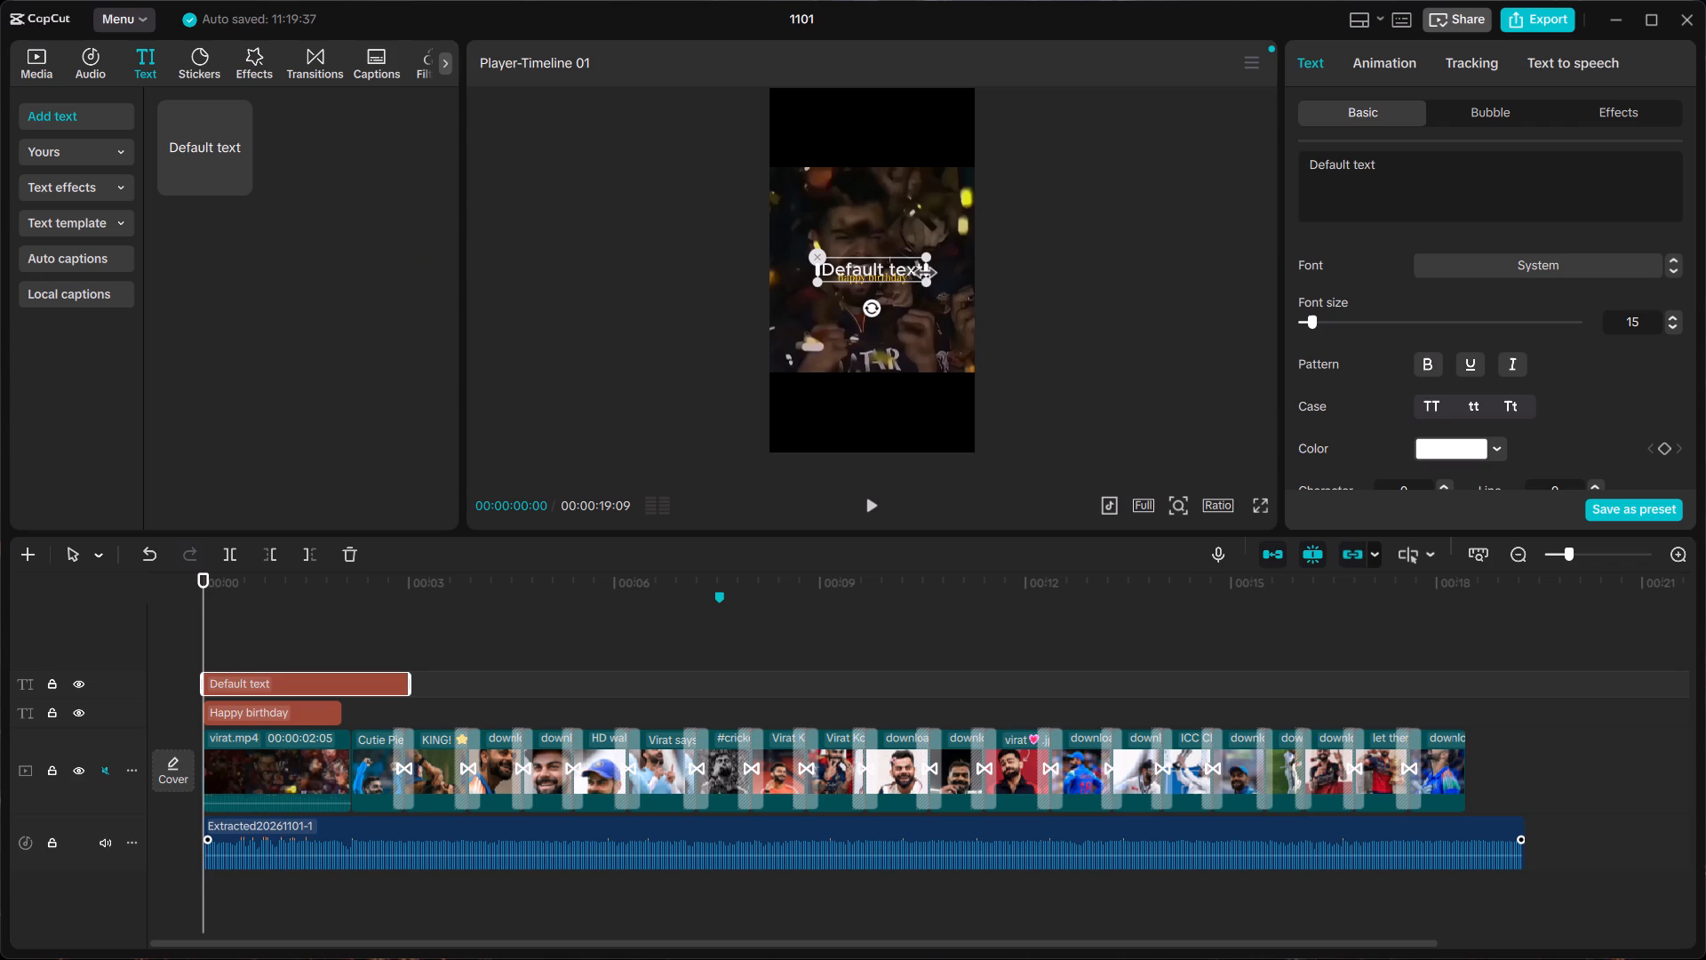
Narrow the new text box to about half the frame width and centre it just below the "Happy birthday" line.
{"action": "left_click_drag", "start_coordinate": [925, 274], "coordinate": [914, 355]}
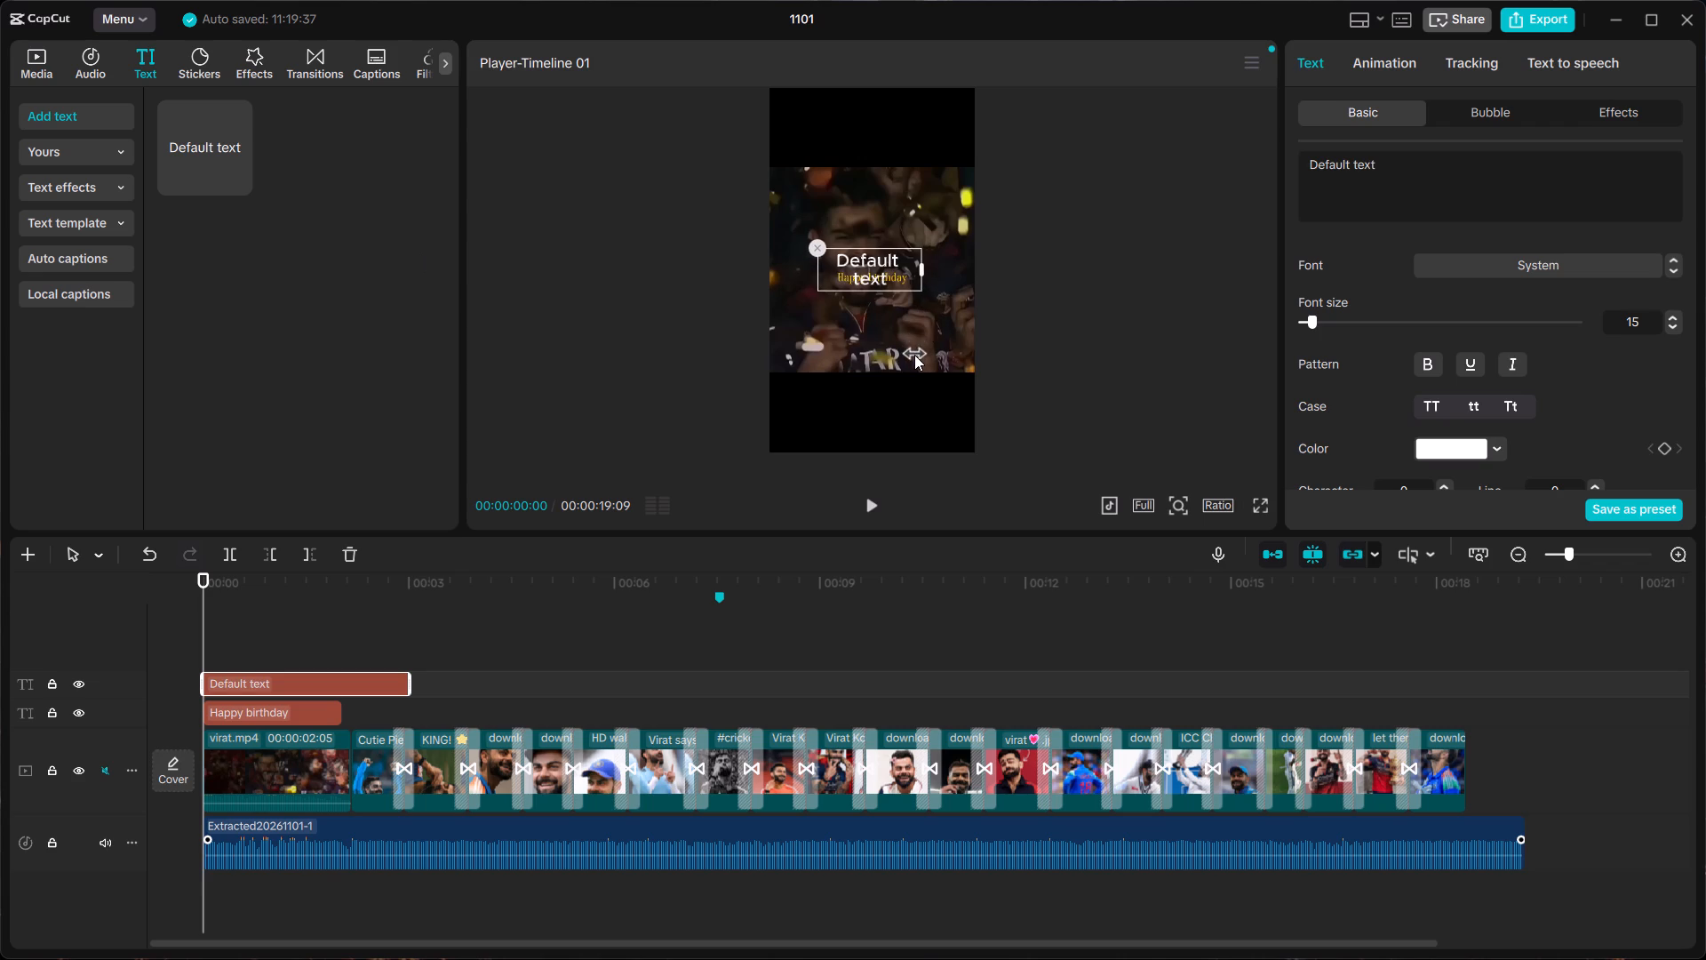
{"action": "left_click_drag", "start_coordinate": [914, 355], "coordinate": [920, 260]}
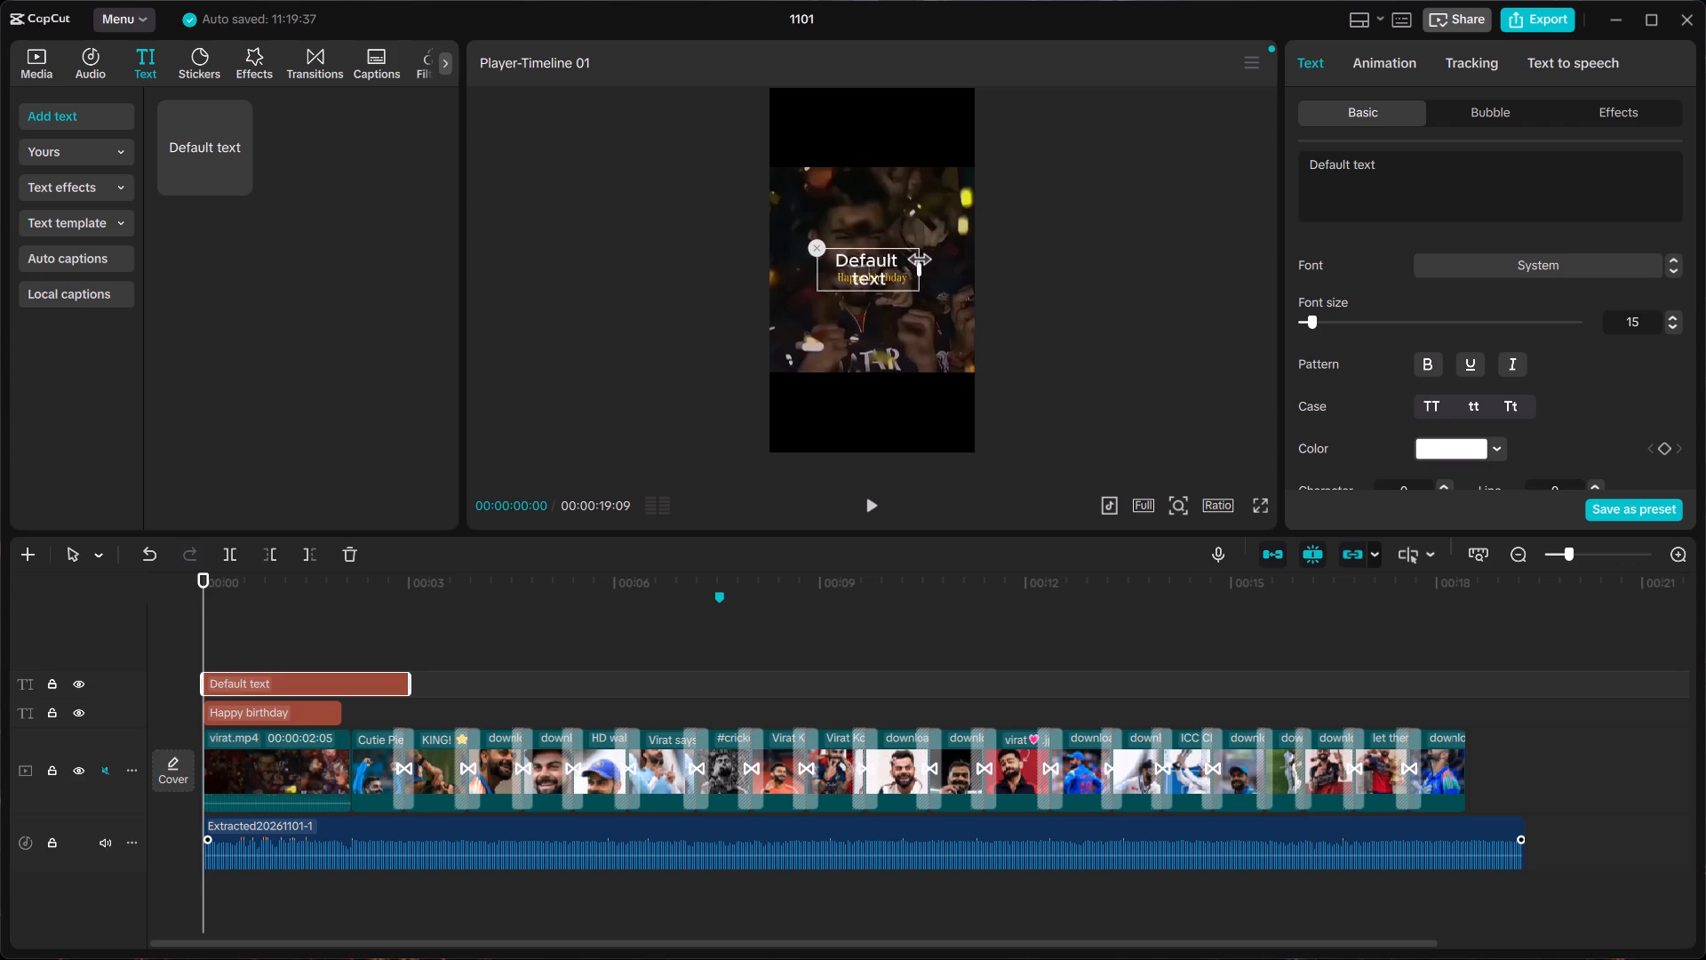
{"action": "left_click_drag", "start_coordinate": [920, 260], "coordinate": [921, 208]}
{"action": "left_click_drag", "start_coordinate": [881, 261], "coordinate": [881, 323]}
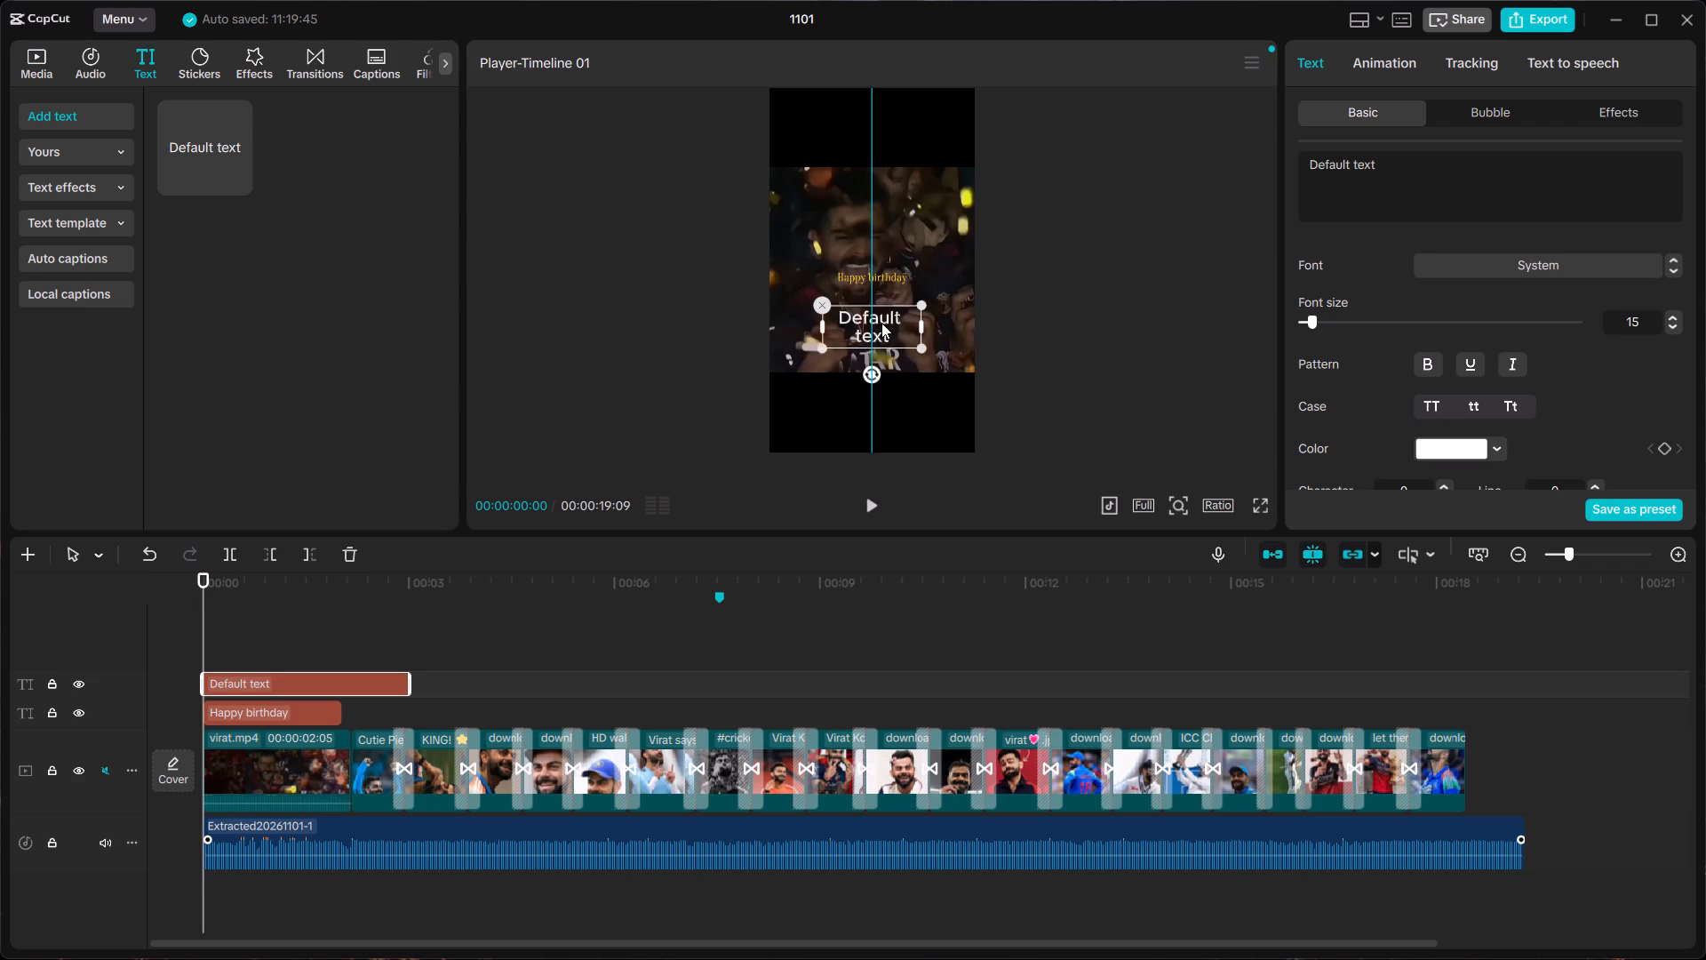
{"action": "left_click_drag", "start_coordinate": [881, 323], "coordinate": [881, 298]}
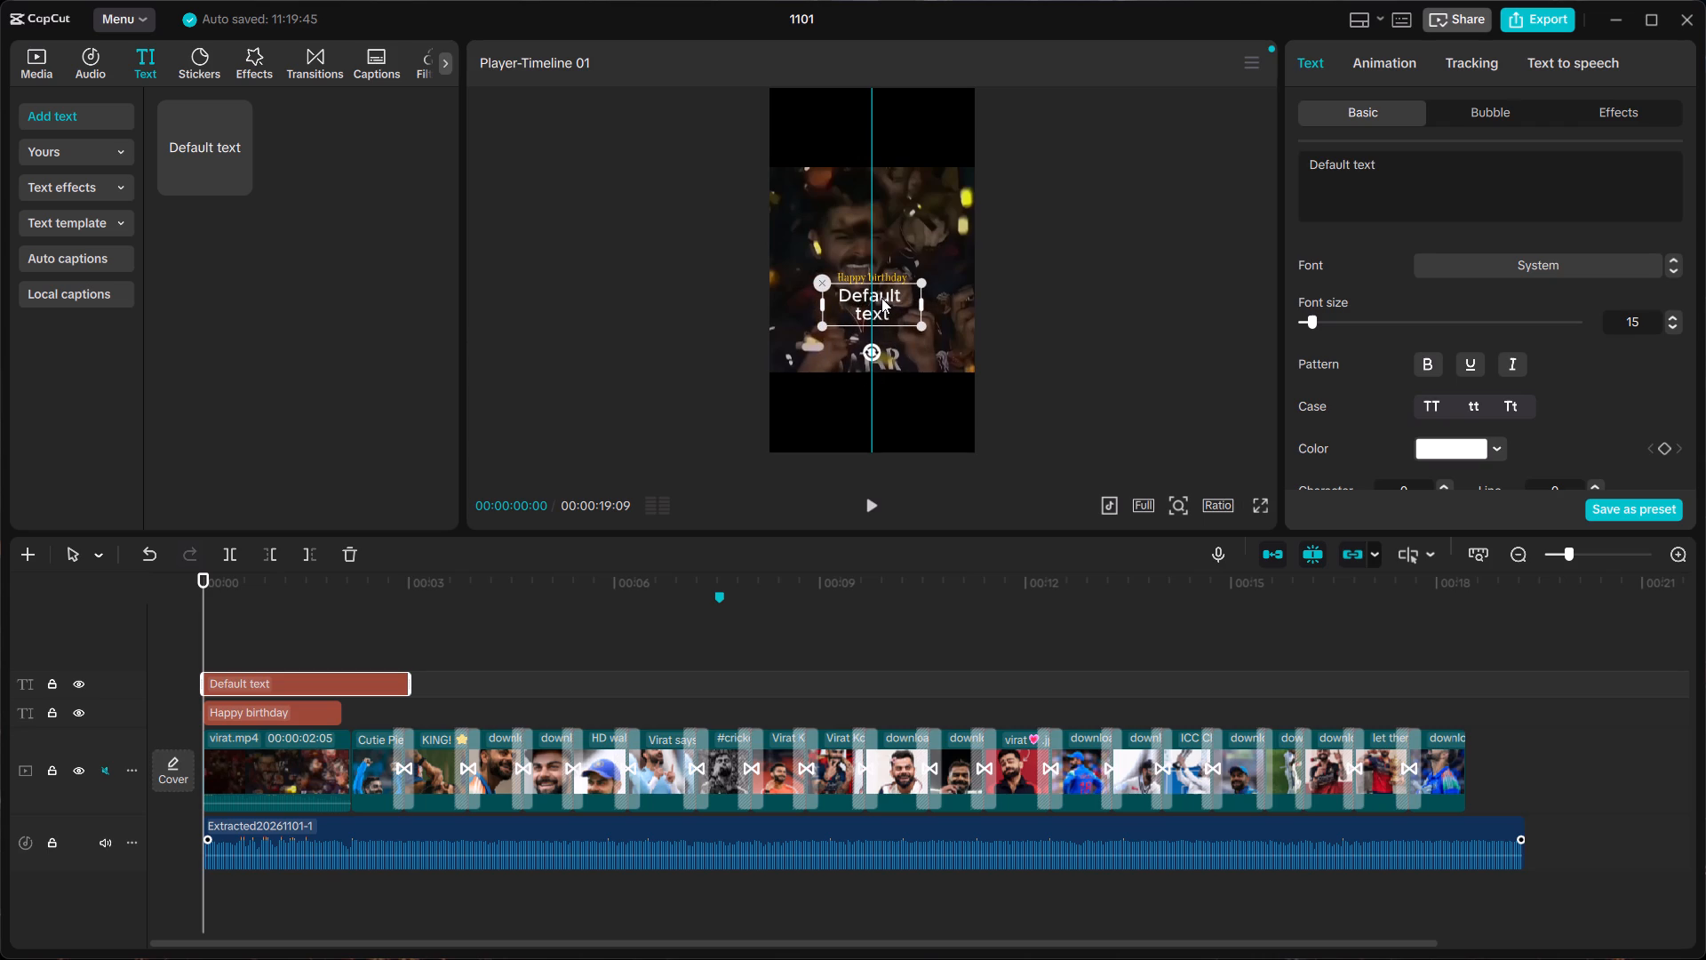
{"action": "left_click", "coordinate": [875, 302]}
Replace the new clip's default wording with "virat".
{"action": "left_click", "coordinate": [1396, 179]}
{"action": "key", "text": "BackSpace"}
{"action": "key", "text": "BackSpace"}
{"action": "key", "text": "BackSpace"}
{"action": "key", "text": "BackSpace"}
{"action": "key", "text": "BackSpace"}
{"action": "key", "text": "BackSpace"}
{"action": "key", "text": "BackSpace"}
{"action": "key", "text": "BackSpace"}
{"action": "key", "text": "BackSpace"}
{"action": "key", "text": "BackSpace"}
{"action": "key", "text": "BackSpace"}
{"action": "key", "text": "BackSpace"}
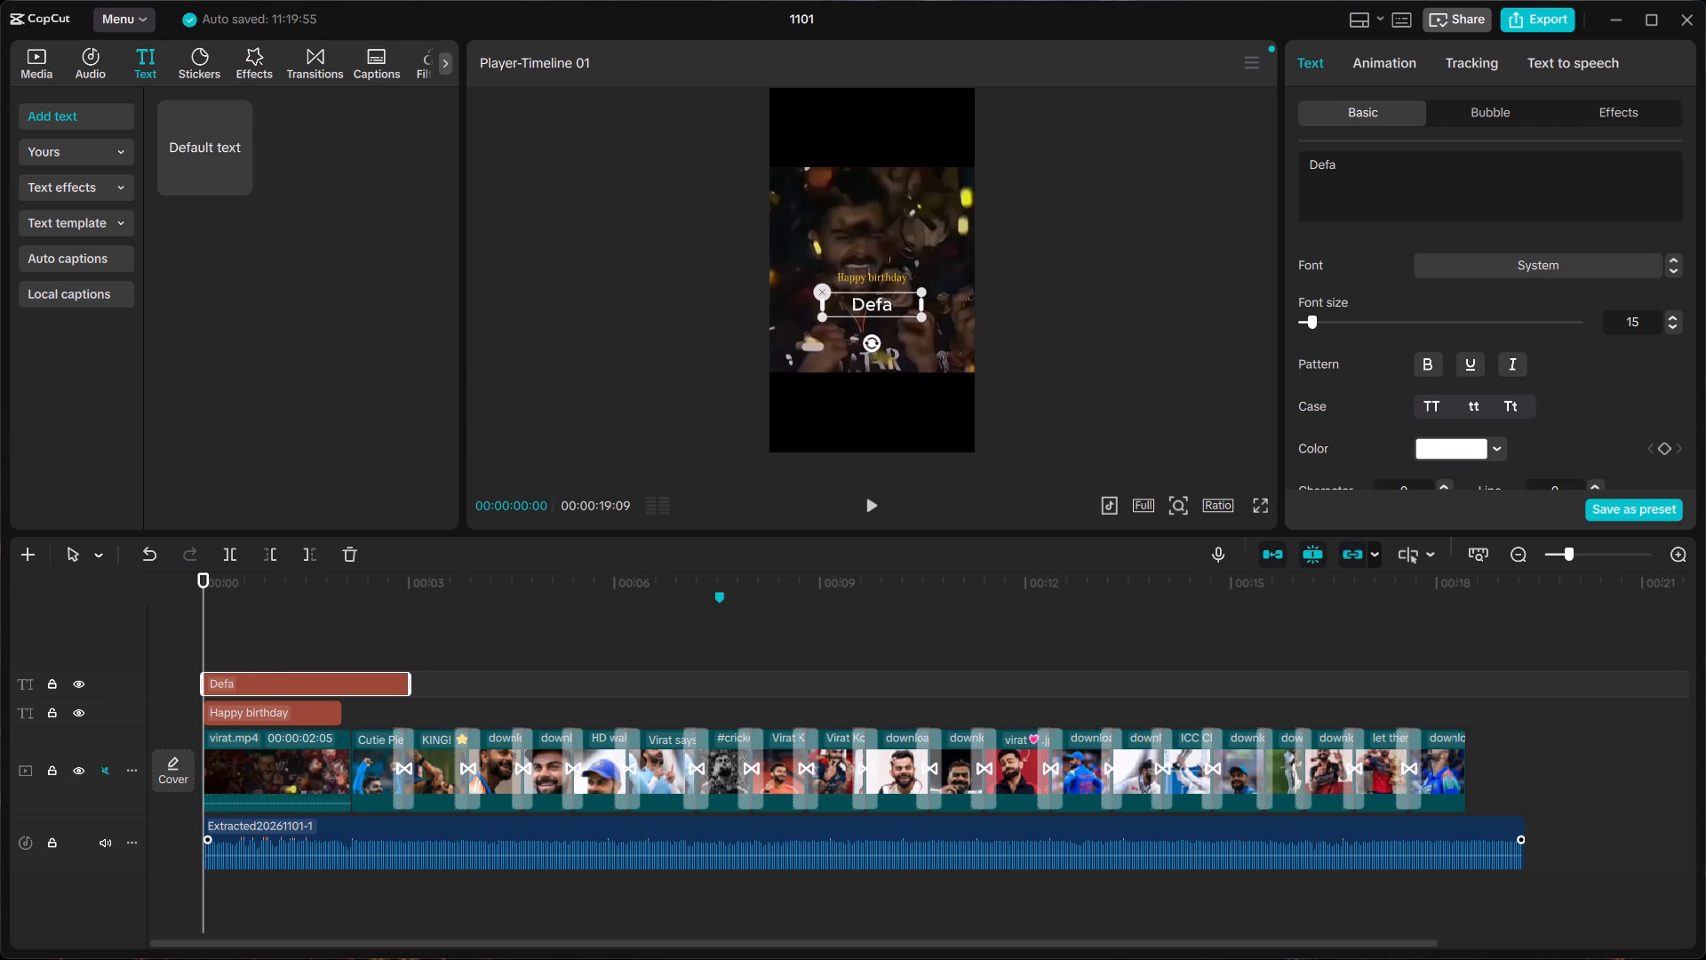
{"action": "key", "text": "BackSpace"}
{"action": "key", "text": "BackSpace"}
{"action": "key", "text": "BackSpace"}
{"action": "key", "text": "BackSpace"}
{"action": "key", "text": "v"}
{"action": "type", "text": "irat"}
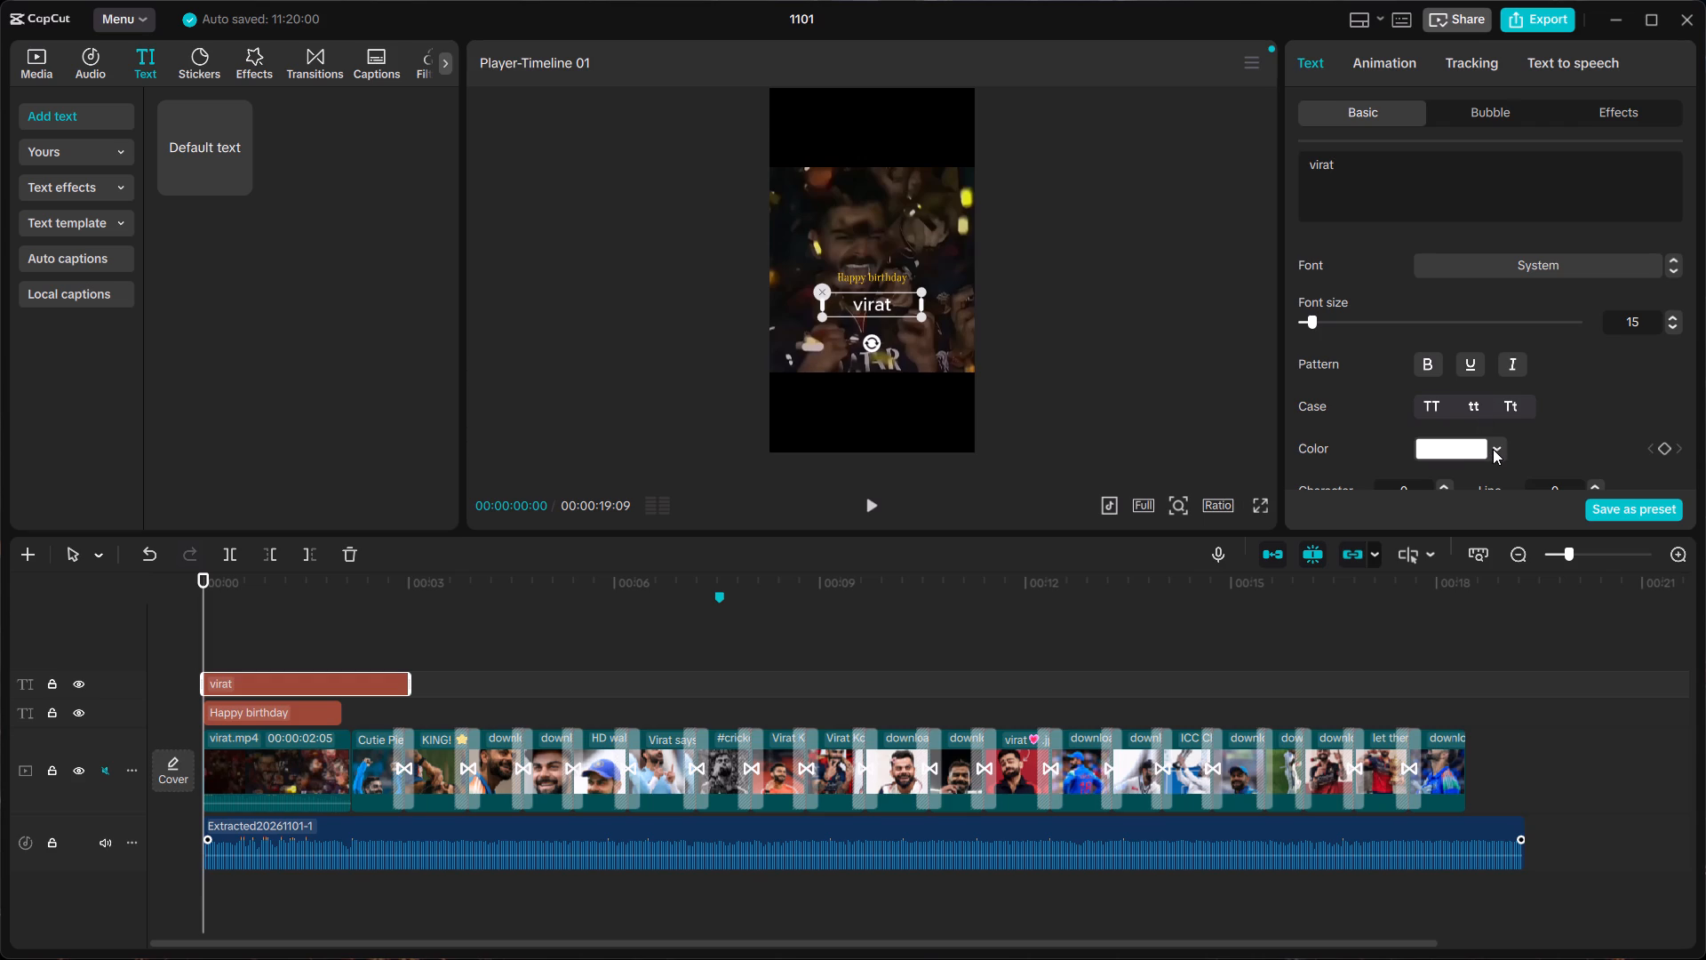
Set the "virat" text colour to red EC1D1D.
{"action": "left_click", "coordinate": [1495, 449]}
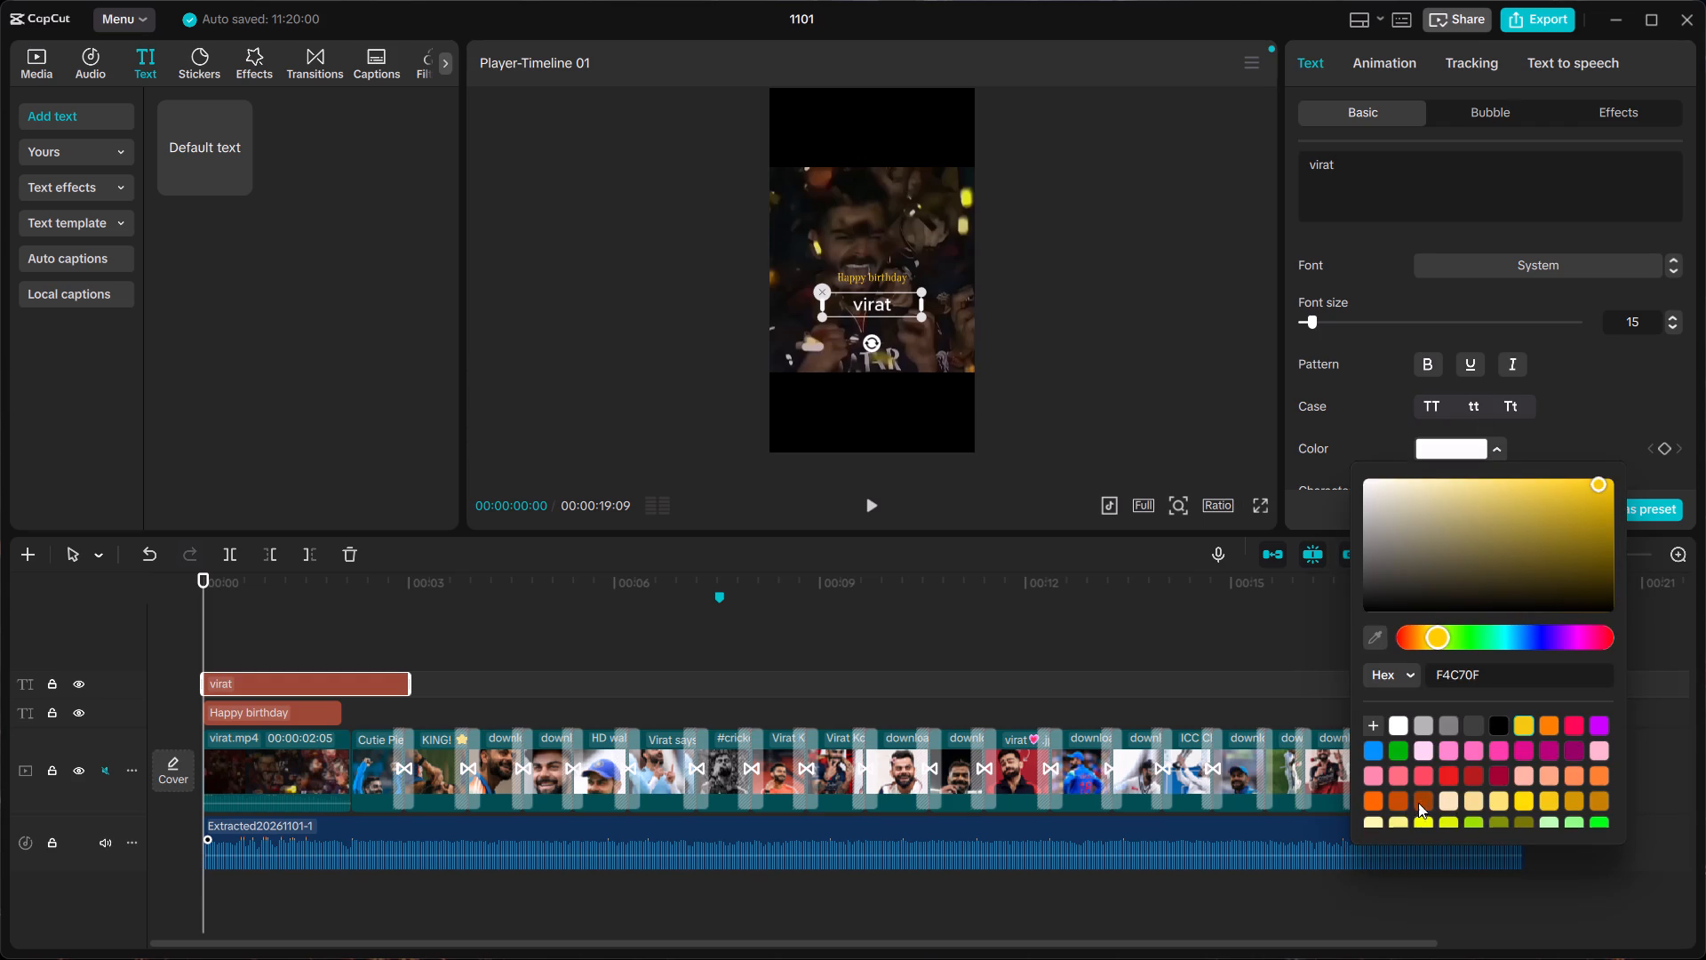
{"action": "left_click", "coordinate": [1456, 775]}
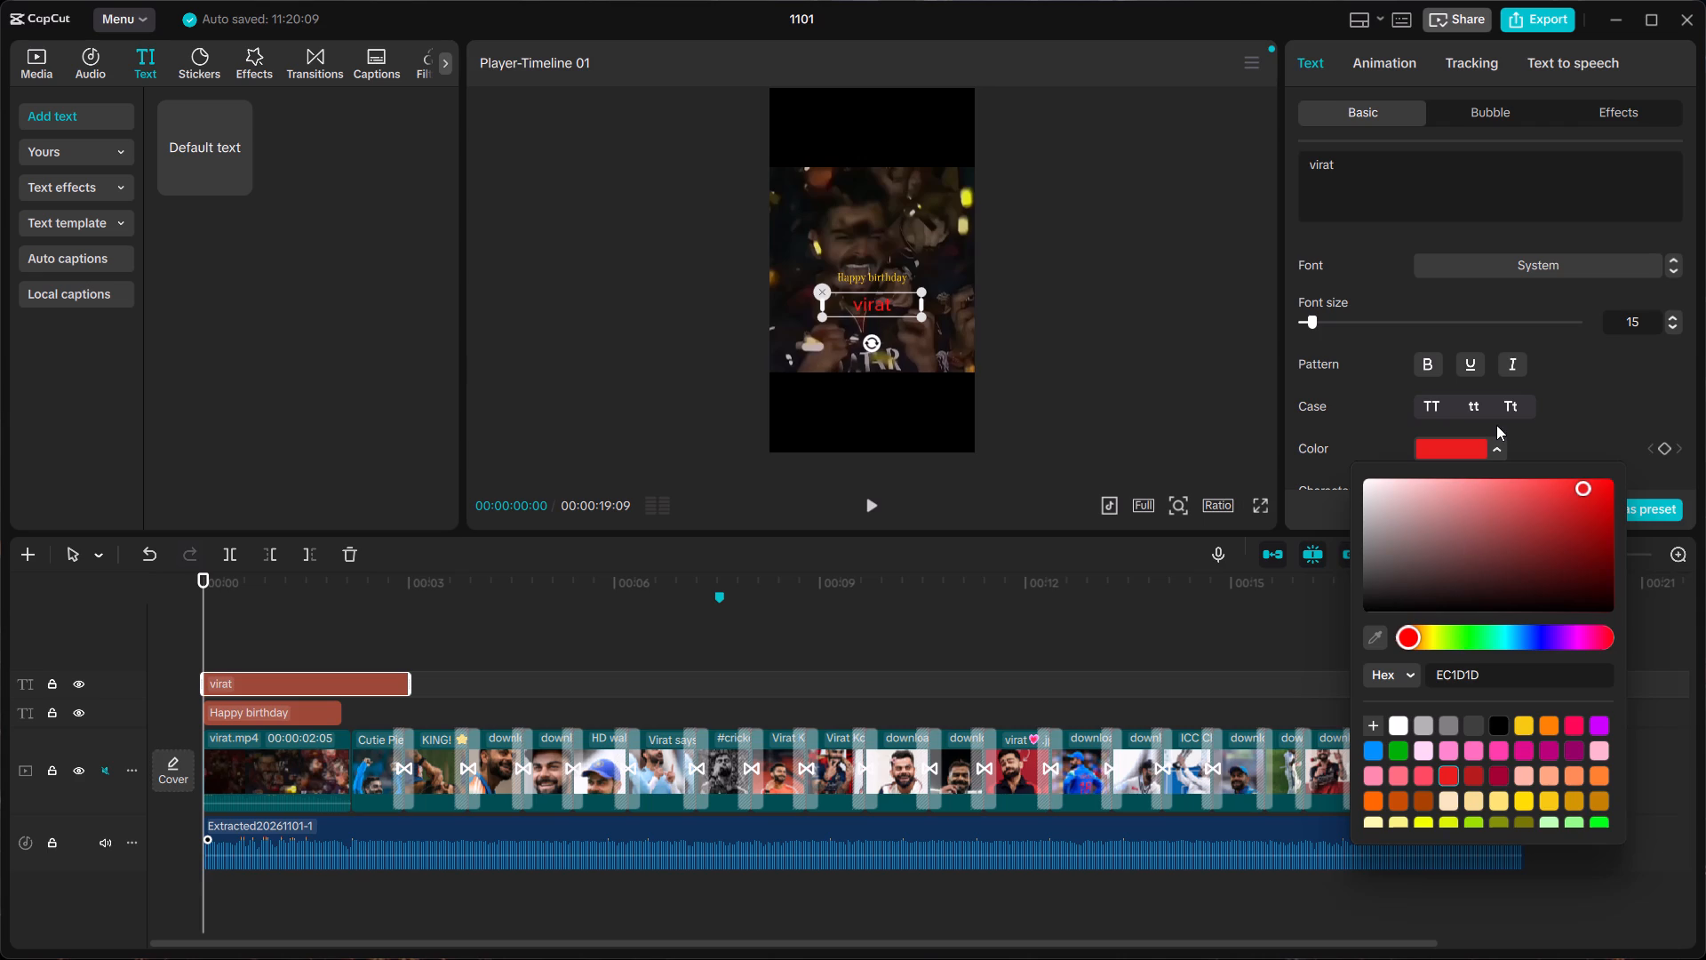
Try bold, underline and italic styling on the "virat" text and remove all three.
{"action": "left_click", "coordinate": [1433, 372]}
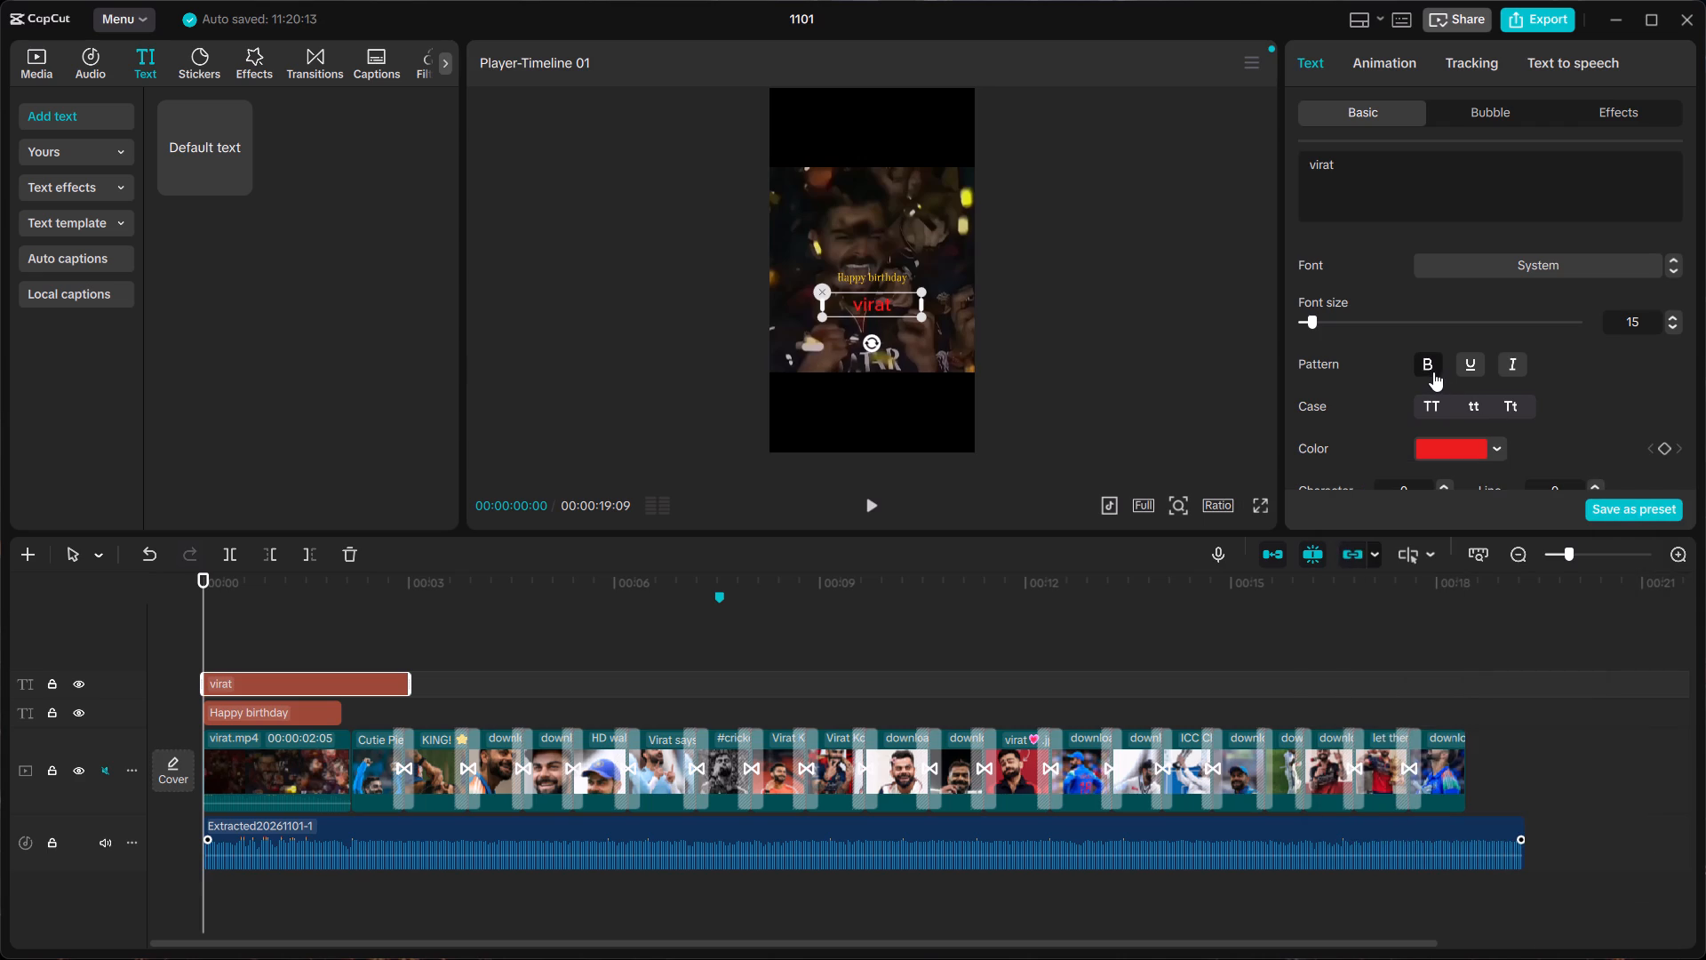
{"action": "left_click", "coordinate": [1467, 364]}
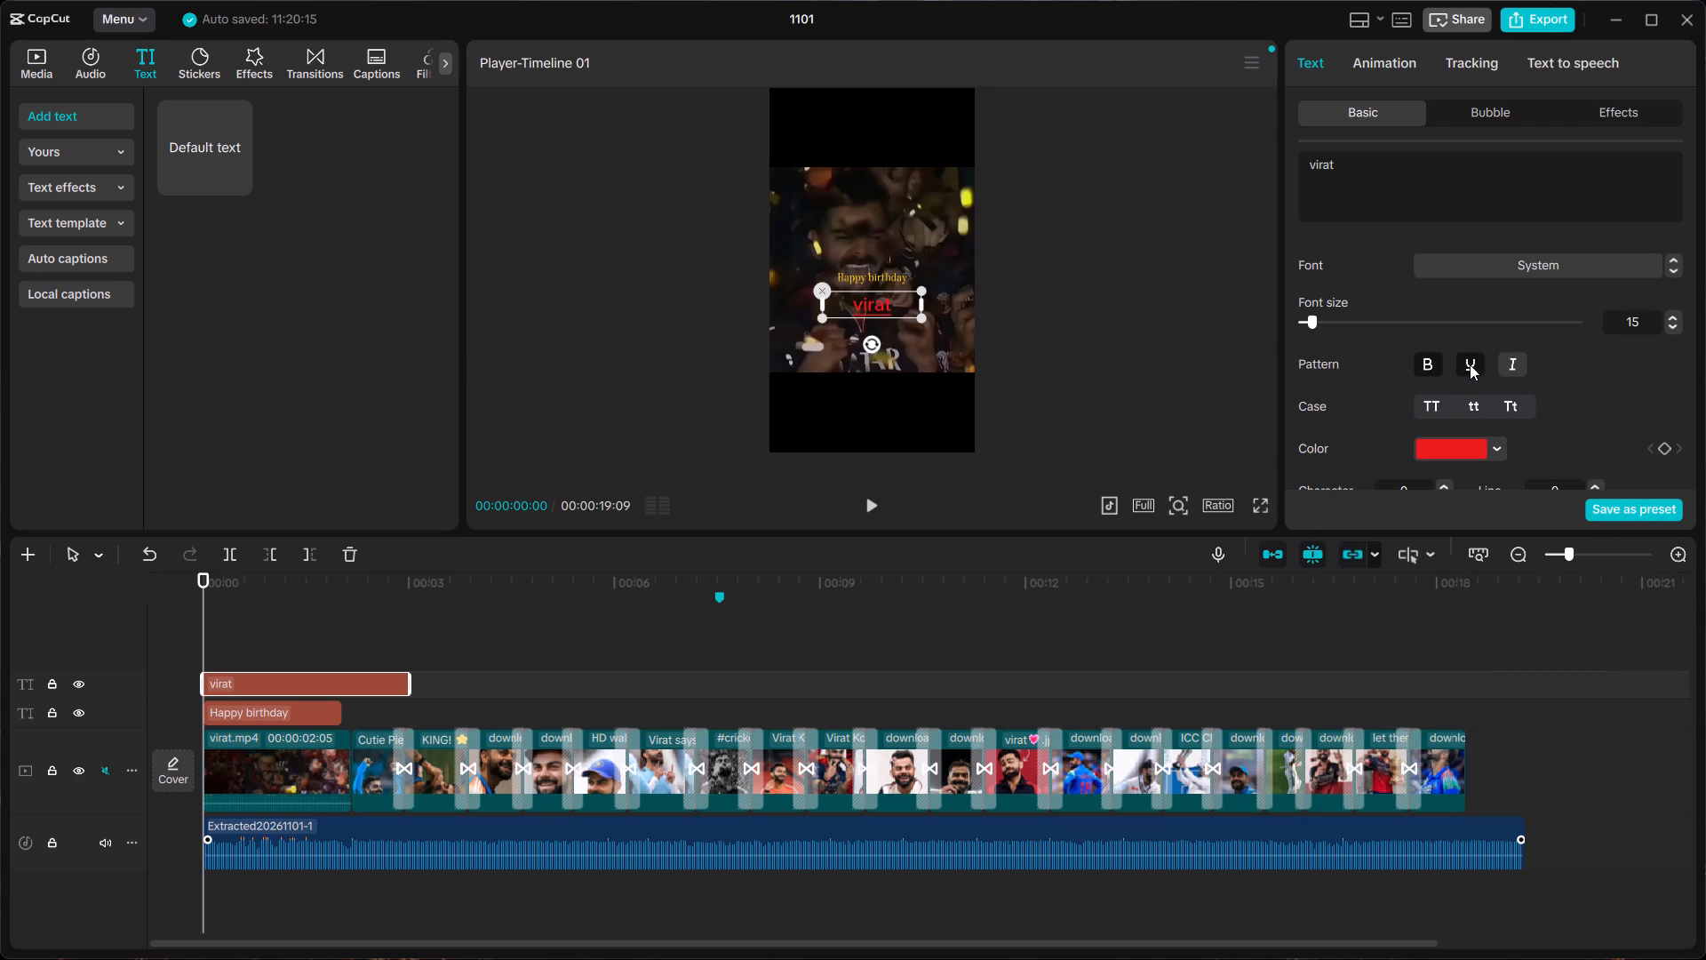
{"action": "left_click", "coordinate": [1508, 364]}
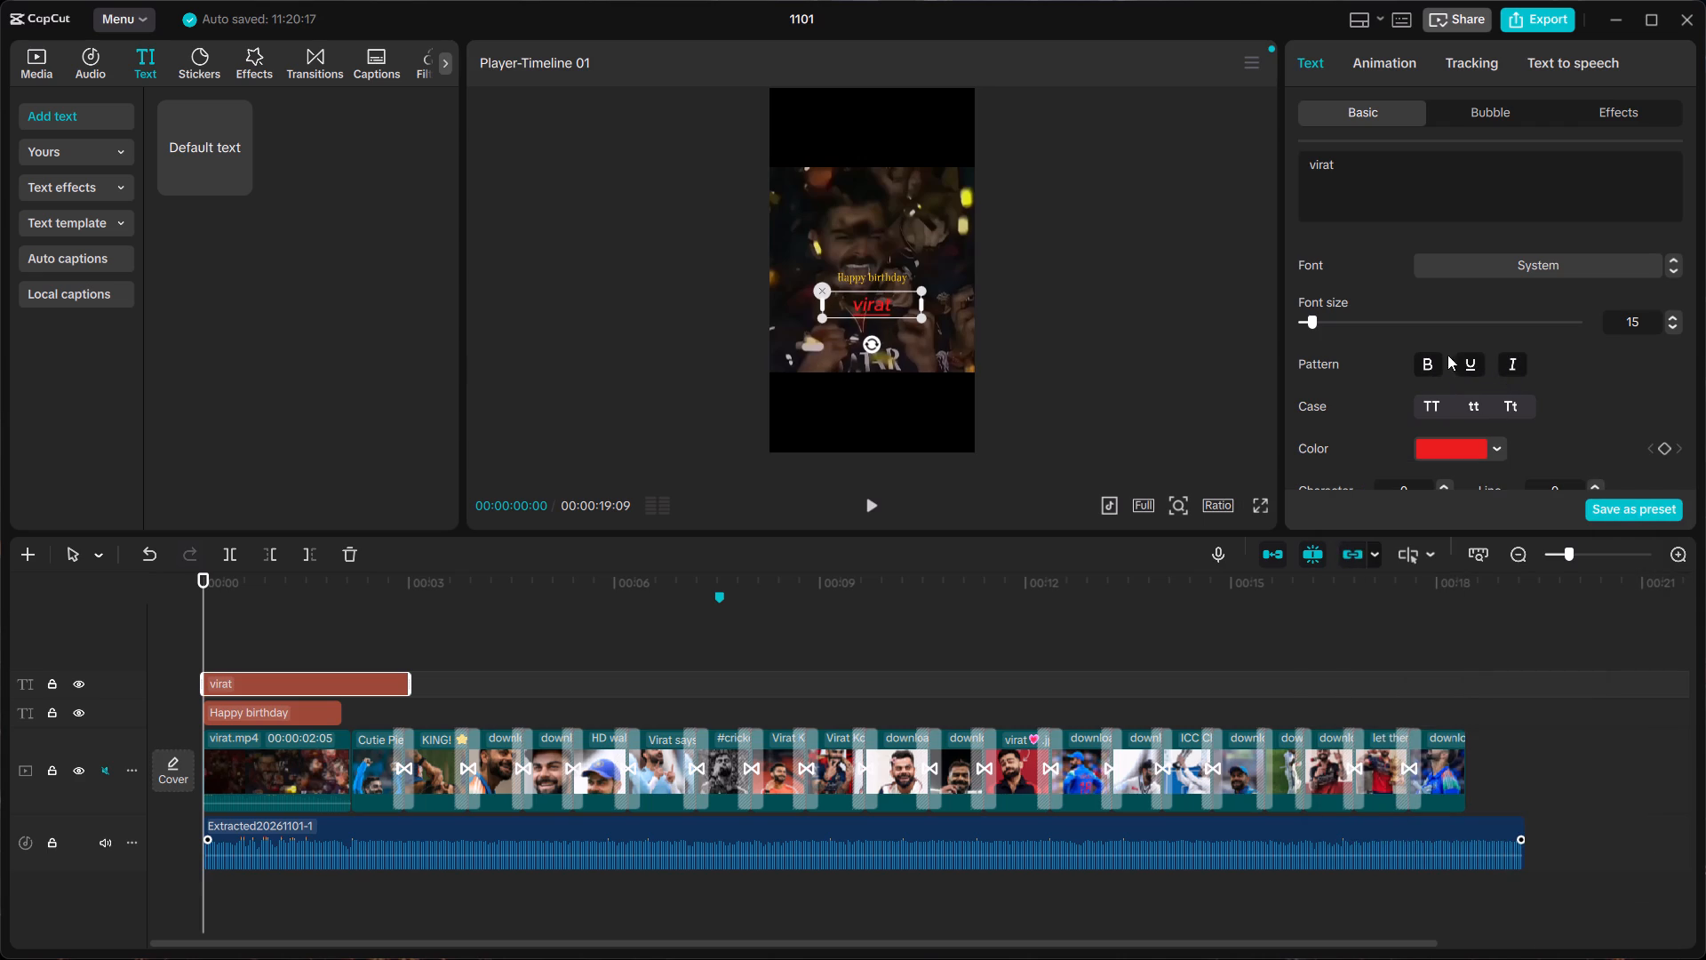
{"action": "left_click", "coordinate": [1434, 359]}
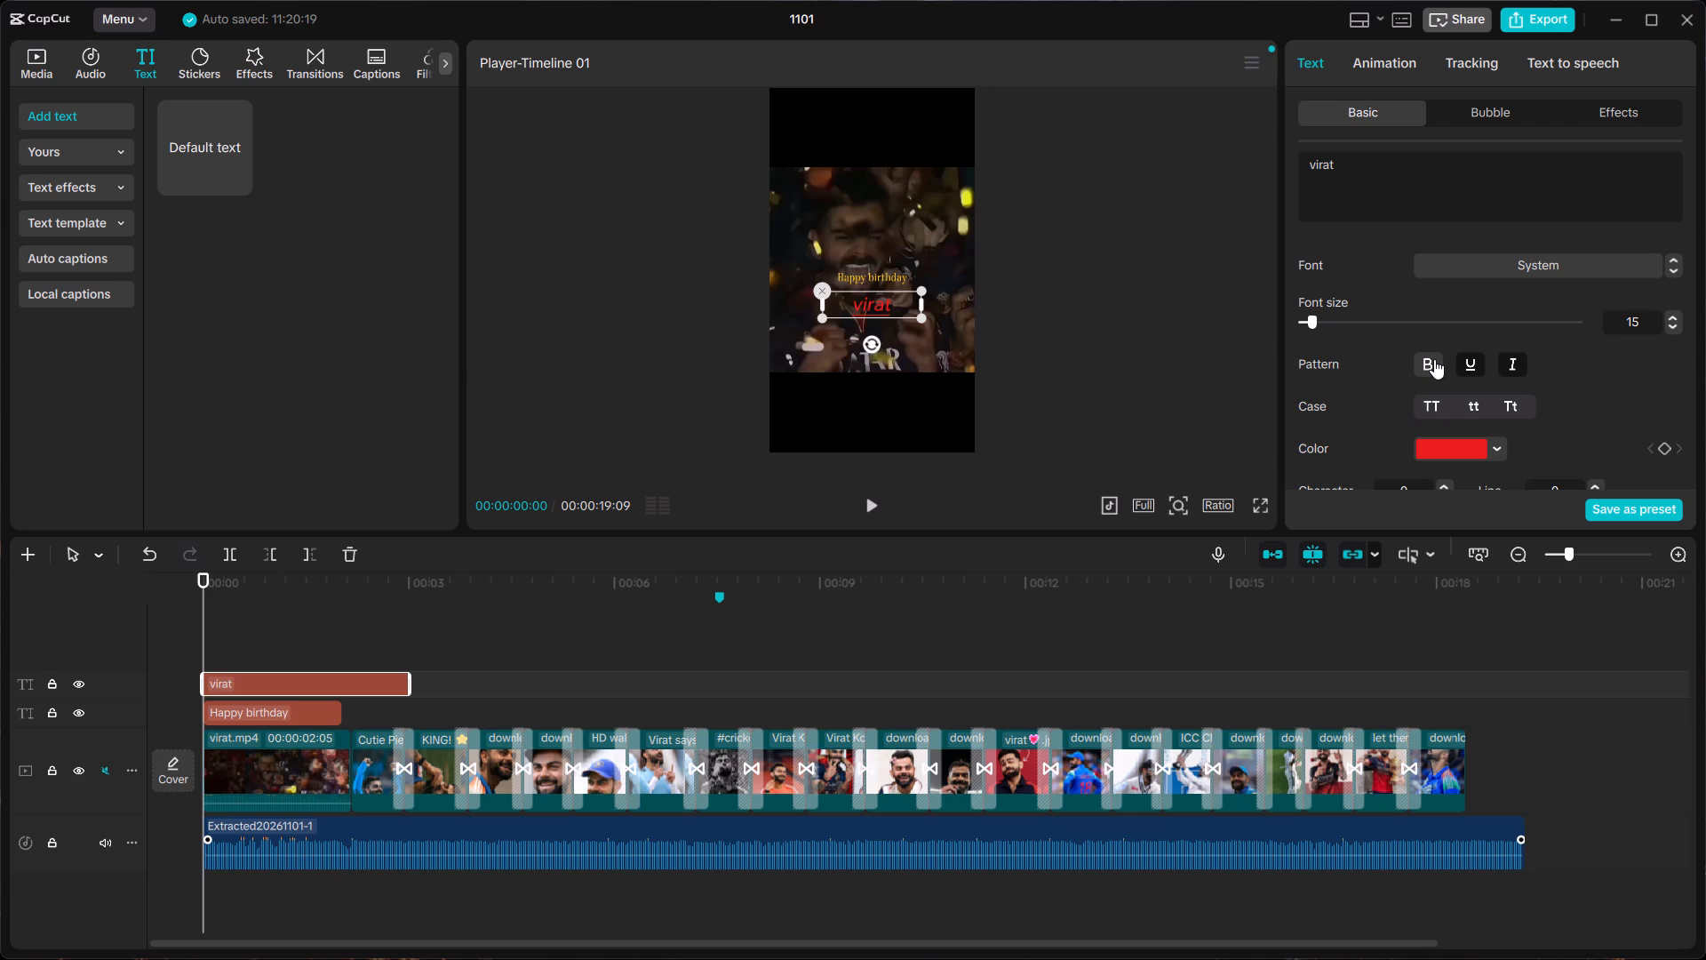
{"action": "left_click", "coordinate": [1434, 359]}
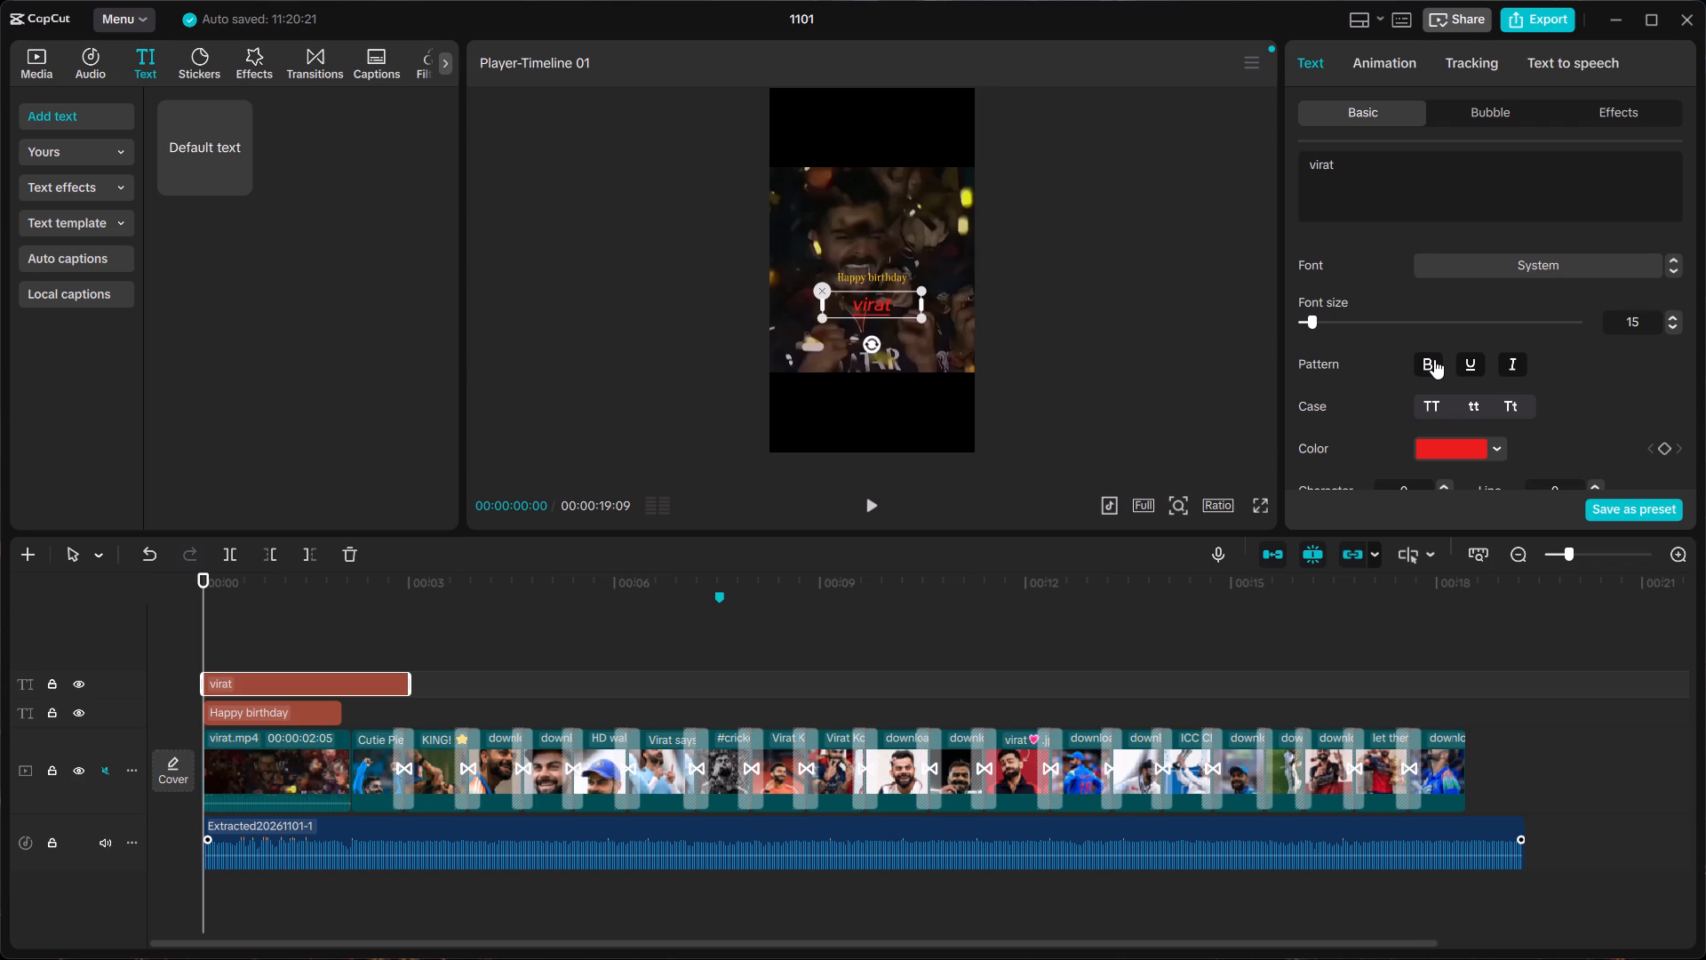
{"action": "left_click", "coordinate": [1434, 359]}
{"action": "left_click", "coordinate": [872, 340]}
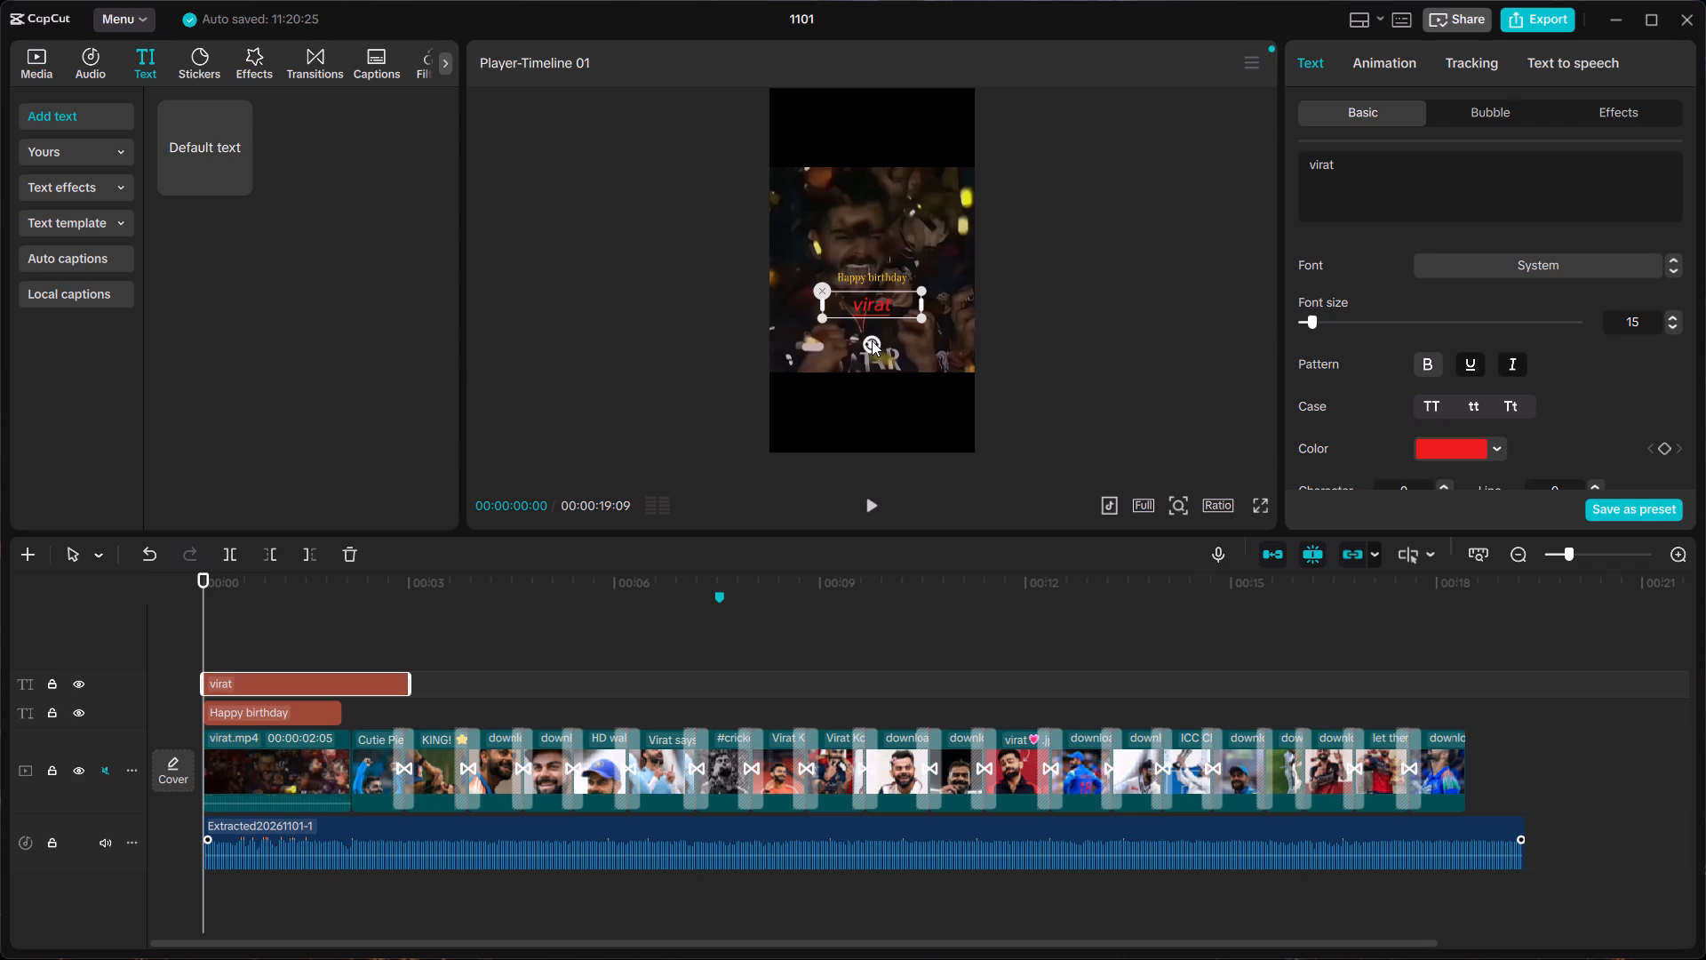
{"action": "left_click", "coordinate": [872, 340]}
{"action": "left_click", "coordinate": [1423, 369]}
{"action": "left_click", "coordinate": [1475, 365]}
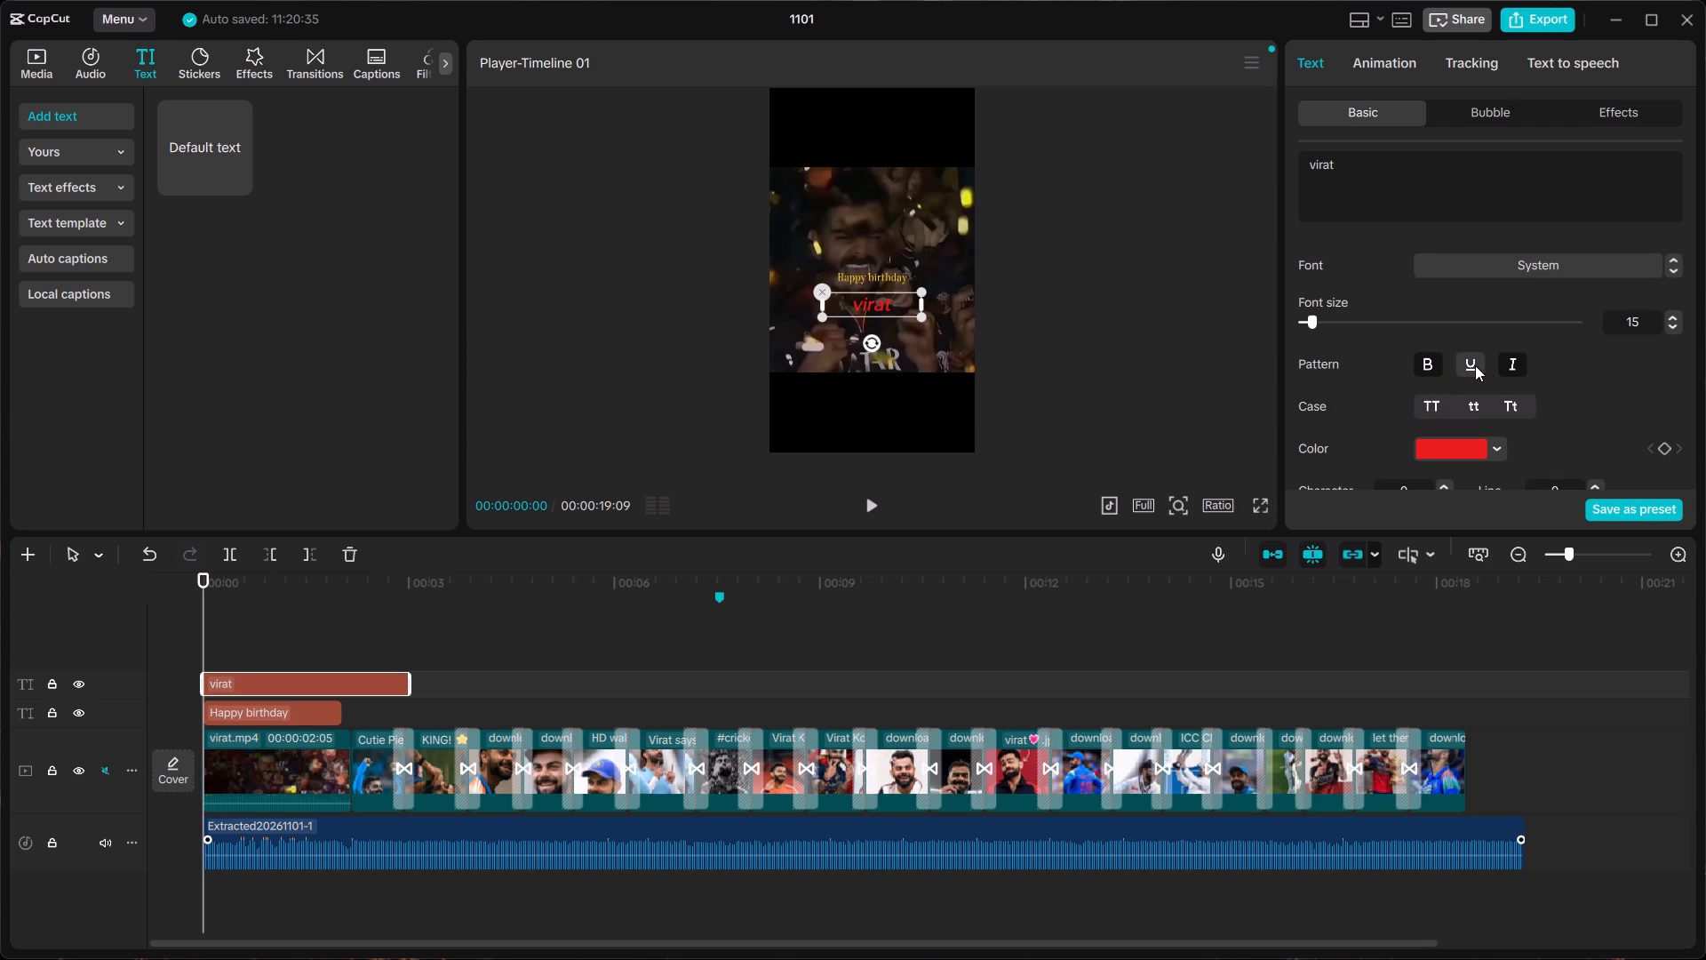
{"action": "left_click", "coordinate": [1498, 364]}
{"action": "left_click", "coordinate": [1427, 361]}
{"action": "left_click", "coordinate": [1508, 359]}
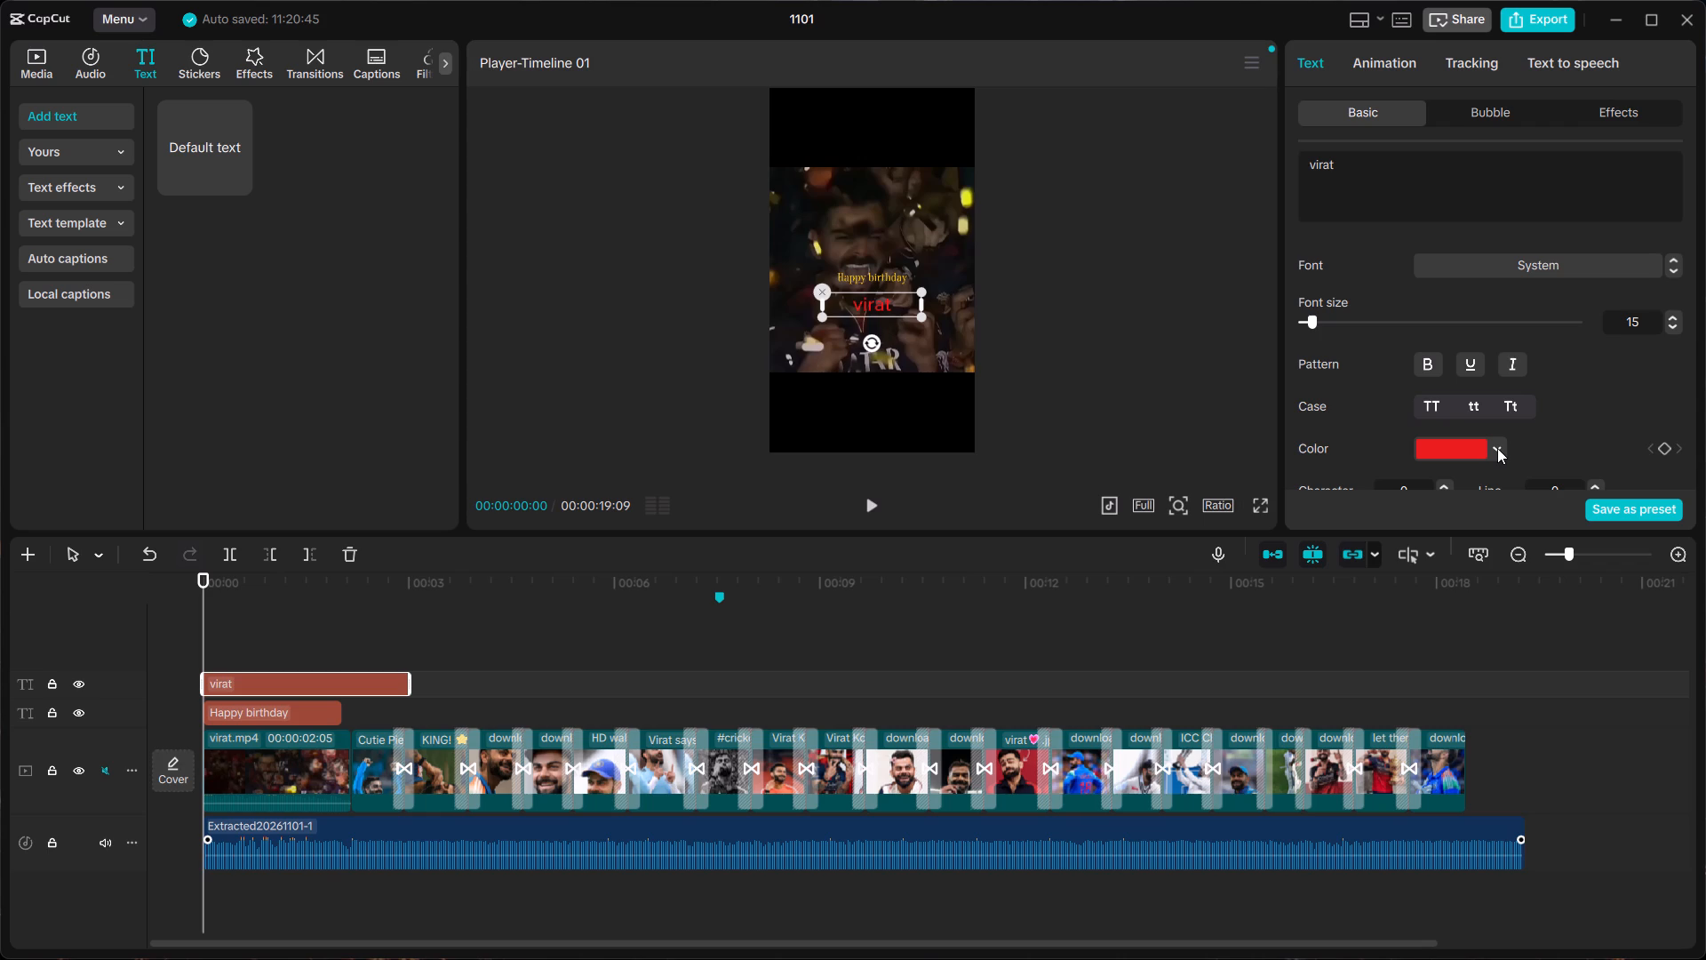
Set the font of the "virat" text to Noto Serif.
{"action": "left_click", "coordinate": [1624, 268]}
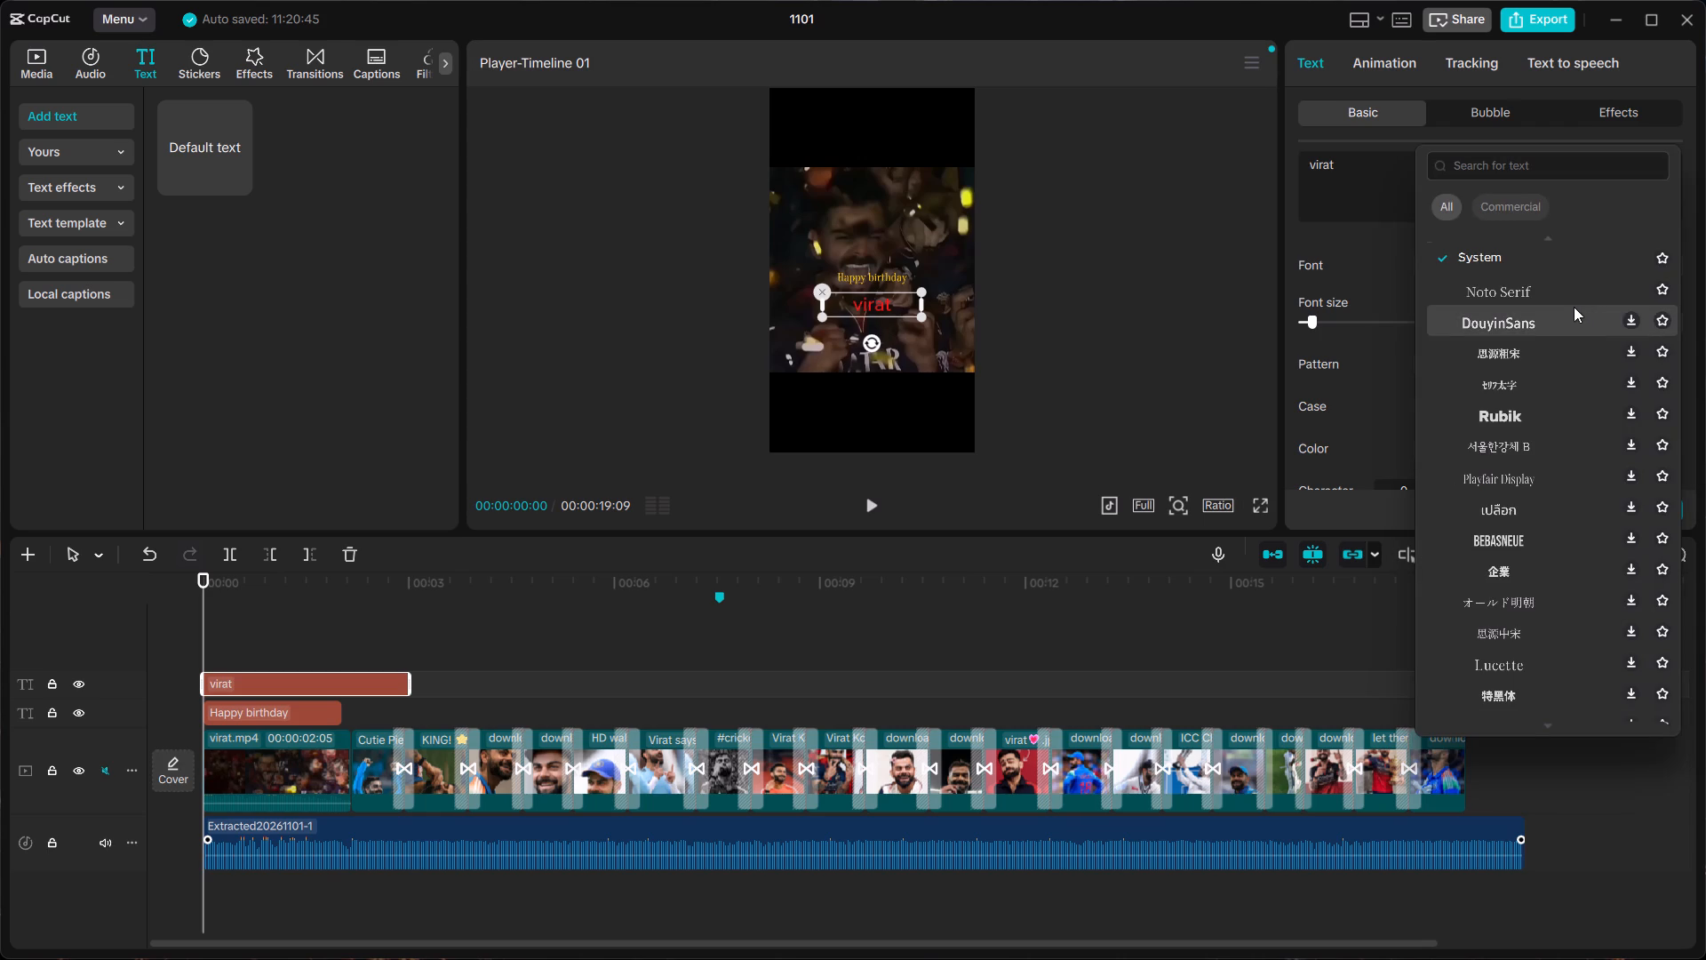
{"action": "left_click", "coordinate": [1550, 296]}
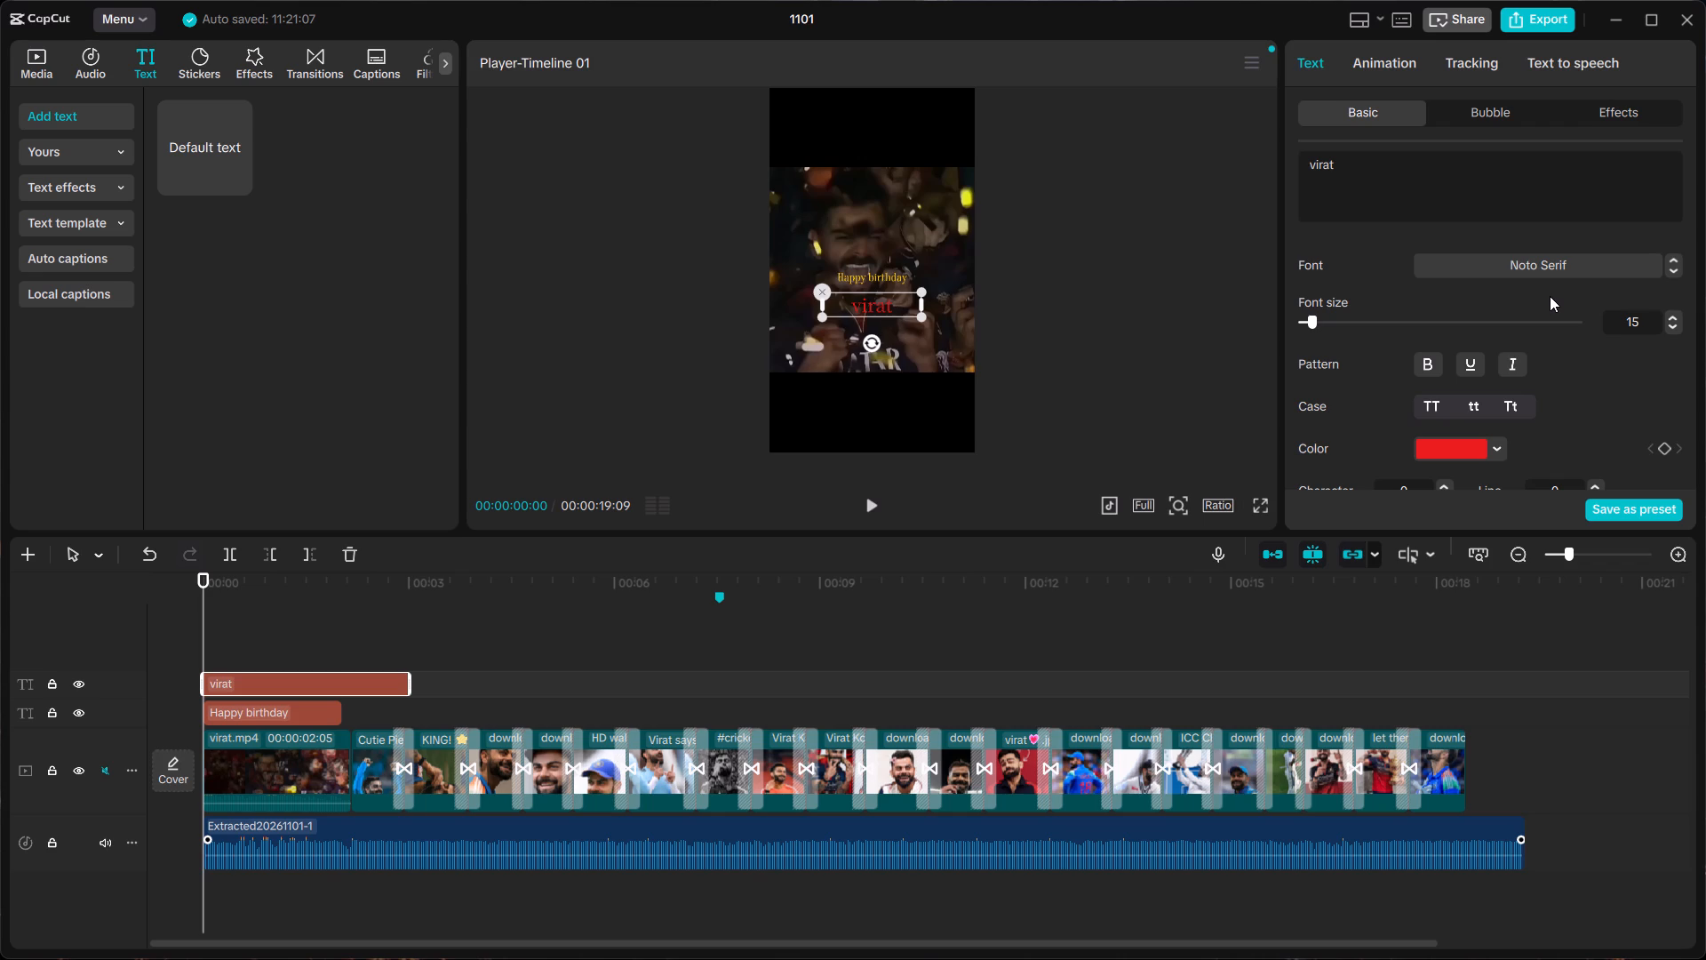
Set the font of the "virat" text to Aoboshi.
{"action": "left_click", "coordinate": [1554, 268]}
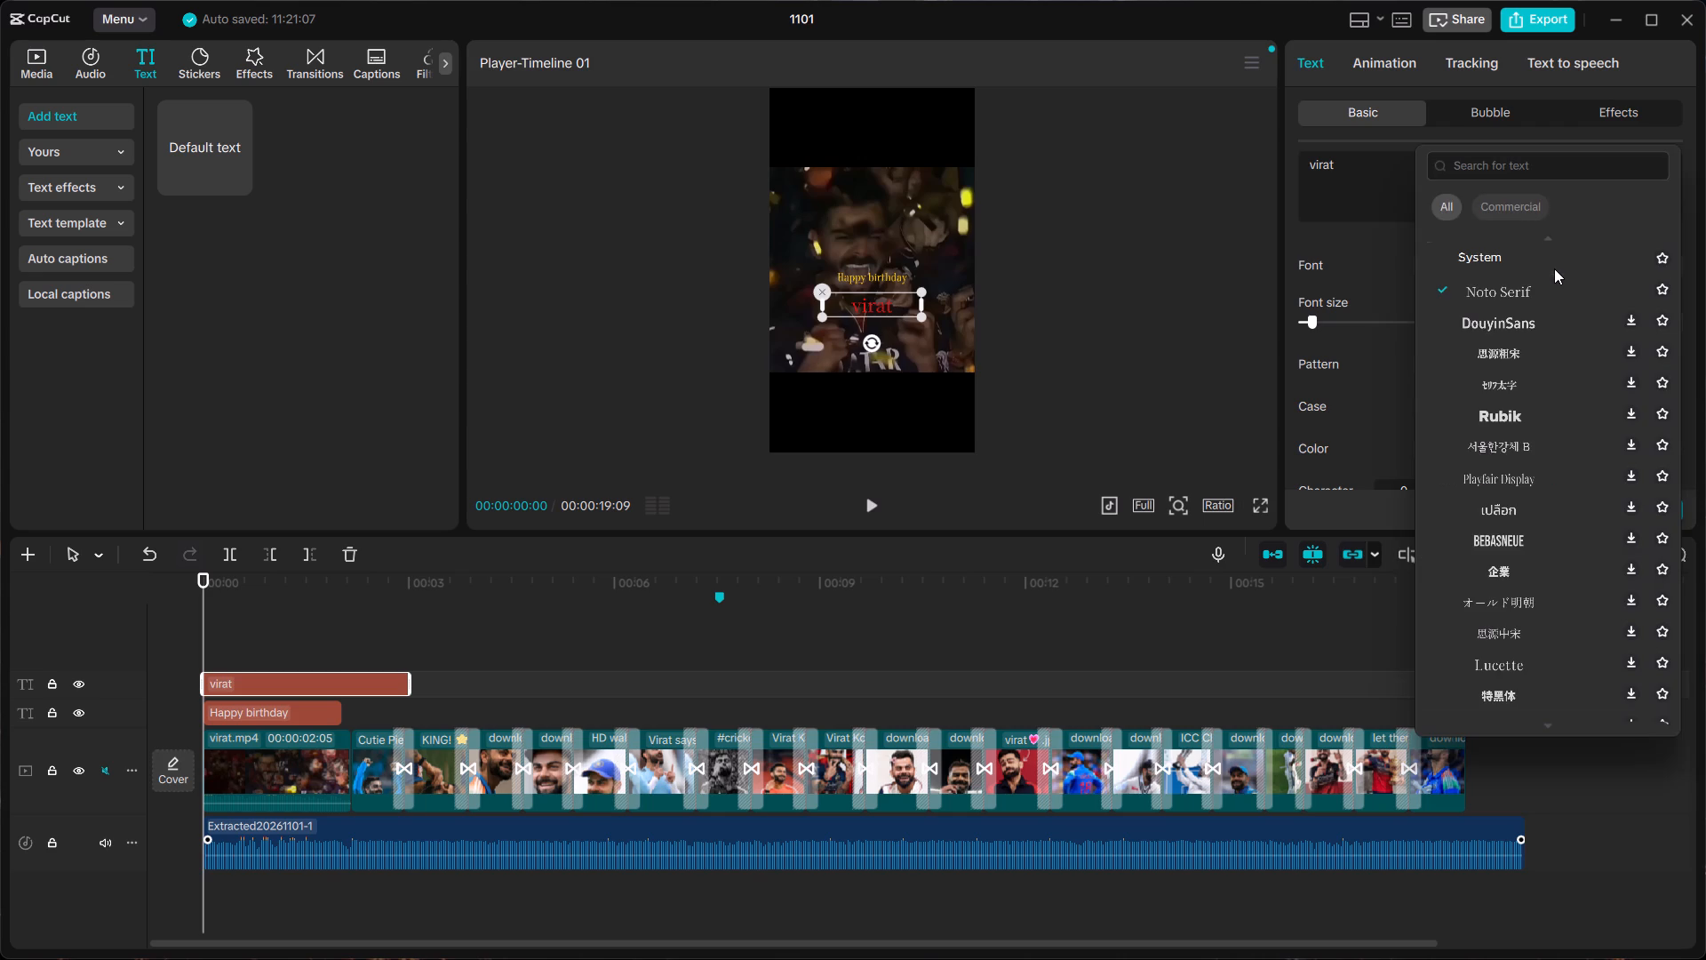
{"action": "scroll", "coordinate": [1559, 420], "scroll_direction": "down", "scroll_amount": 4}
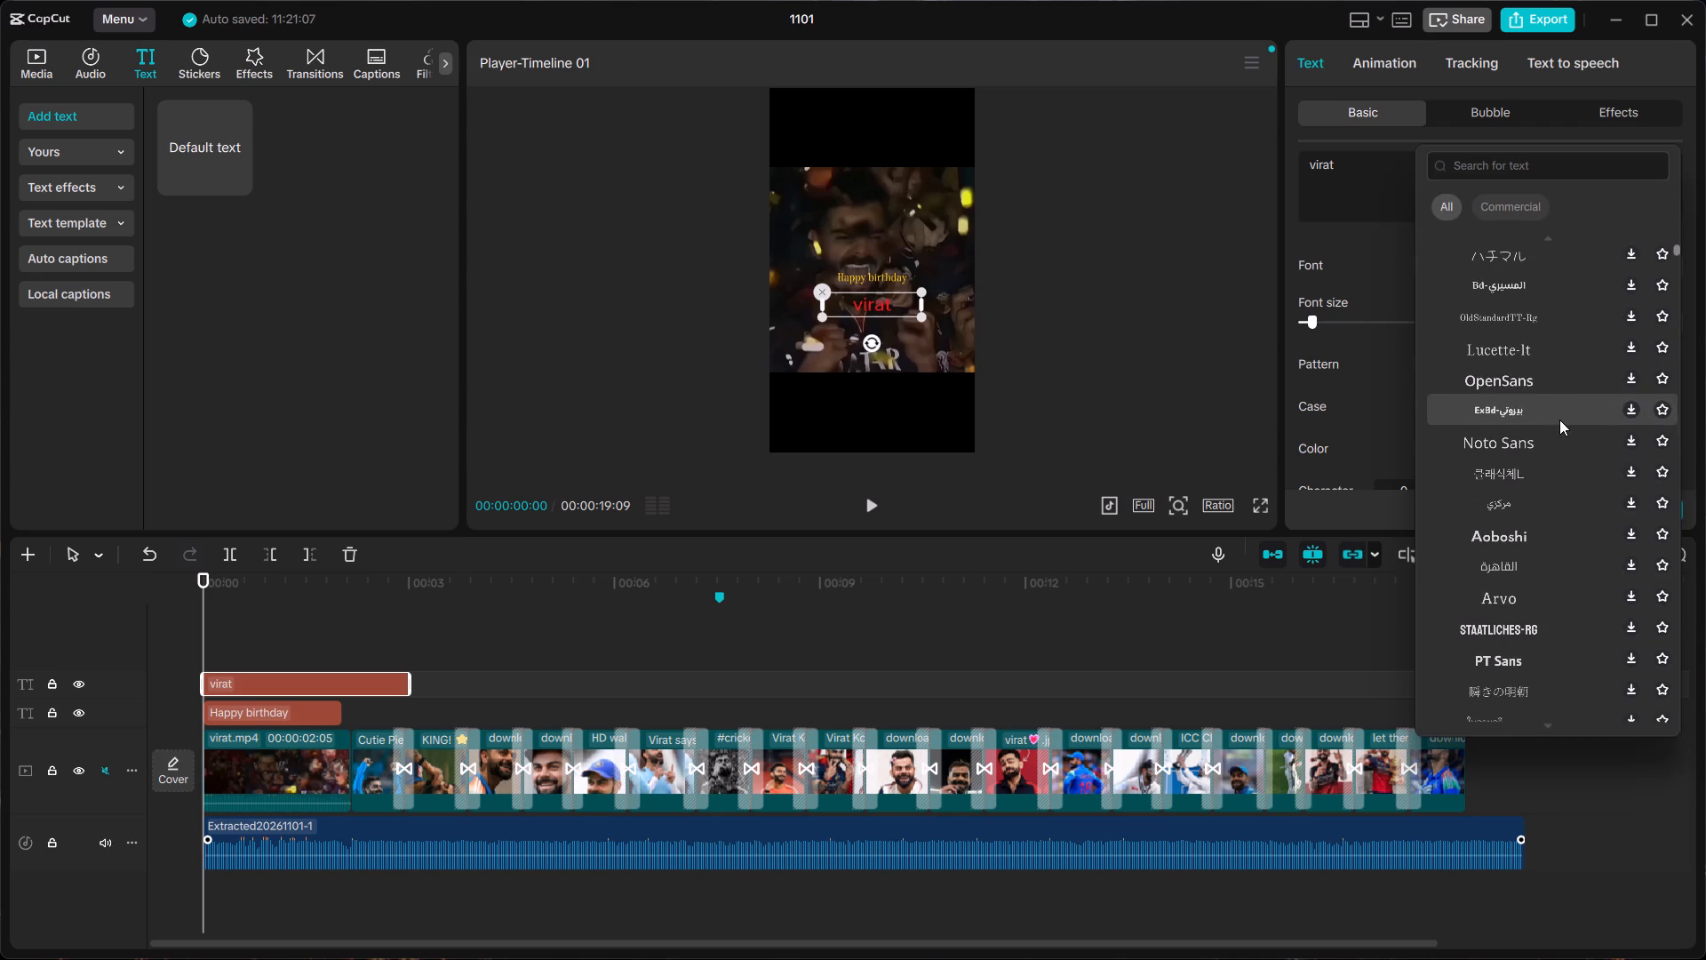
{"action": "left_click", "coordinate": [1500, 528]}
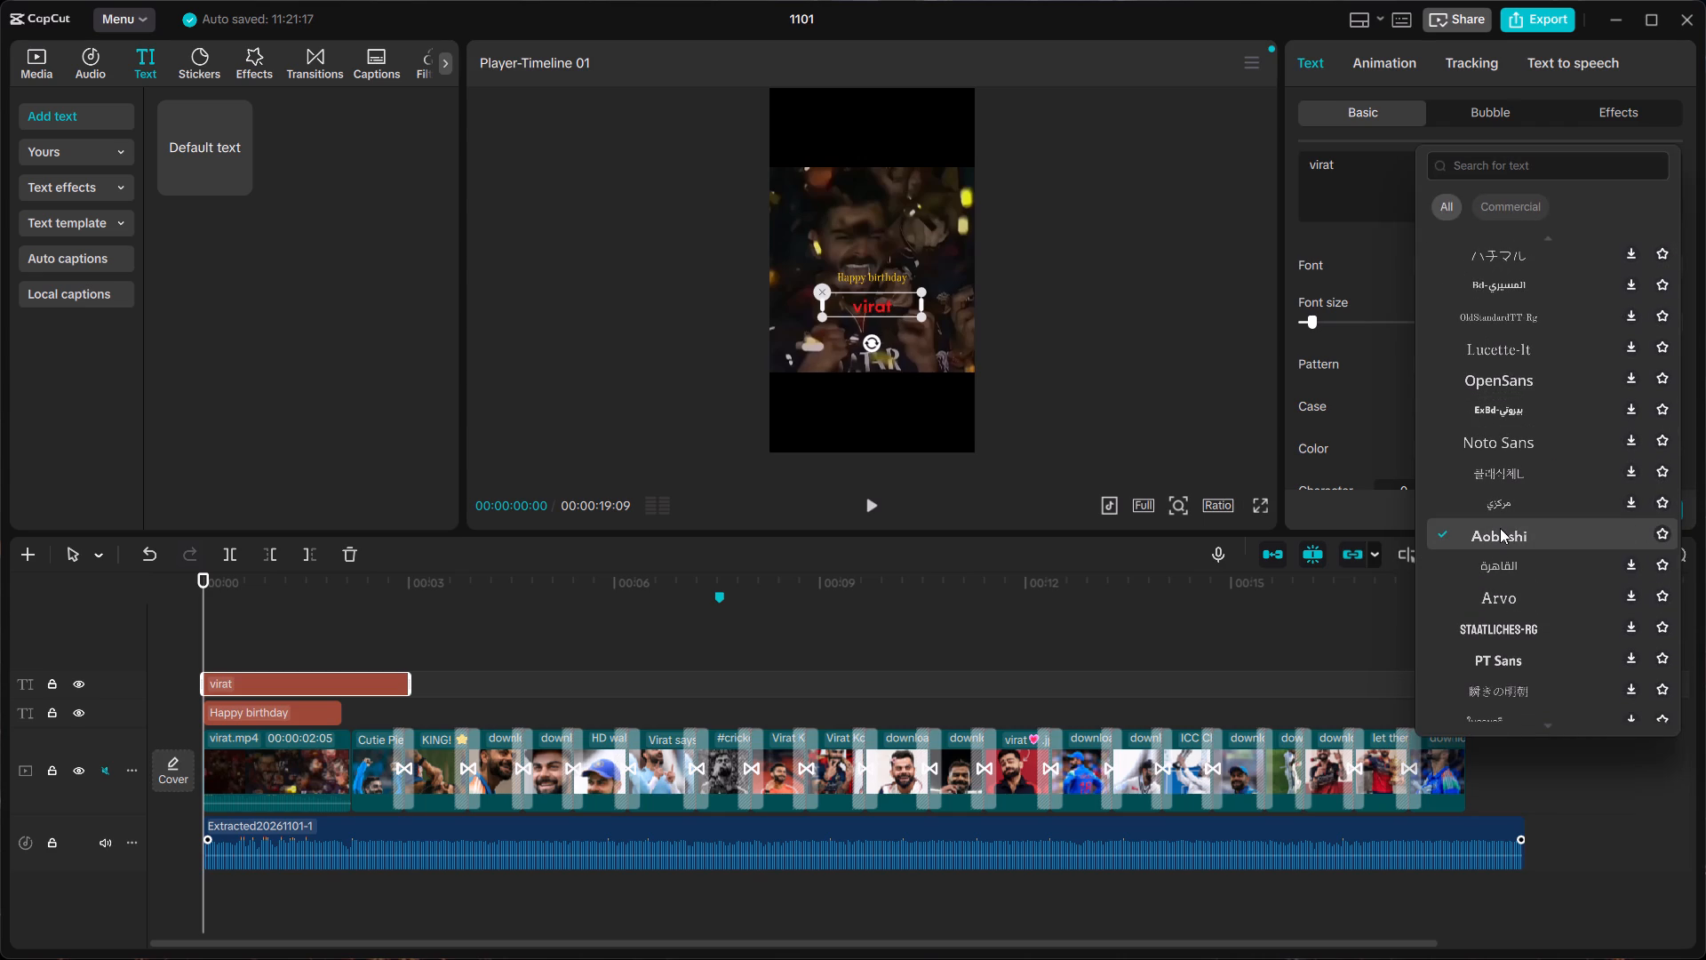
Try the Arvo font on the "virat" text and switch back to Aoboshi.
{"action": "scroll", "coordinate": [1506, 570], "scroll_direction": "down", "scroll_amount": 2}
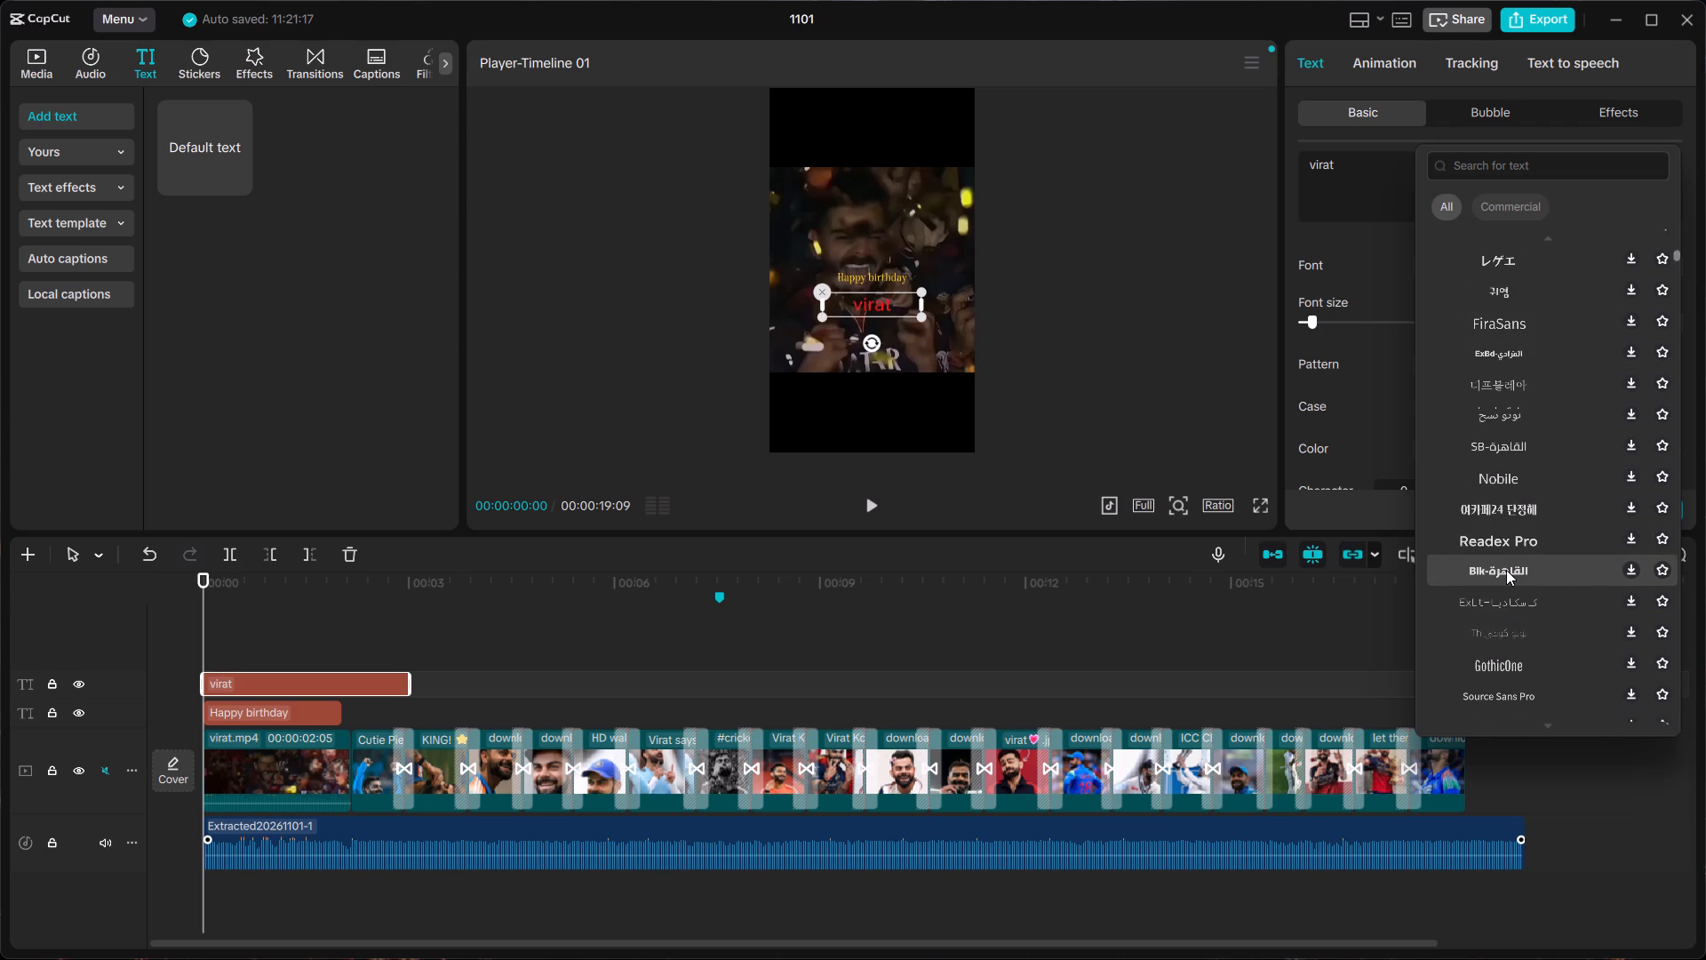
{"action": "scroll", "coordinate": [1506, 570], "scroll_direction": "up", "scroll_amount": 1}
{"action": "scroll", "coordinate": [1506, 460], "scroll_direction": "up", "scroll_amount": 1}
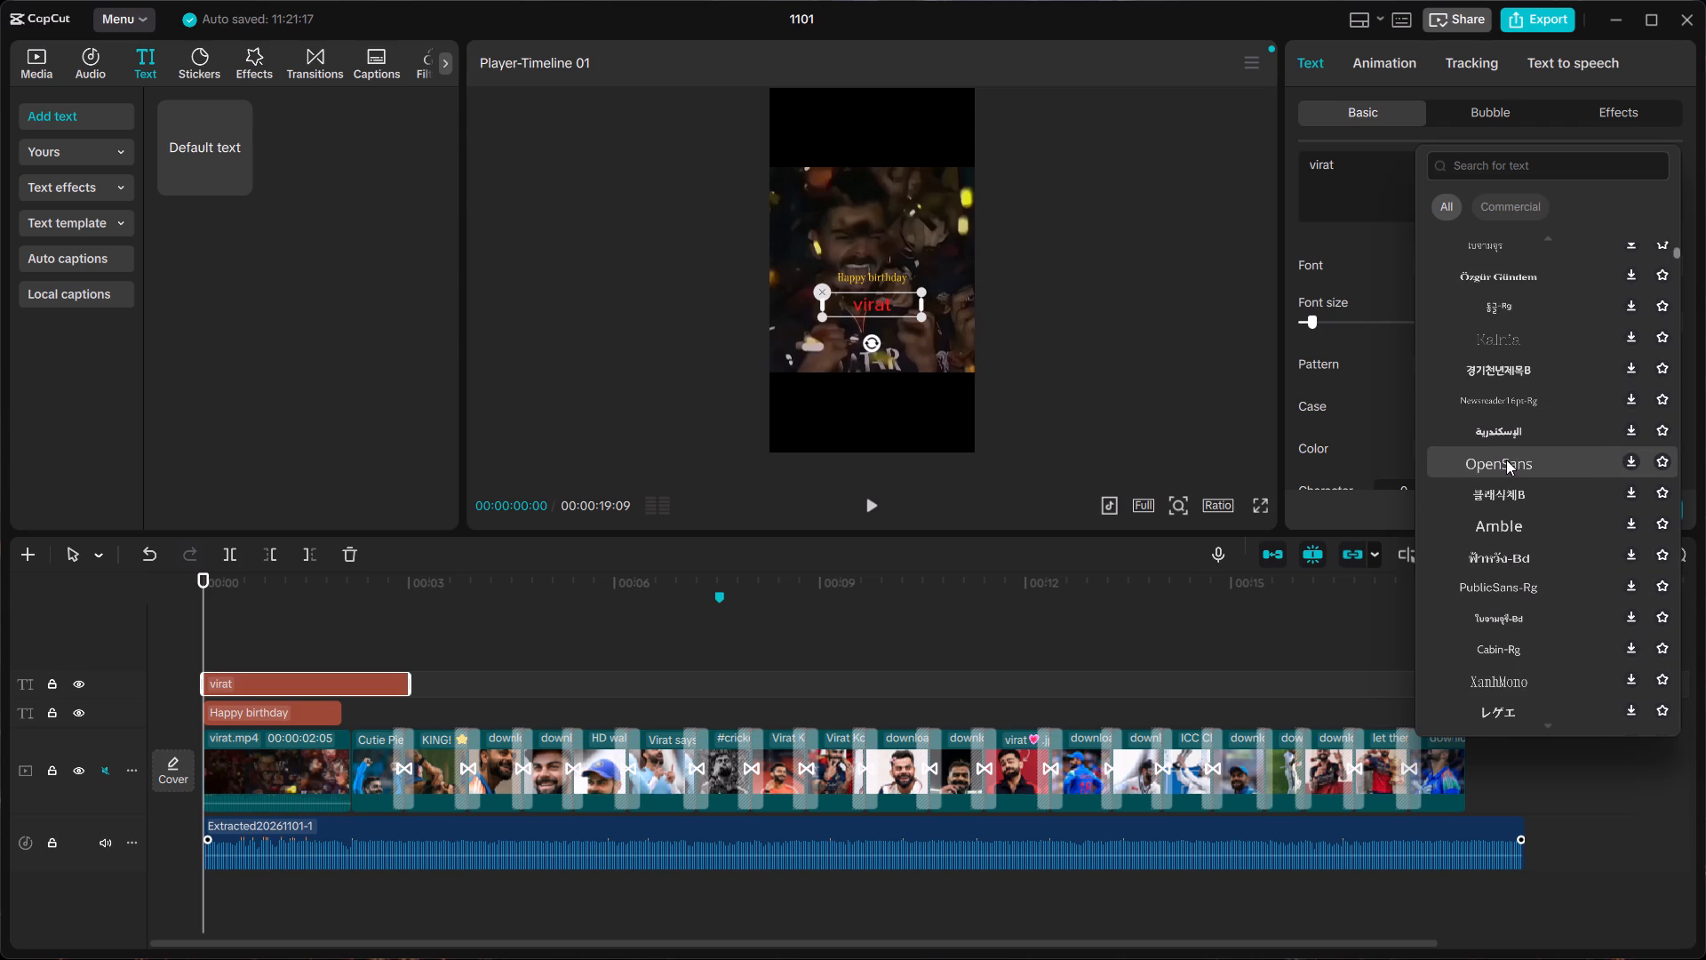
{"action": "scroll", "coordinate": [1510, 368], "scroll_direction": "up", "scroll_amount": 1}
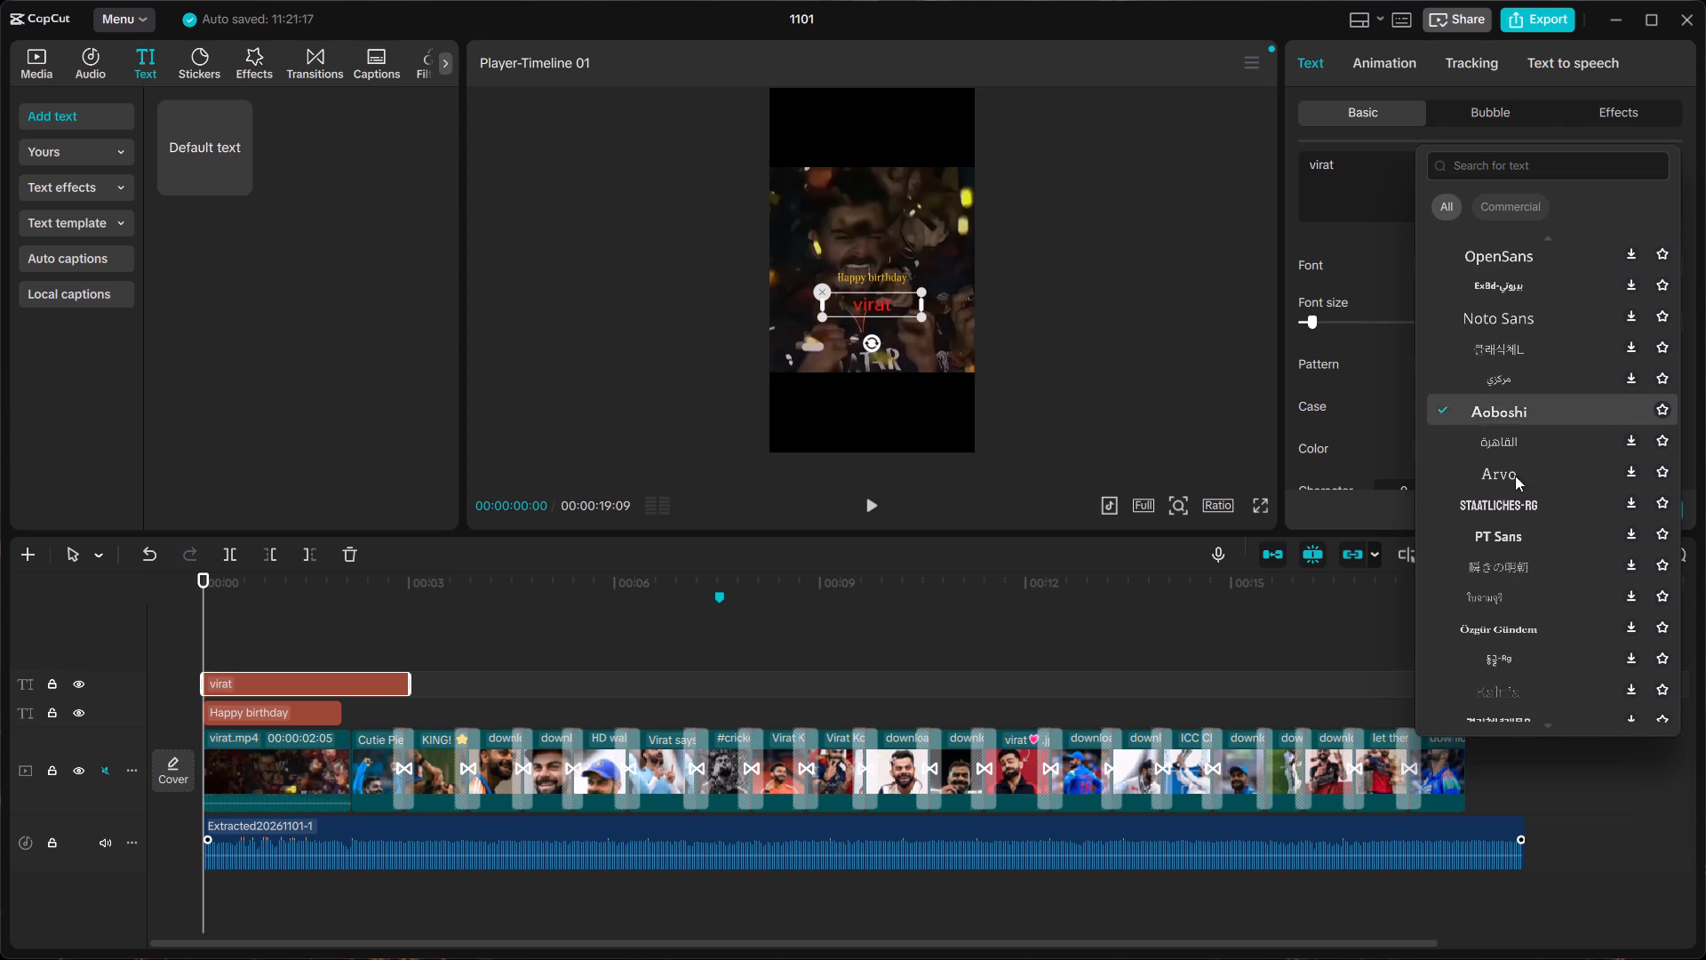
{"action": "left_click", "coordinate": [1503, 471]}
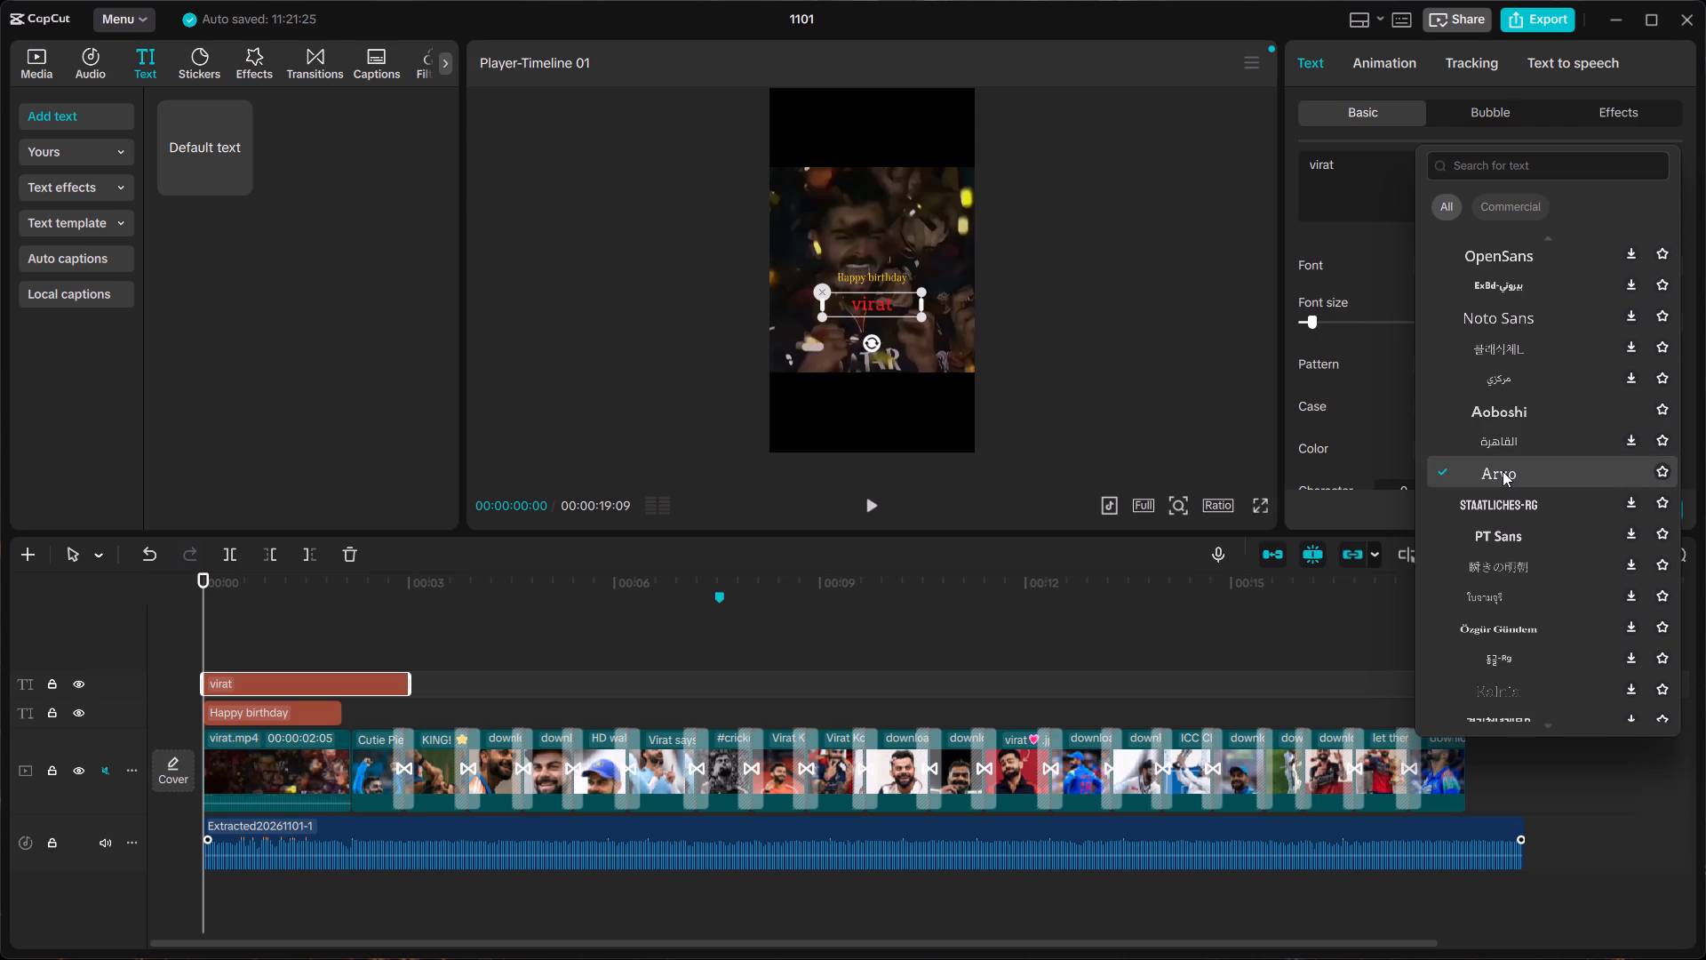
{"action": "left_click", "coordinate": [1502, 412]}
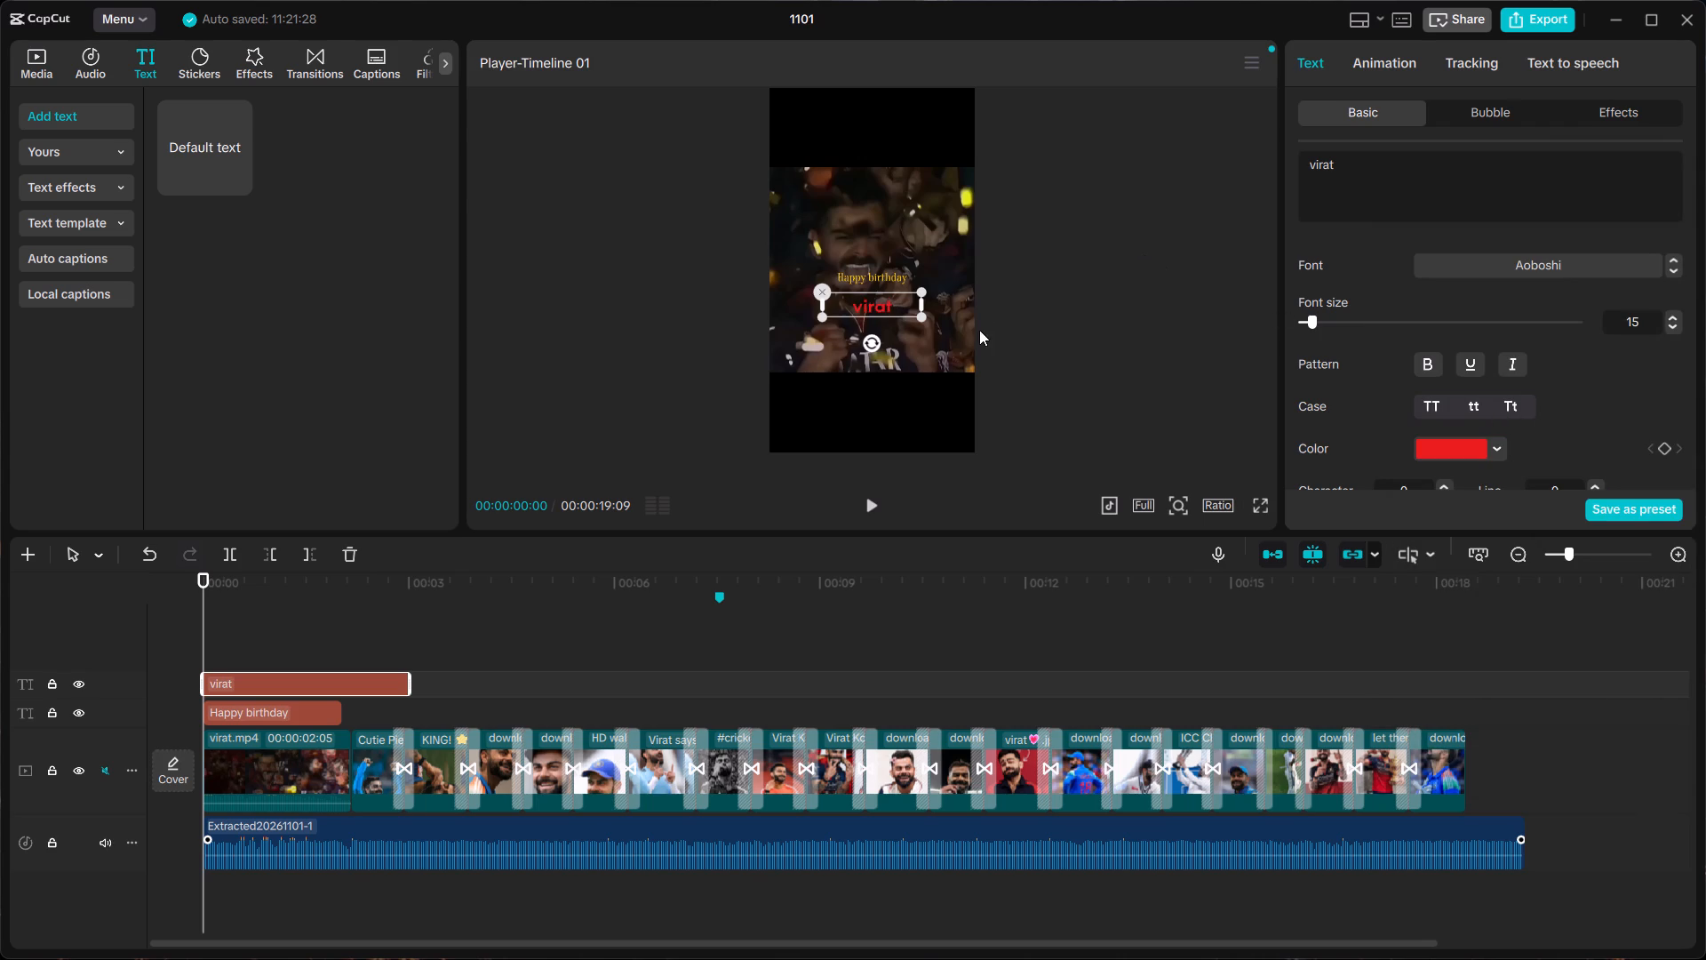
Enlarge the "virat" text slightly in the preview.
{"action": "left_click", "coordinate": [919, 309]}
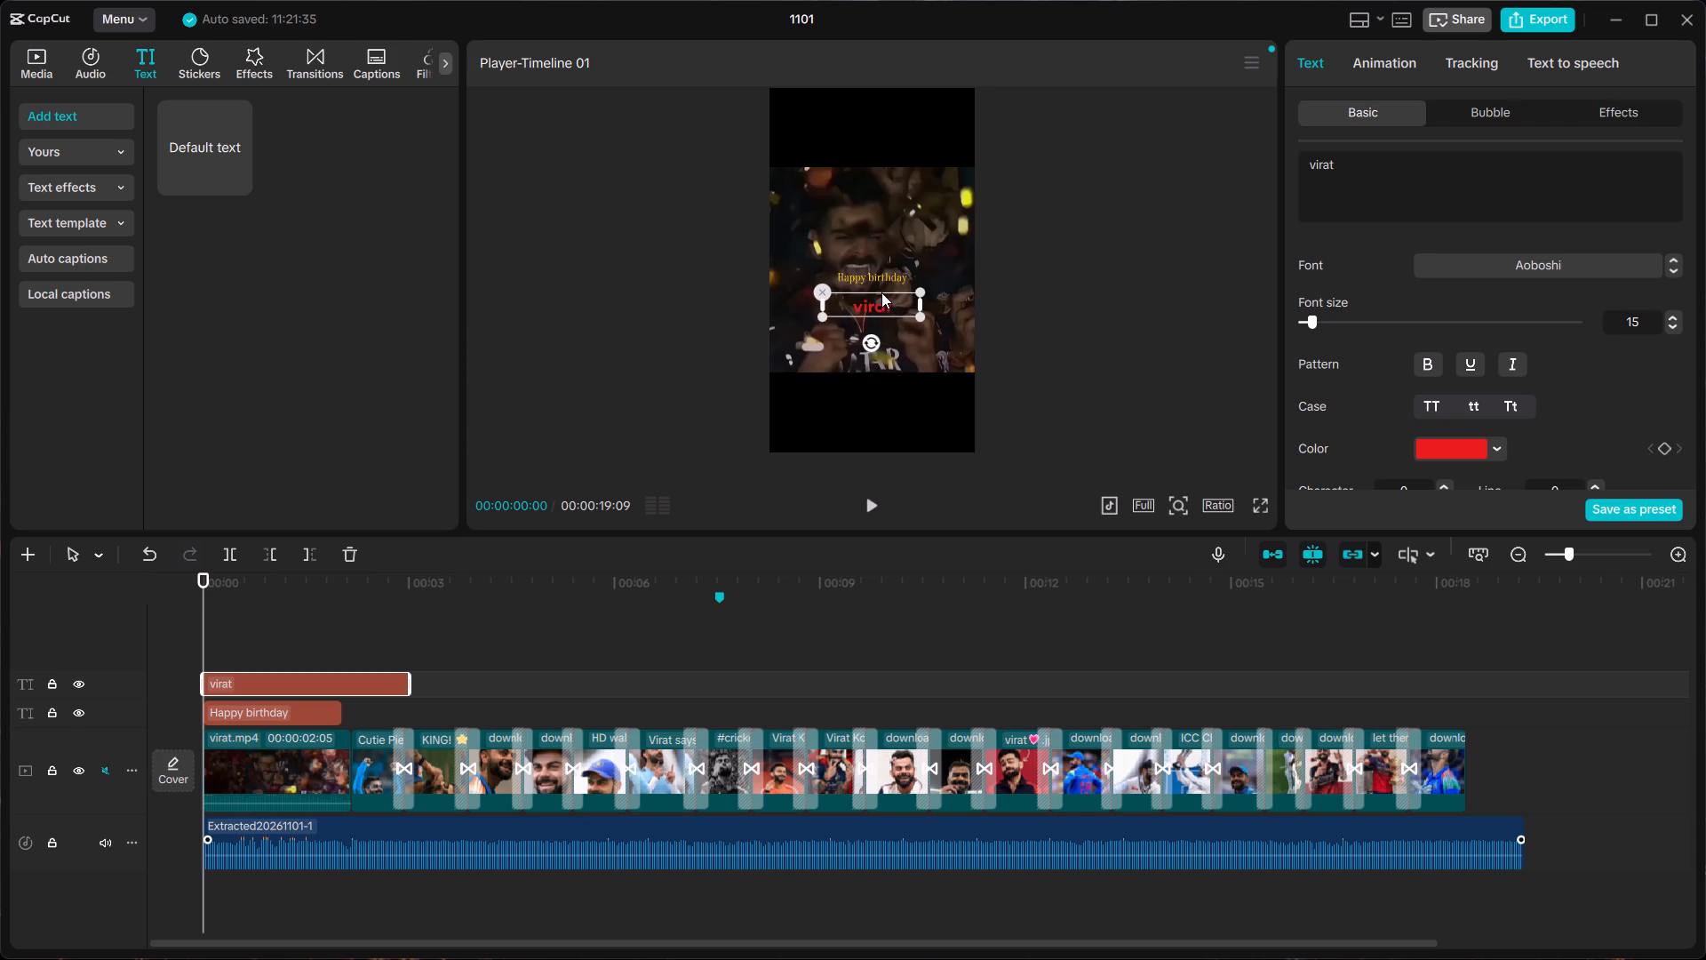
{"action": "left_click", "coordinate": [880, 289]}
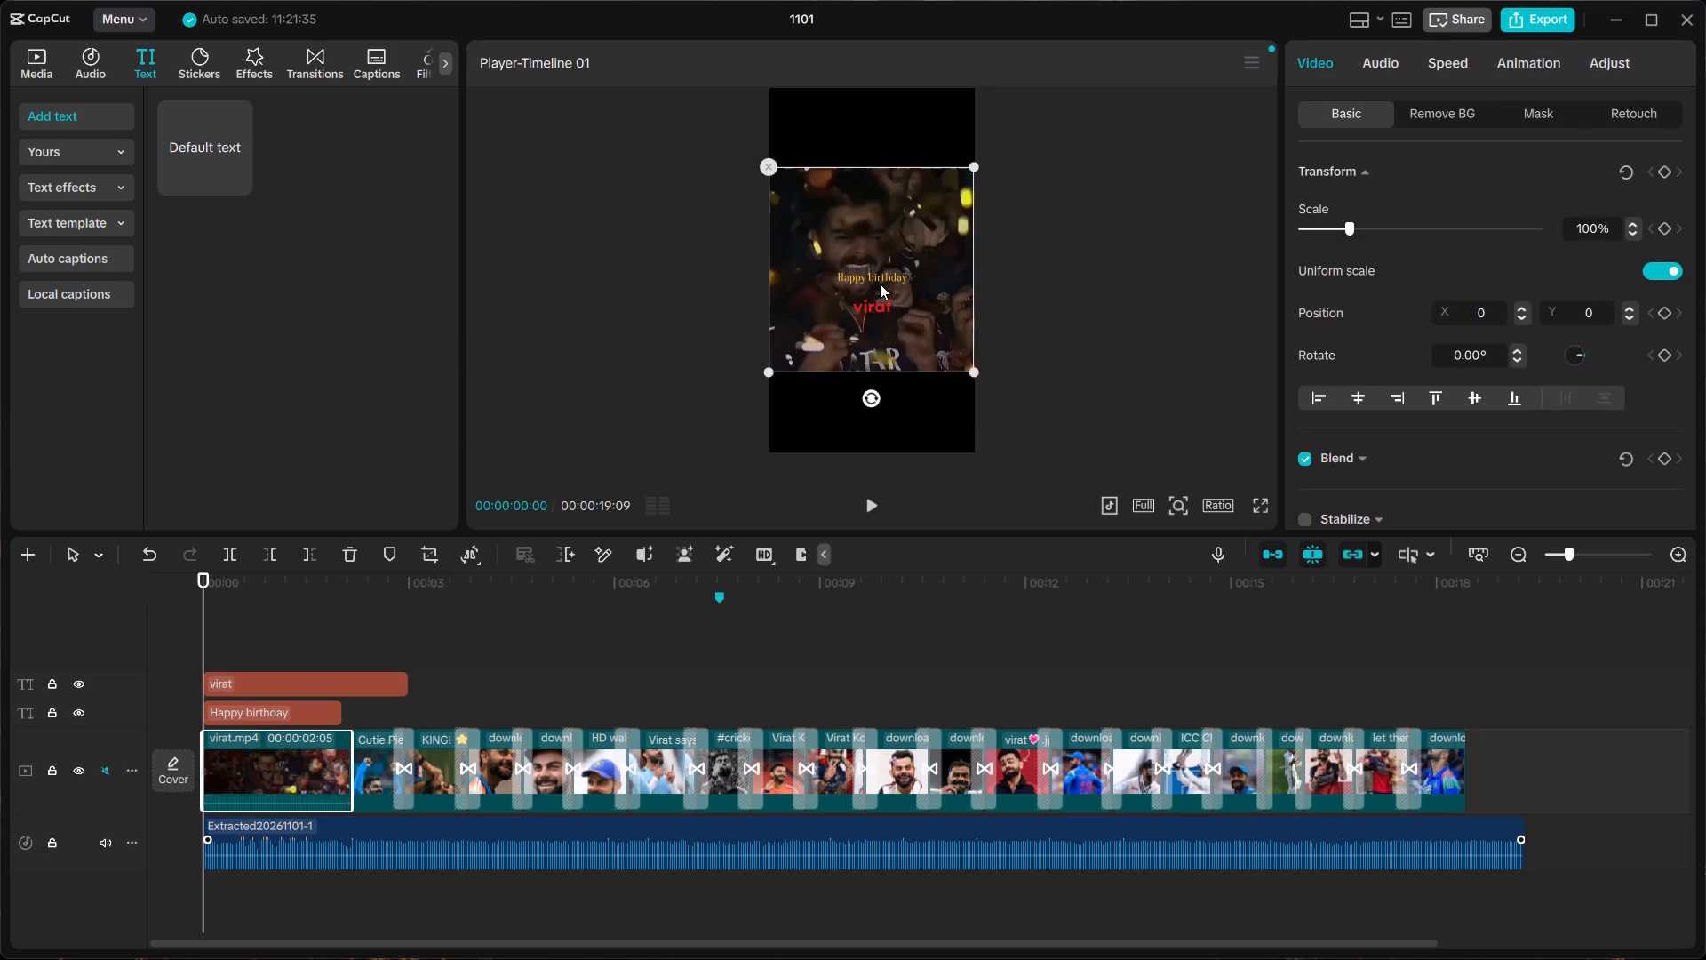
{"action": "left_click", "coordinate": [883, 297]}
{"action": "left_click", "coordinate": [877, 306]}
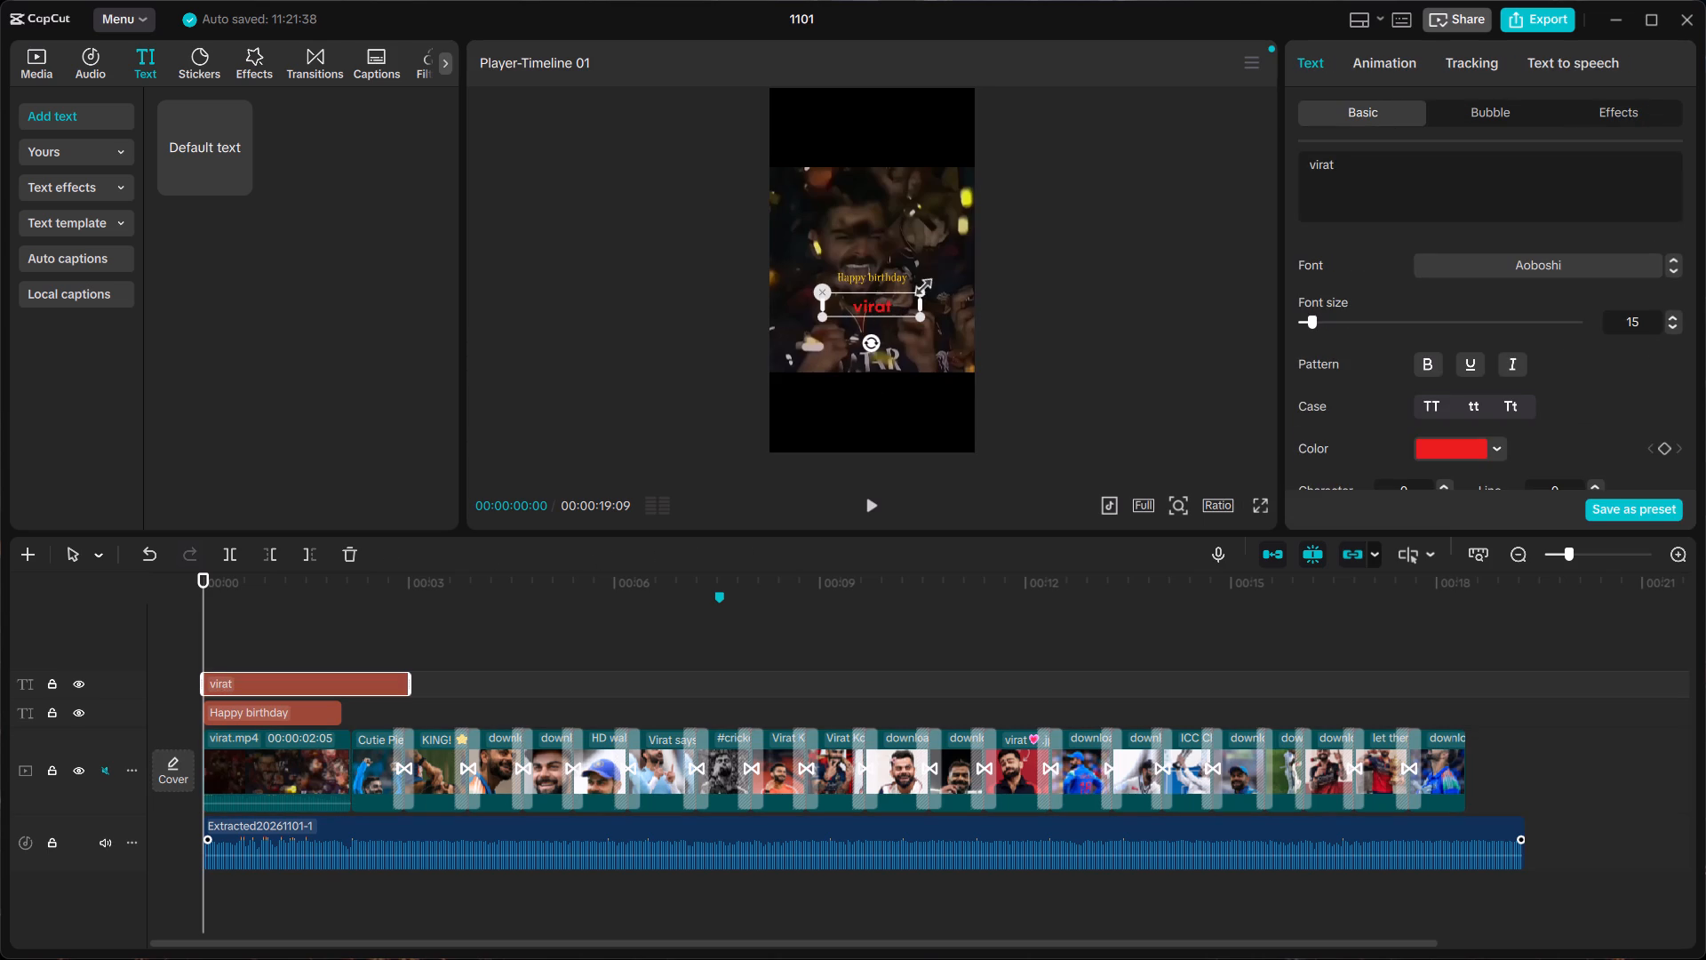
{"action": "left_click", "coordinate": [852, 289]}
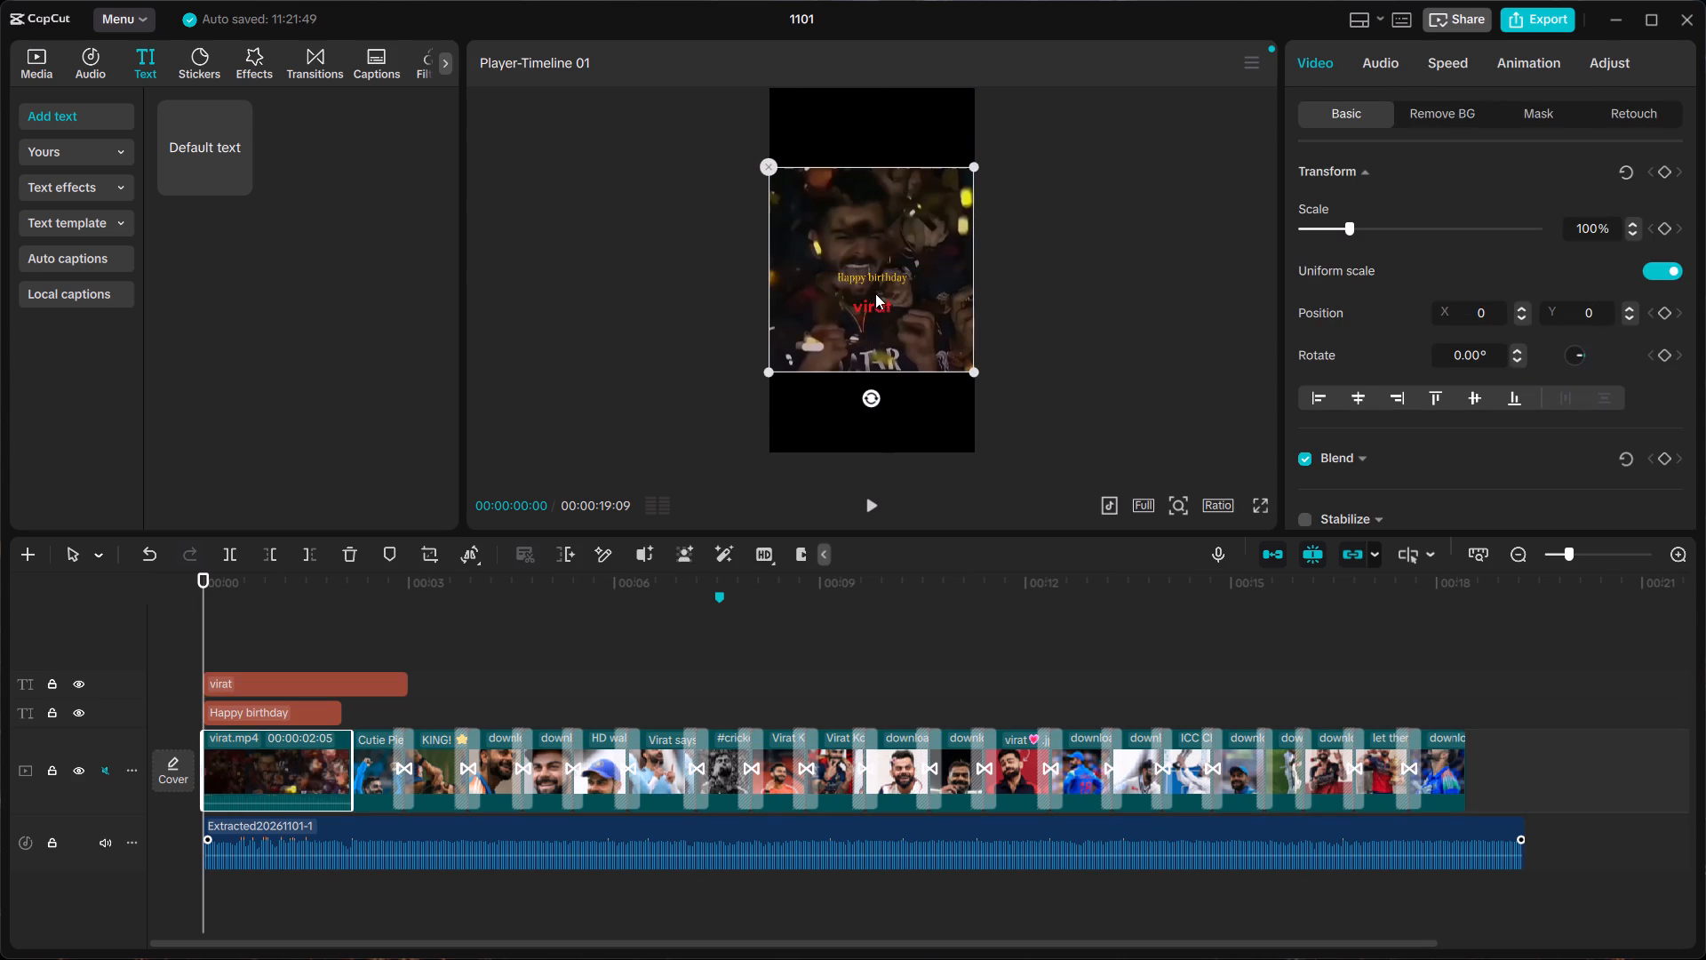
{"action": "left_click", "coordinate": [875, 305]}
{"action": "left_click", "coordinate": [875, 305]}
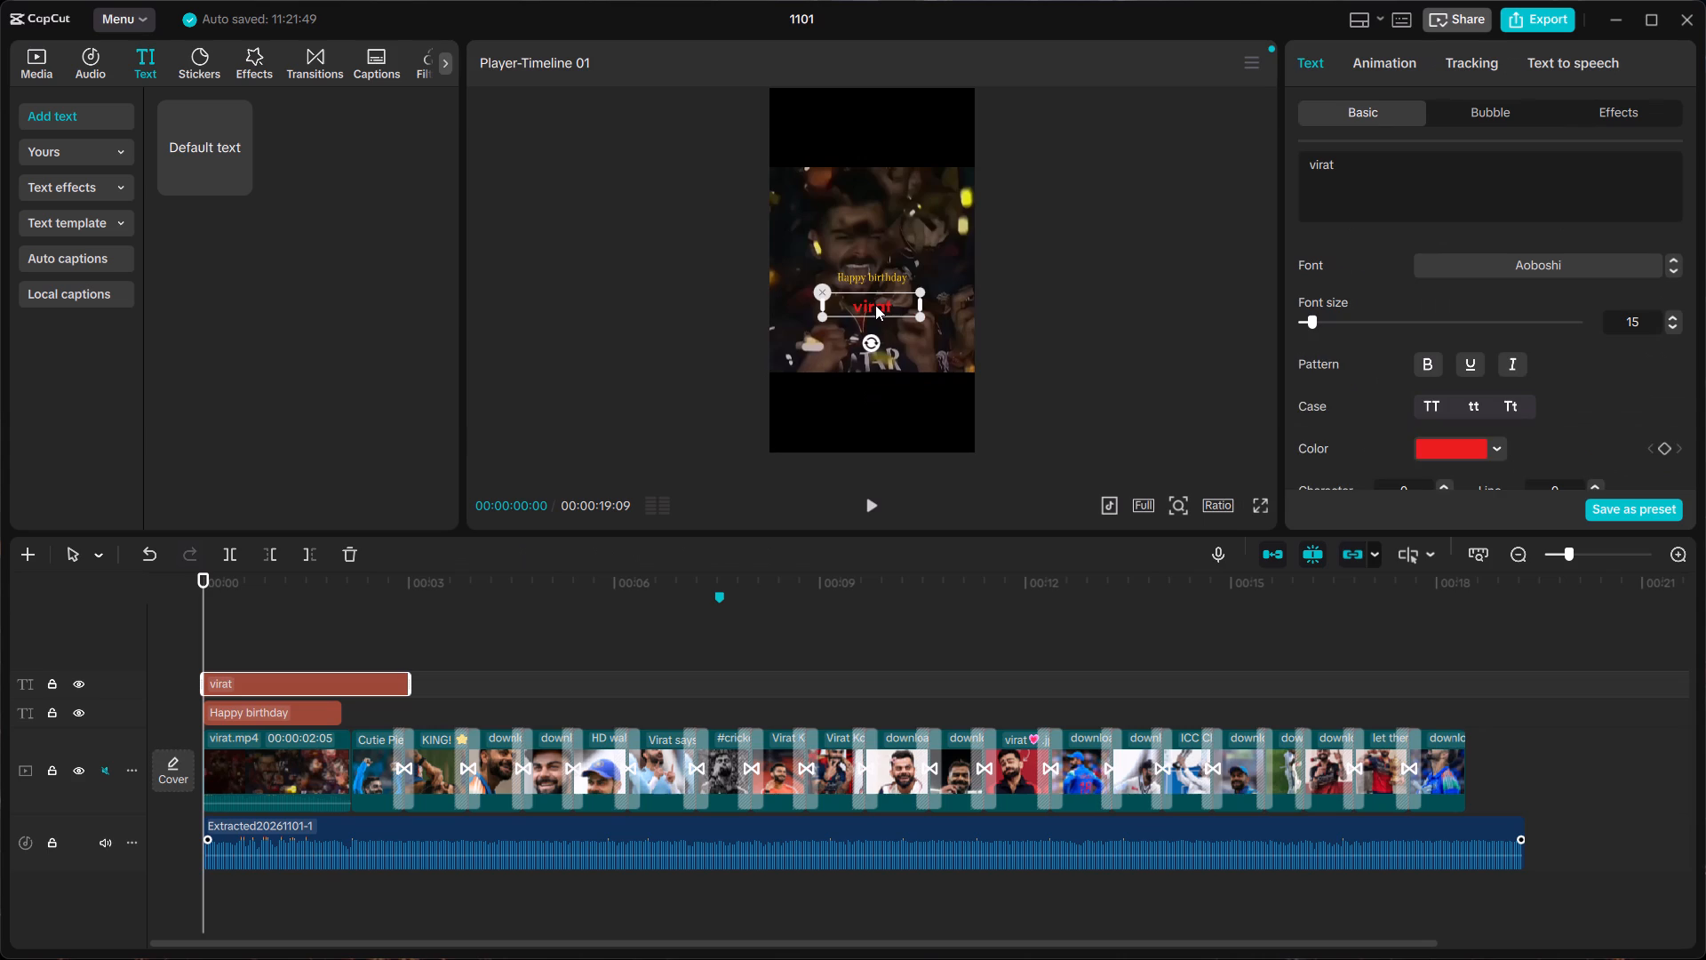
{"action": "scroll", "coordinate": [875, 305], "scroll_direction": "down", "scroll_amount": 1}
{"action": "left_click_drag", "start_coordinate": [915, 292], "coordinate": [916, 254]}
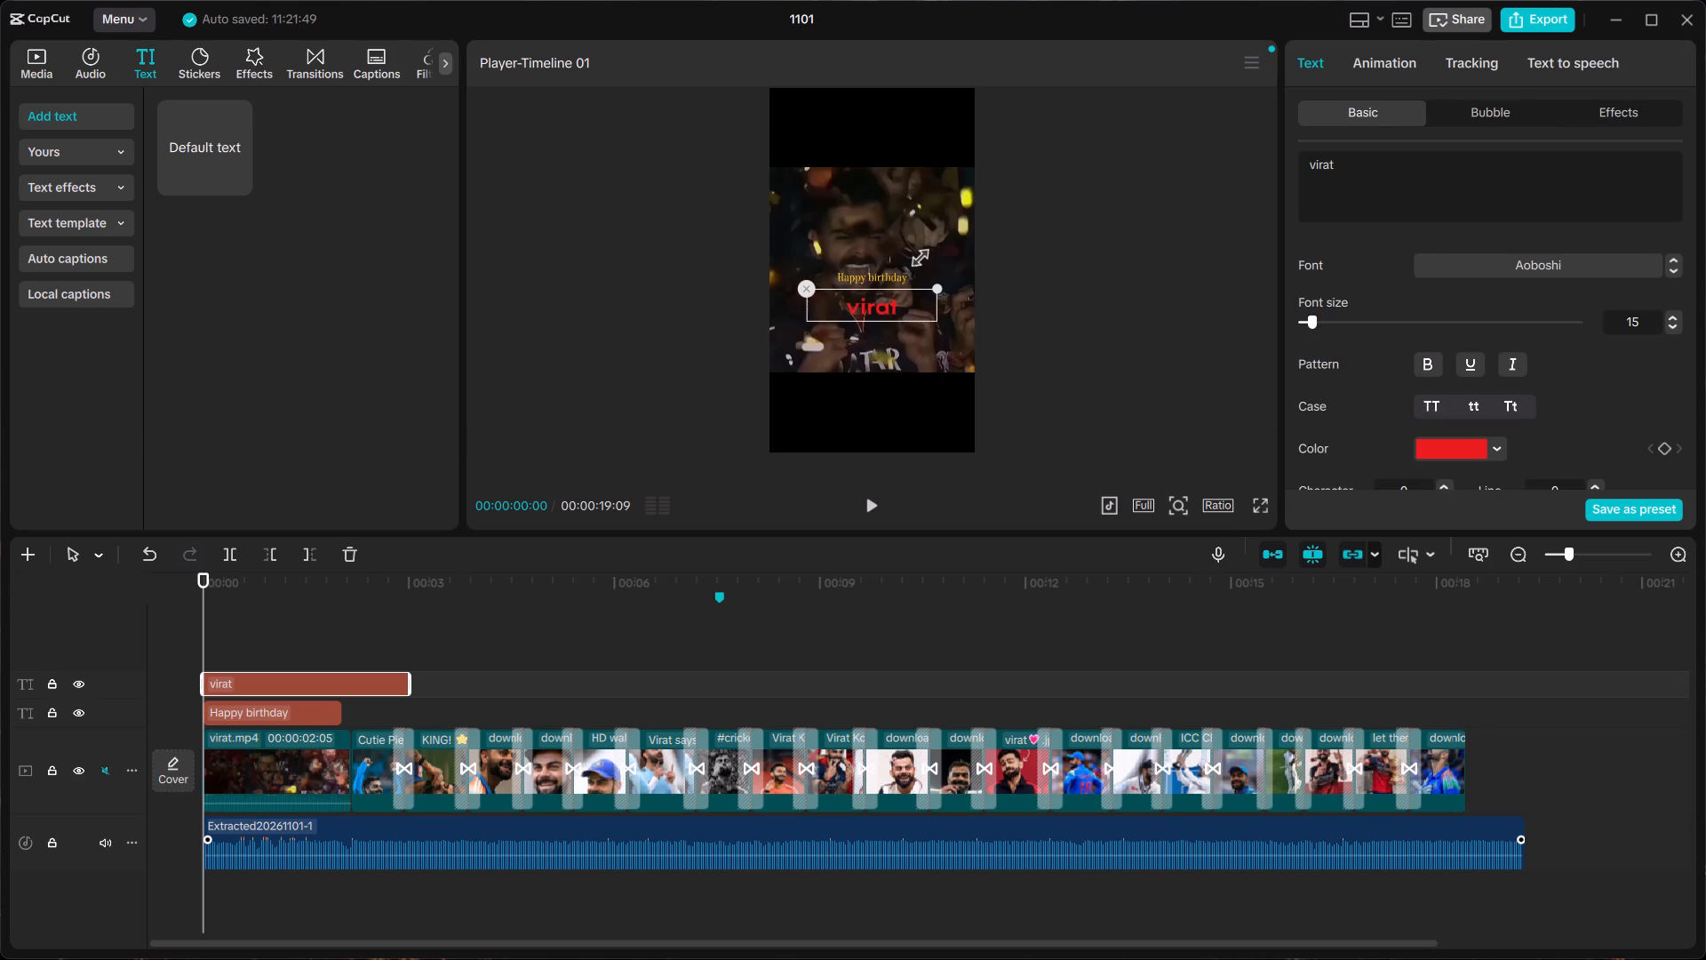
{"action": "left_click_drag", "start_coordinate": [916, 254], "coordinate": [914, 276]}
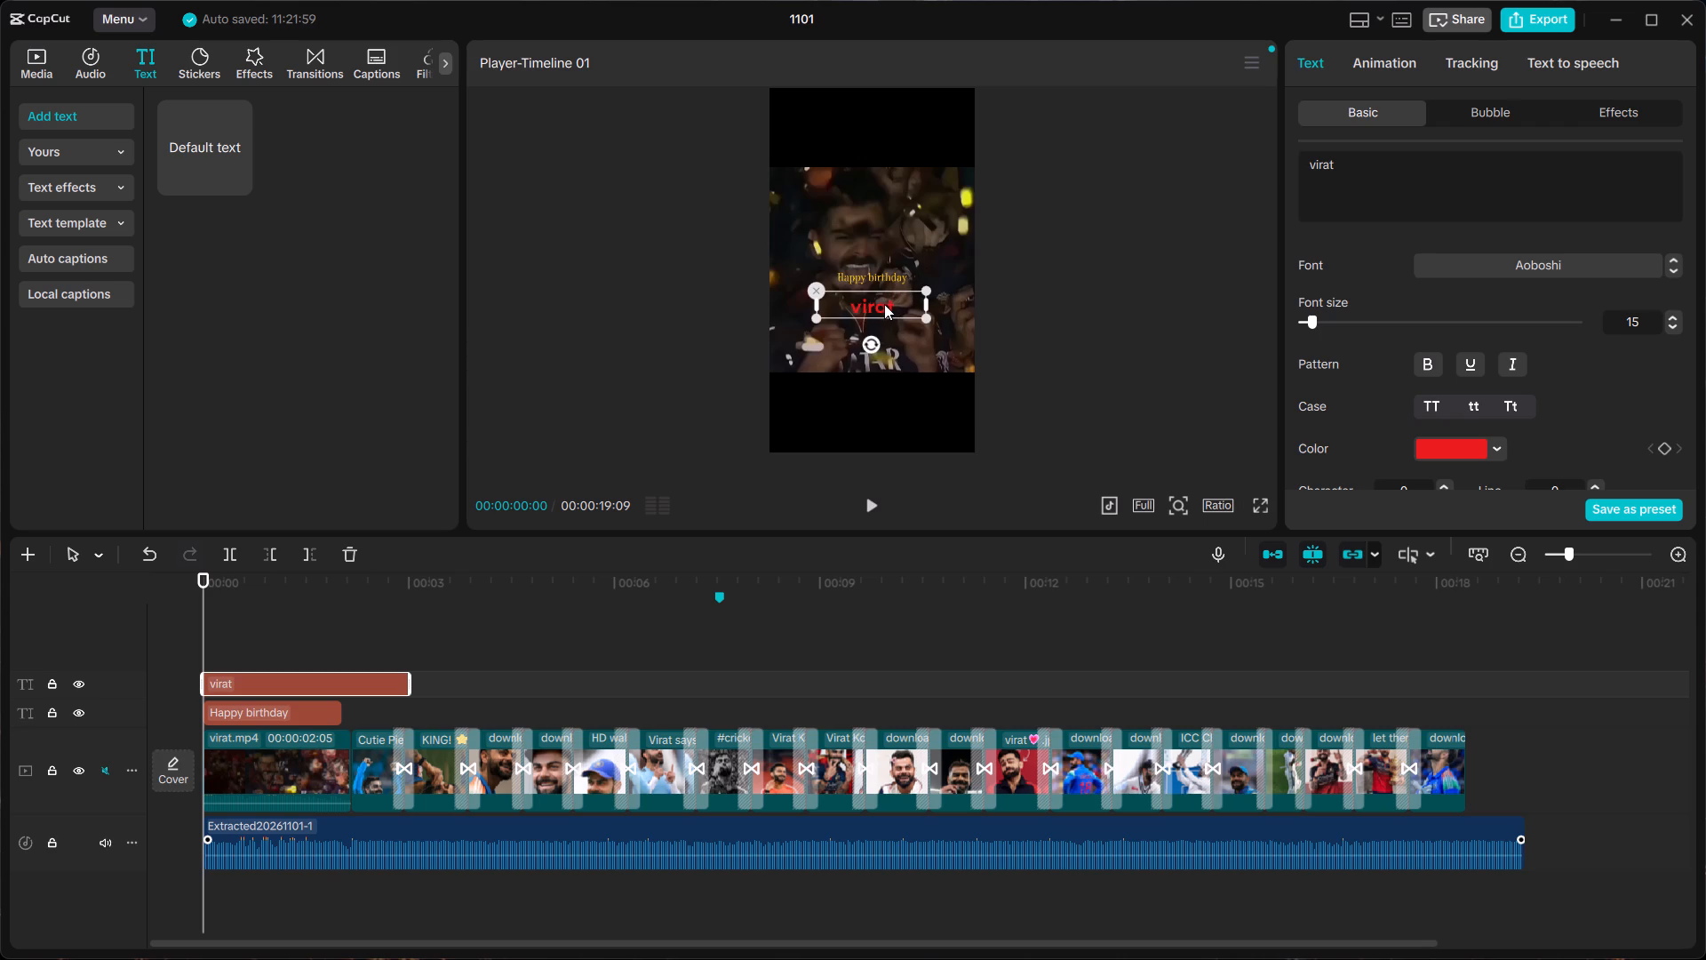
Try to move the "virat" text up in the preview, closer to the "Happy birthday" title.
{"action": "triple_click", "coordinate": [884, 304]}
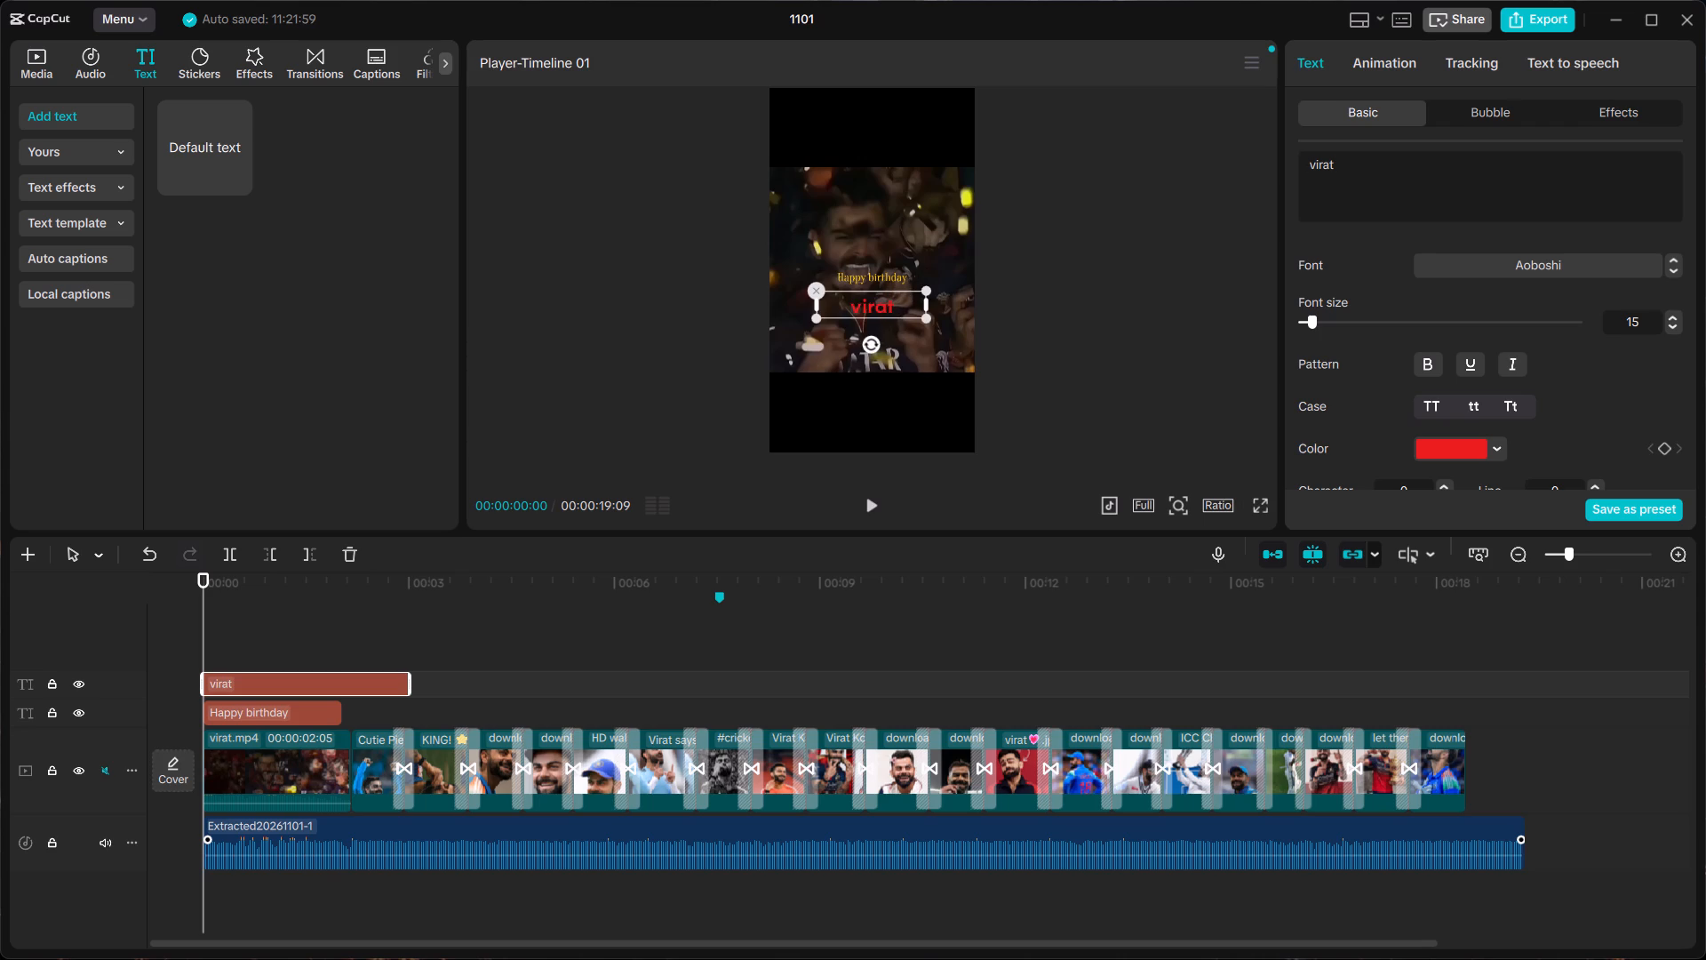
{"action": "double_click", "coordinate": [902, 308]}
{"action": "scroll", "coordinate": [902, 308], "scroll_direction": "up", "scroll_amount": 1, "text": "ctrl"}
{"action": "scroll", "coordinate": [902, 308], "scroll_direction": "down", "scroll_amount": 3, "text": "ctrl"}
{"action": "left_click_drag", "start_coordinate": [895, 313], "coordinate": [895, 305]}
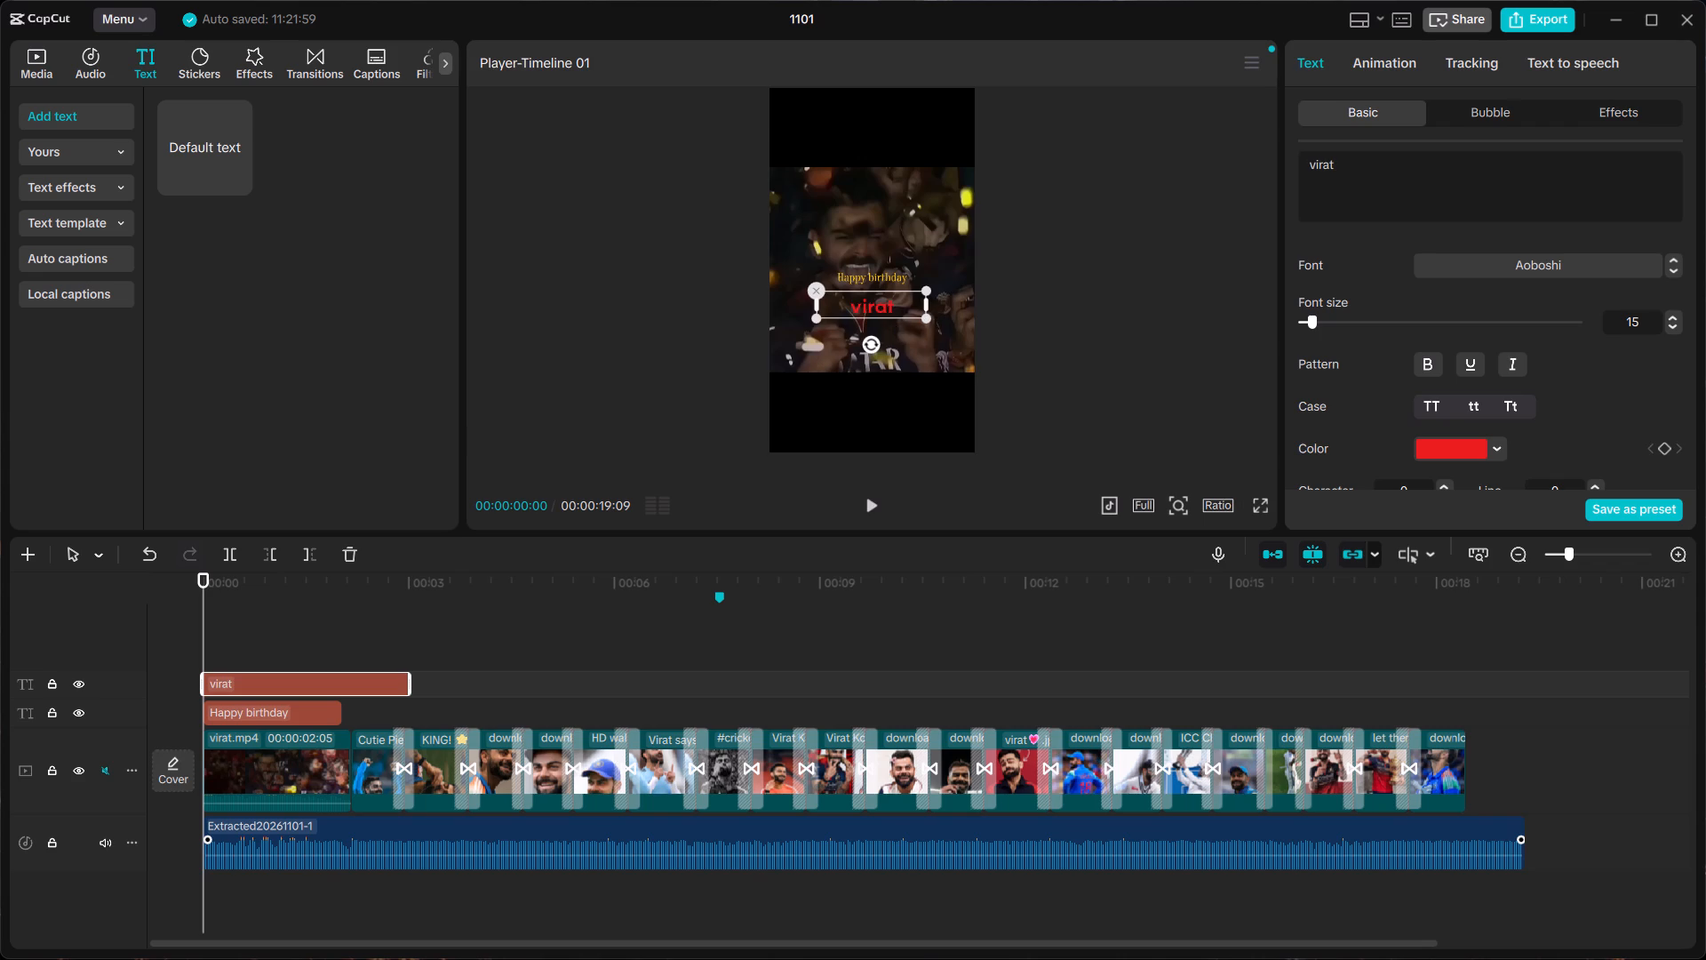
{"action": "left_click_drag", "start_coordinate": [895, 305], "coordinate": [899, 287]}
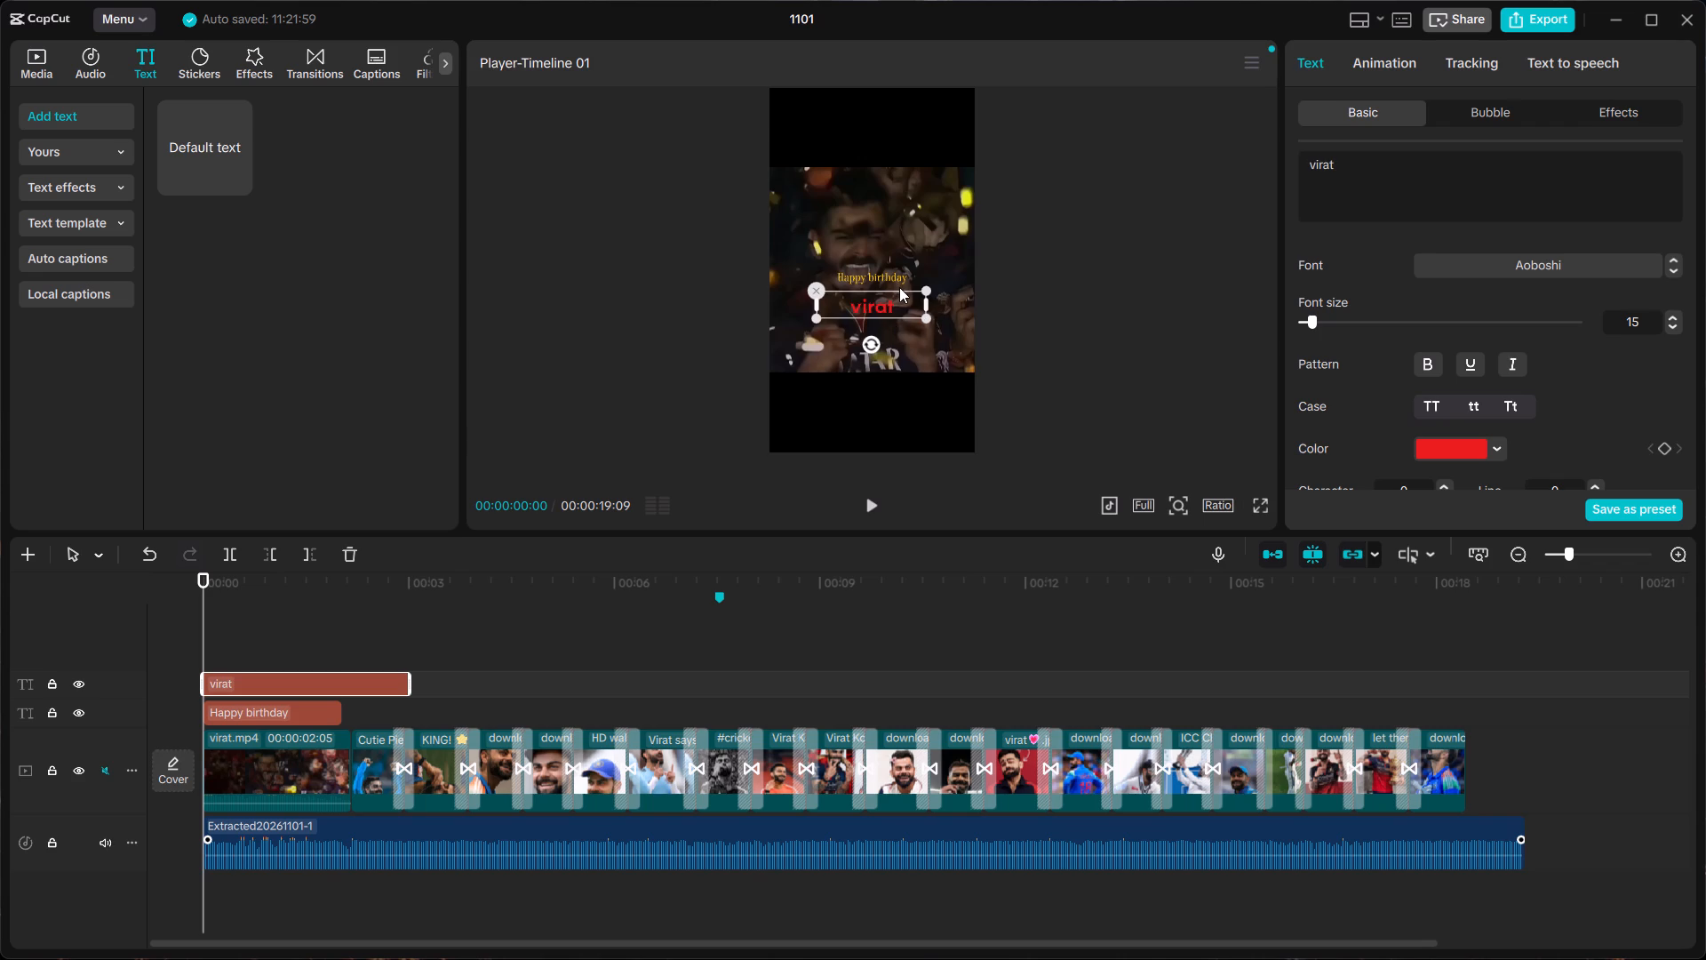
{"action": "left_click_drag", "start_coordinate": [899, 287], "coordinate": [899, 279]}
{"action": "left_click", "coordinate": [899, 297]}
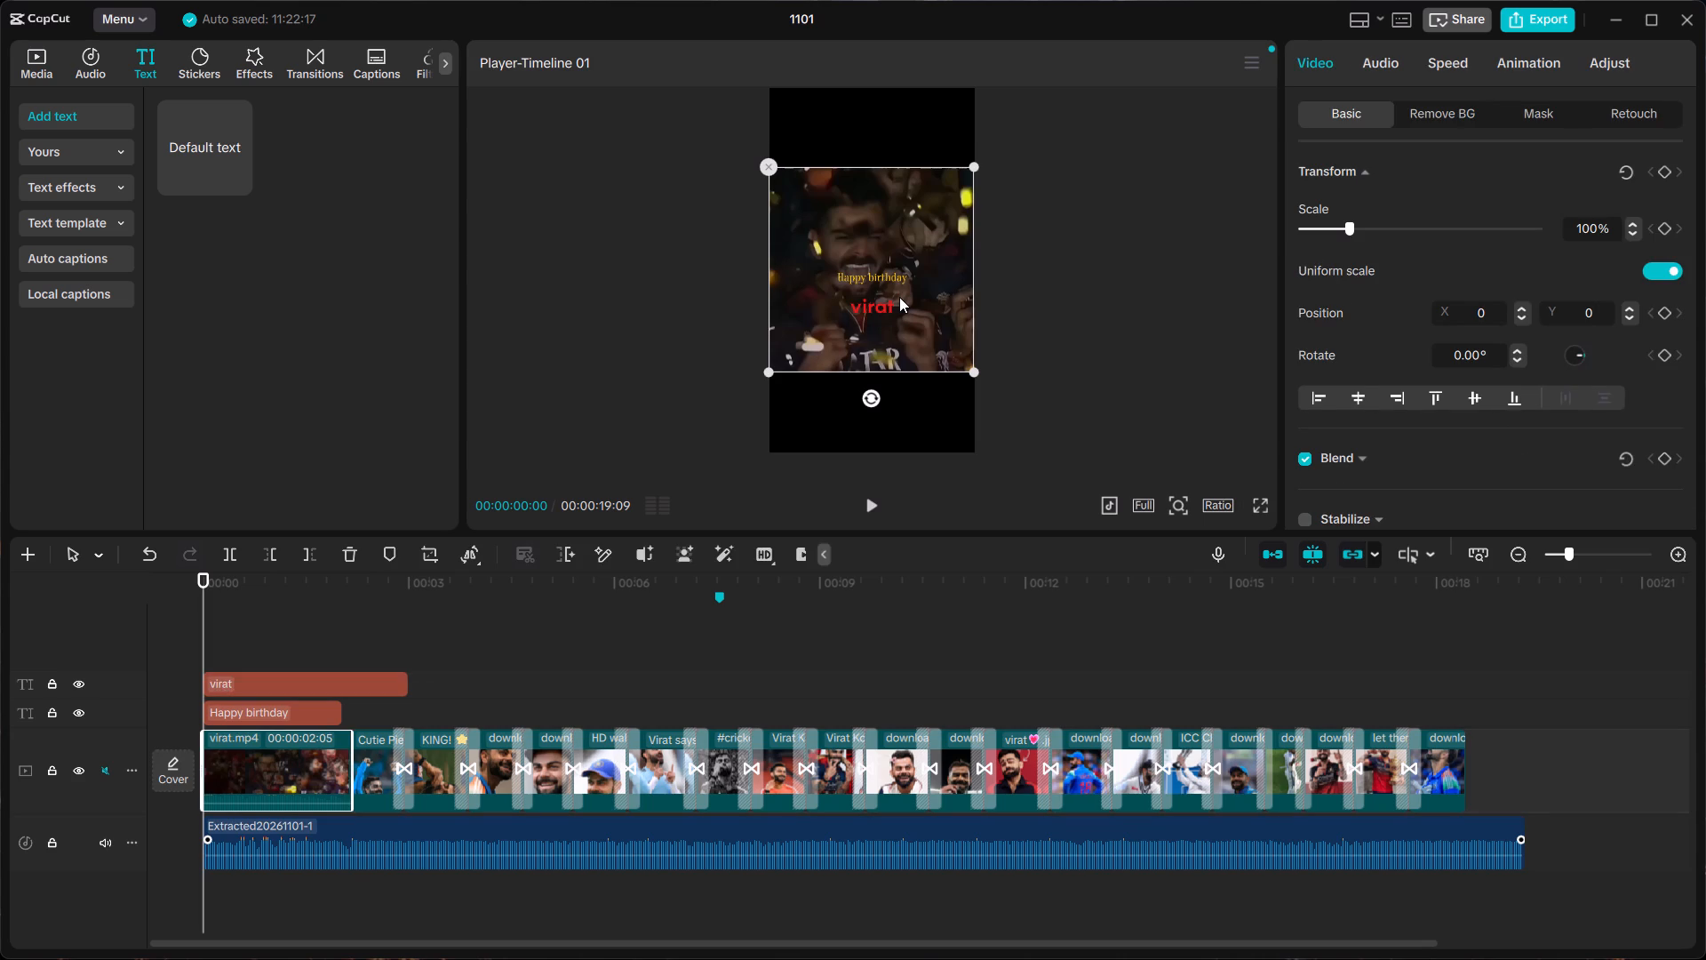
Shorten the "virat" text clip on the timeline so it ends together with the "Happy birthday" clip, at about 2 seconds.
{"action": "left_click", "coordinate": [325, 704]}
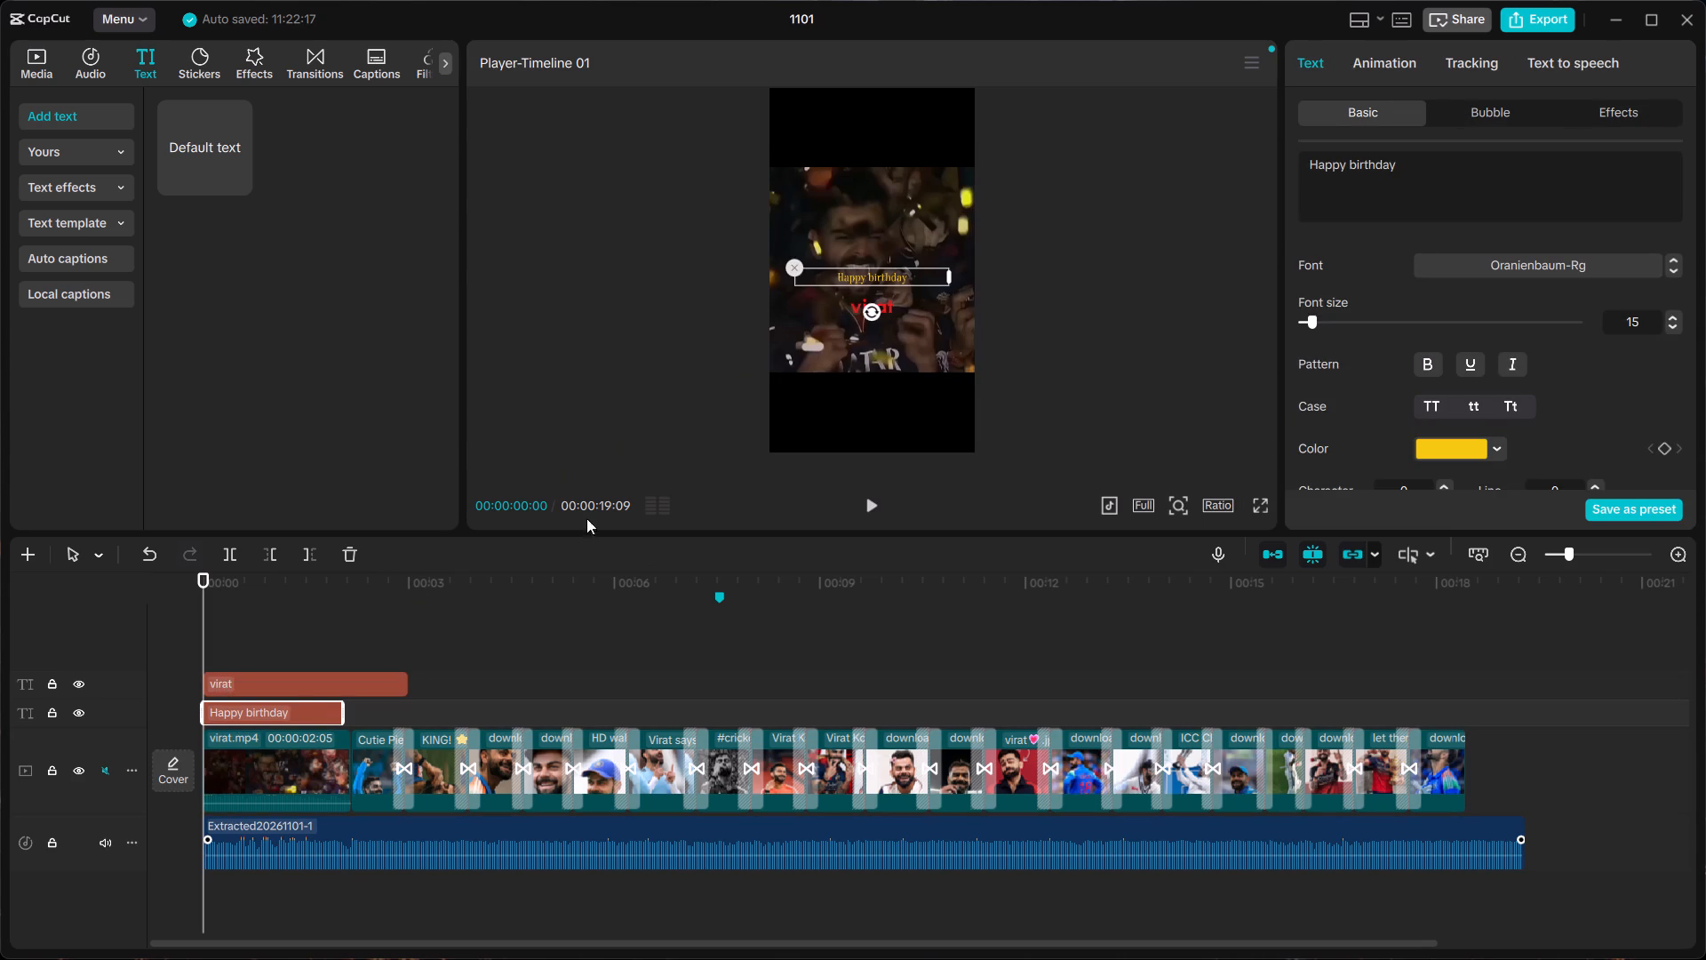
{"action": "left_click", "coordinate": [285, 670]}
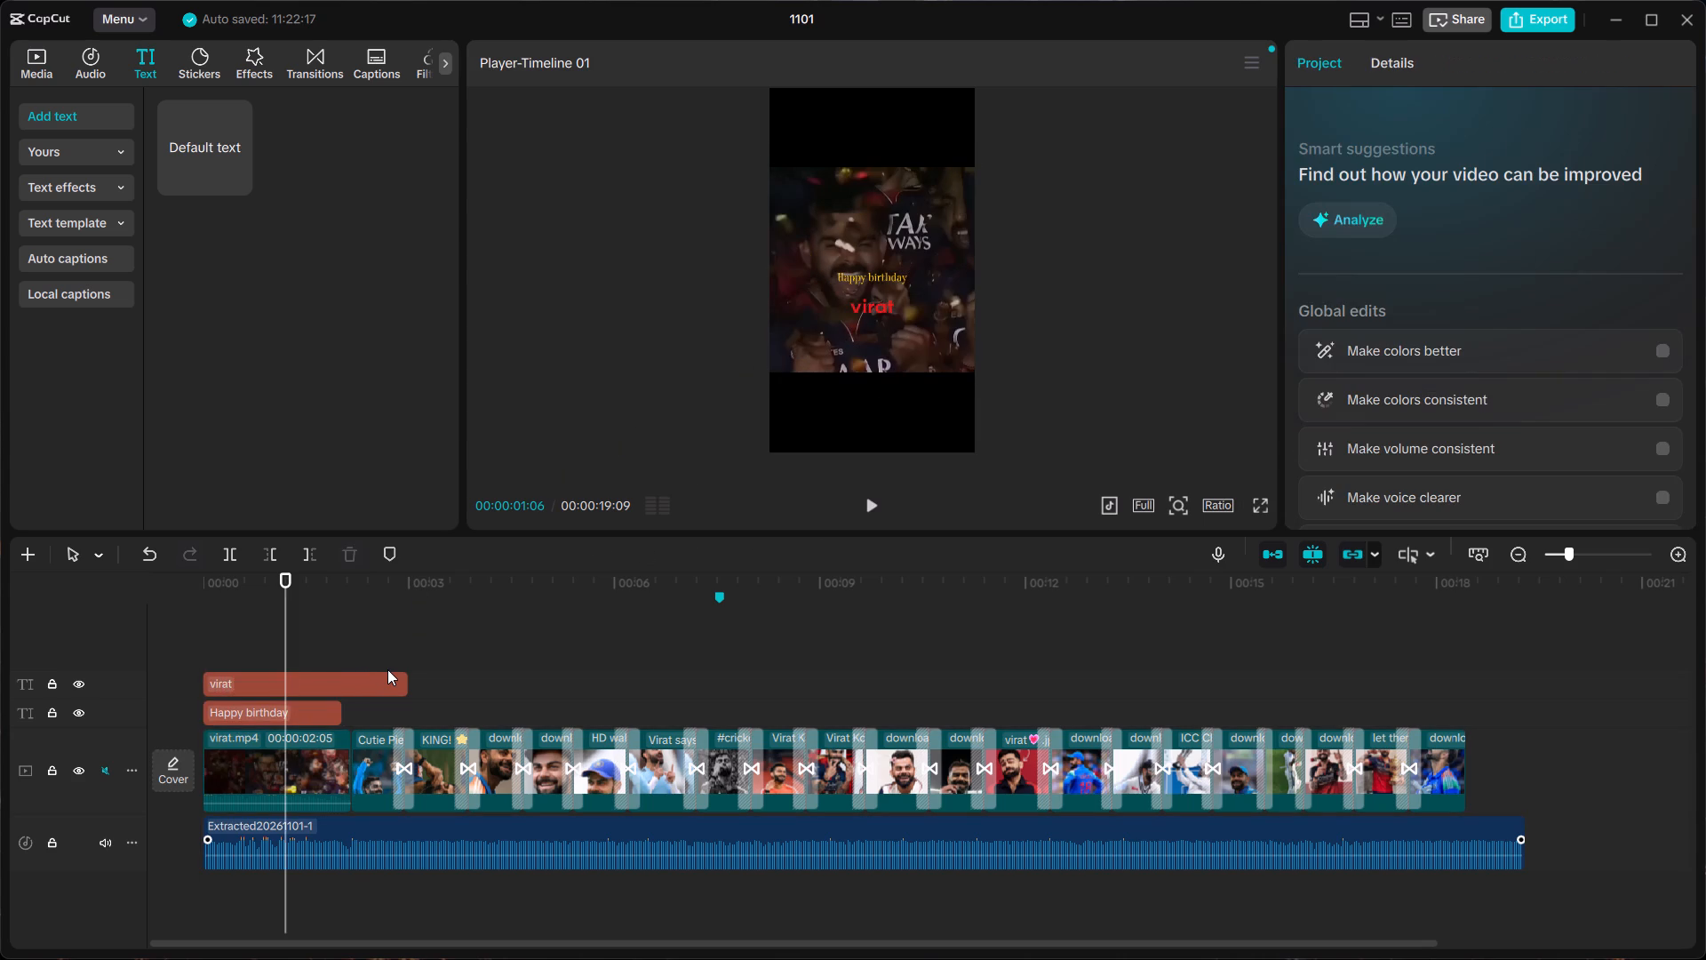
{"action": "left_click", "coordinate": [387, 669]}
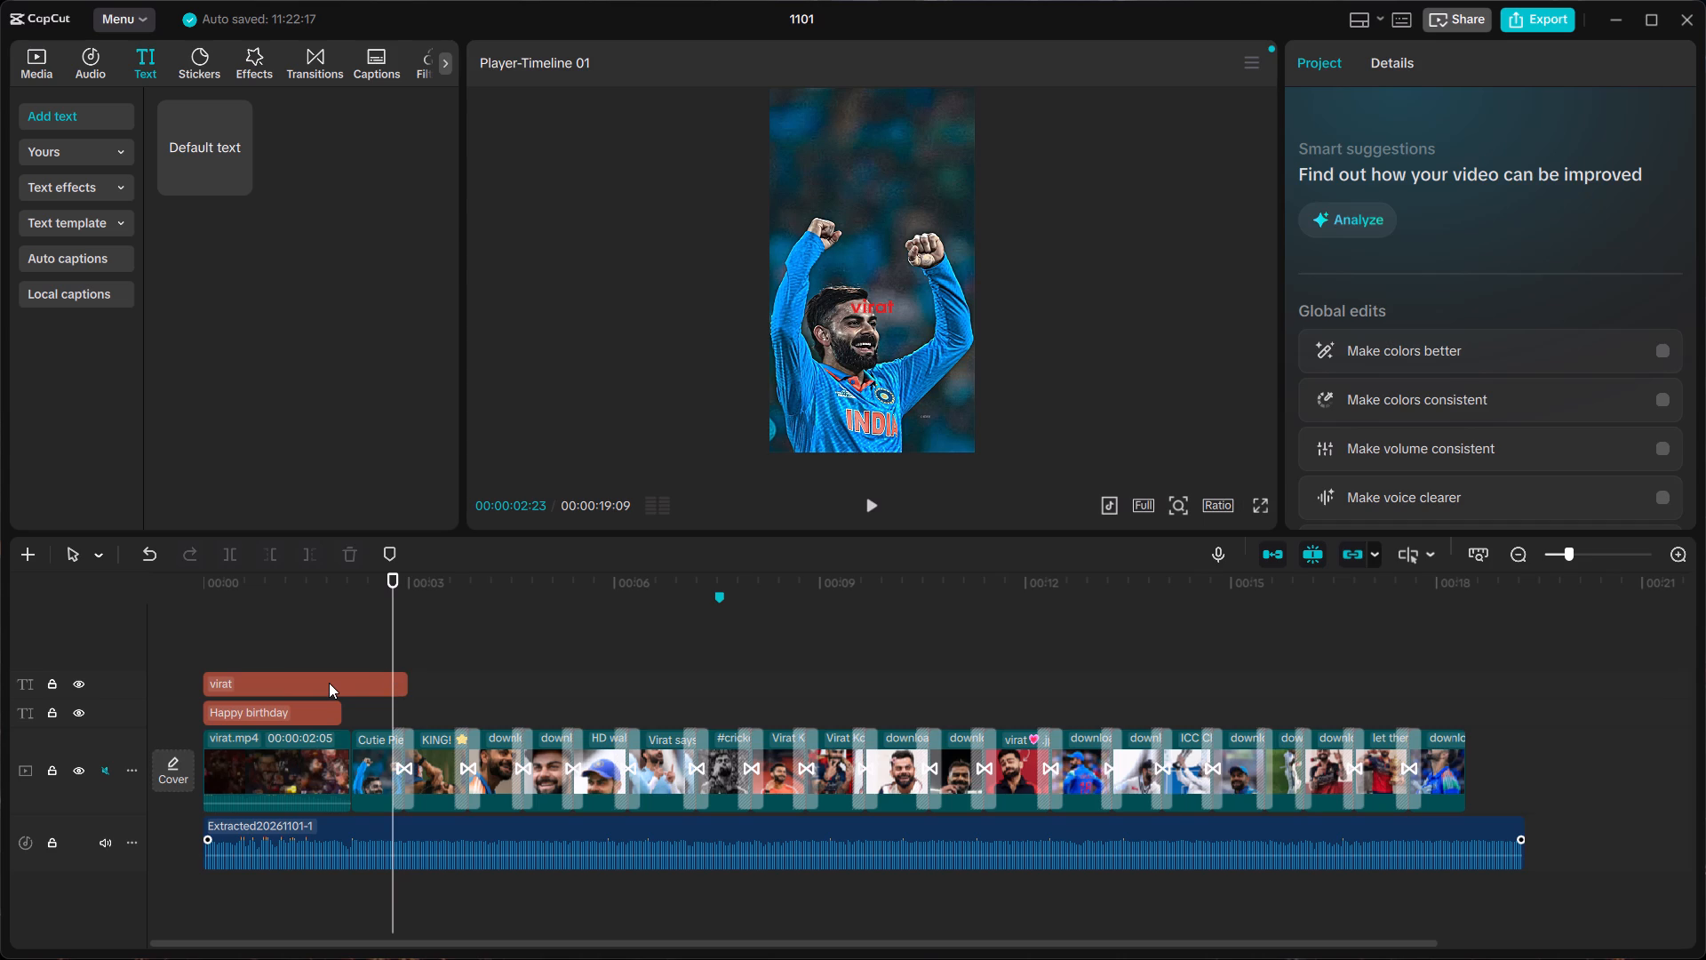
{"action": "left_click", "coordinate": [329, 683]}
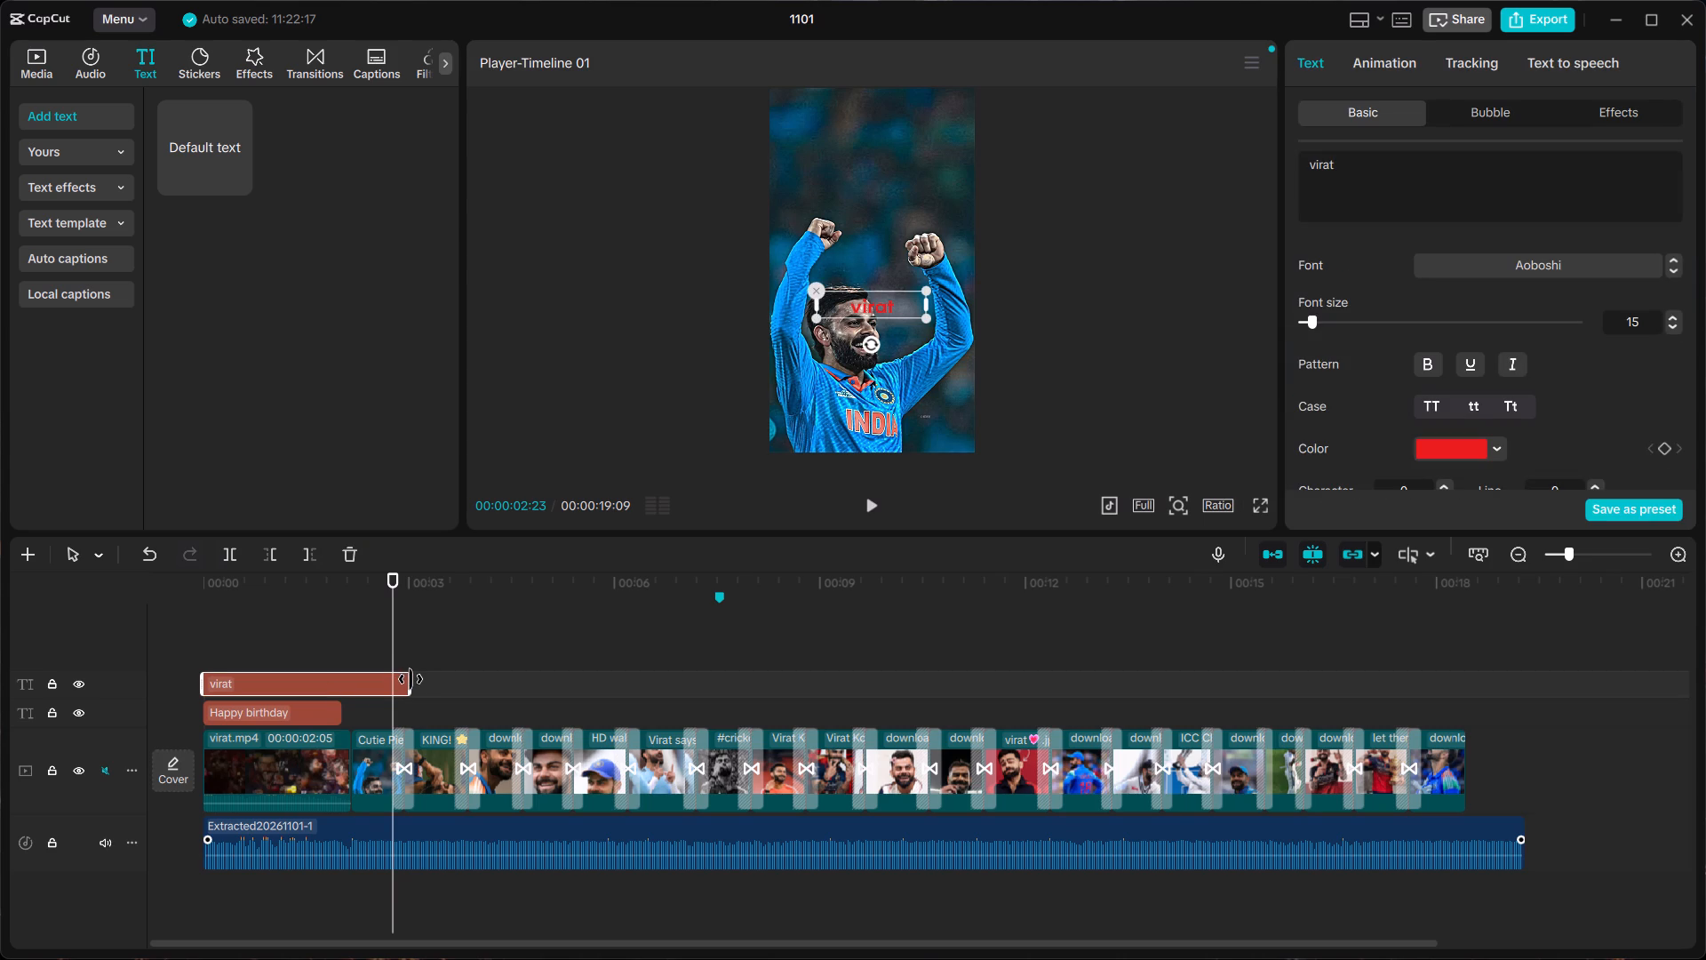
{"action": "left_click_drag", "start_coordinate": [411, 679], "coordinate": [339, 696]}
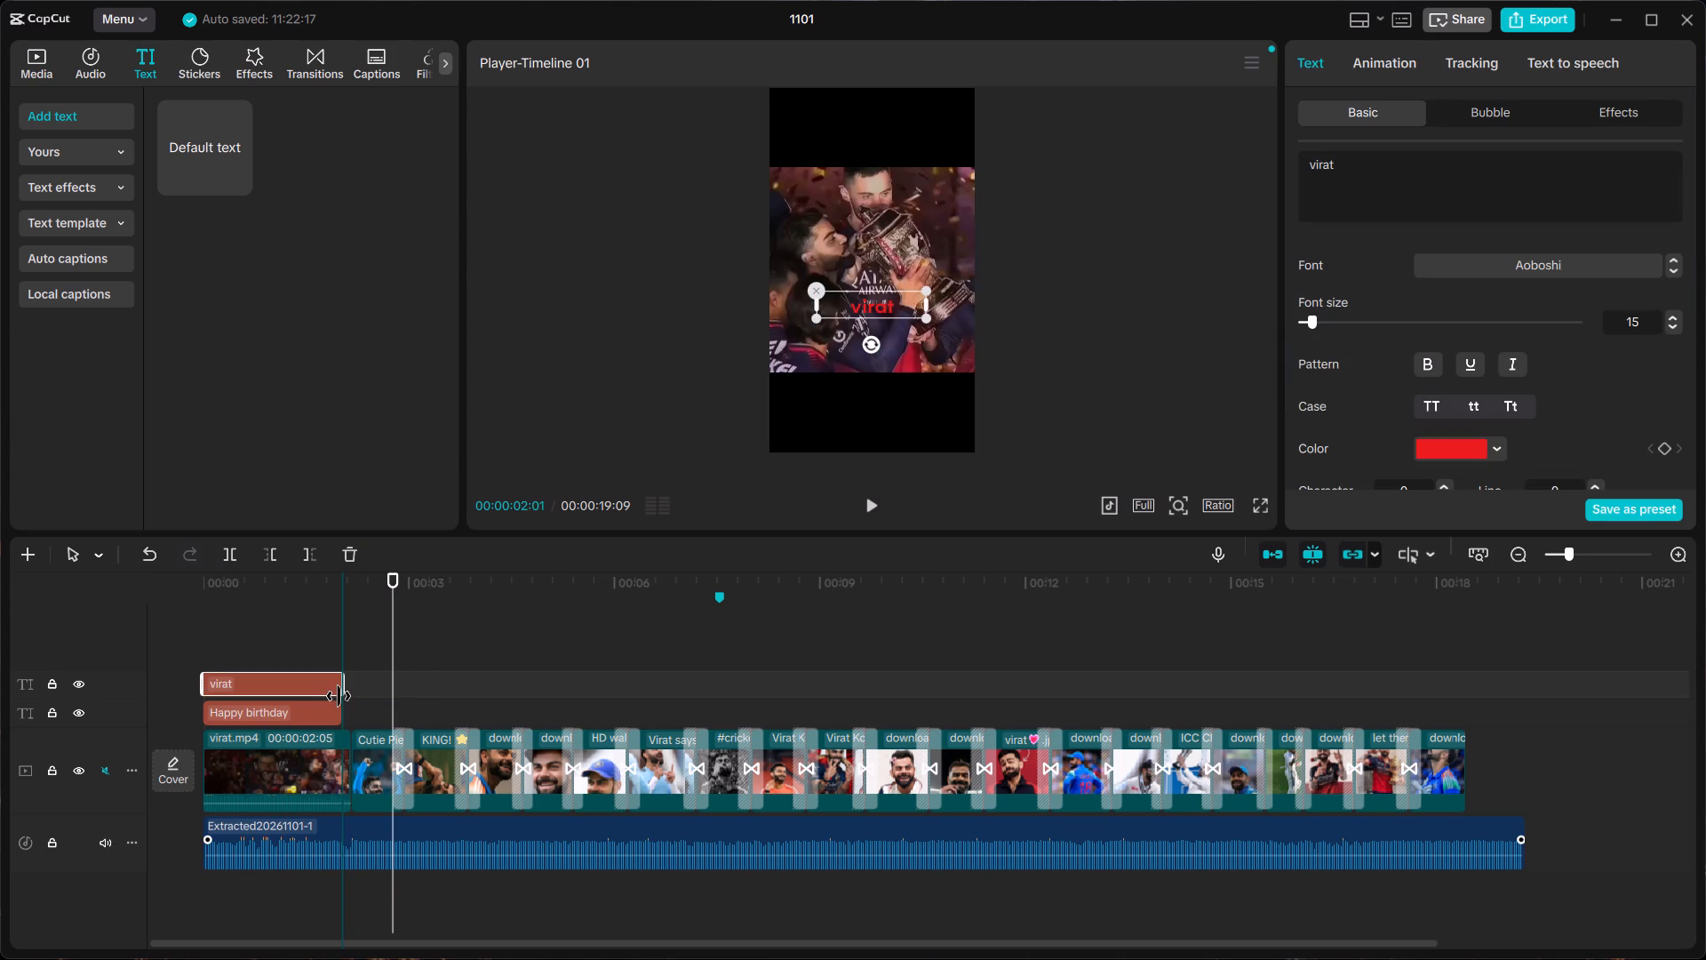
{"action": "left_click_drag", "start_coordinate": [339, 696], "coordinate": [337, 696]}
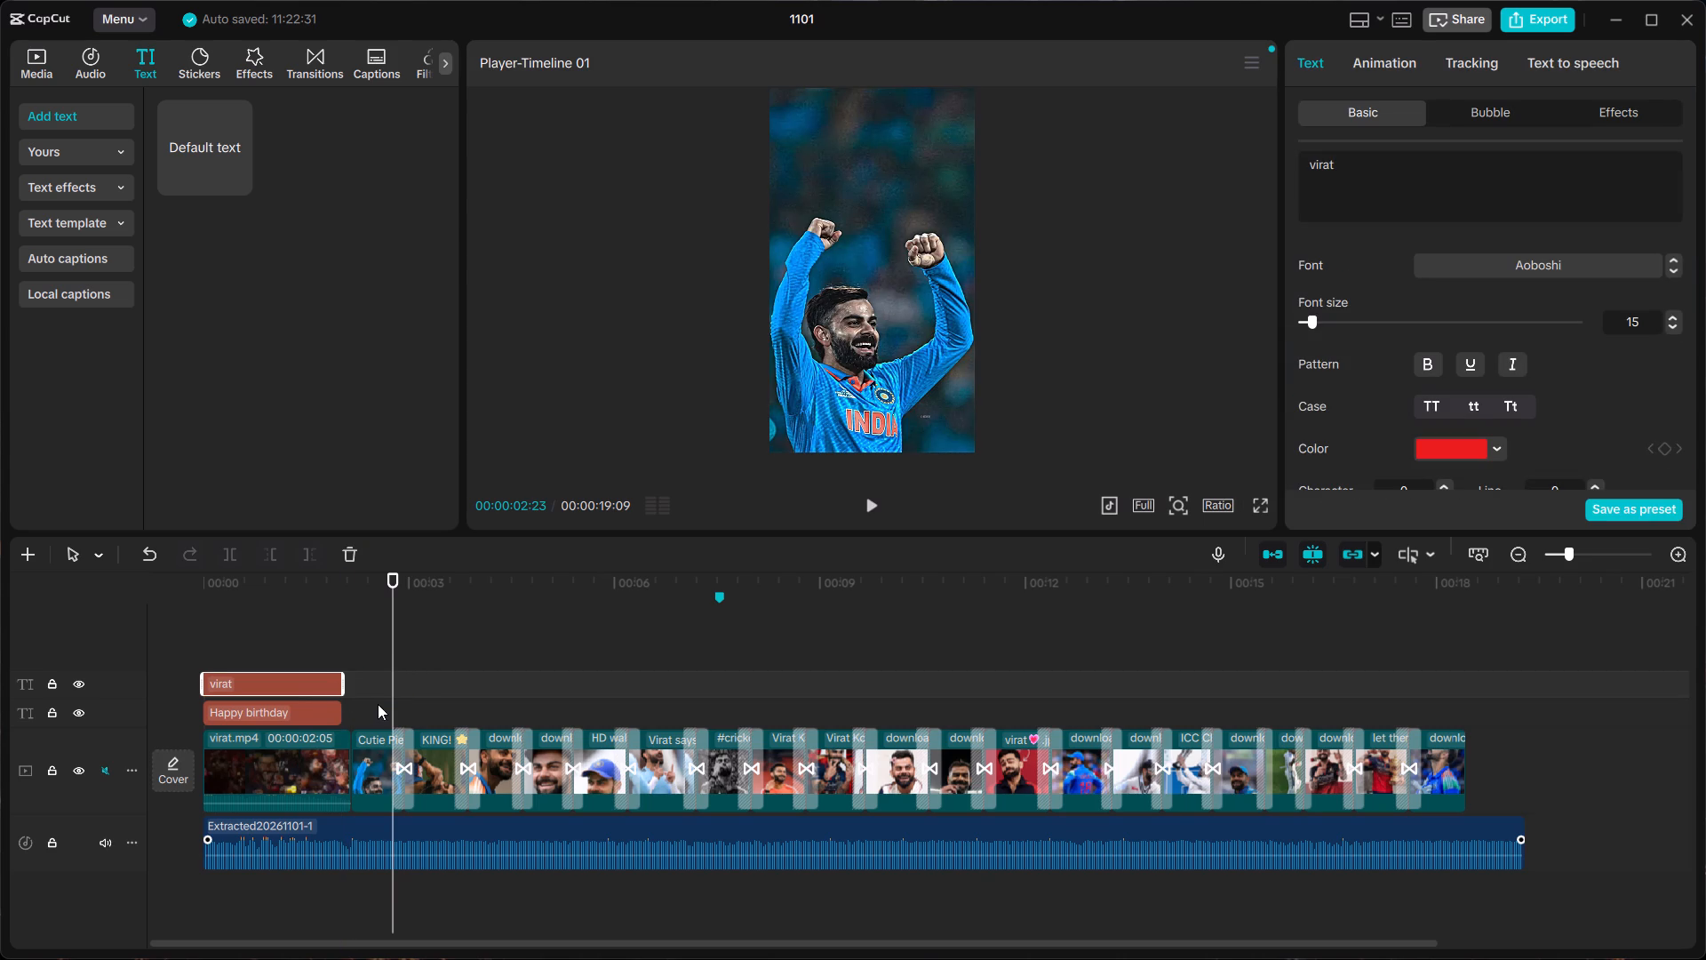
{"action": "left_click", "coordinate": [292, 683]}
{"action": "left_click", "coordinate": [290, 709]}
{"action": "left_click", "coordinate": [296, 686]}
Return the playhead to the start and scale the "virat" text down slightly in the preview.
{"action": "left_click_drag", "start_coordinate": [395, 573], "coordinate": [180, 575]}
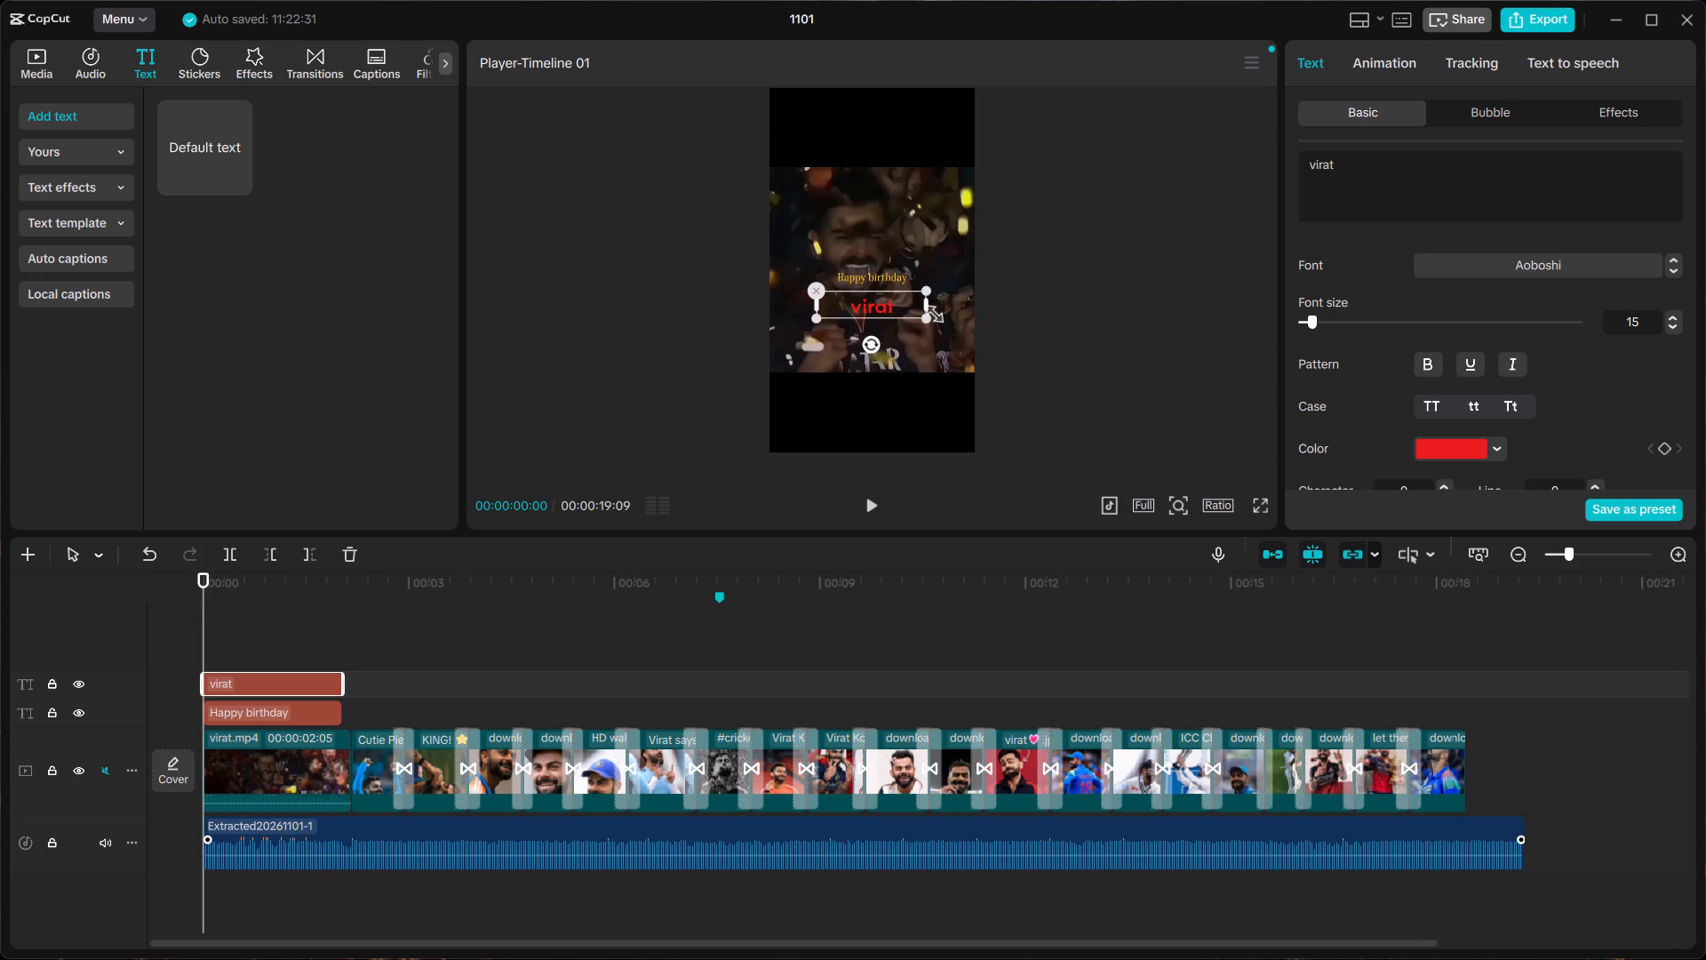
{"action": "left_click_drag", "start_coordinate": [928, 315], "coordinate": [926, 304]}
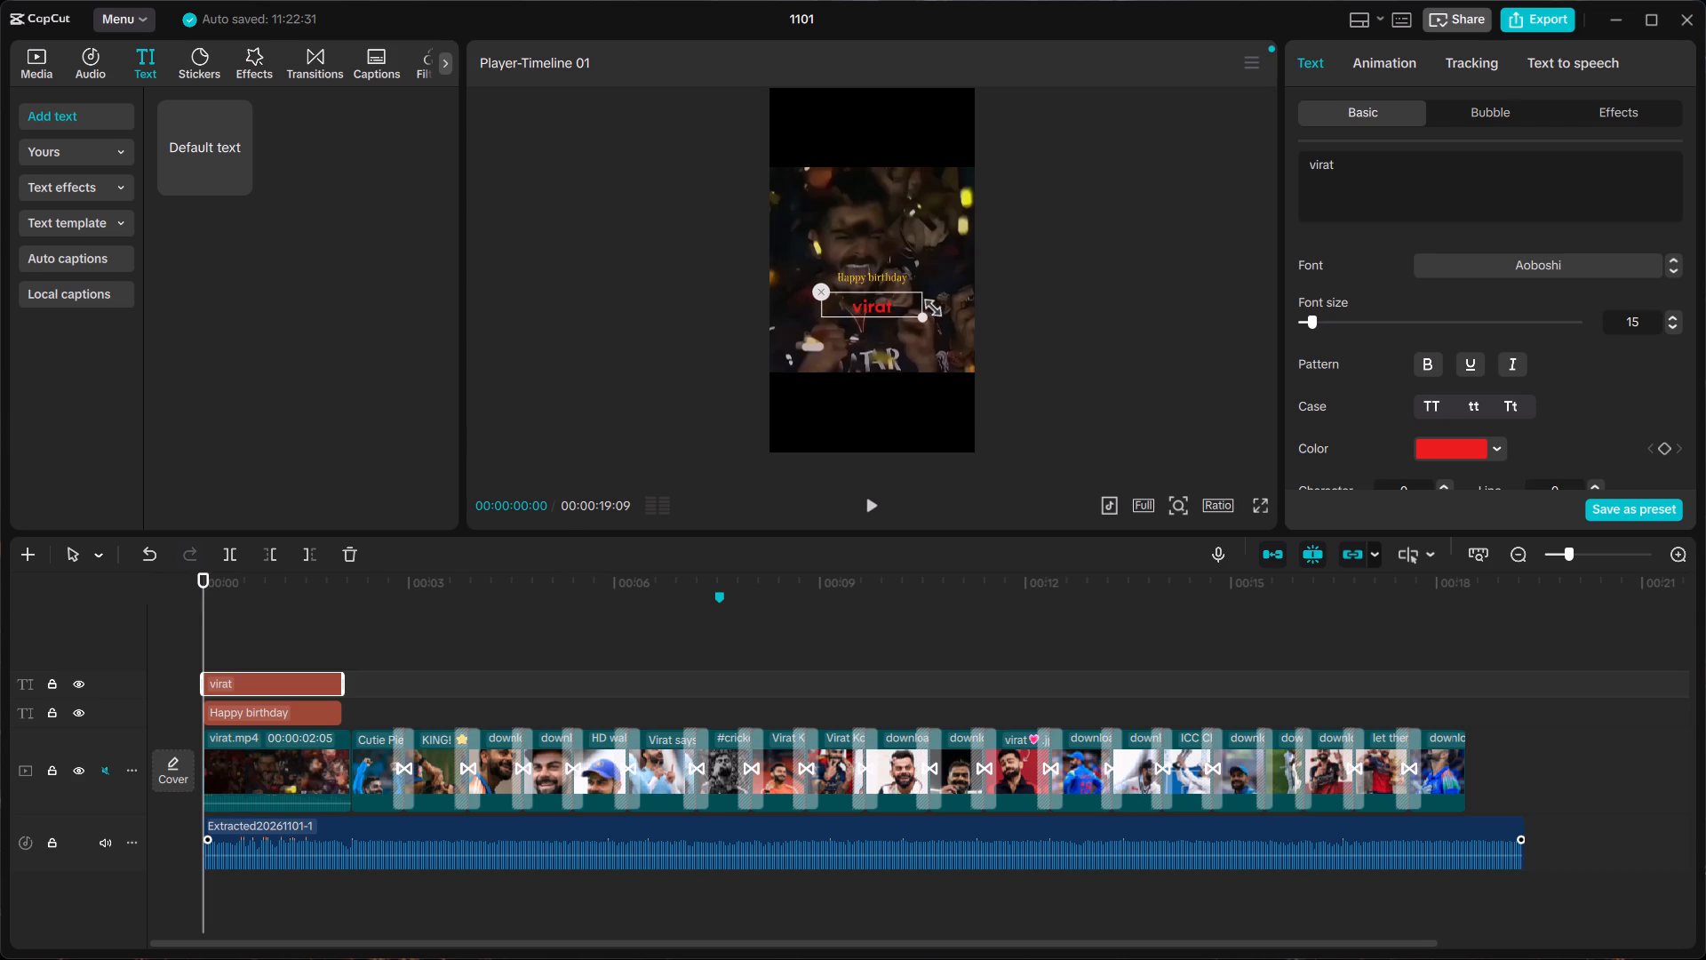
{"action": "left_click_drag", "start_coordinate": [926, 304], "coordinate": [911, 274]}
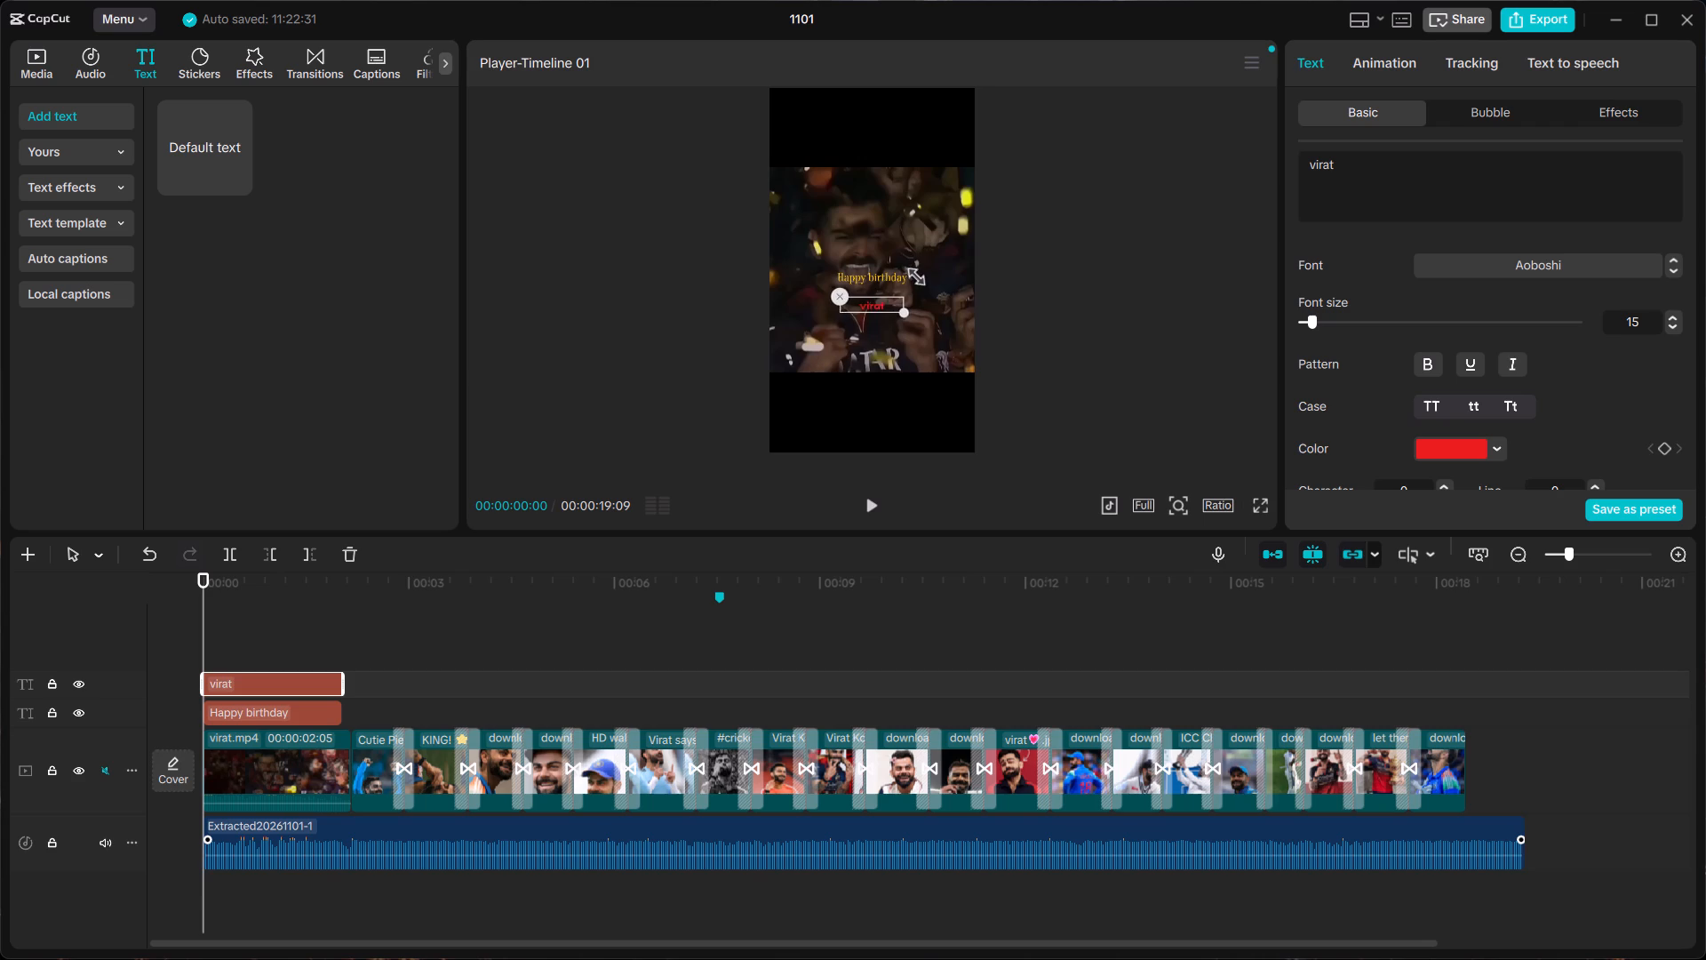
{"action": "left_click_drag", "start_coordinate": [911, 274], "coordinate": [915, 299]}
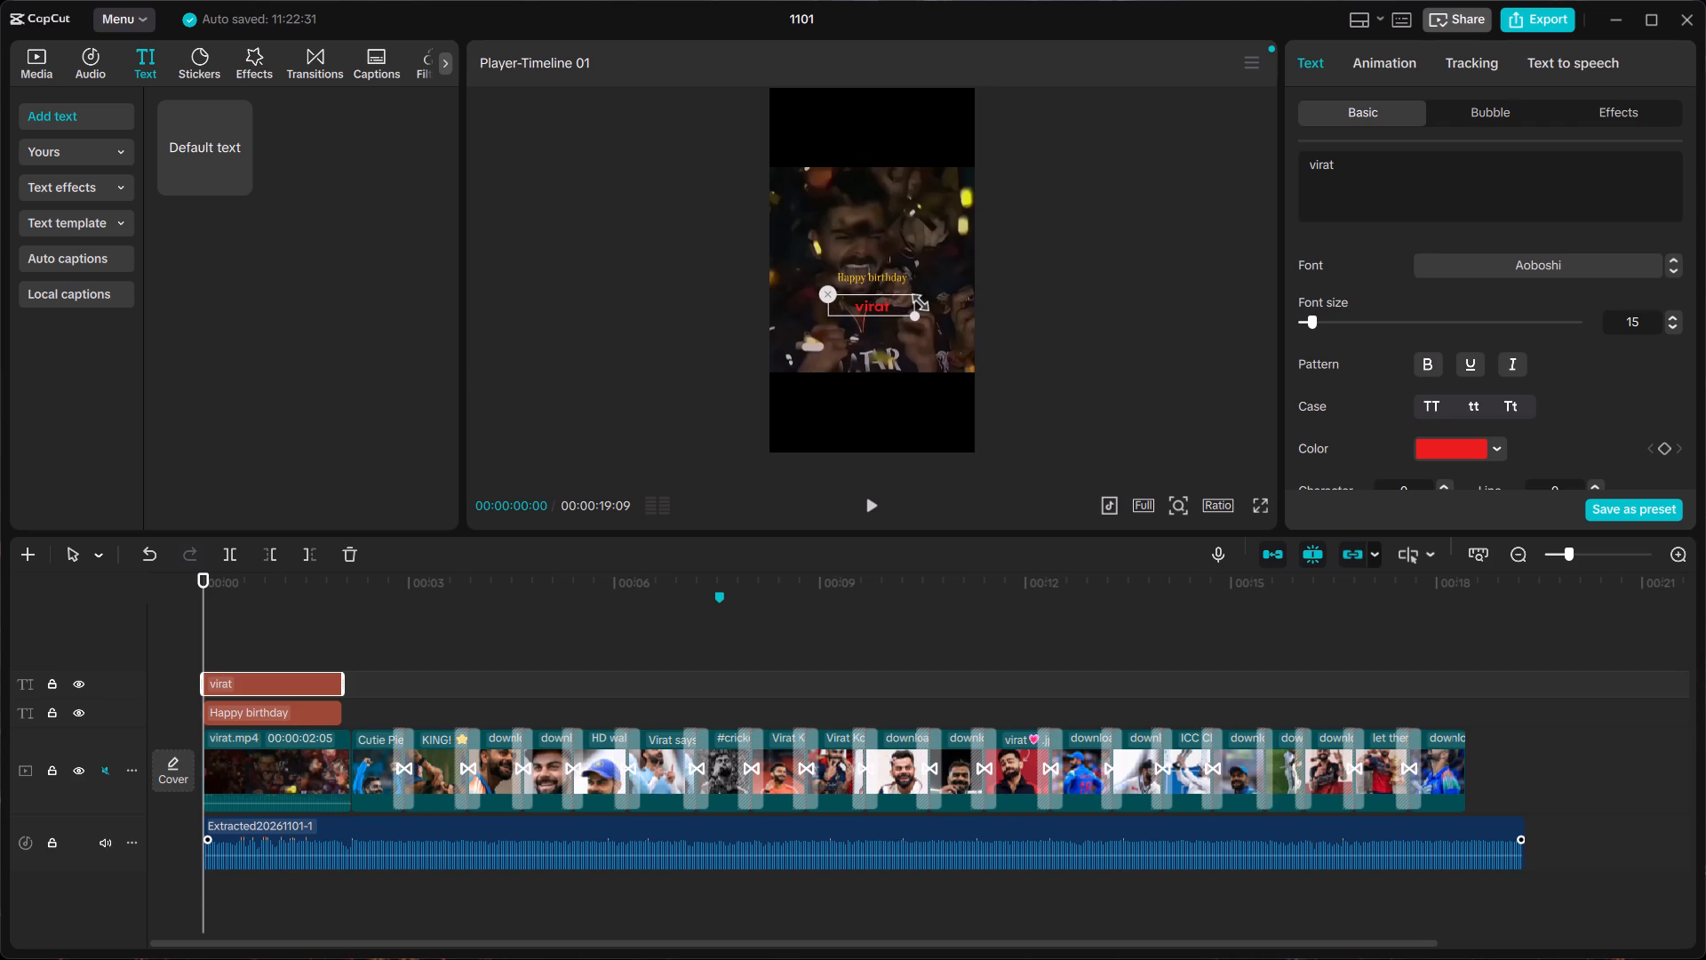
{"action": "left_click_drag", "start_coordinate": [915, 299], "coordinate": [916, 300]}
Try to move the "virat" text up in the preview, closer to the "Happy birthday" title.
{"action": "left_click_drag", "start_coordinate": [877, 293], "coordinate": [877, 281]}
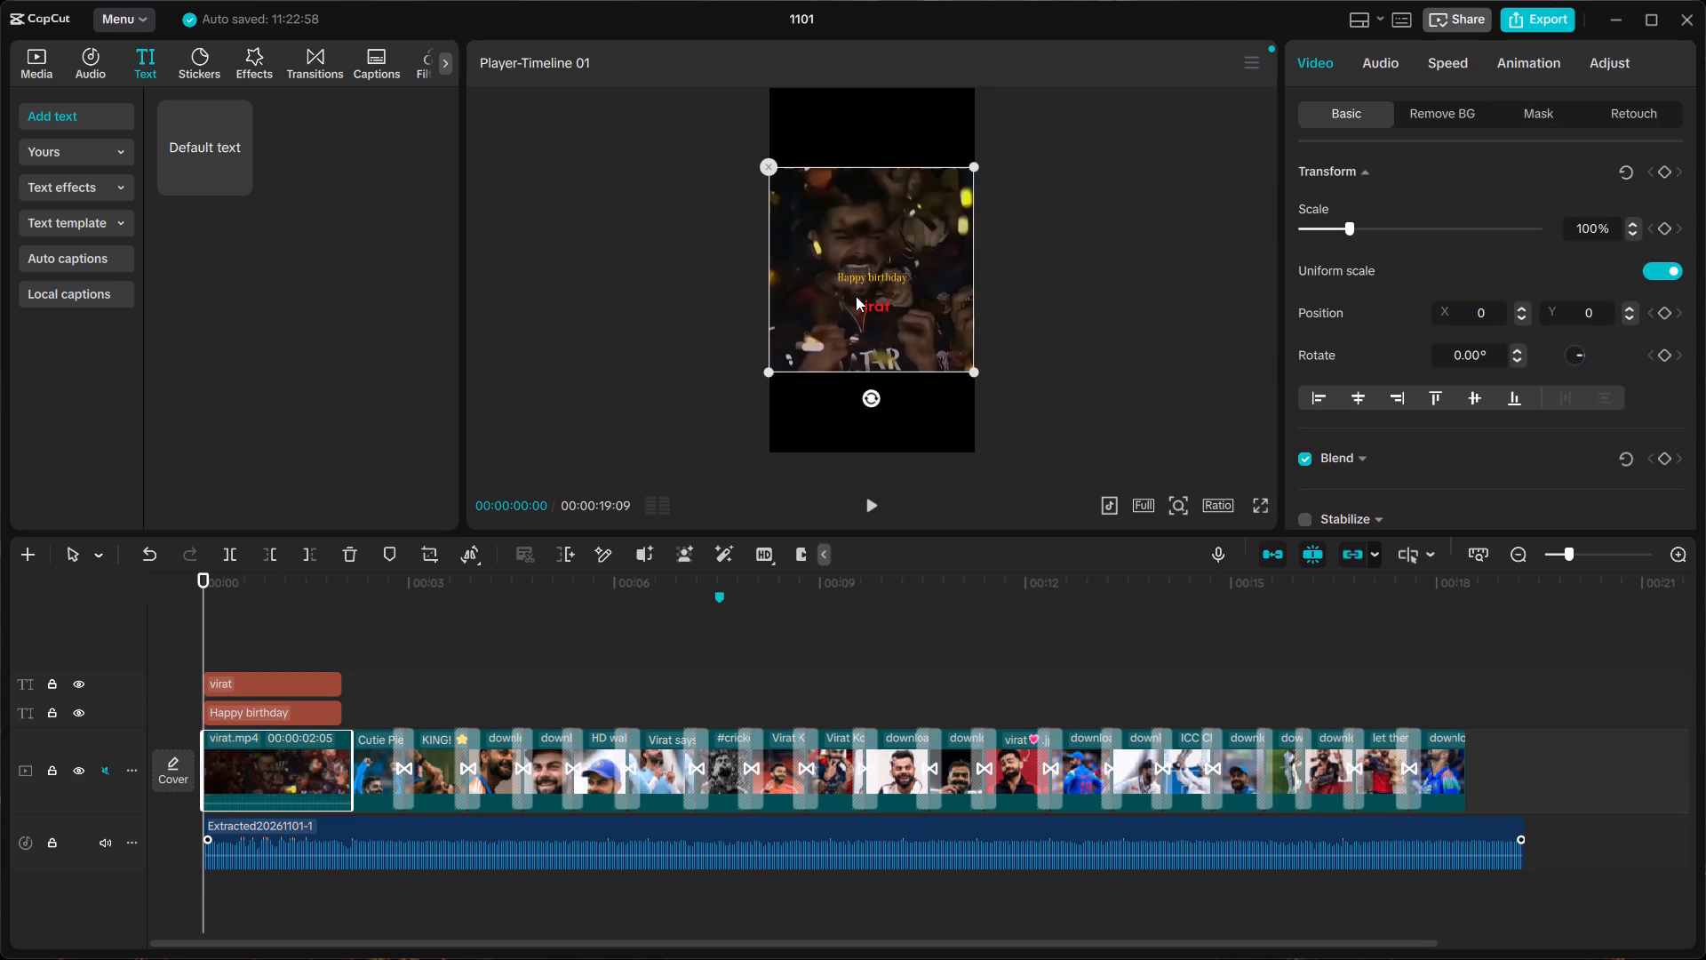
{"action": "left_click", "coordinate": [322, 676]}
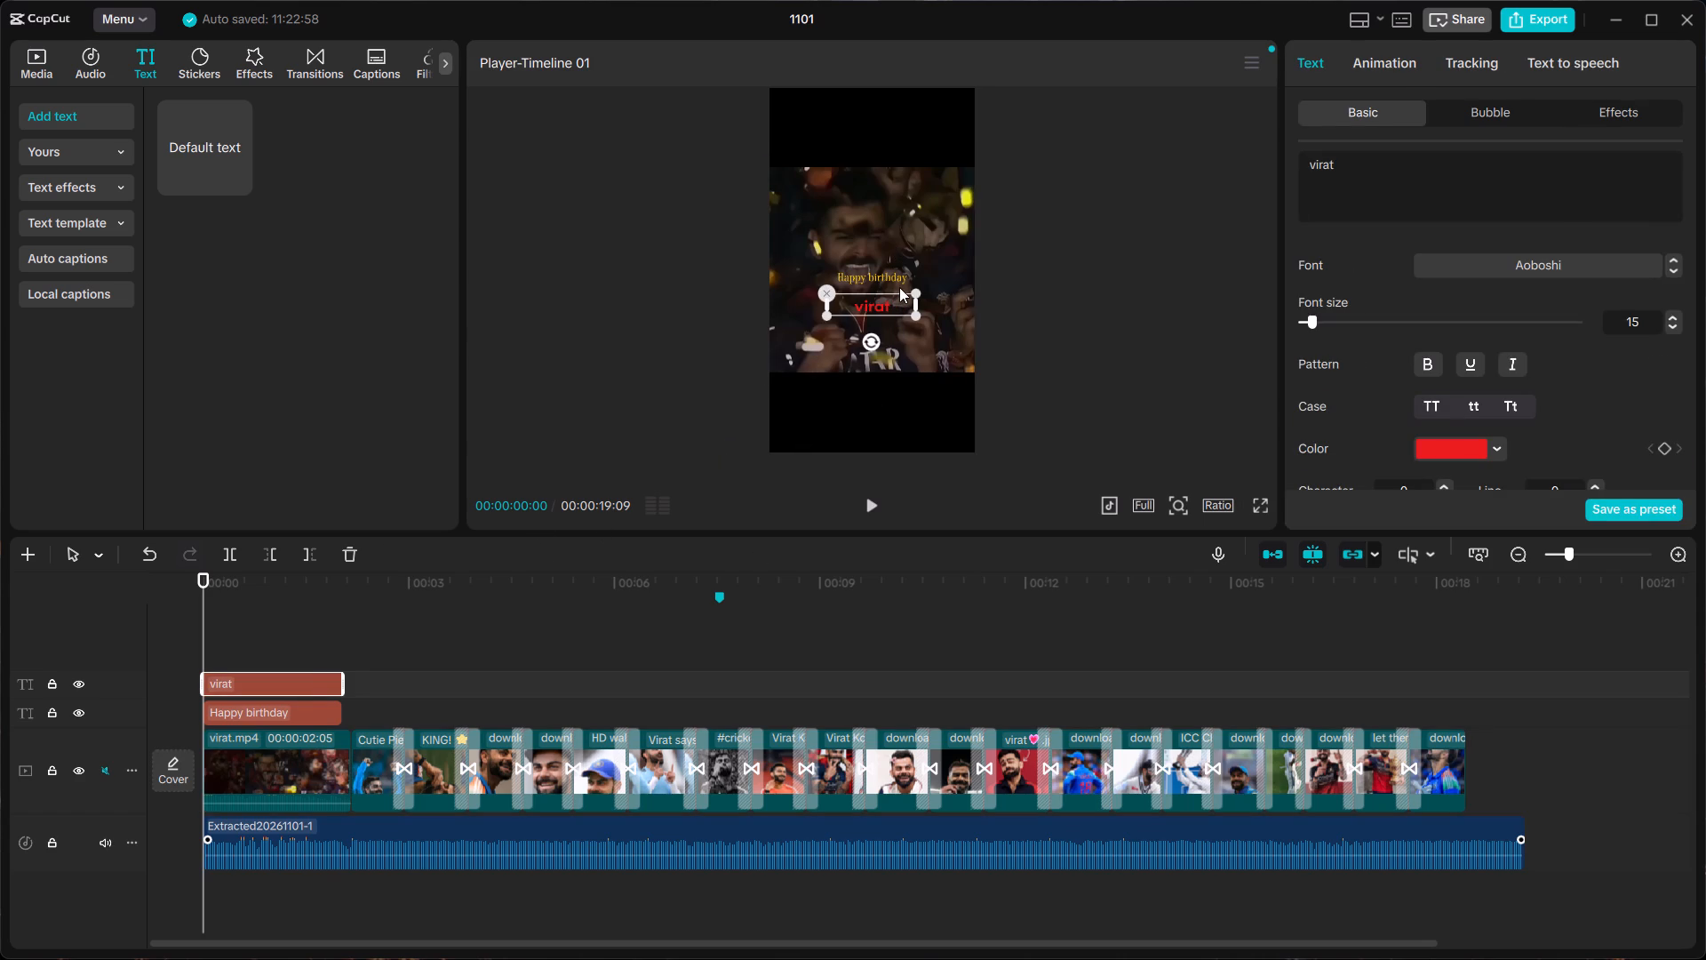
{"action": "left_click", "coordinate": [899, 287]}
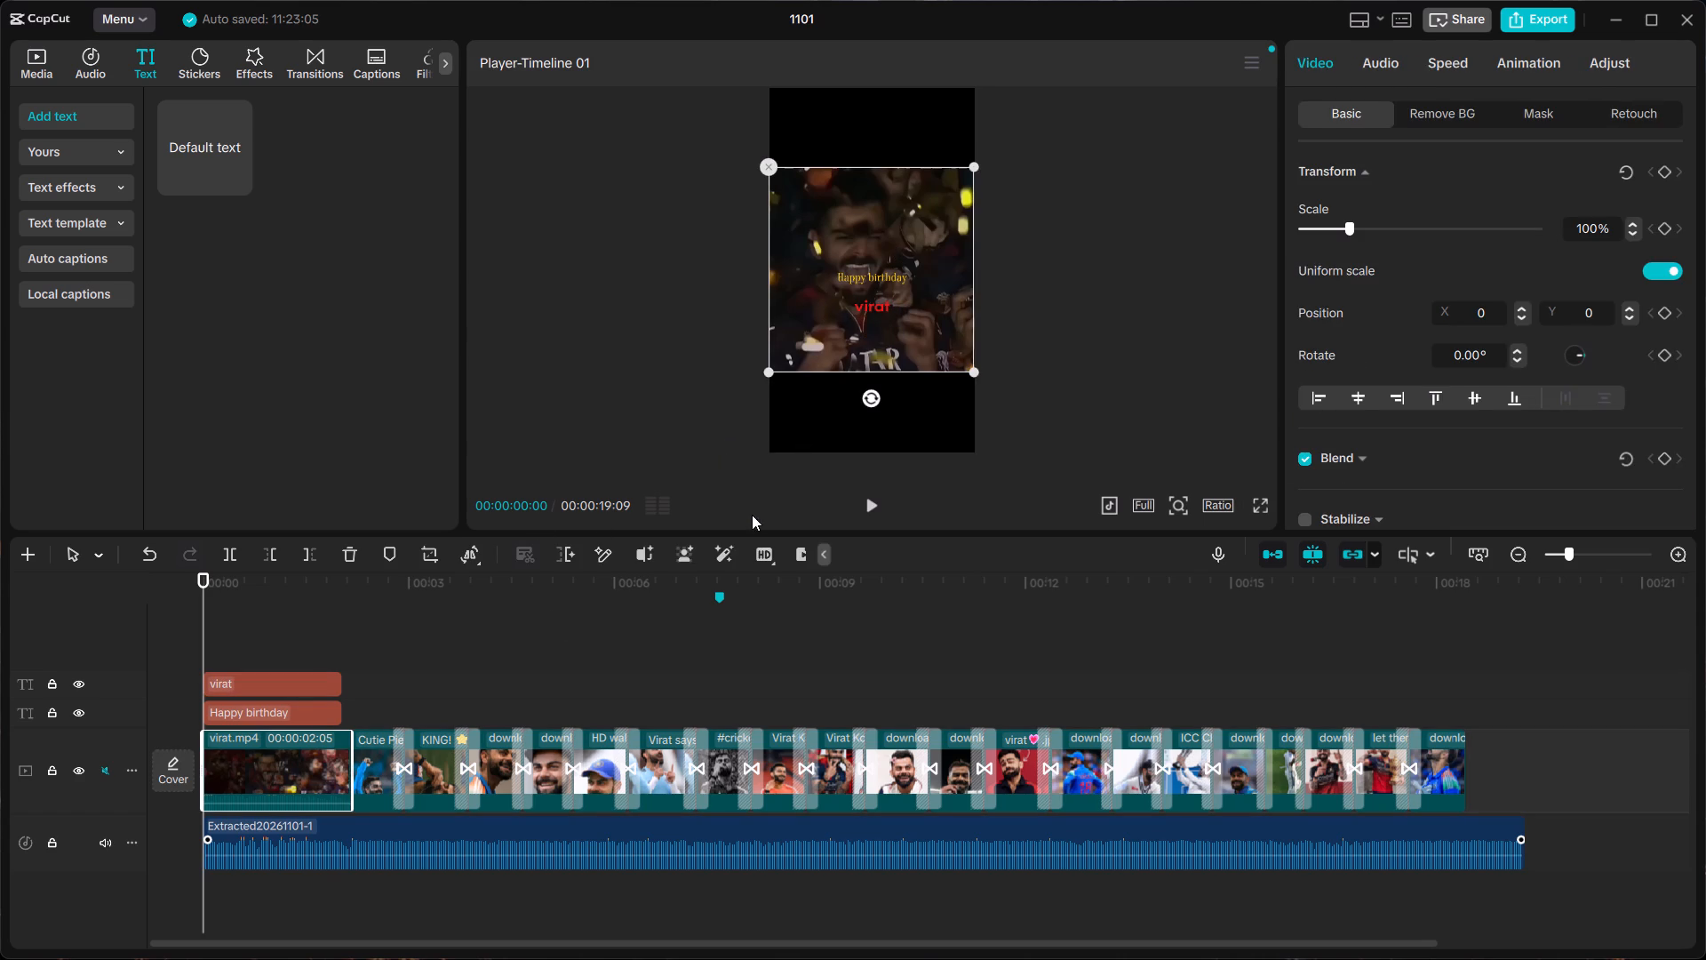
Examine the basic text settings of the "virat" clip, from font and preset styles through transform and blend to shadow and curve.
{"action": "left_click", "coordinate": [311, 683]}
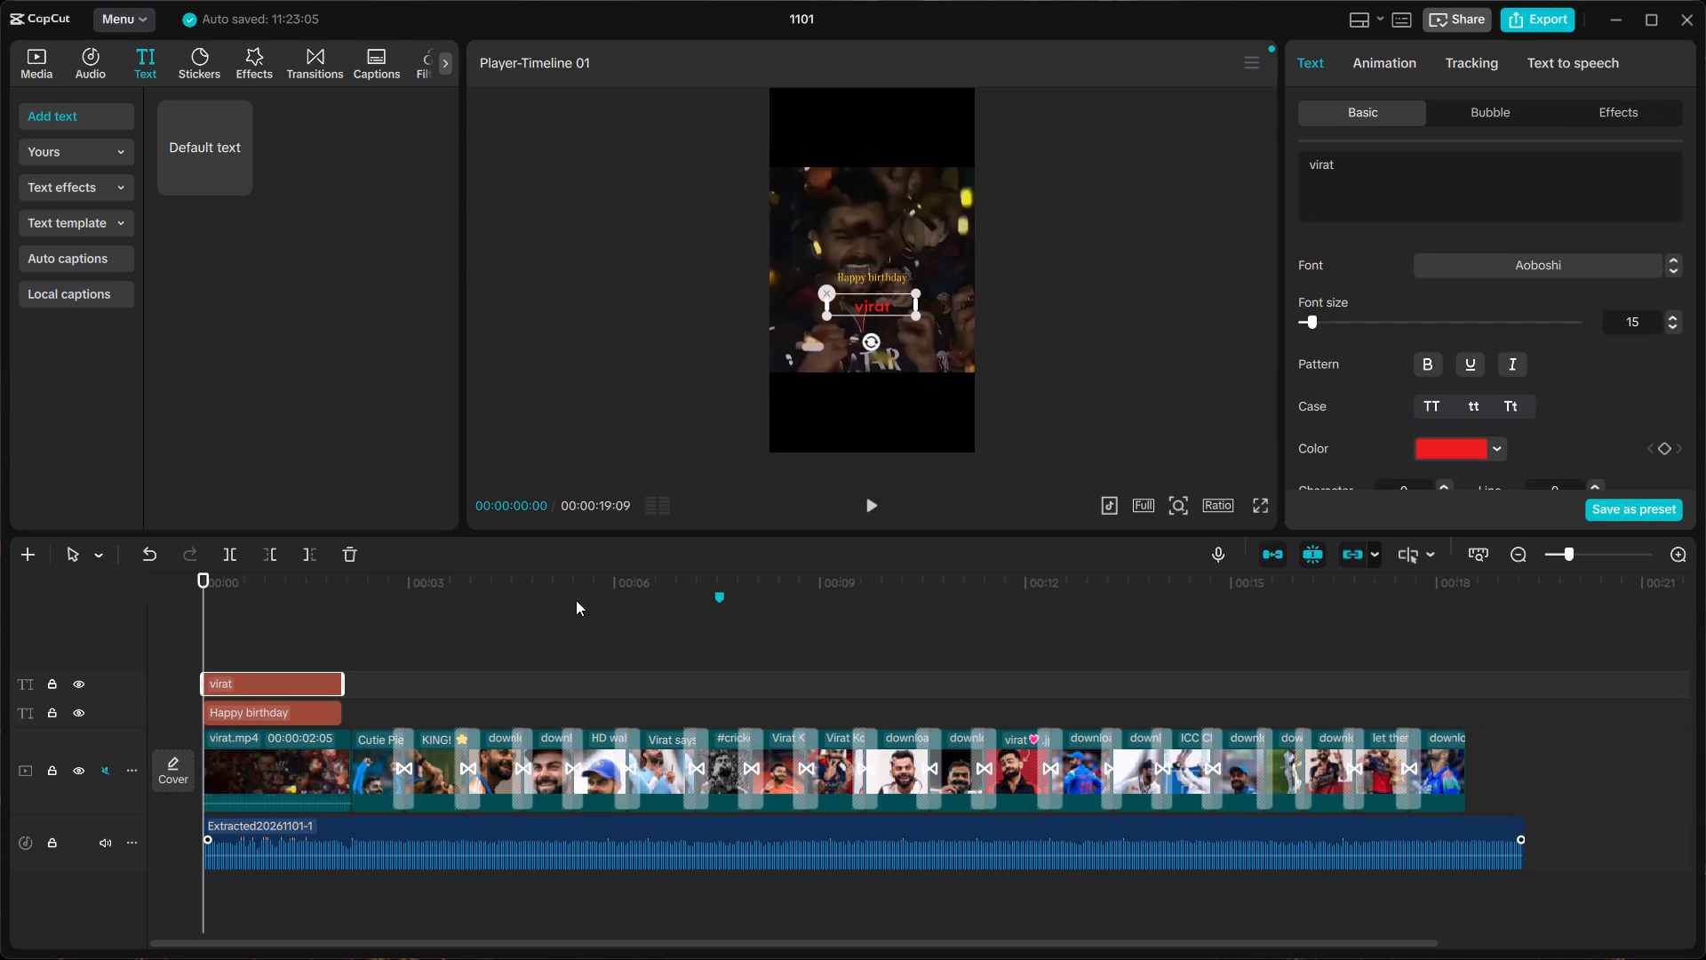
{"action": "scroll", "coordinate": [1407, 383], "scroll_direction": "down", "scroll_amount": 4}
{"action": "scroll", "coordinate": [1407, 383], "scroll_direction": "up", "scroll_amount": 13}
{"action": "scroll", "coordinate": [1407, 383], "scroll_direction": "down", "scroll_amount": 1}
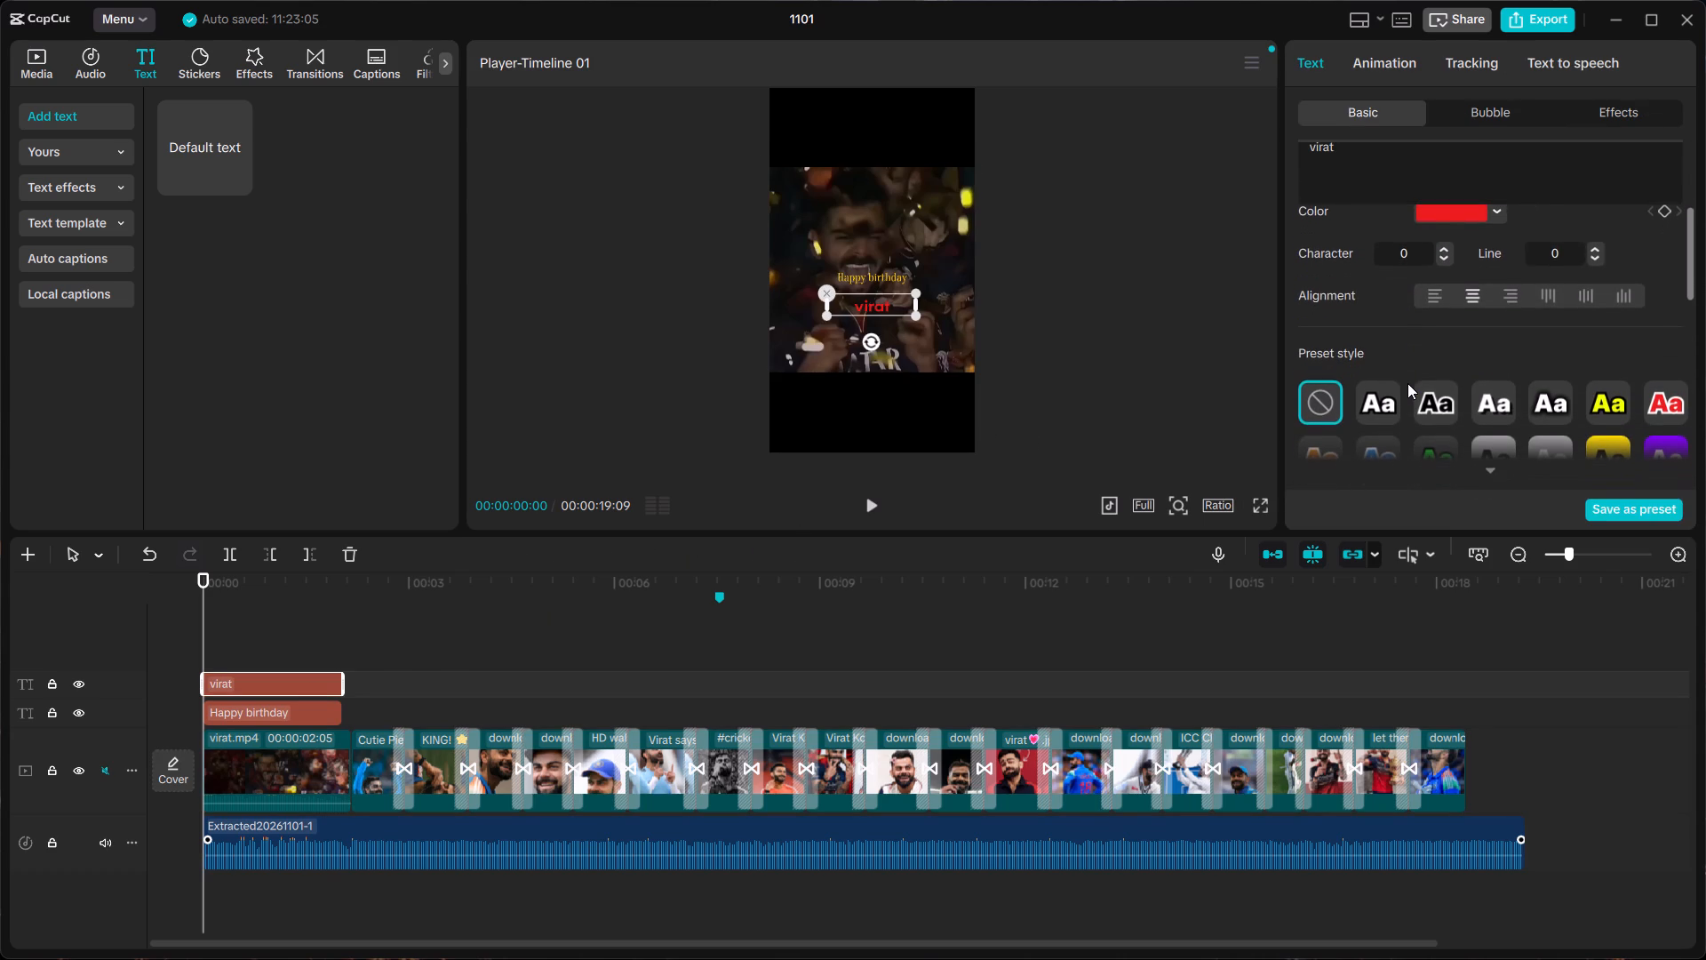
{"action": "scroll", "coordinate": [1407, 383], "scroll_direction": "down", "scroll_amount": 2}
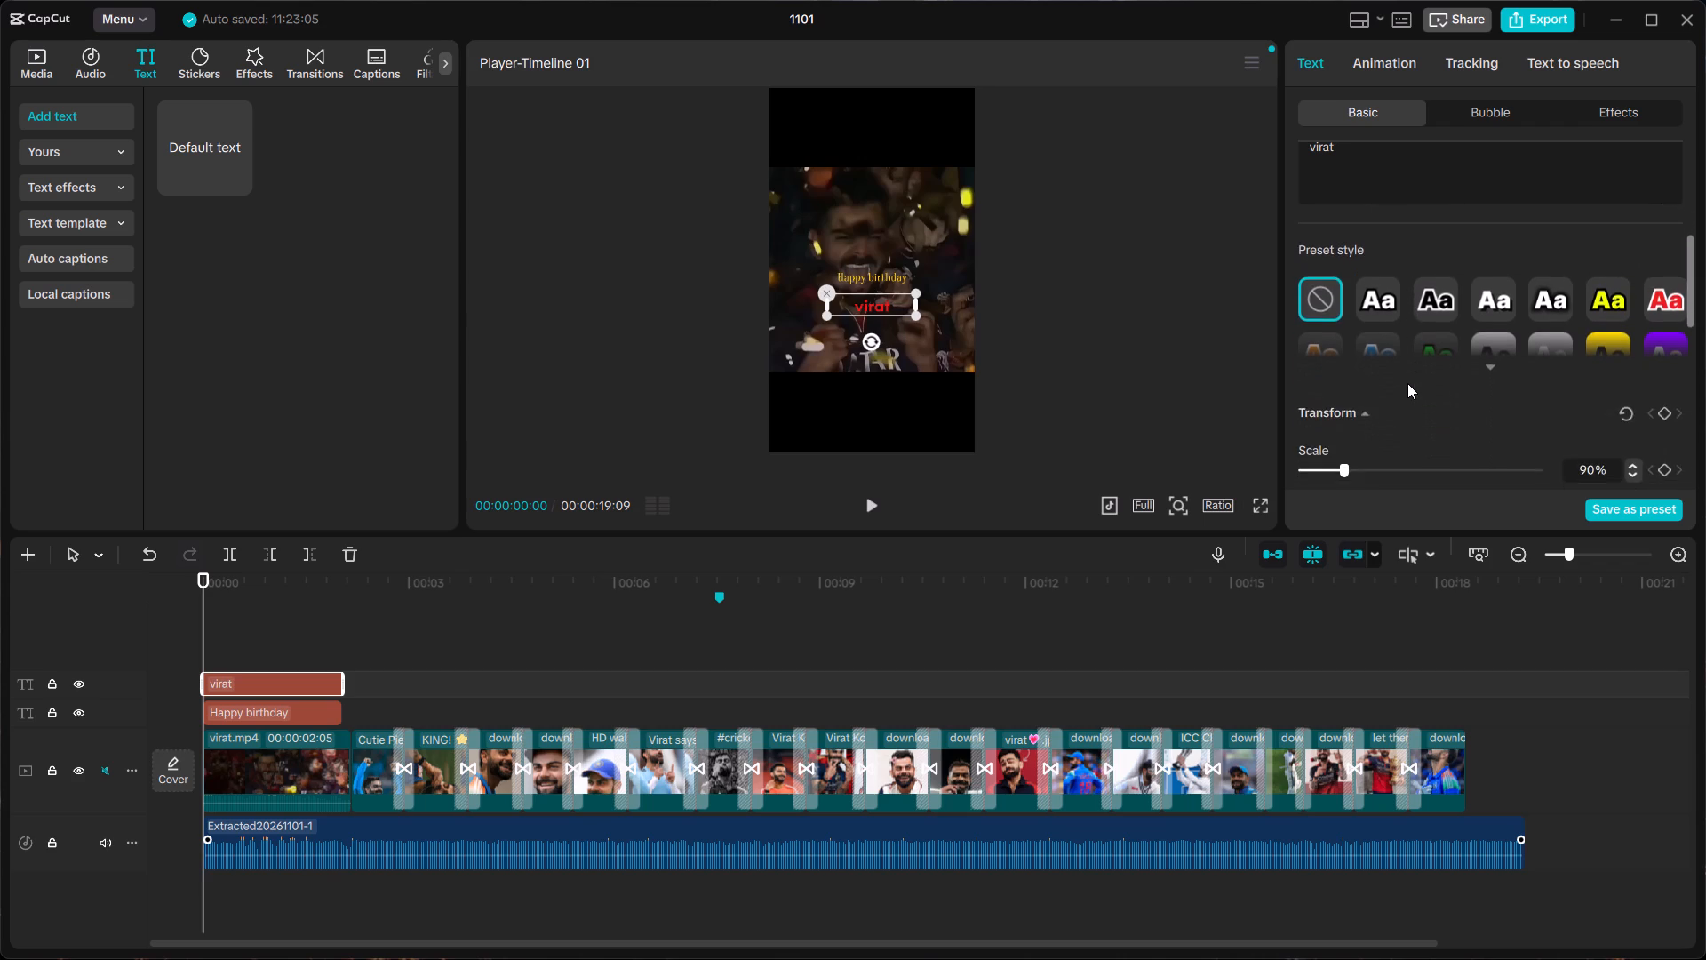
{"action": "scroll", "coordinate": [1407, 383], "scroll_direction": "down", "scroll_amount": 1}
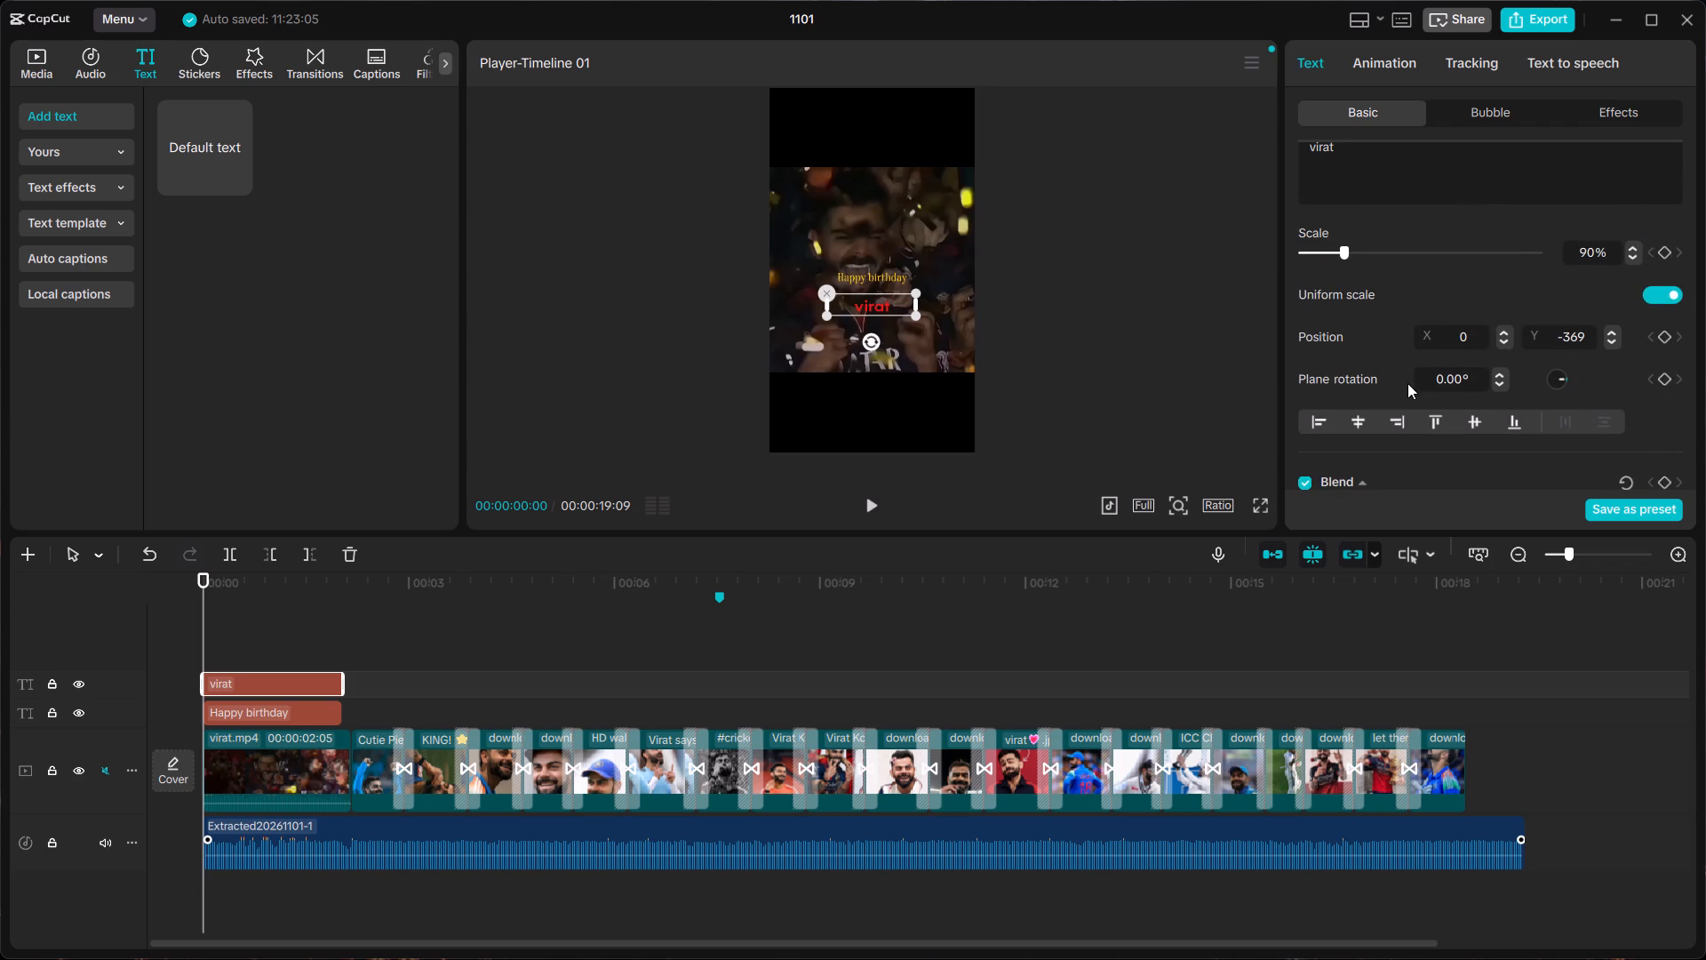
{"action": "scroll", "coordinate": [1407, 383], "scroll_direction": "down", "scroll_amount": 2}
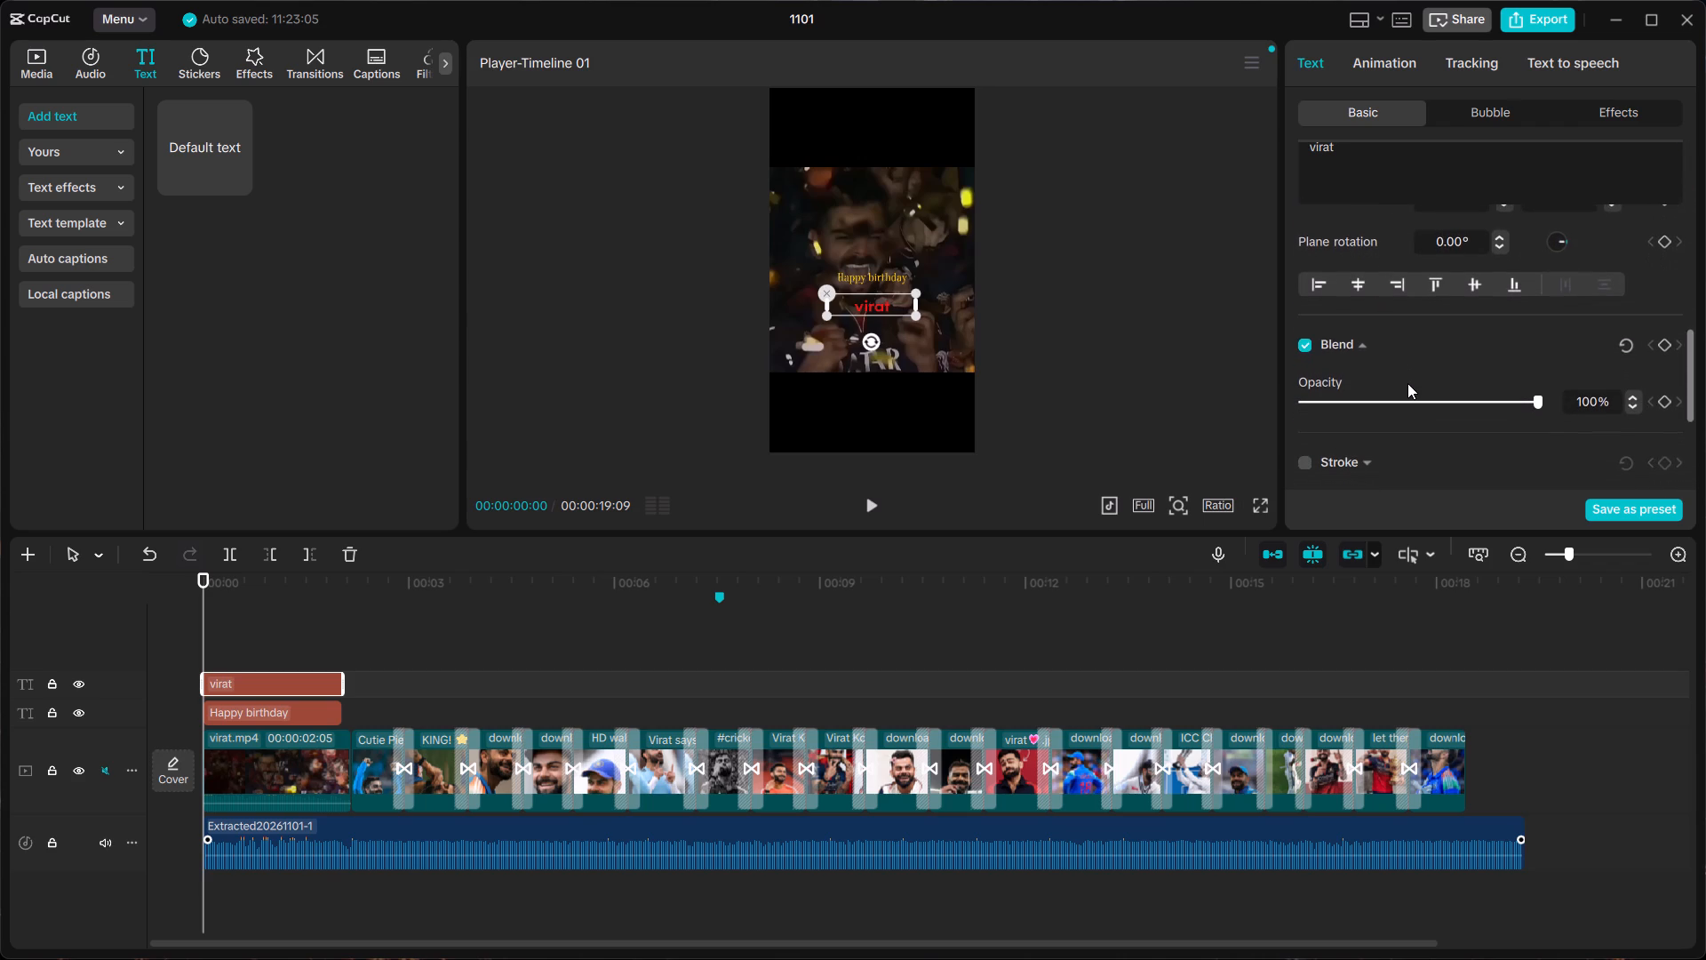
{"action": "scroll", "coordinate": [1407, 383], "scroll_direction": "down", "scroll_amount": 2}
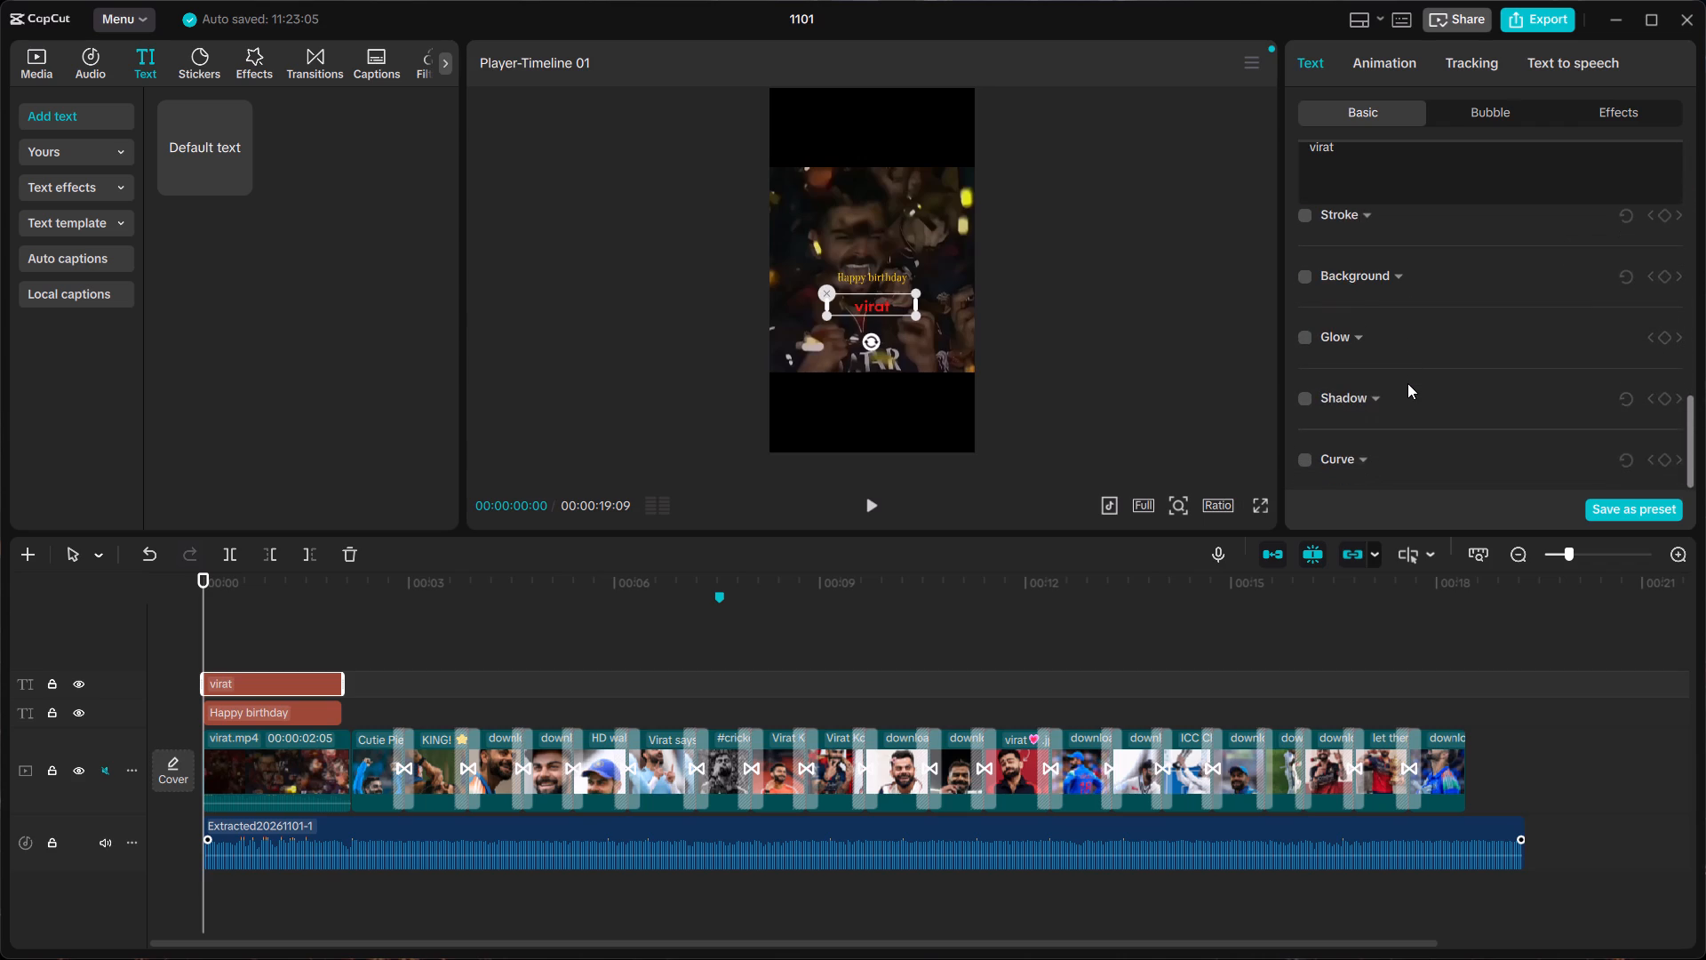
{"action": "scroll", "coordinate": [1407, 383], "scroll_direction": "down", "scroll_amount": 1}
{"action": "scroll", "coordinate": [1407, 383], "scroll_direction": "up", "scroll_amount": 1}
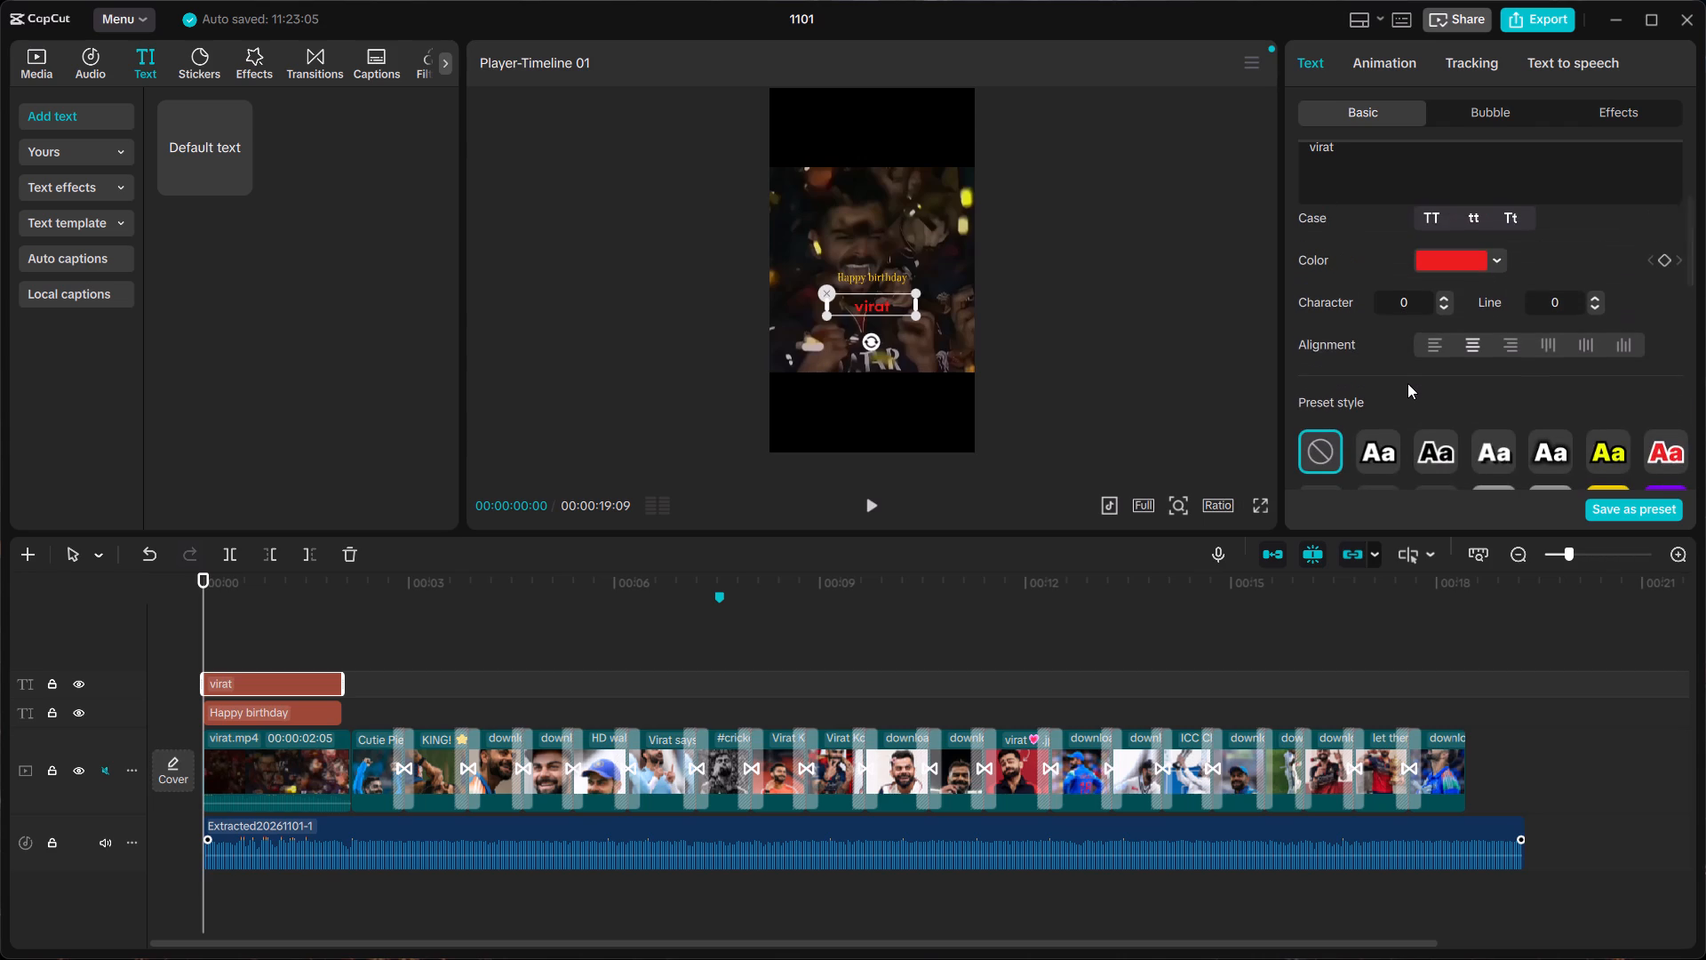
{"action": "scroll", "coordinate": [1407, 383], "scroll_direction": "up", "scroll_amount": 2}
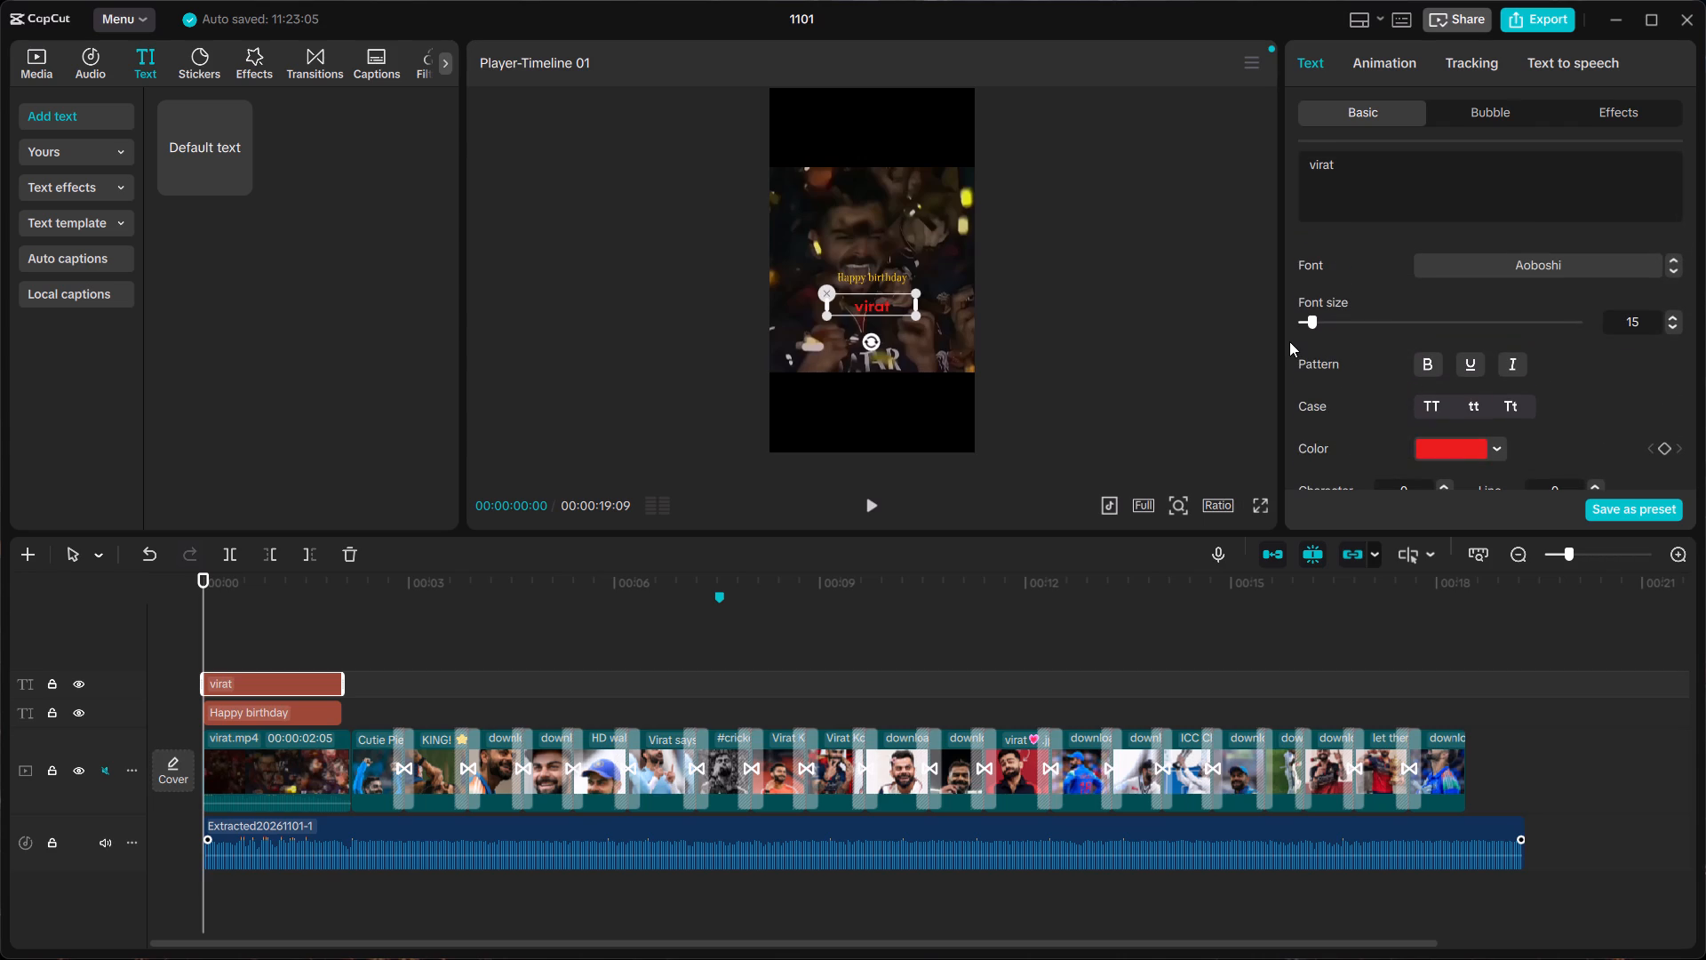
Shrink the "virat" text slightly in the preview and adjust the width of its text box.
{"action": "left_click", "coordinate": [907, 312]}
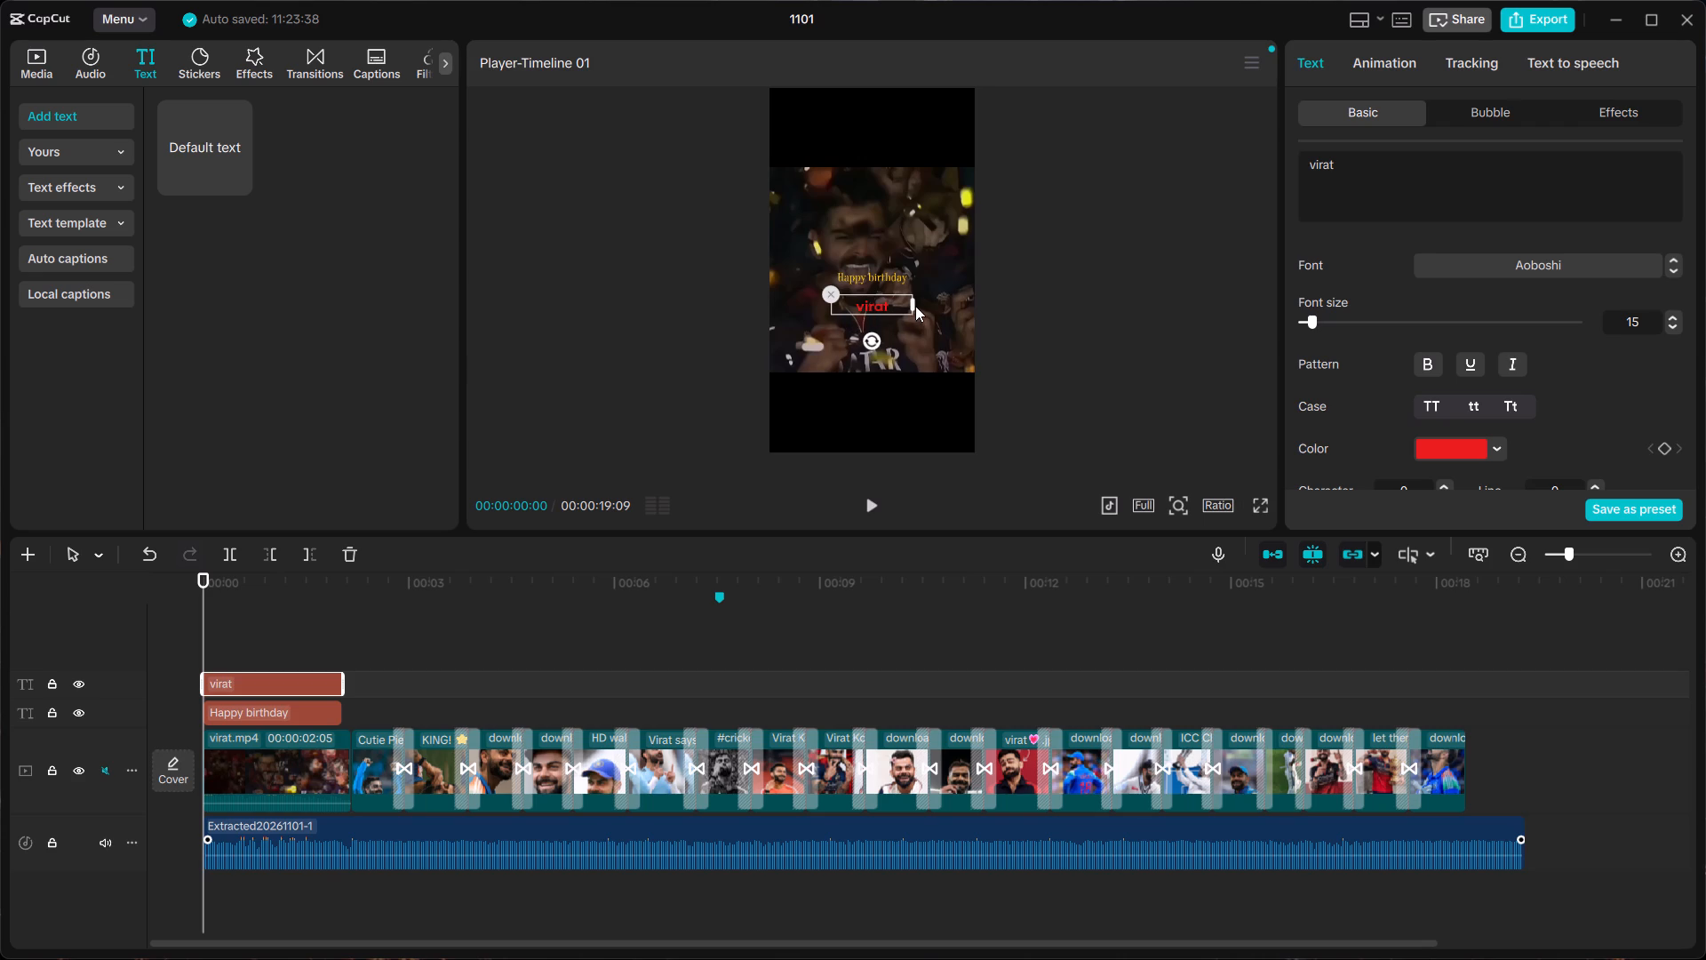
{"action": "left_click_drag", "start_coordinate": [912, 306], "coordinate": [907, 277]}
{"action": "left_click_drag", "start_coordinate": [907, 277], "coordinate": [922, 279]}
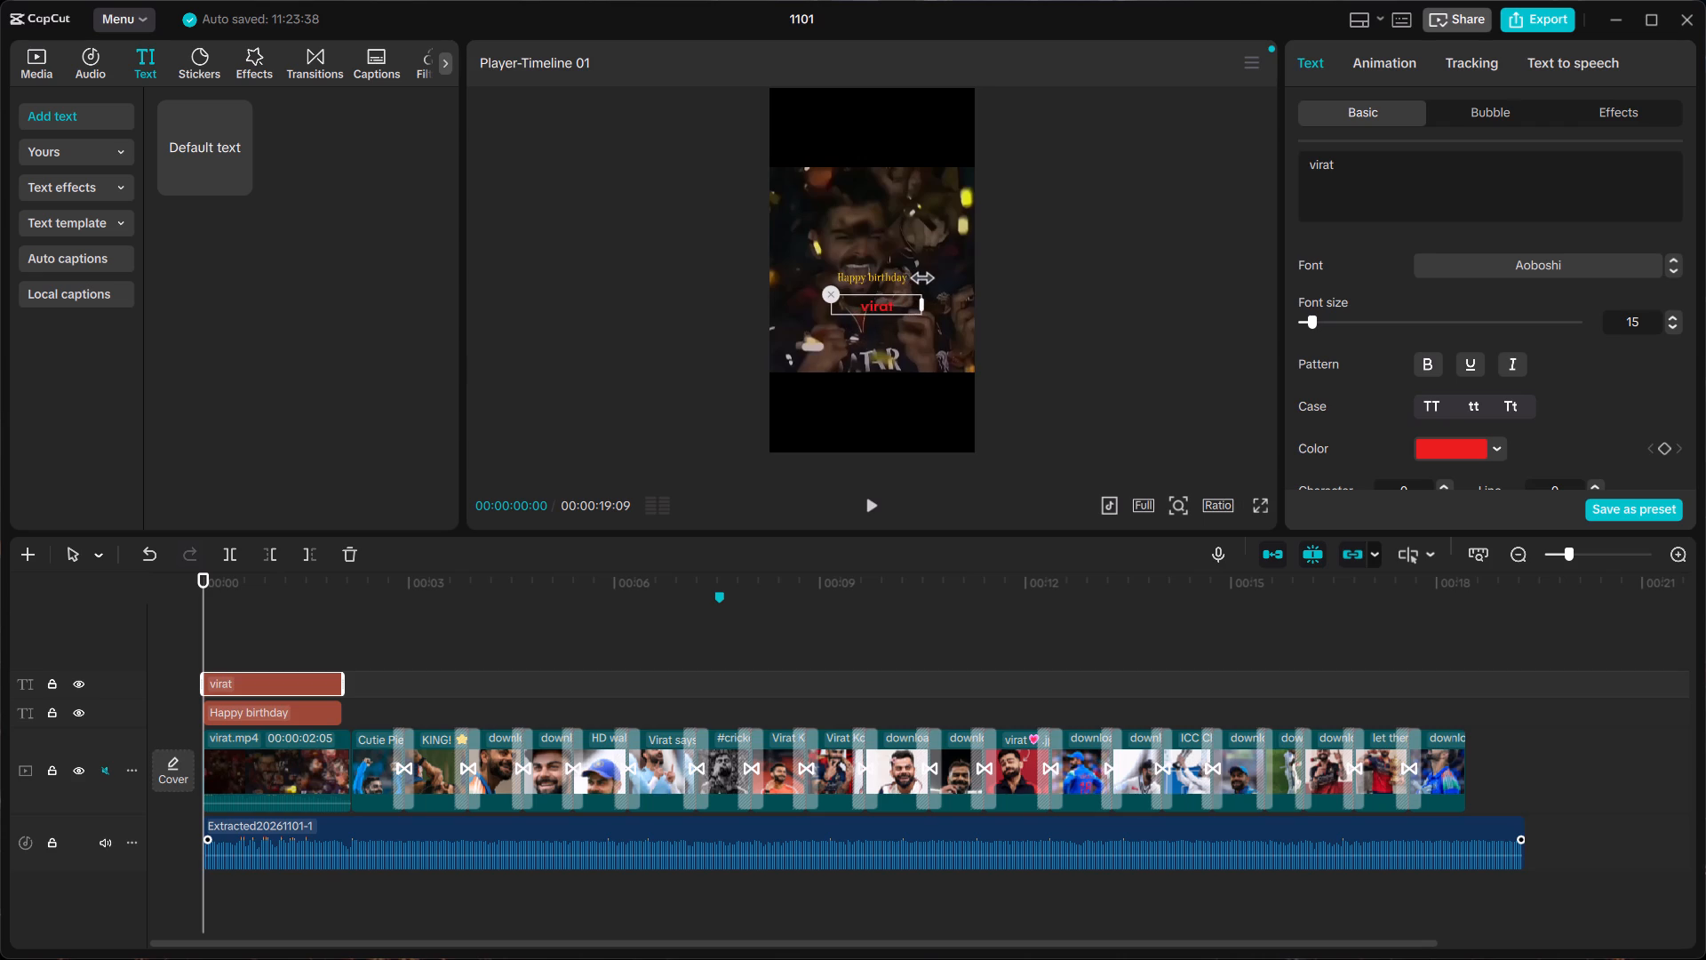
{"action": "left_click_drag", "start_coordinate": [922, 279], "coordinate": [914, 281]}
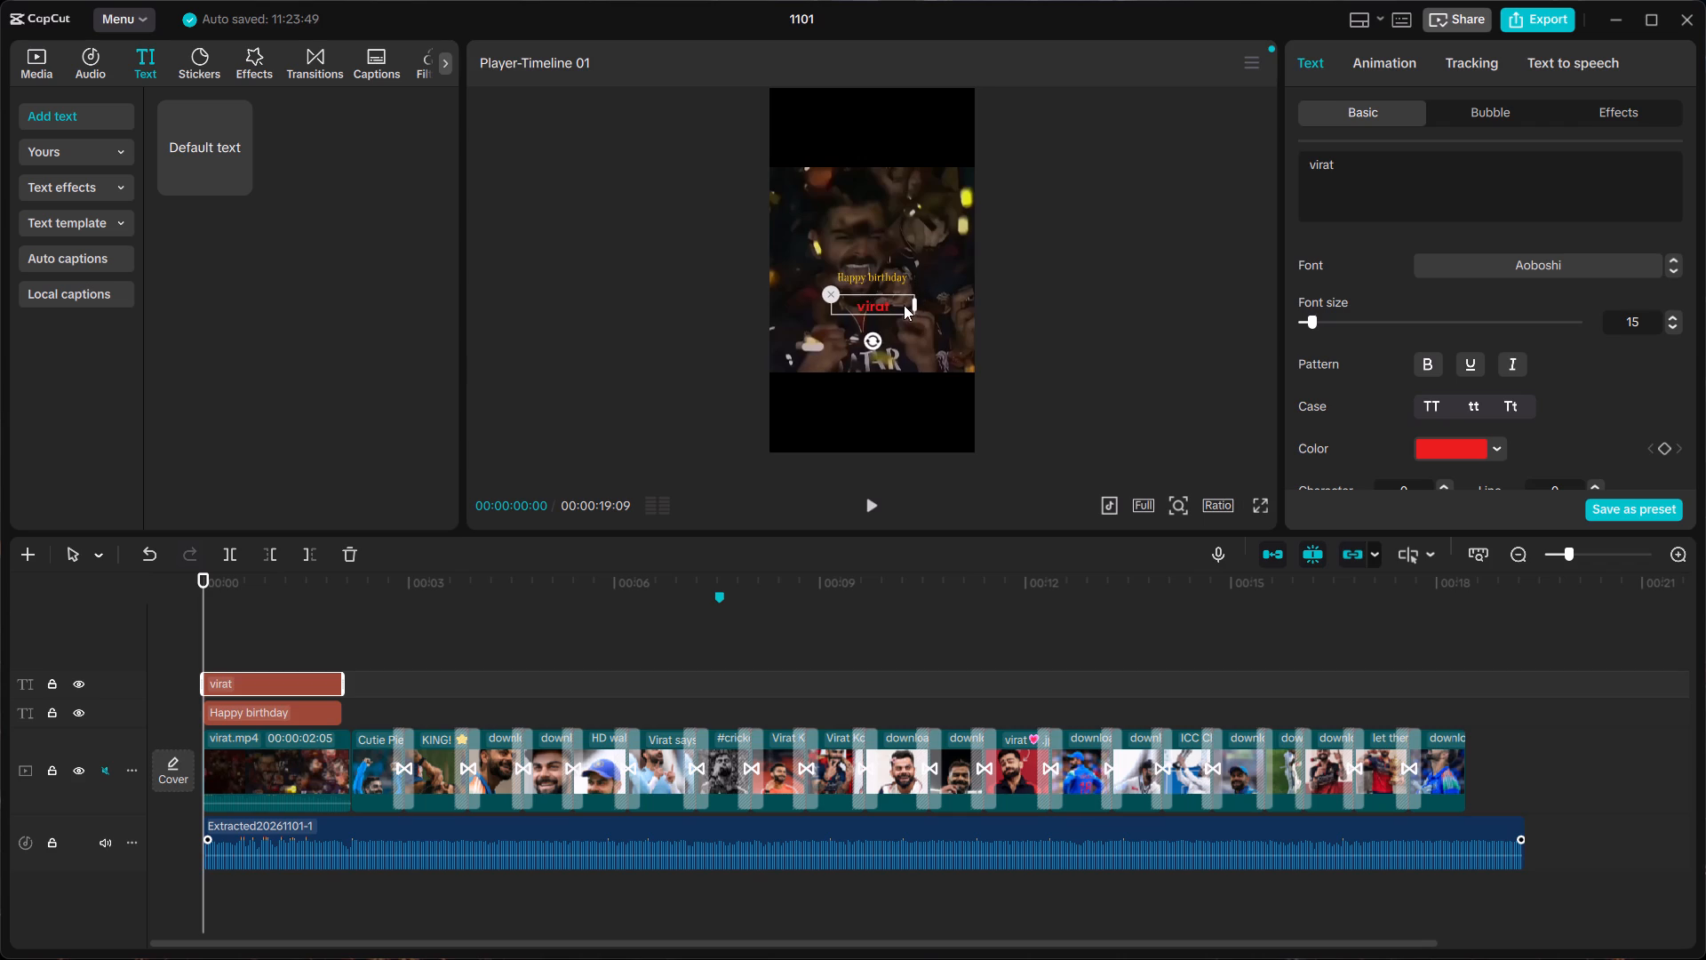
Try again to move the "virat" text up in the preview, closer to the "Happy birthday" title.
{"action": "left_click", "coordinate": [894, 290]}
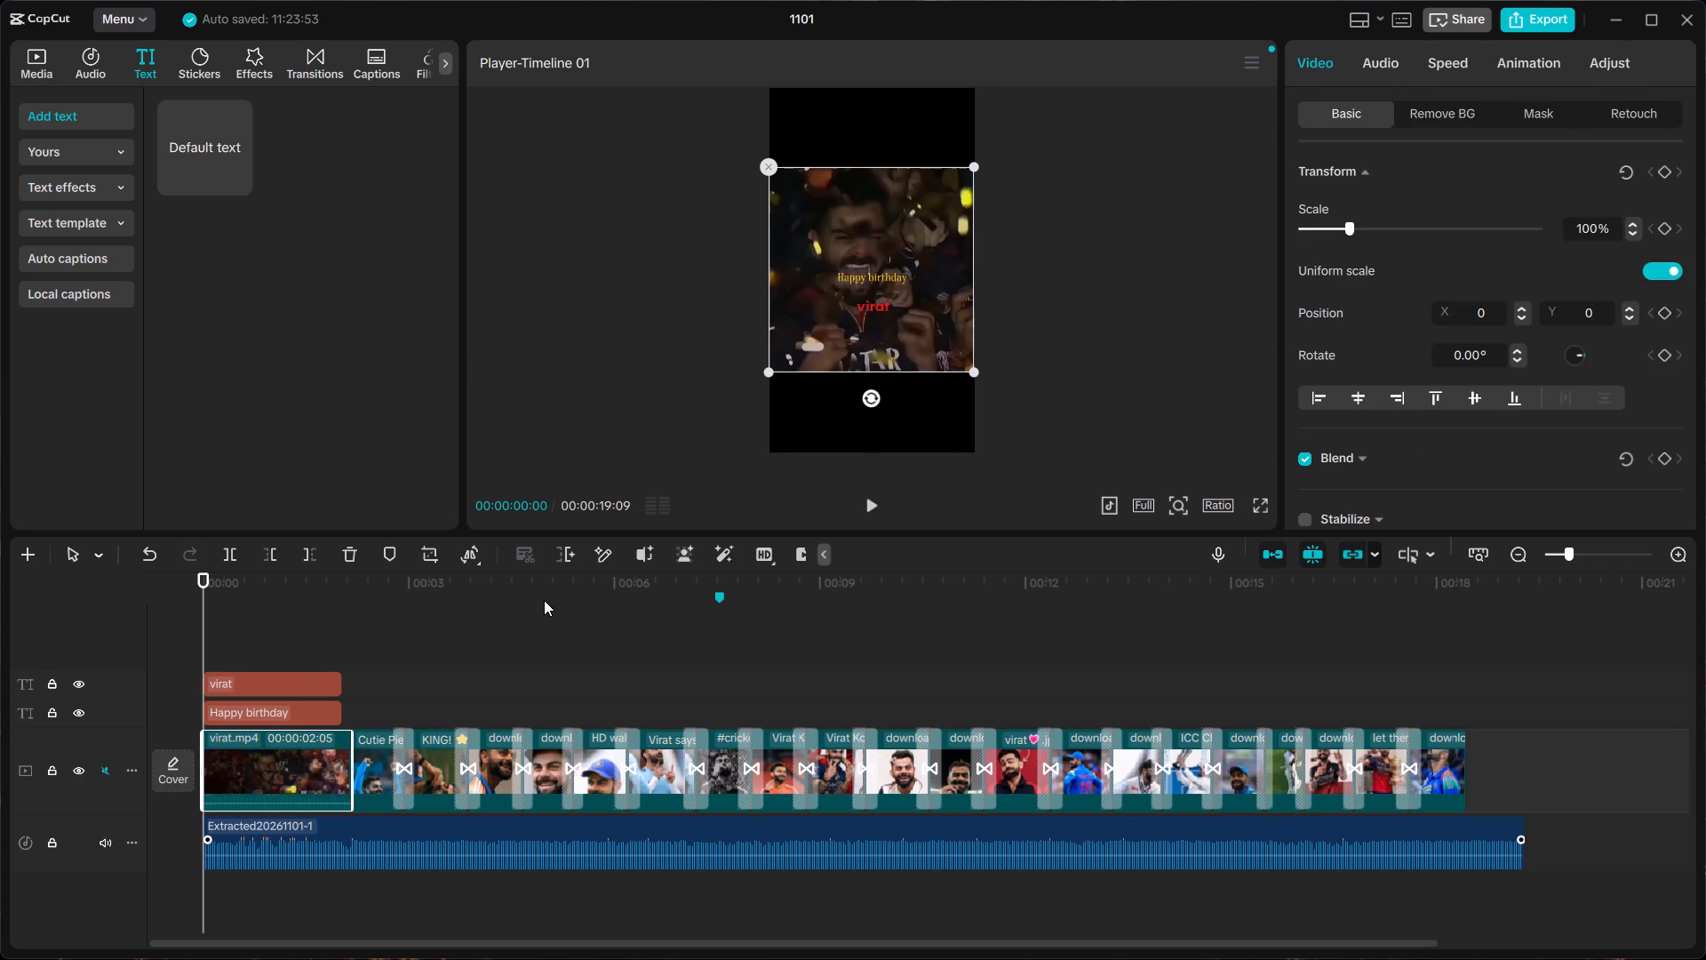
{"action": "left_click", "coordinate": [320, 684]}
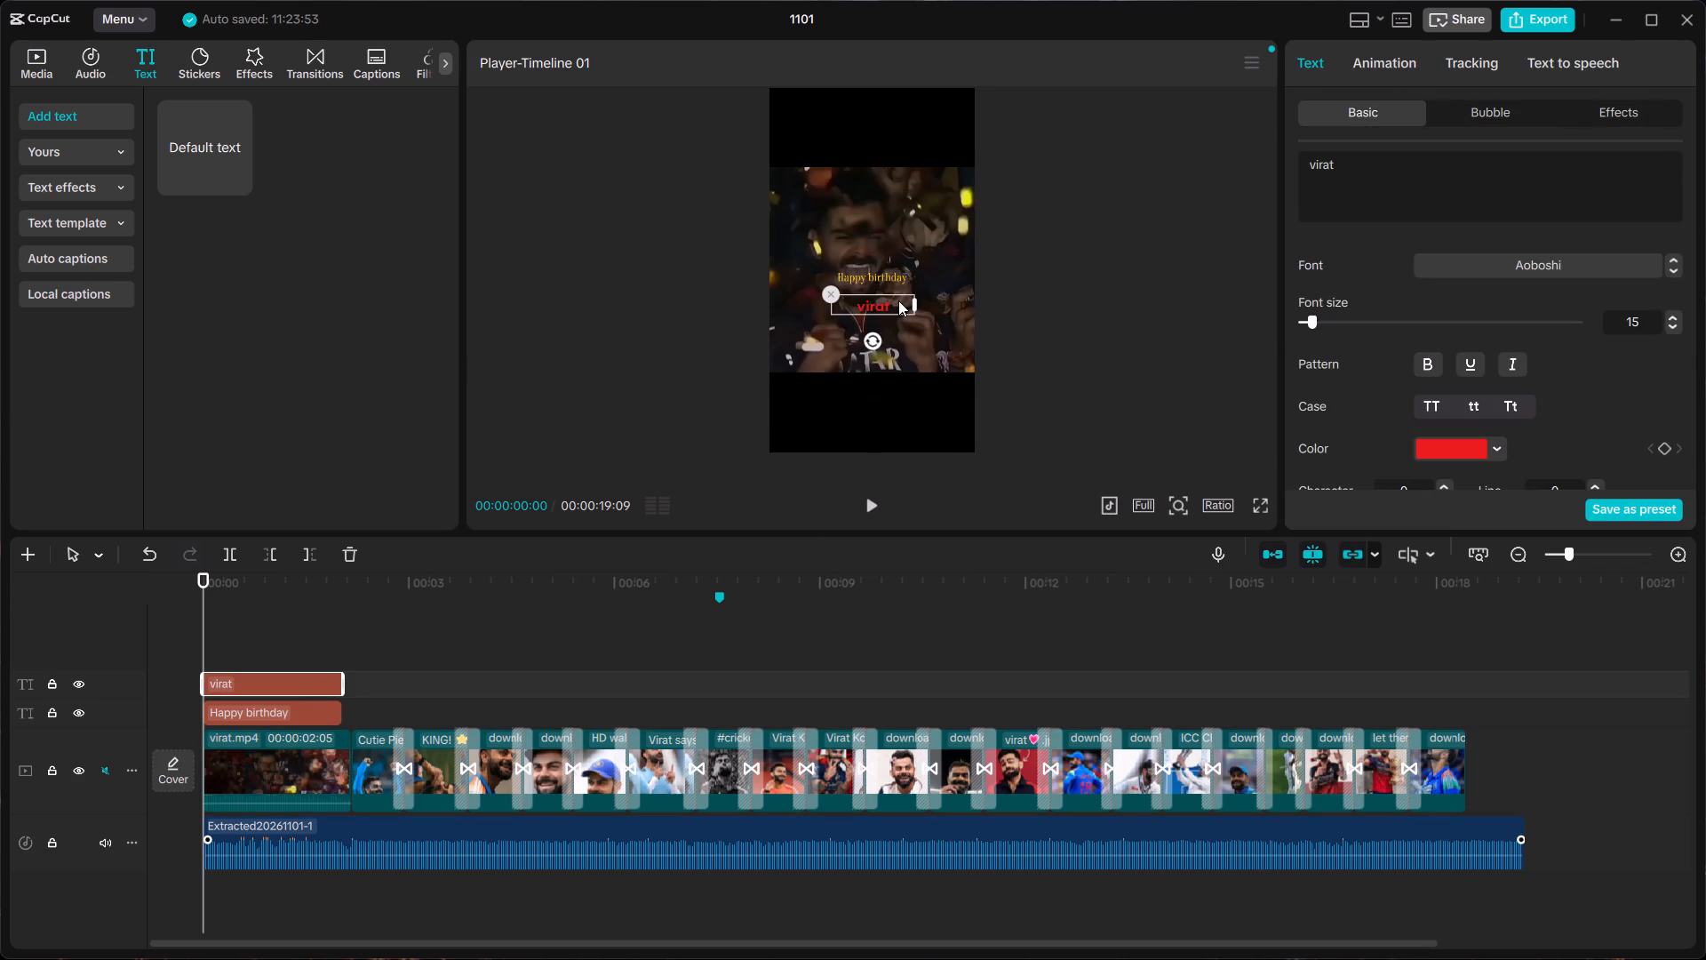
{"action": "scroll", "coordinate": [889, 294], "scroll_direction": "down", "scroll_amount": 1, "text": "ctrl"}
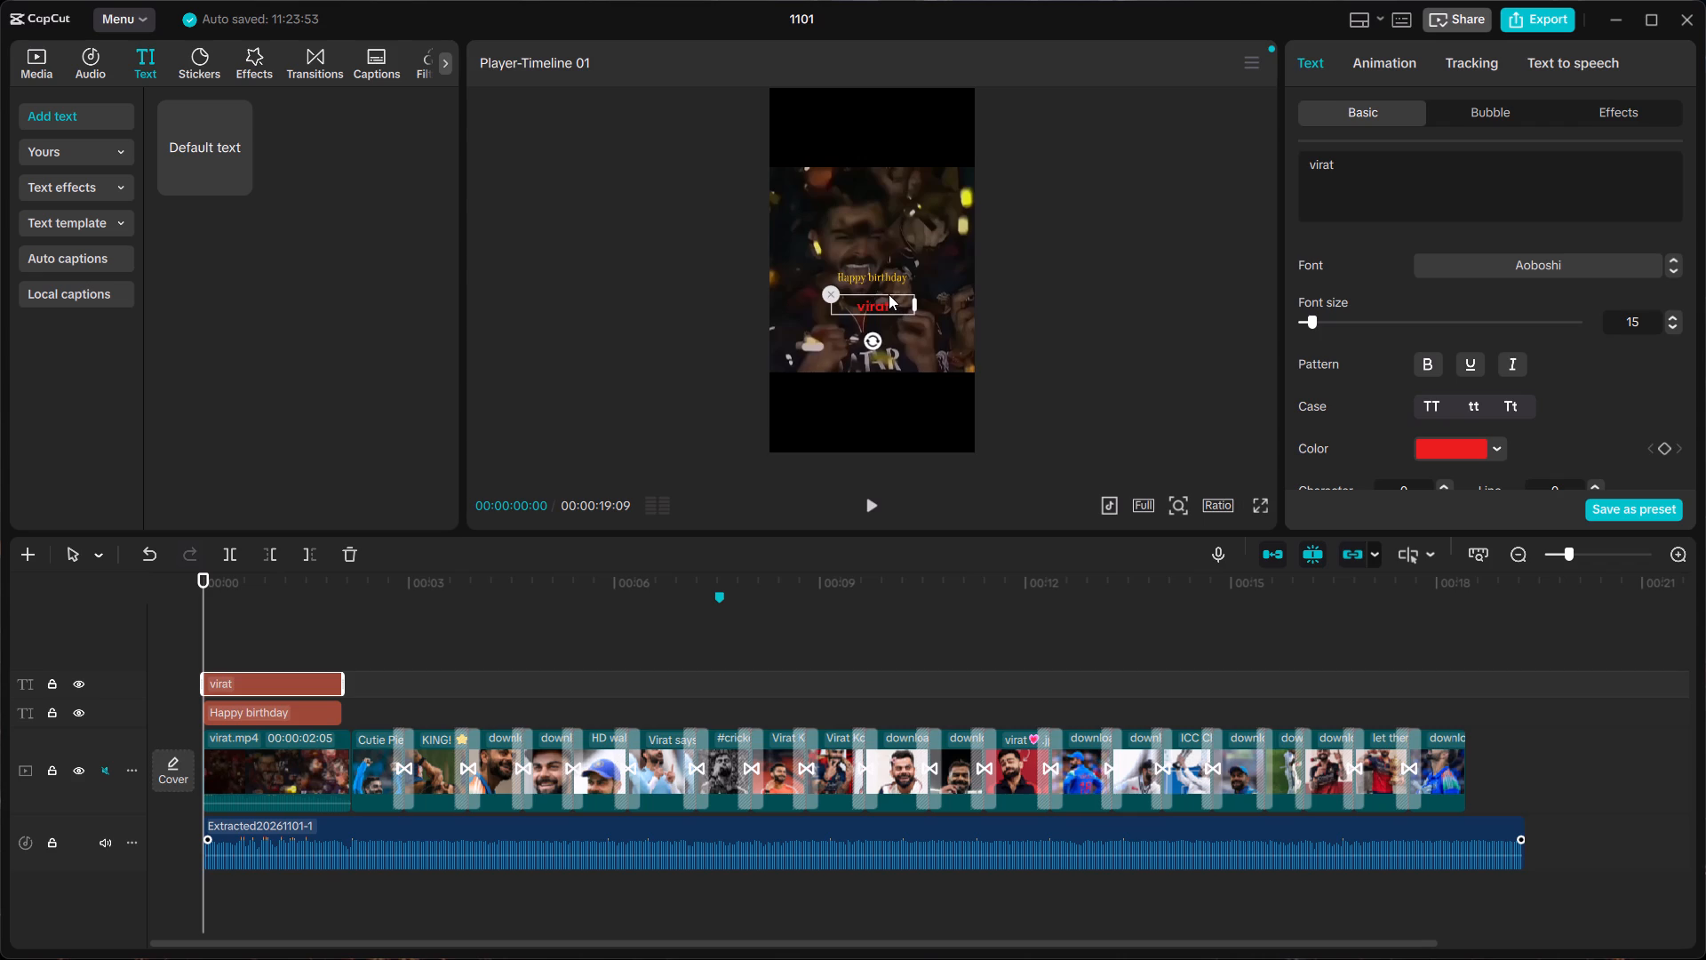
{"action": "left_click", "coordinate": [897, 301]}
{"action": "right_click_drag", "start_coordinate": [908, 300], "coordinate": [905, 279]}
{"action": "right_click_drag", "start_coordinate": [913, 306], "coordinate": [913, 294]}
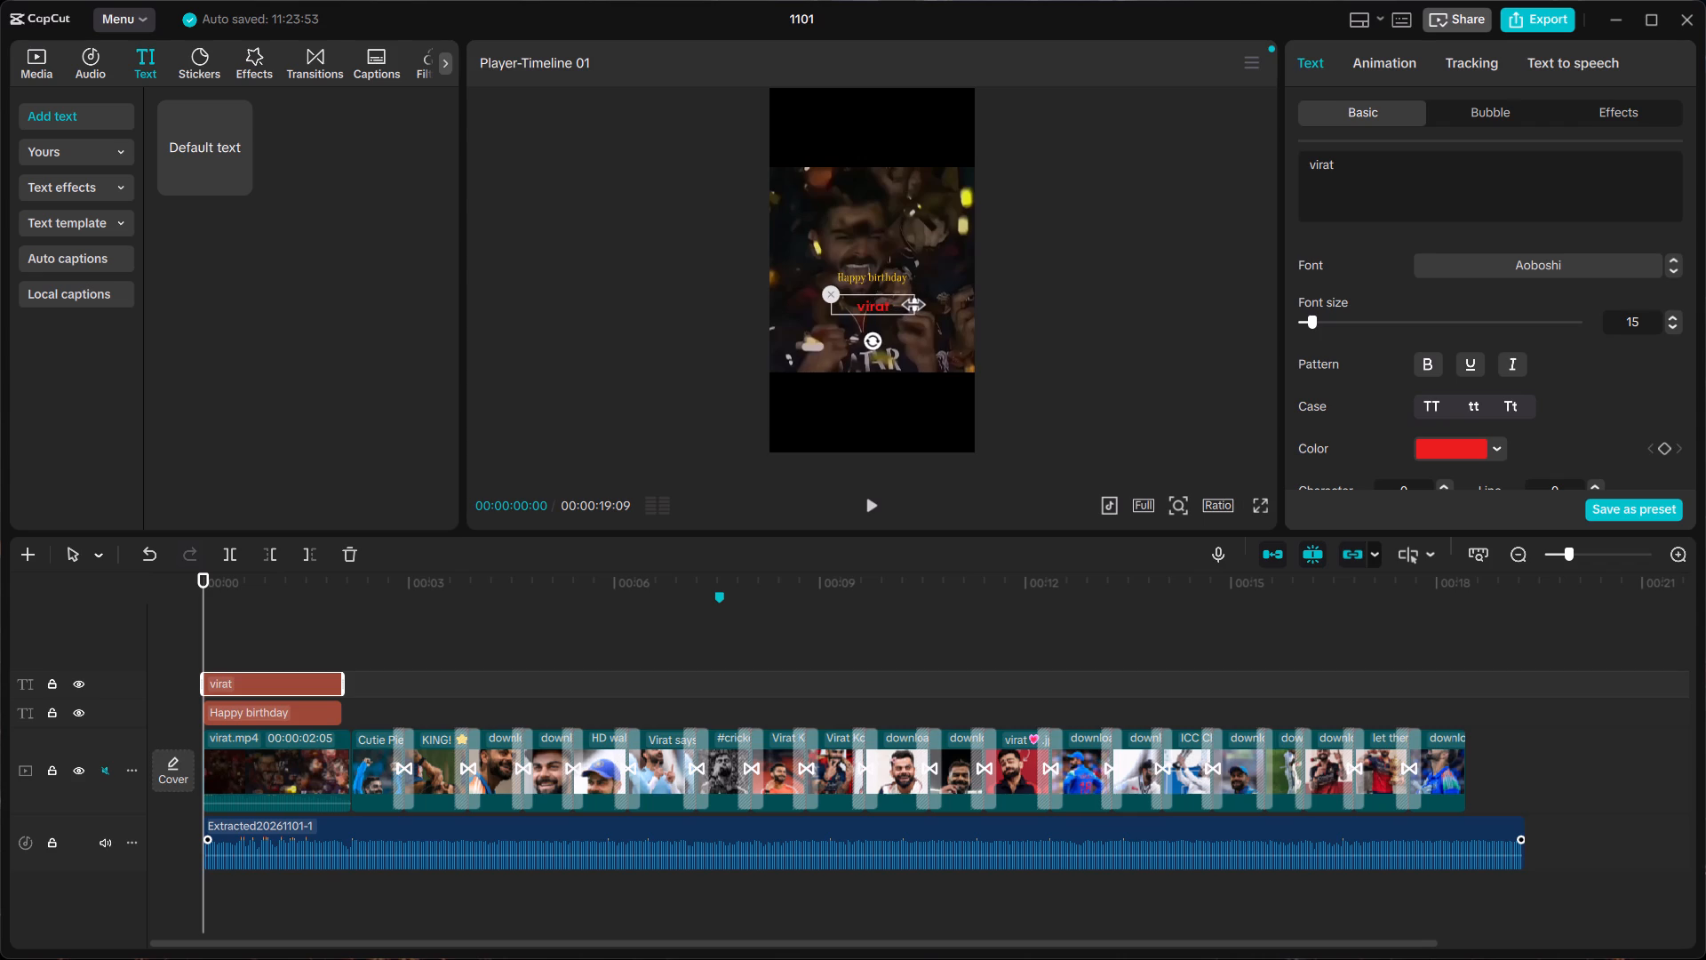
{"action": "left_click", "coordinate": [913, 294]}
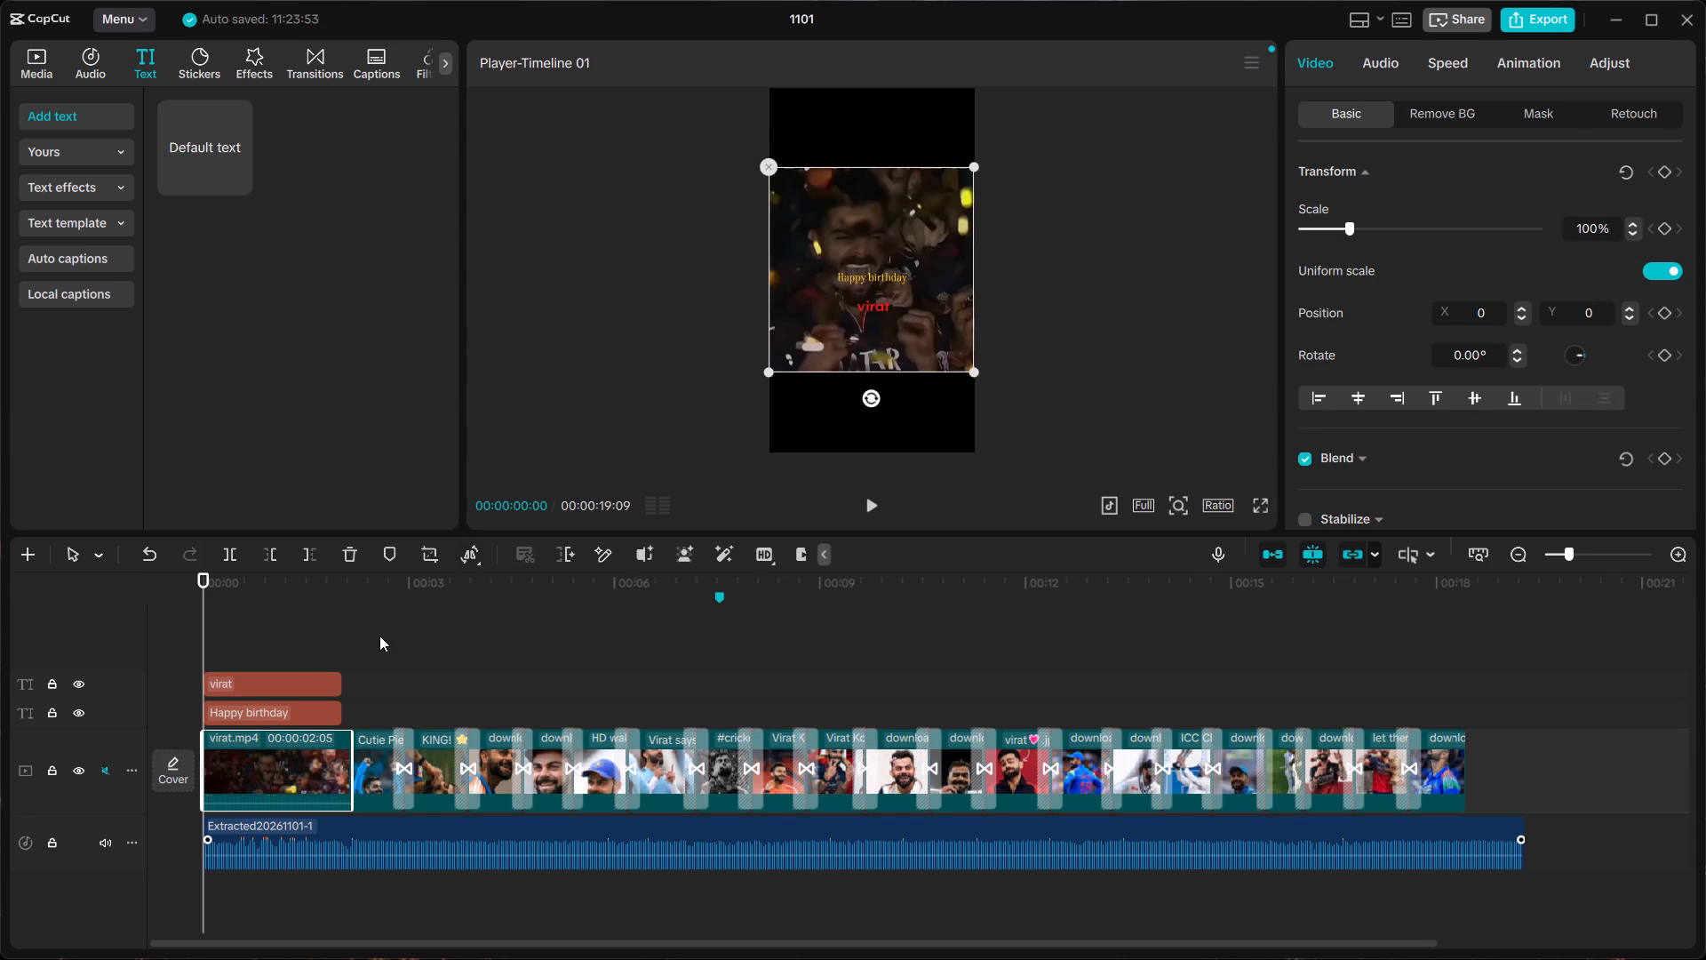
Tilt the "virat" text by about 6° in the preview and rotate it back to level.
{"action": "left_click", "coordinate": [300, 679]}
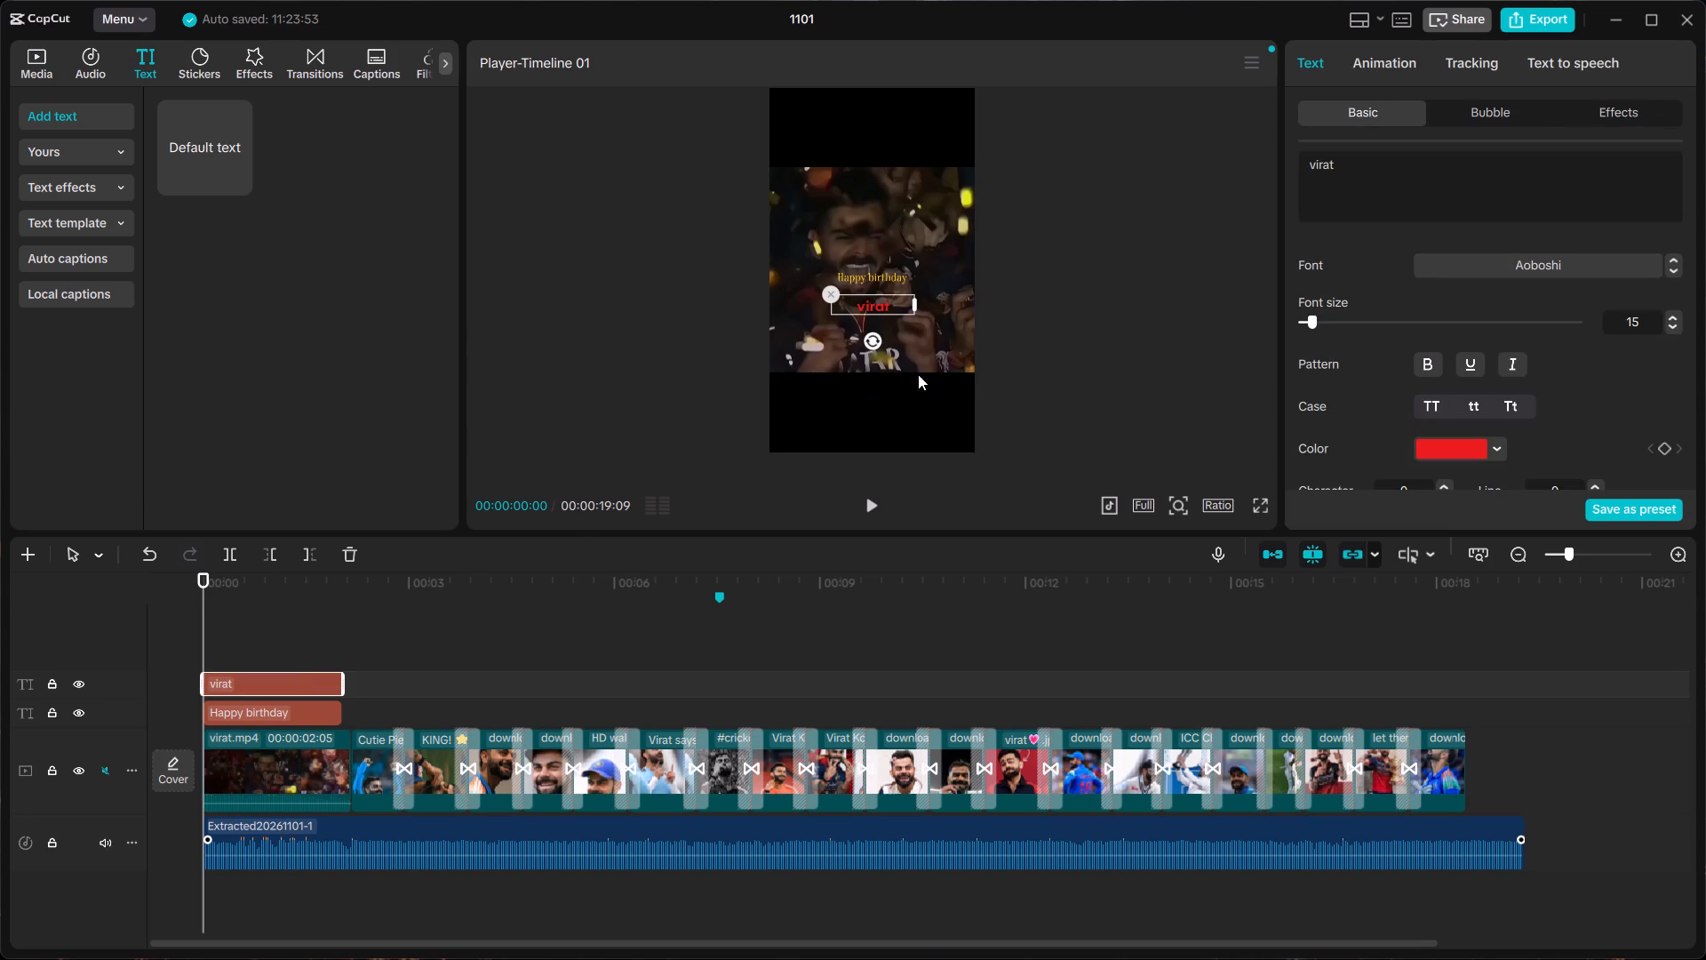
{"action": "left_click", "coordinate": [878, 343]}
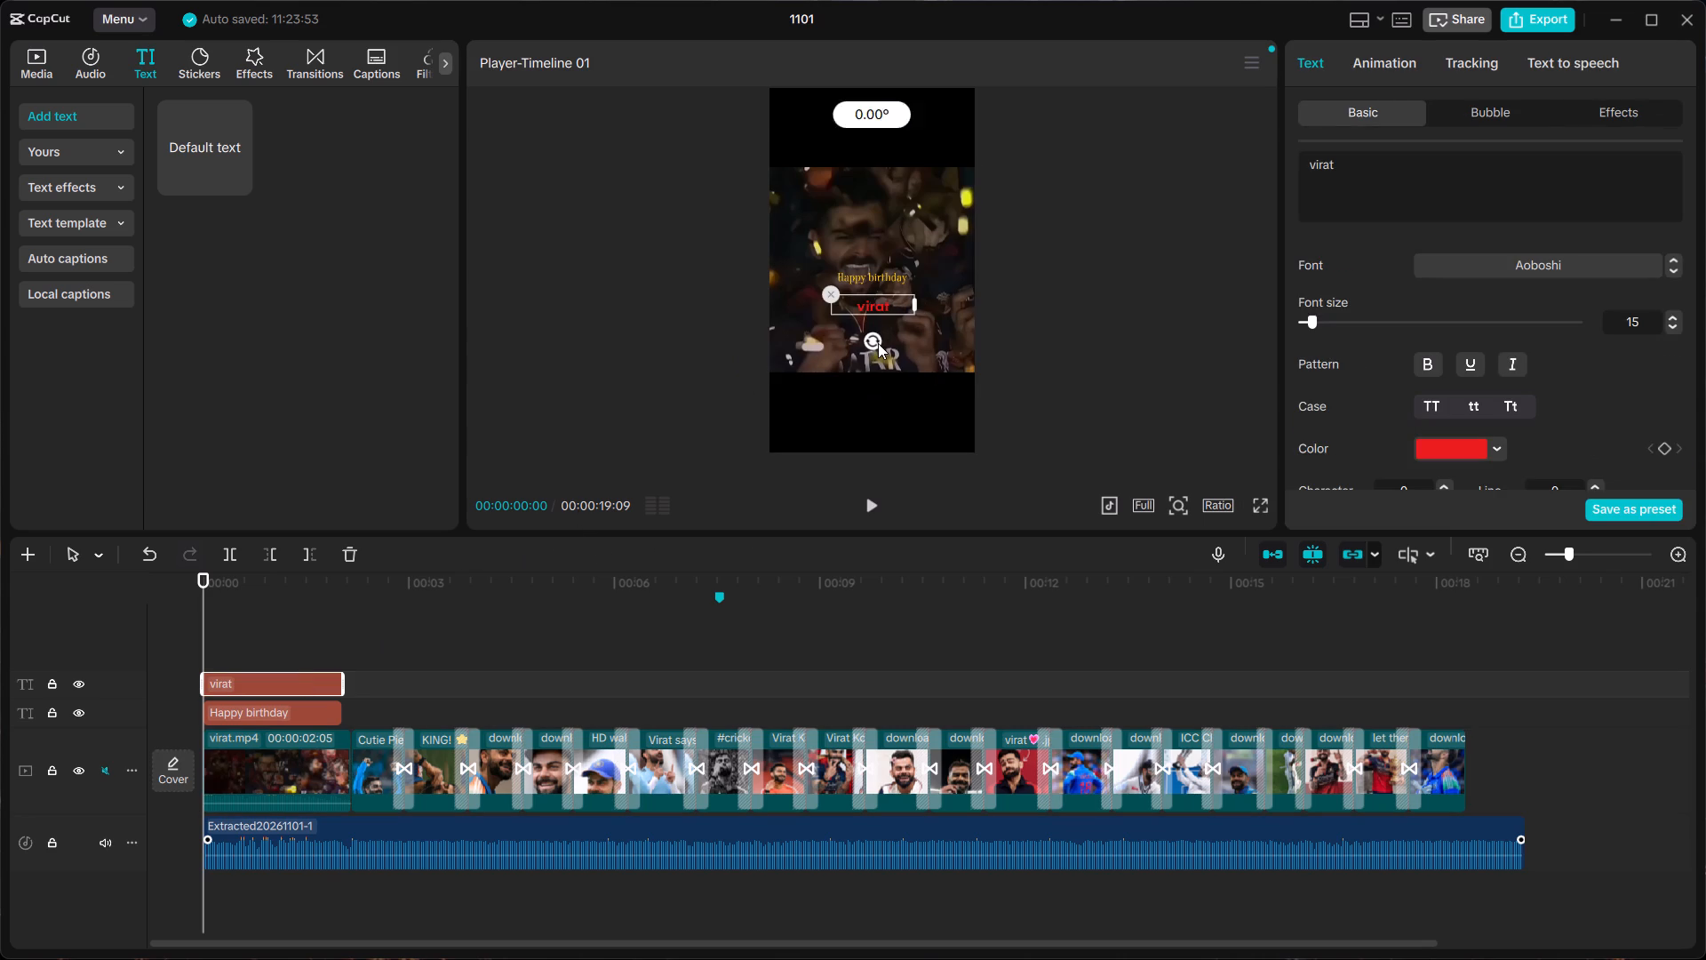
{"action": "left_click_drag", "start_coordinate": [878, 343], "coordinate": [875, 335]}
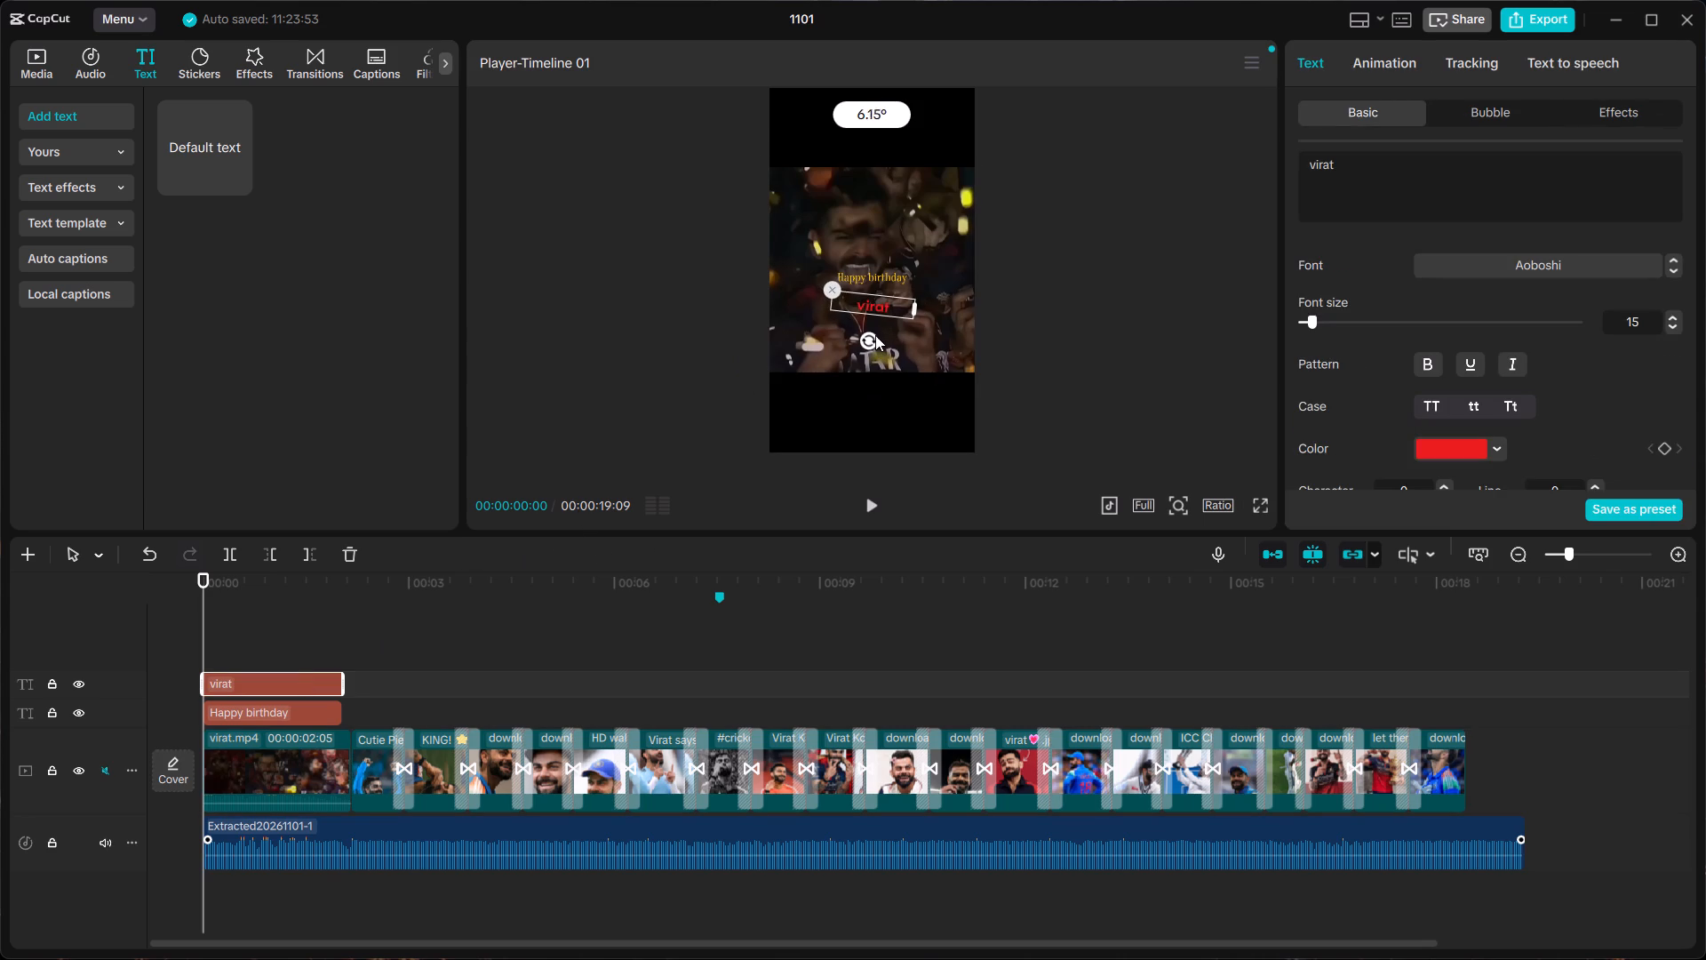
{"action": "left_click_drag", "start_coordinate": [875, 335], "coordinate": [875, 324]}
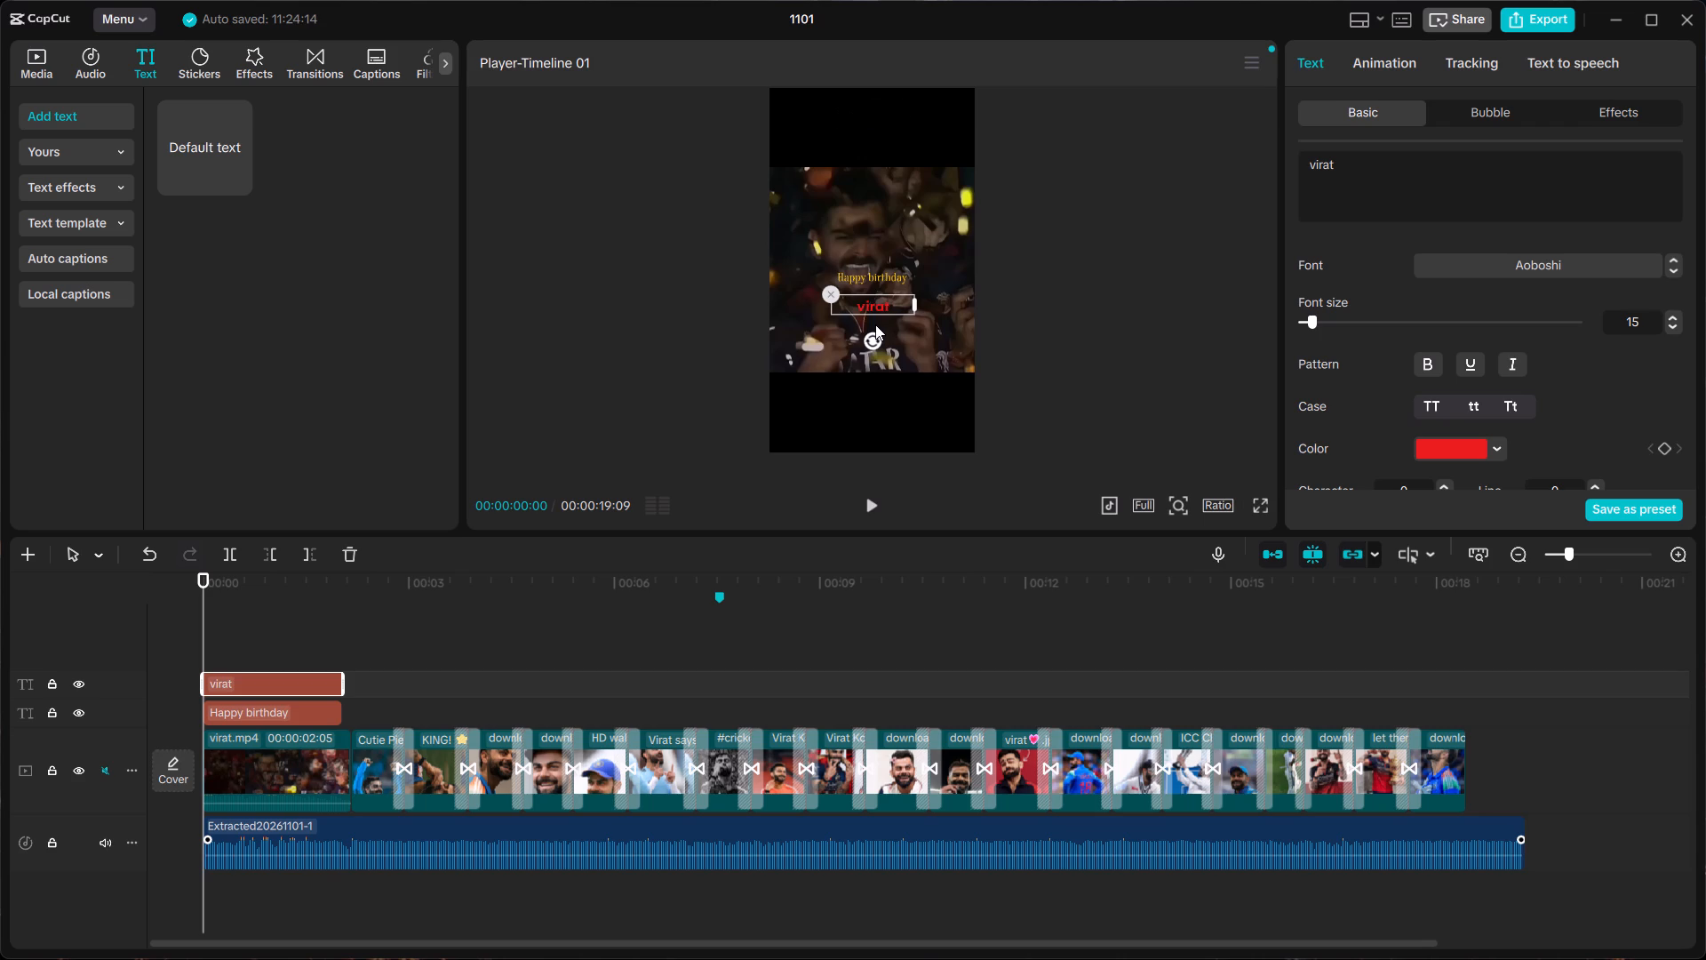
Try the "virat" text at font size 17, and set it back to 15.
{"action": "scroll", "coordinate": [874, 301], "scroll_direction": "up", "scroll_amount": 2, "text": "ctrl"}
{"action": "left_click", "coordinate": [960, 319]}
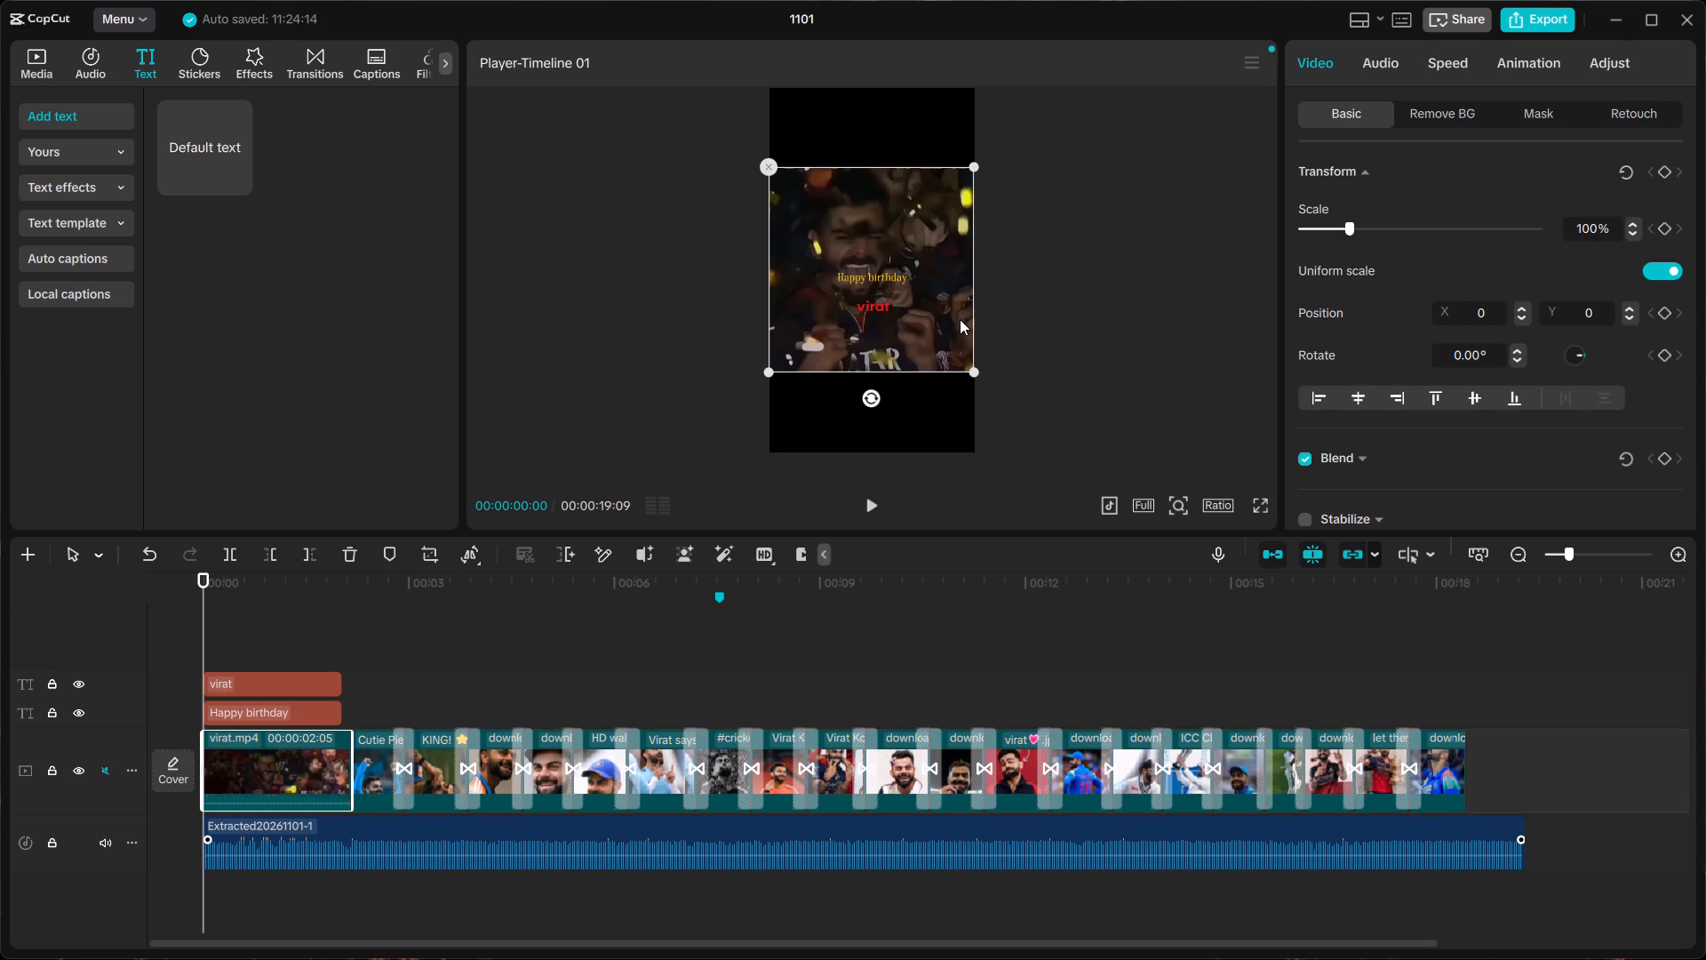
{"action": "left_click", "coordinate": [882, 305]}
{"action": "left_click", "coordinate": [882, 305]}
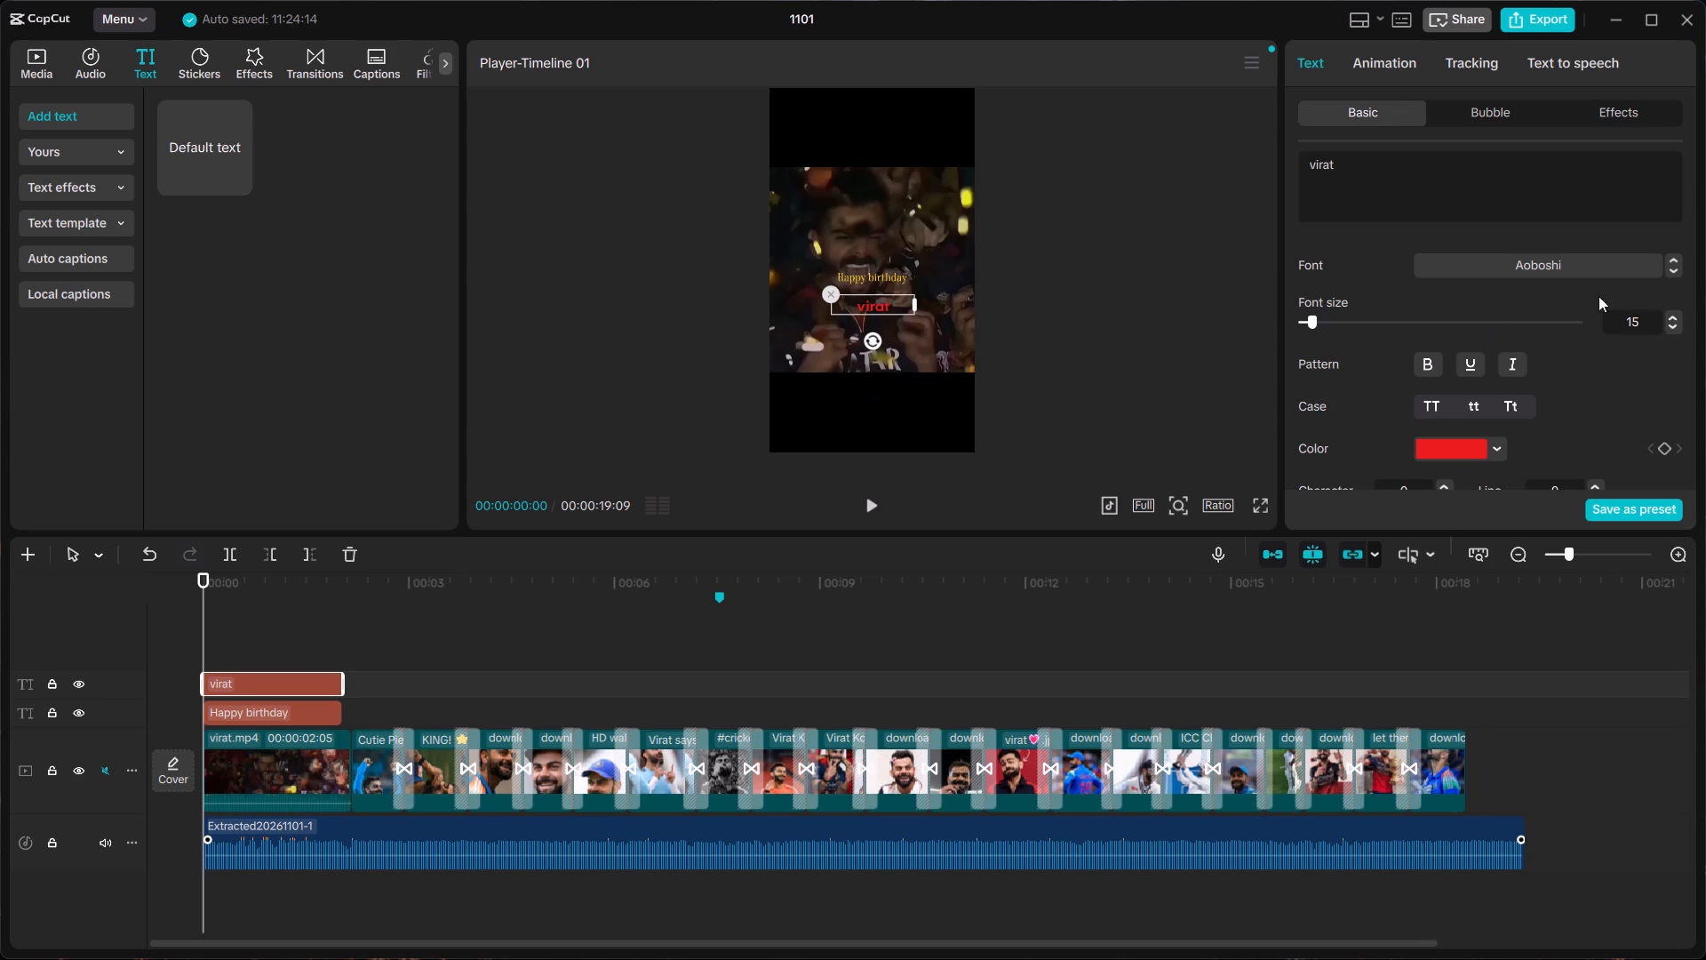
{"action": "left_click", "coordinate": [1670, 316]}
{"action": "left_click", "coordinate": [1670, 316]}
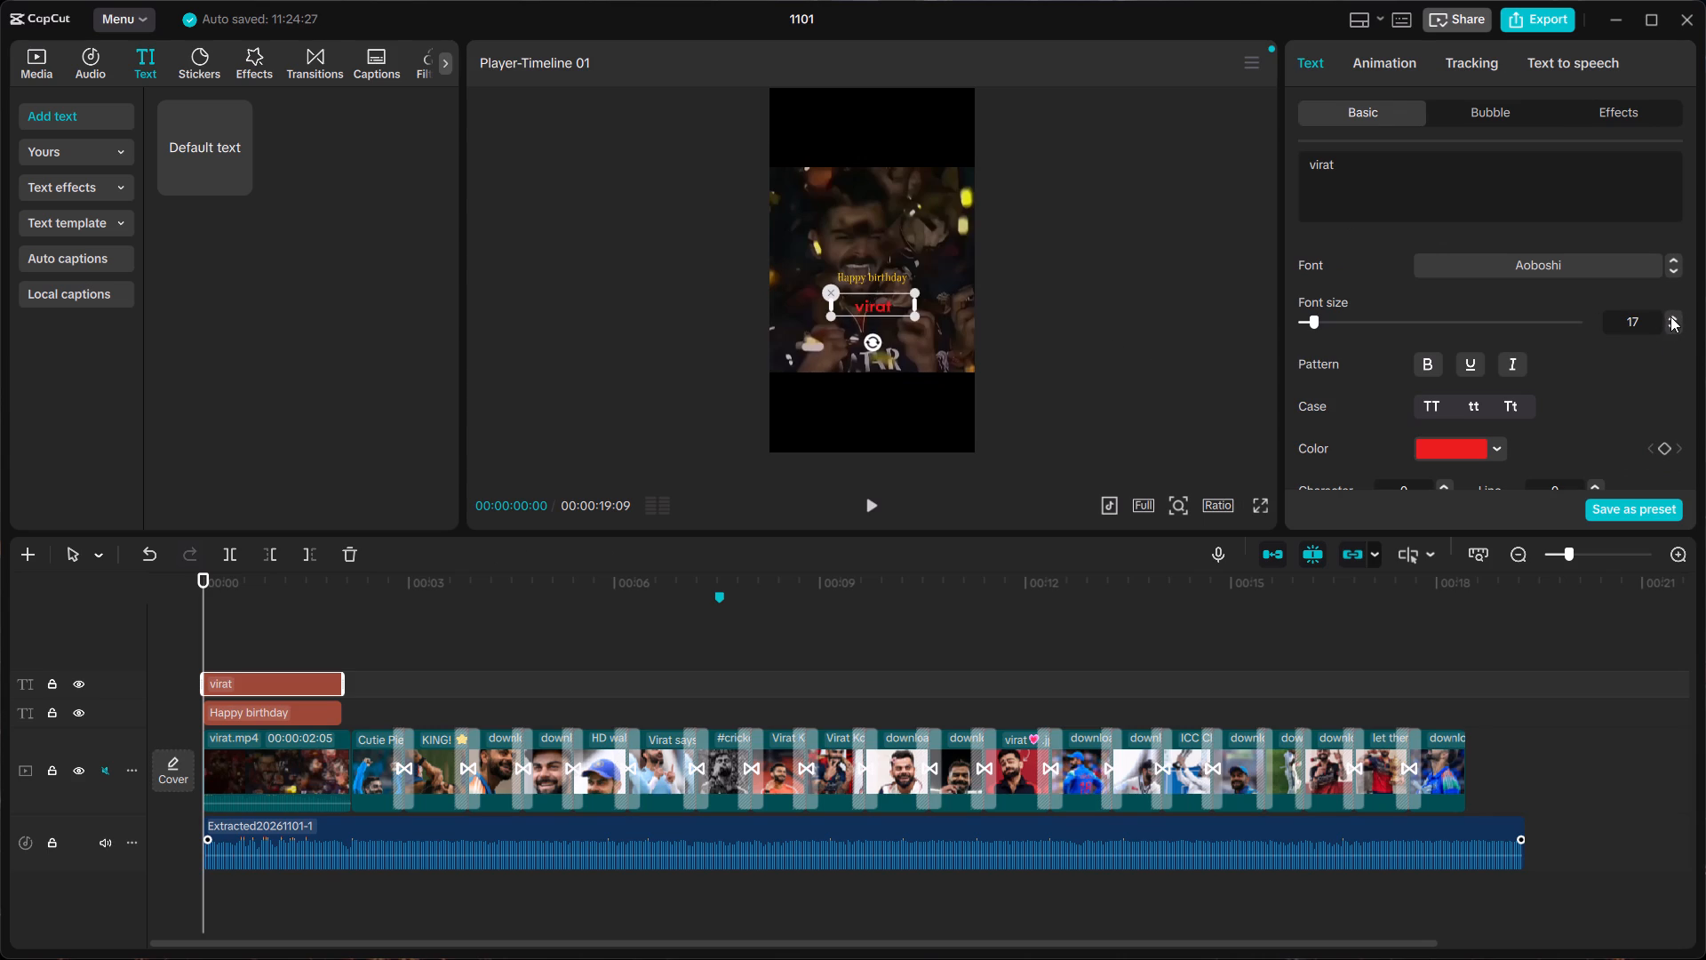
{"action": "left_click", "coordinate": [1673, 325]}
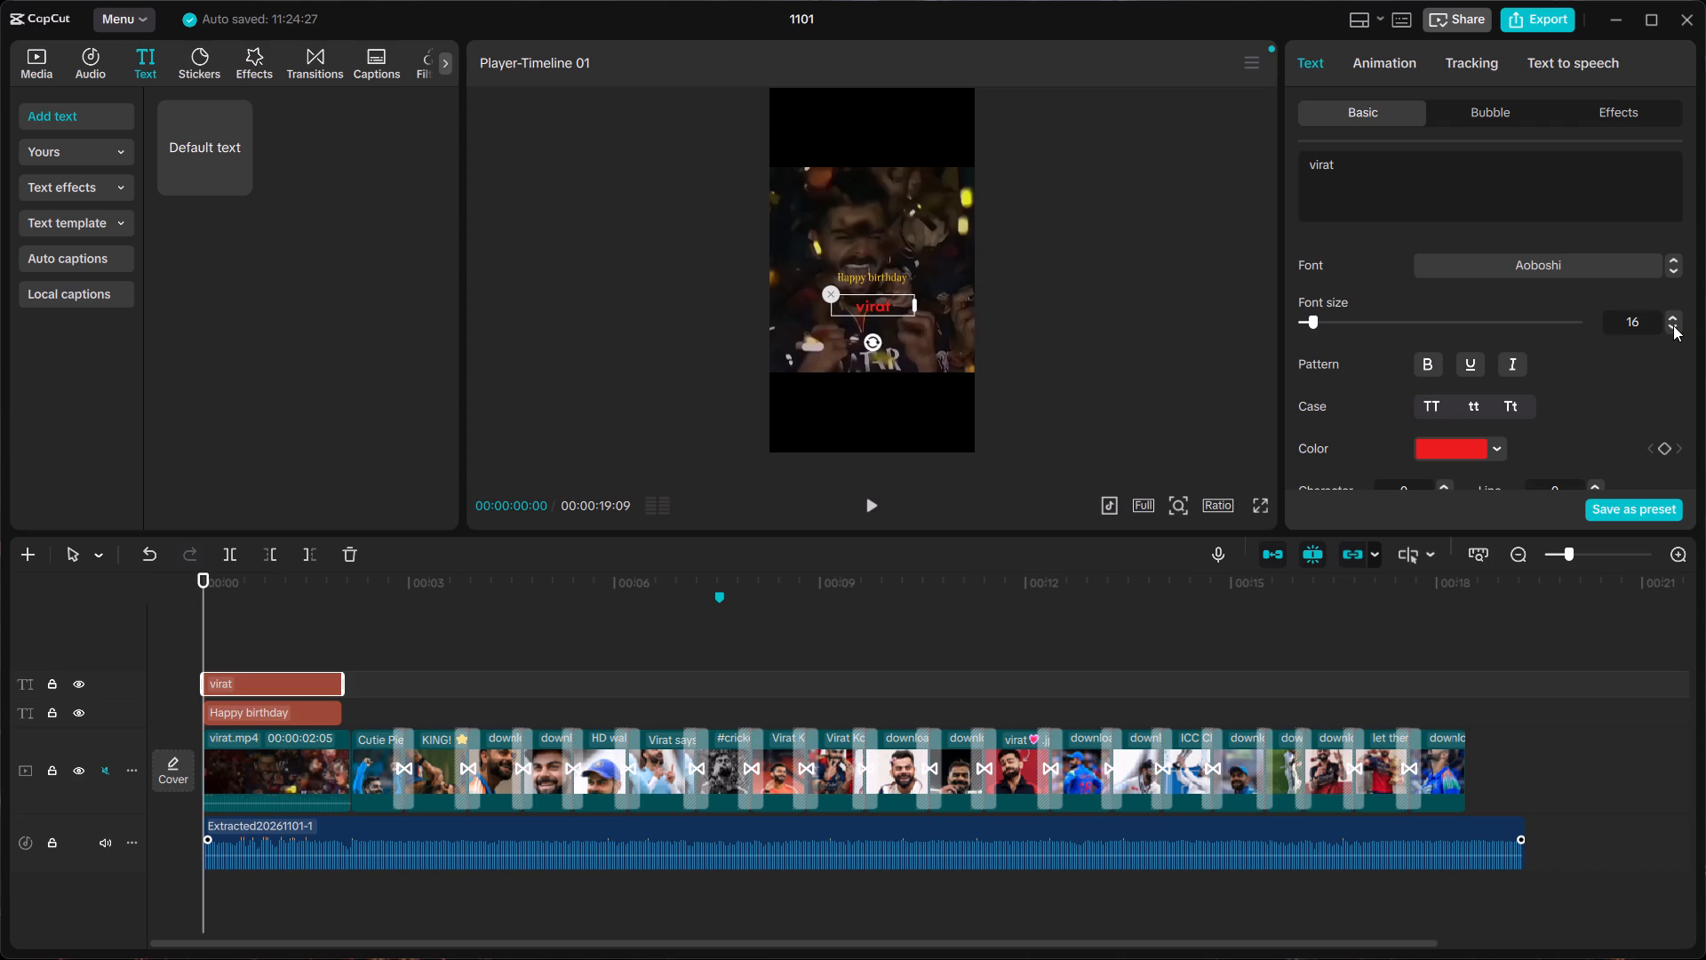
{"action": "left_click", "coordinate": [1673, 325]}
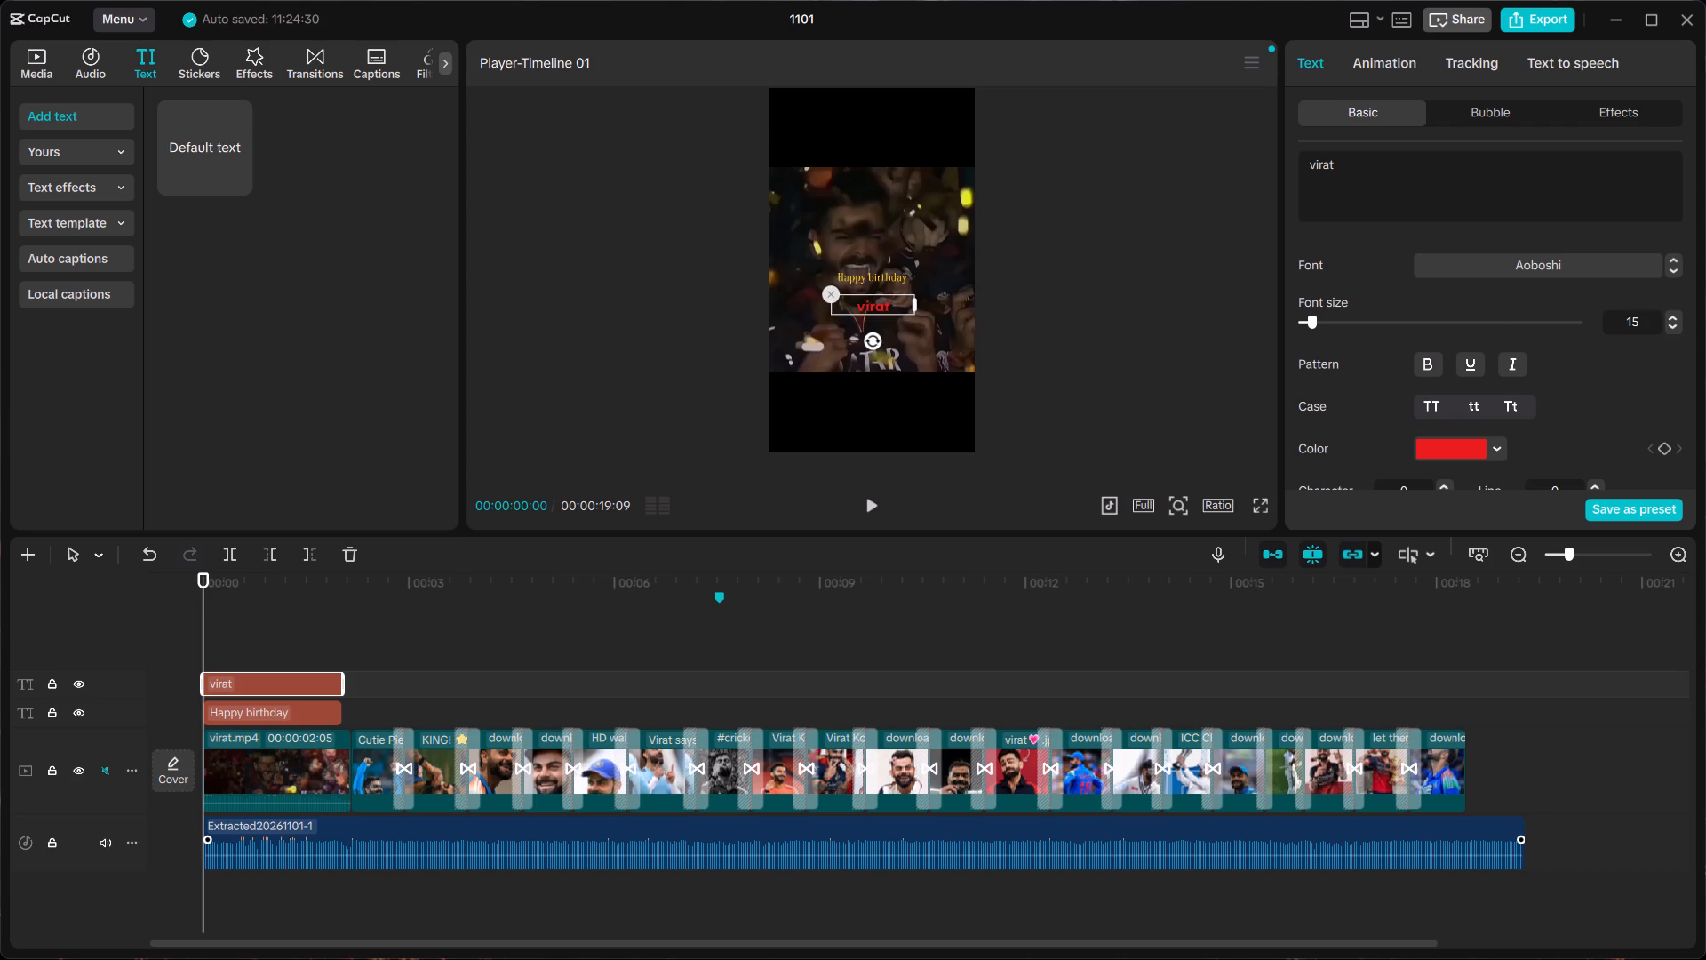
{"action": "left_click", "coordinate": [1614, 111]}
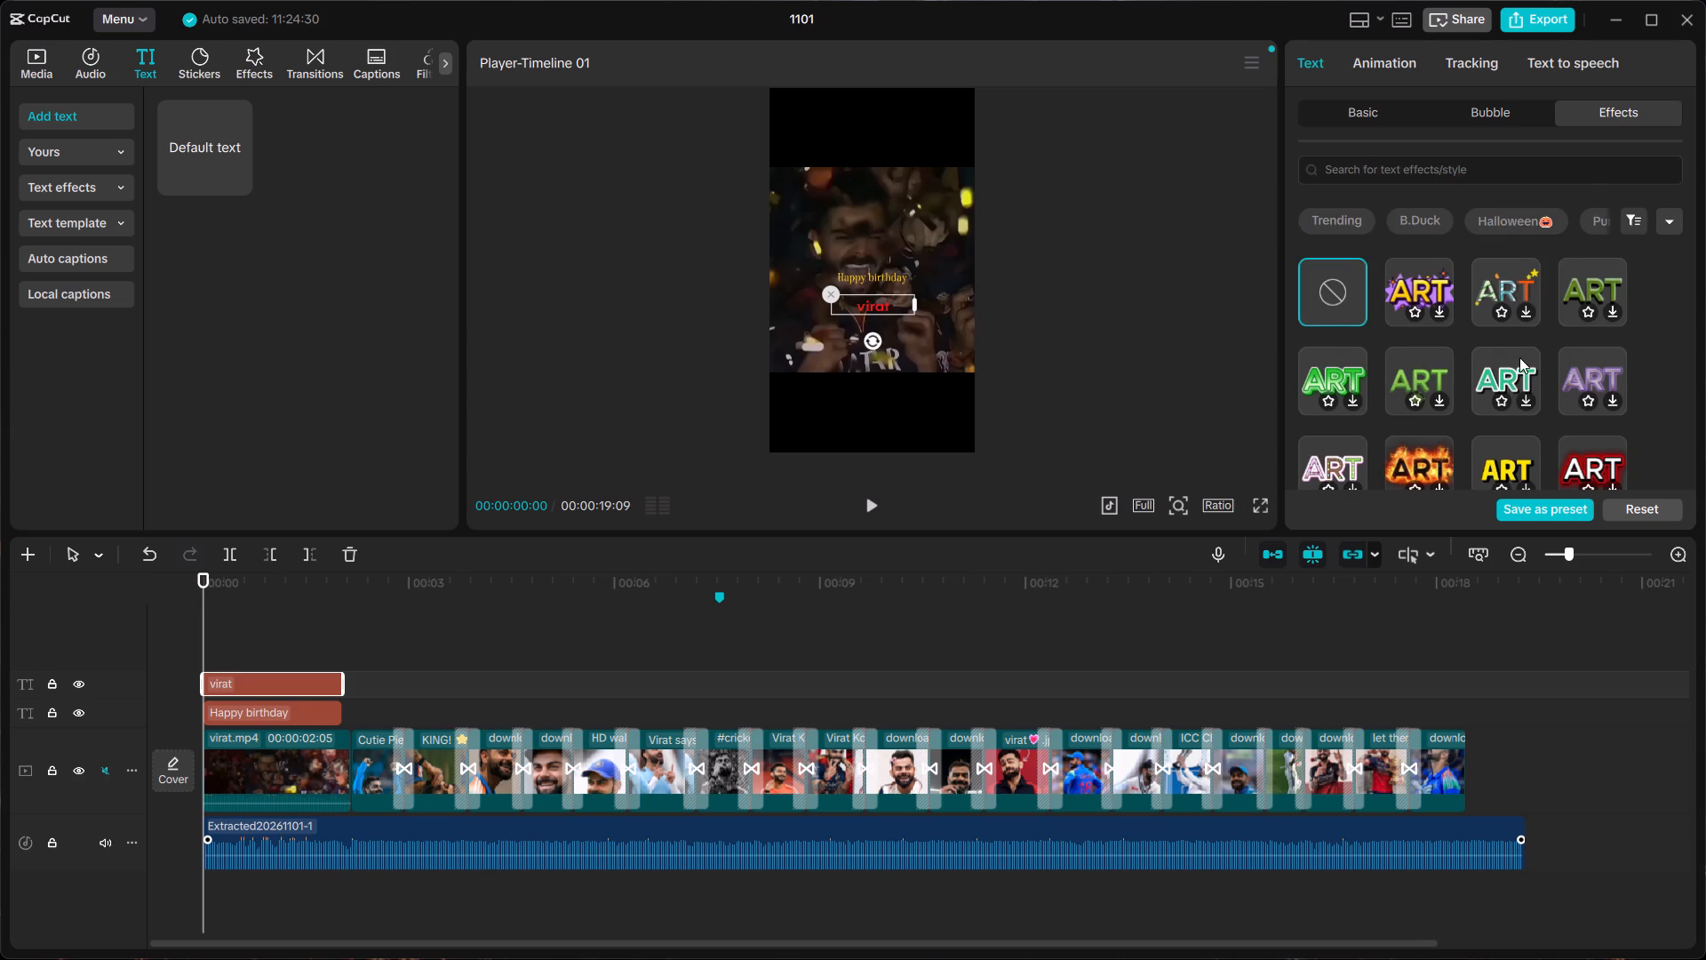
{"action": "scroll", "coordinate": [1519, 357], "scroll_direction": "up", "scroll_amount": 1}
Move the virat.mp4 intro clip up slightly in the preview to Y position 111.
{"action": "left_click_drag", "start_coordinate": [898, 294], "coordinate": [897, 284]}
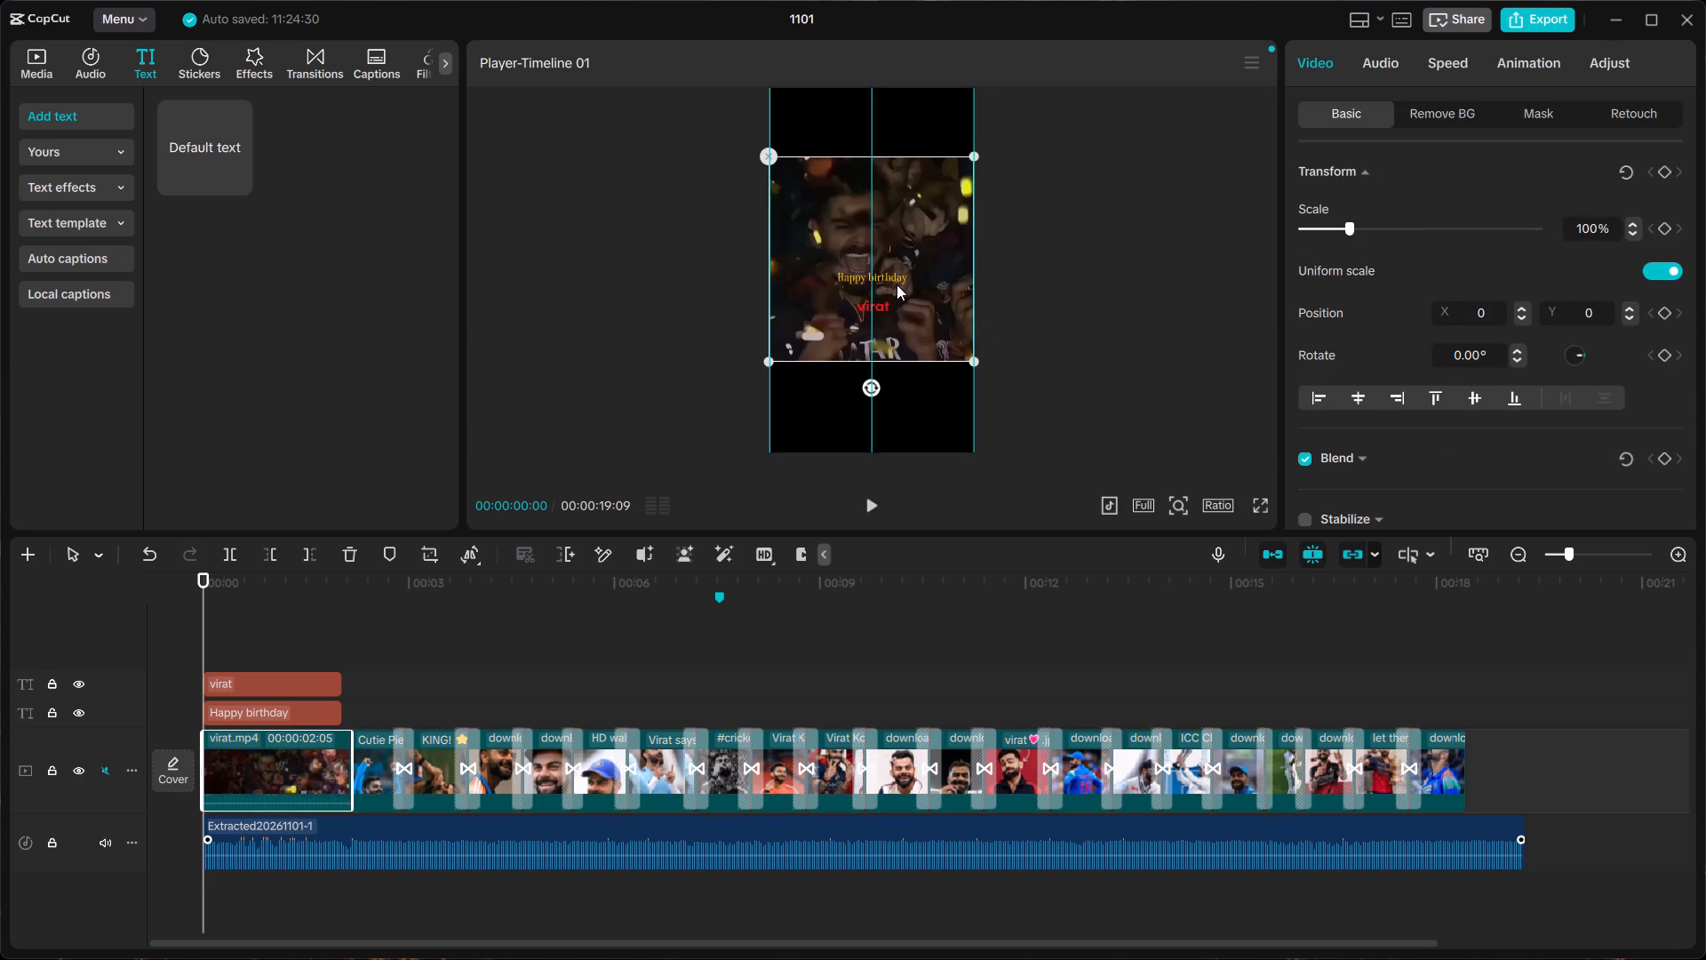
Delete the red "virat" text clip from the timeline.
{"action": "left_click", "coordinate": [292, 691]}
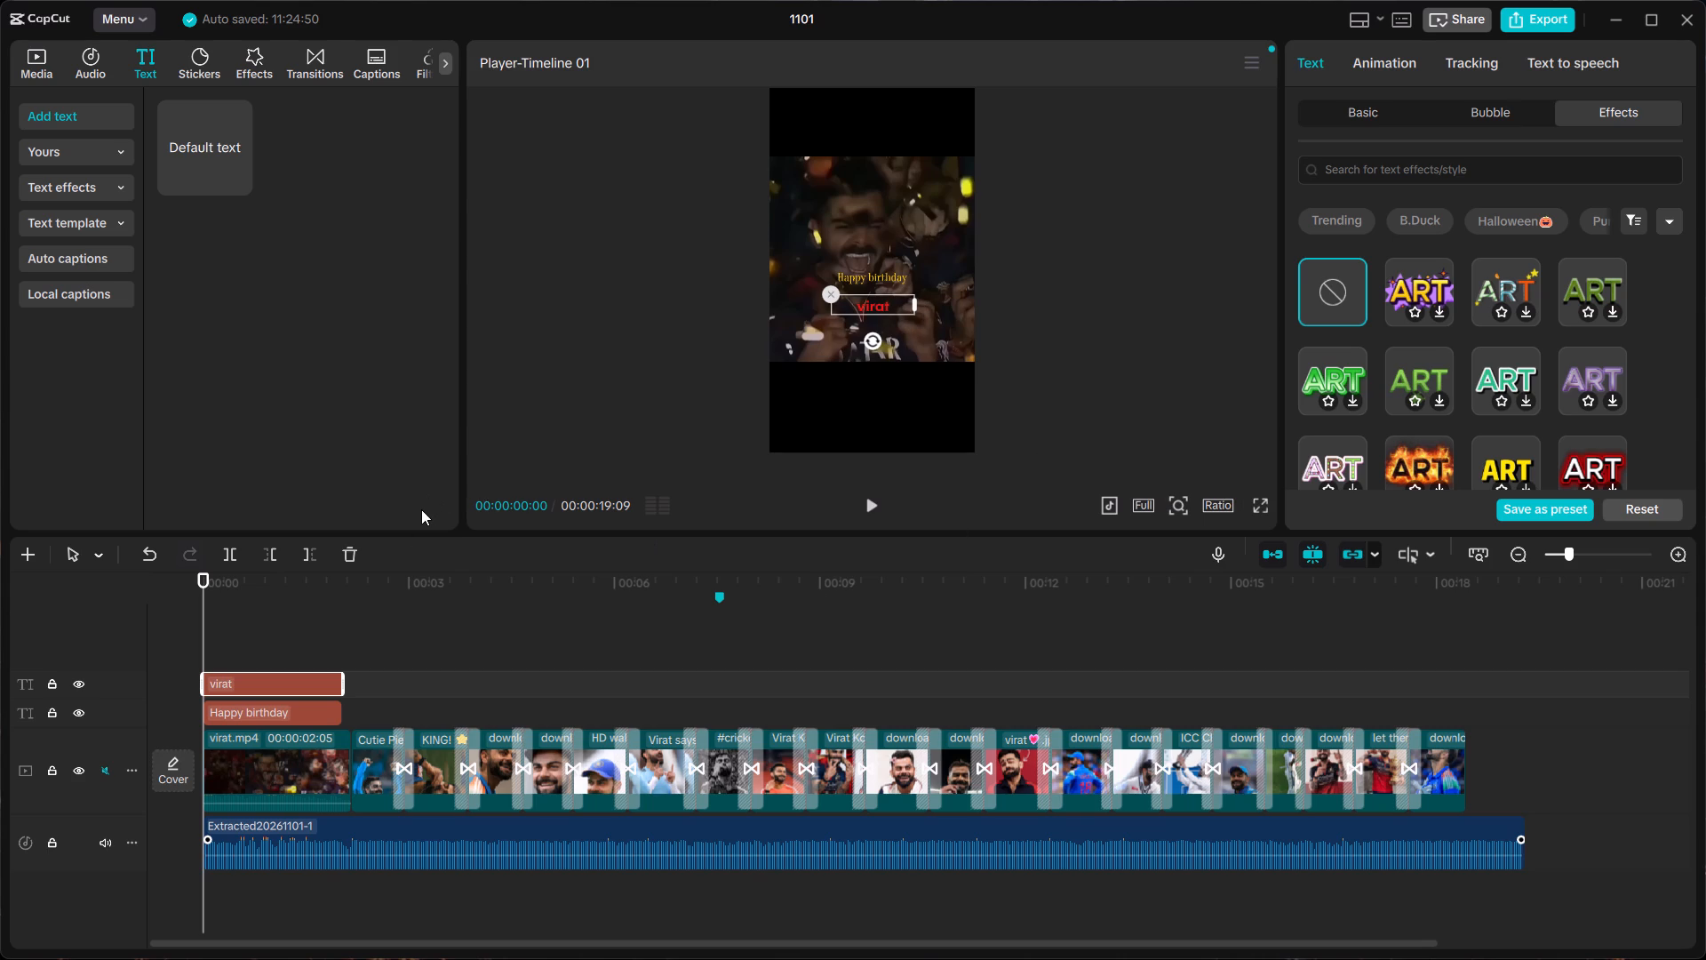
{"action": "left_click", "coordinate": [348, 560]}
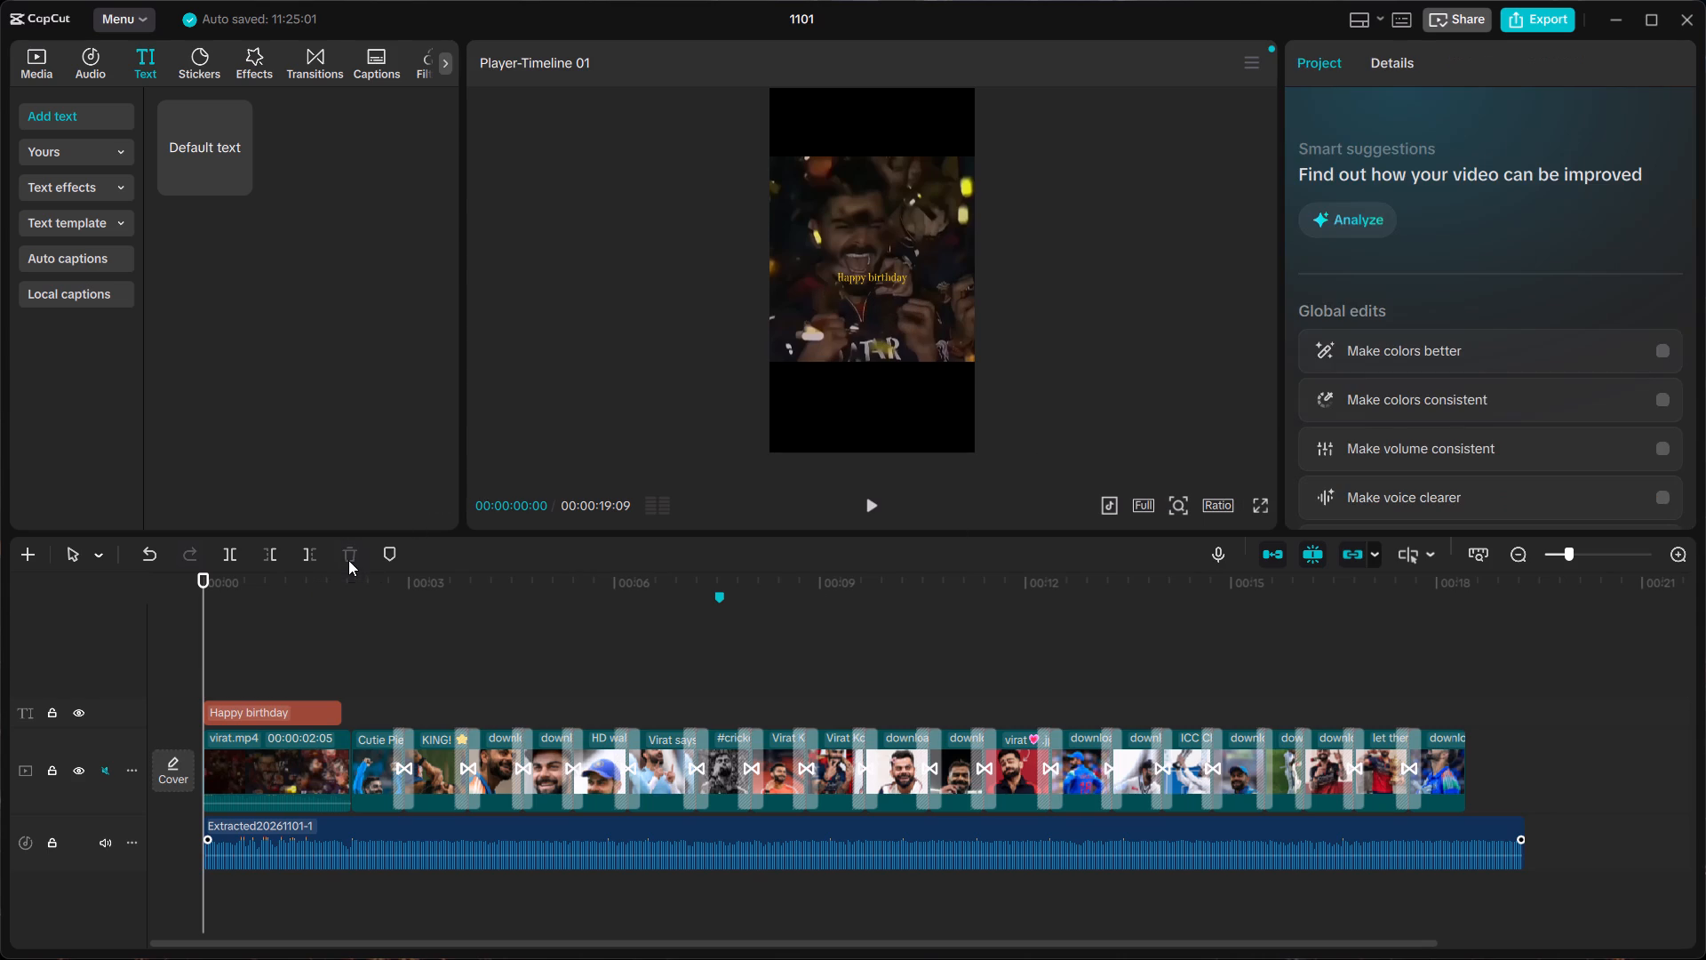
Add a new default text at the start of the timeline and place it, horizontally centred, just below the "Happy birthday" title.
{"action": "left_click", "coordinate": [240, 172]}
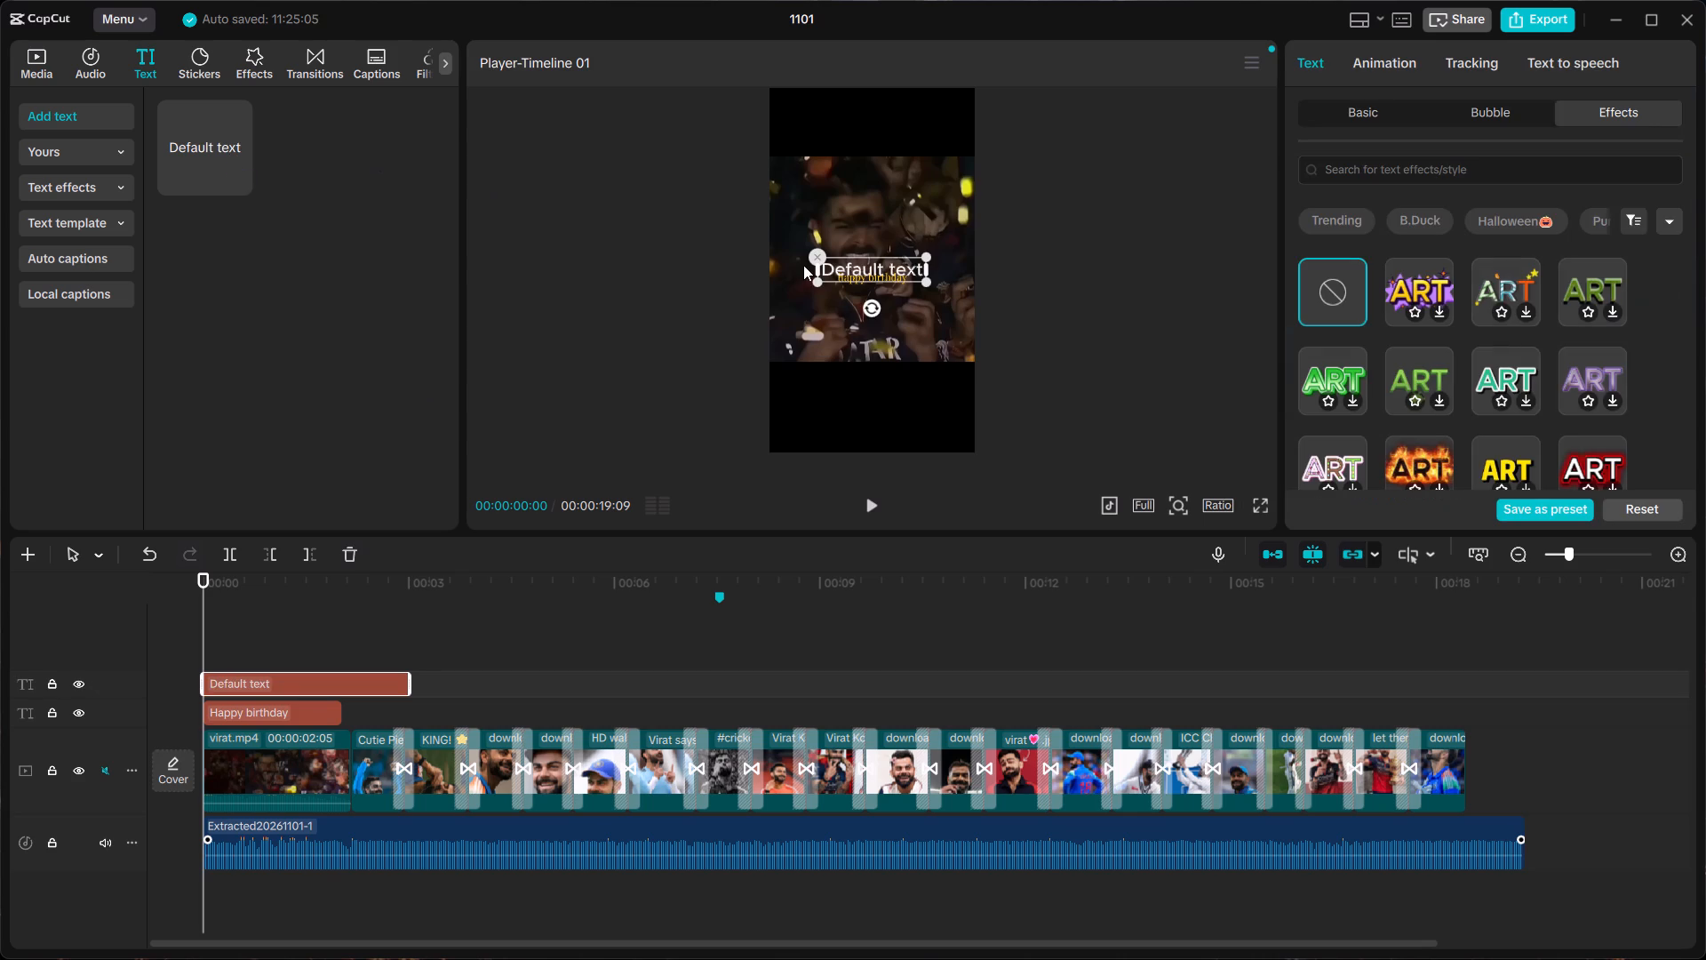
{"action": "left_click_drag", "start_coordinate": [889, 269], "coordinate": [891, 284]}
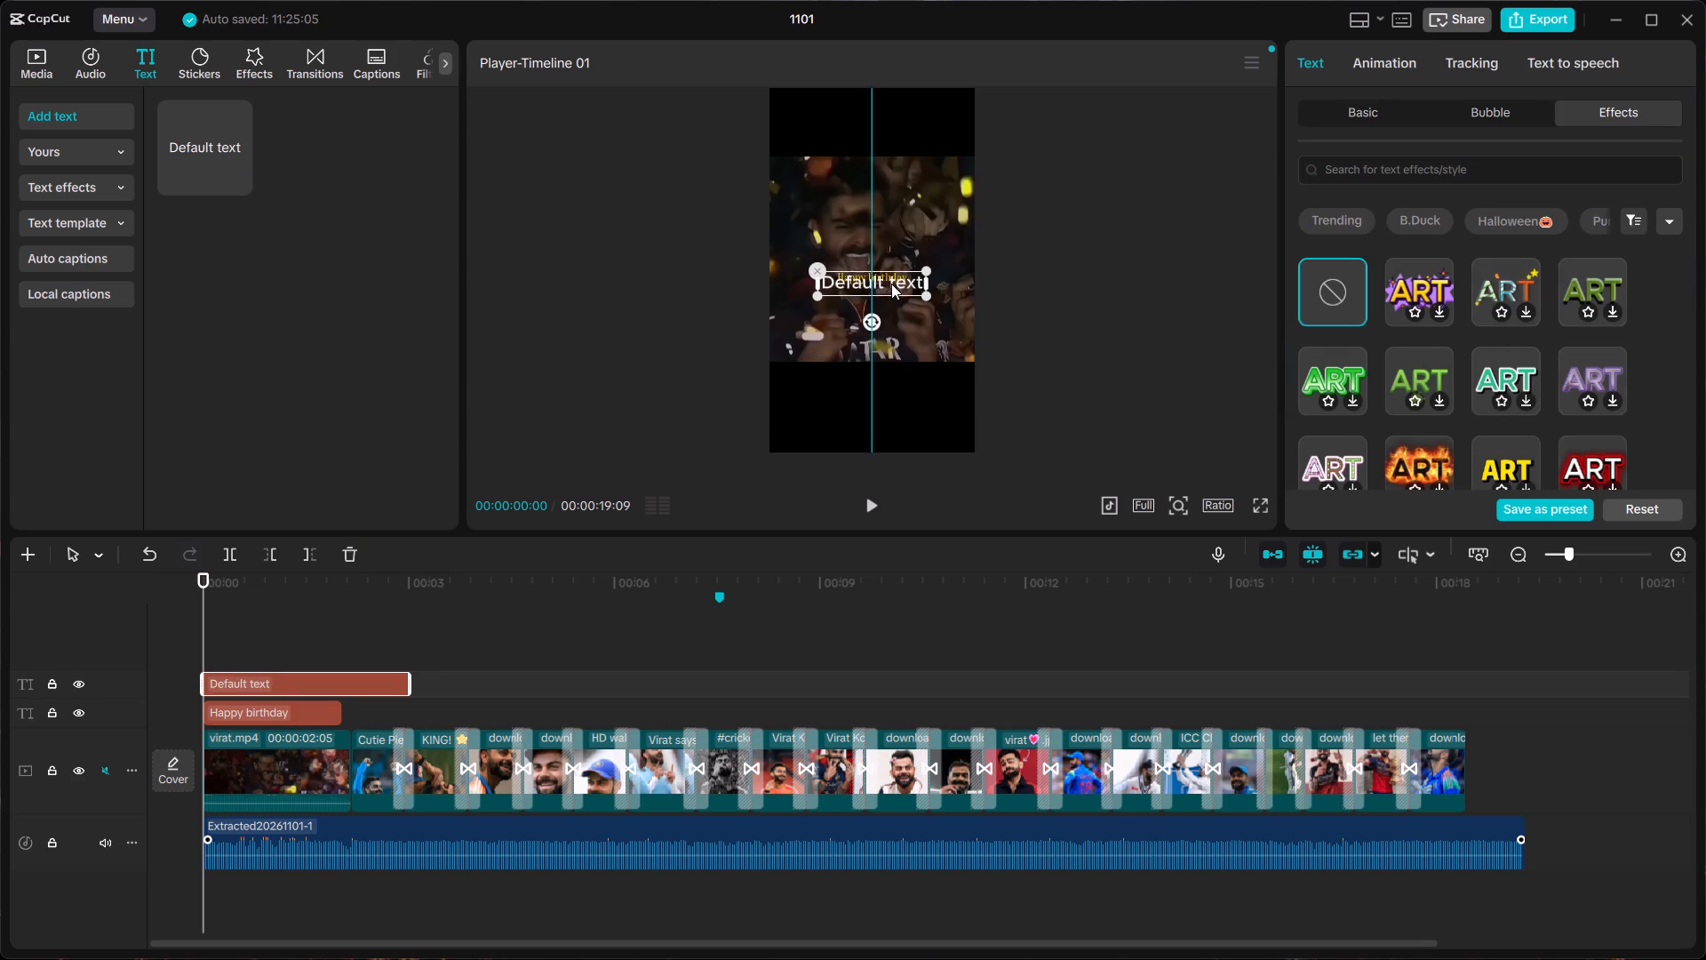
{"action": "left_click_drag", "start_coordinate": [891, 284], "coordinate": [893, 290]}
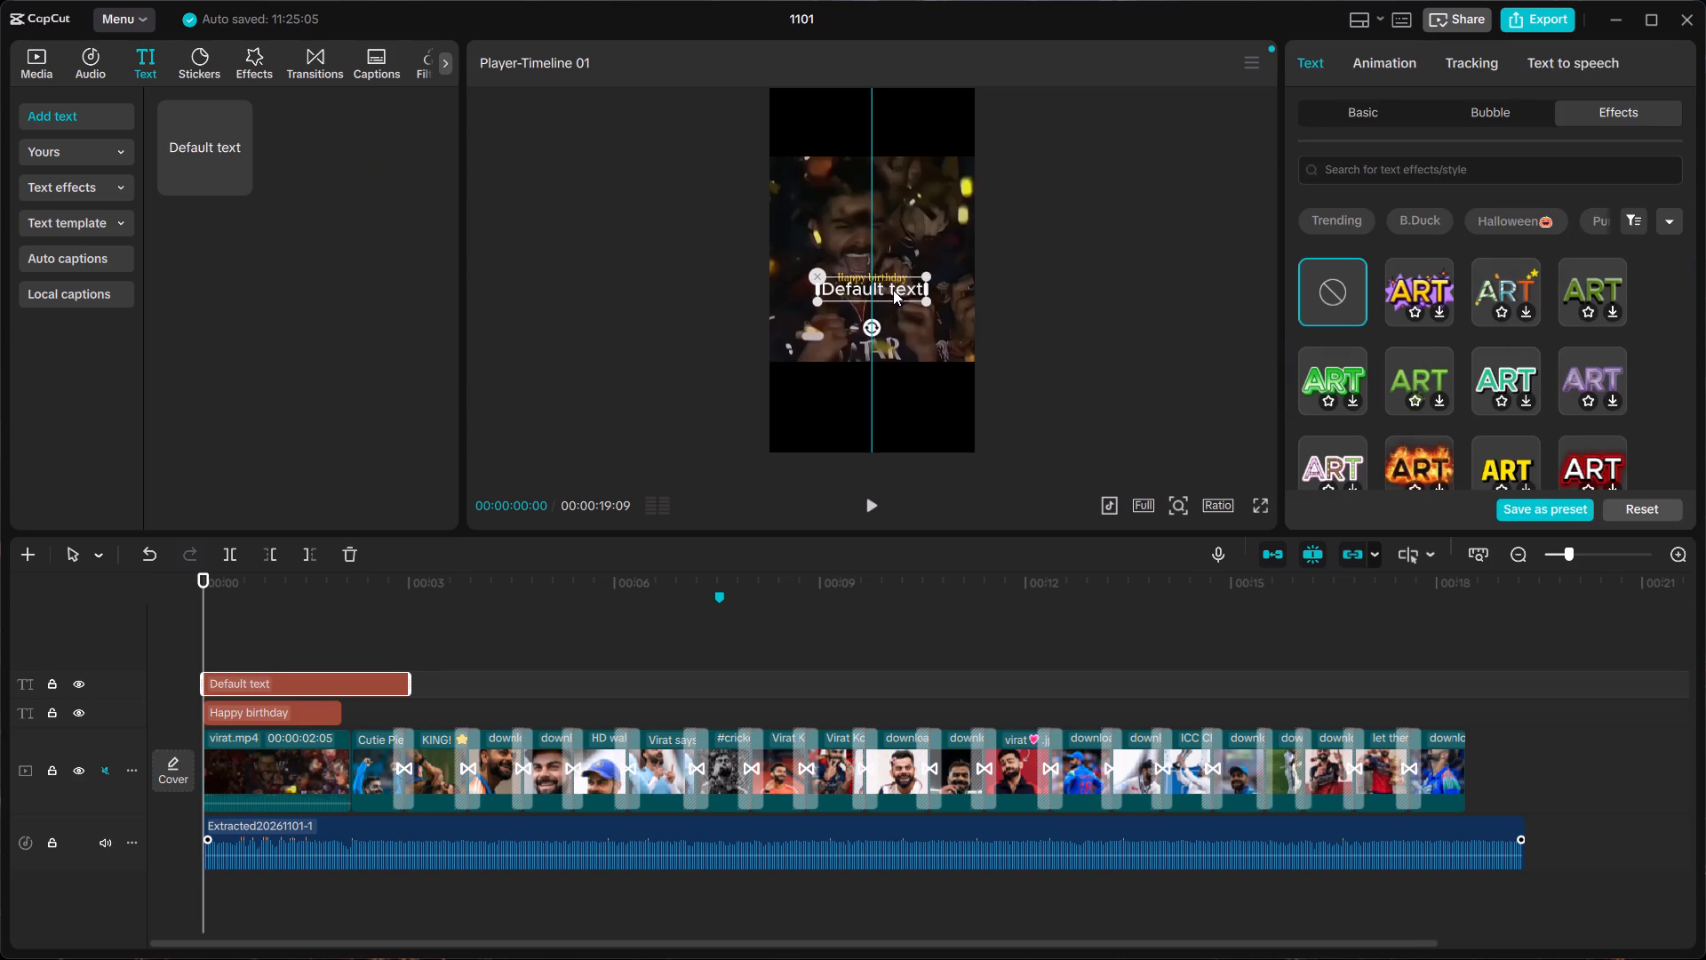
{"action": "left_click_drag", "start_coordinate": [893, 290], "coordinate": [894, 292]}
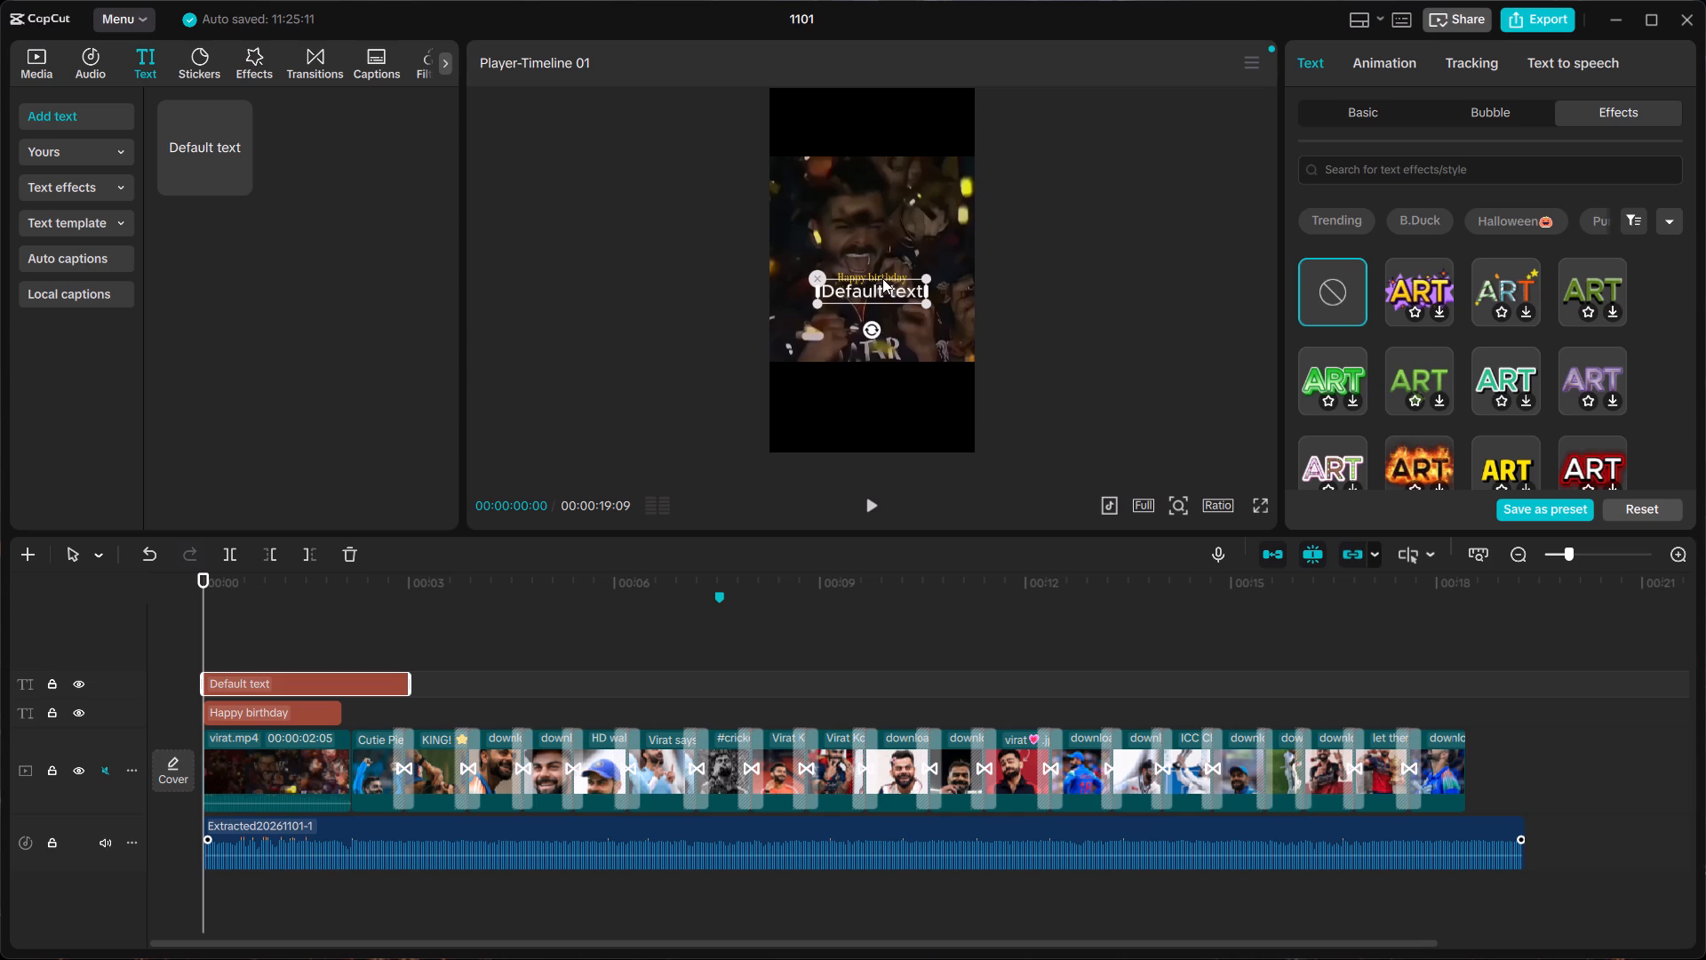
Replace the new text's default wording with "Virat".
{"action": "left_click", "coordinate": [1321, 68]}
{"action": "left_click_drag", "start_coordinate": [1321, 68], "coordinate": [1377, 49]}
{"action": "left_click_drag", "start_coordinate": [1377, 49], "coordinate": [1362, 107]}
{"action": "left_click", "coordinate": [1362, 107]}
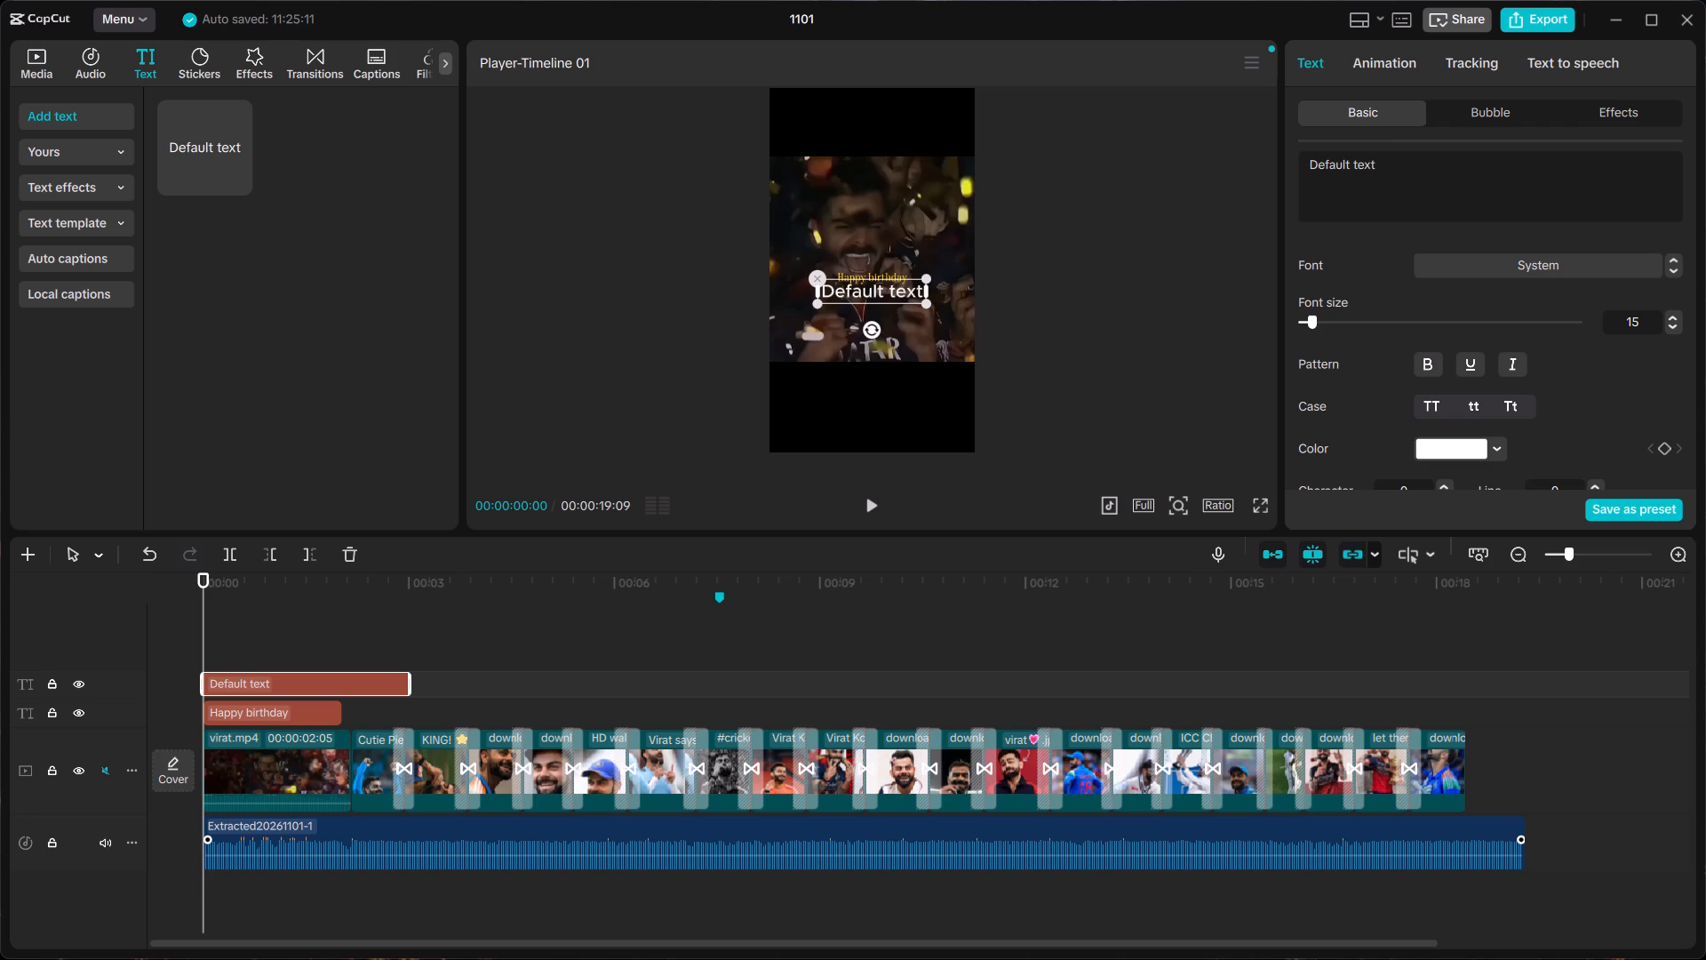
{"action": "left_click", "coordinate": [1392, 157]}
{"action": "key", "text": "BackSpace"}
{"action": "key", "text": "BackSpace"}
{"action": "key", "text": "BackSpace"}
{"action": "key", "text": "BackSpace"}
{"action": "key", "text": "BackSpace"}
{"action": "key", "text": "BackSpace"}
{"action": "key", "text": "BackSpace"}
{"action": "key", "text": "BackSpace"}
{"action": "key", "text": "BackSpace"}
{"action": "key", "text": "BackSpace"}
{"action": "key", "text": "BackSpace"}
{"action": "key", "text": "BackSpace"}
{"action": "key", "text": "BackSpace"}
{"action": "key", "text": "BackSpace"}
{"action": "key", "text": "BackSpace"}
{"action": "key", "text": "BackSpace"}
{"action": "key", "text": "BackSpace"}
{"action": "key", "text": "BackSpace"}
{"action": "key", "text": "BackSpace"}
{"action": "key", "text": "BackSpace"}
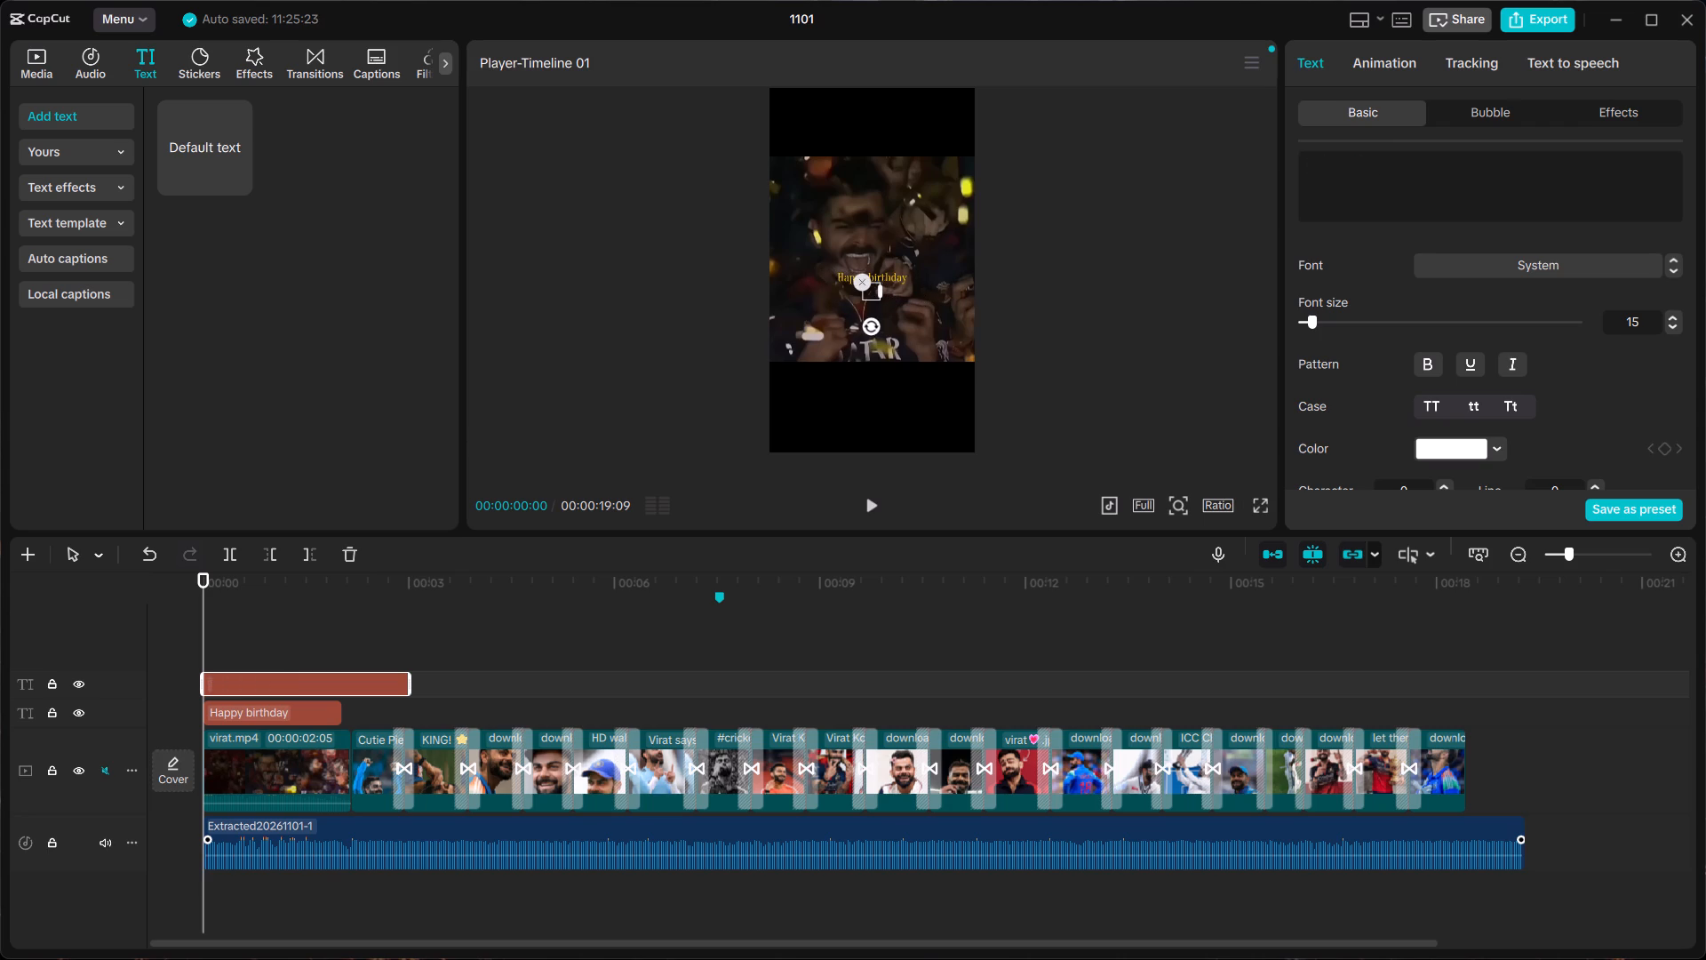
{"action": "key", "text": "shift+v"}
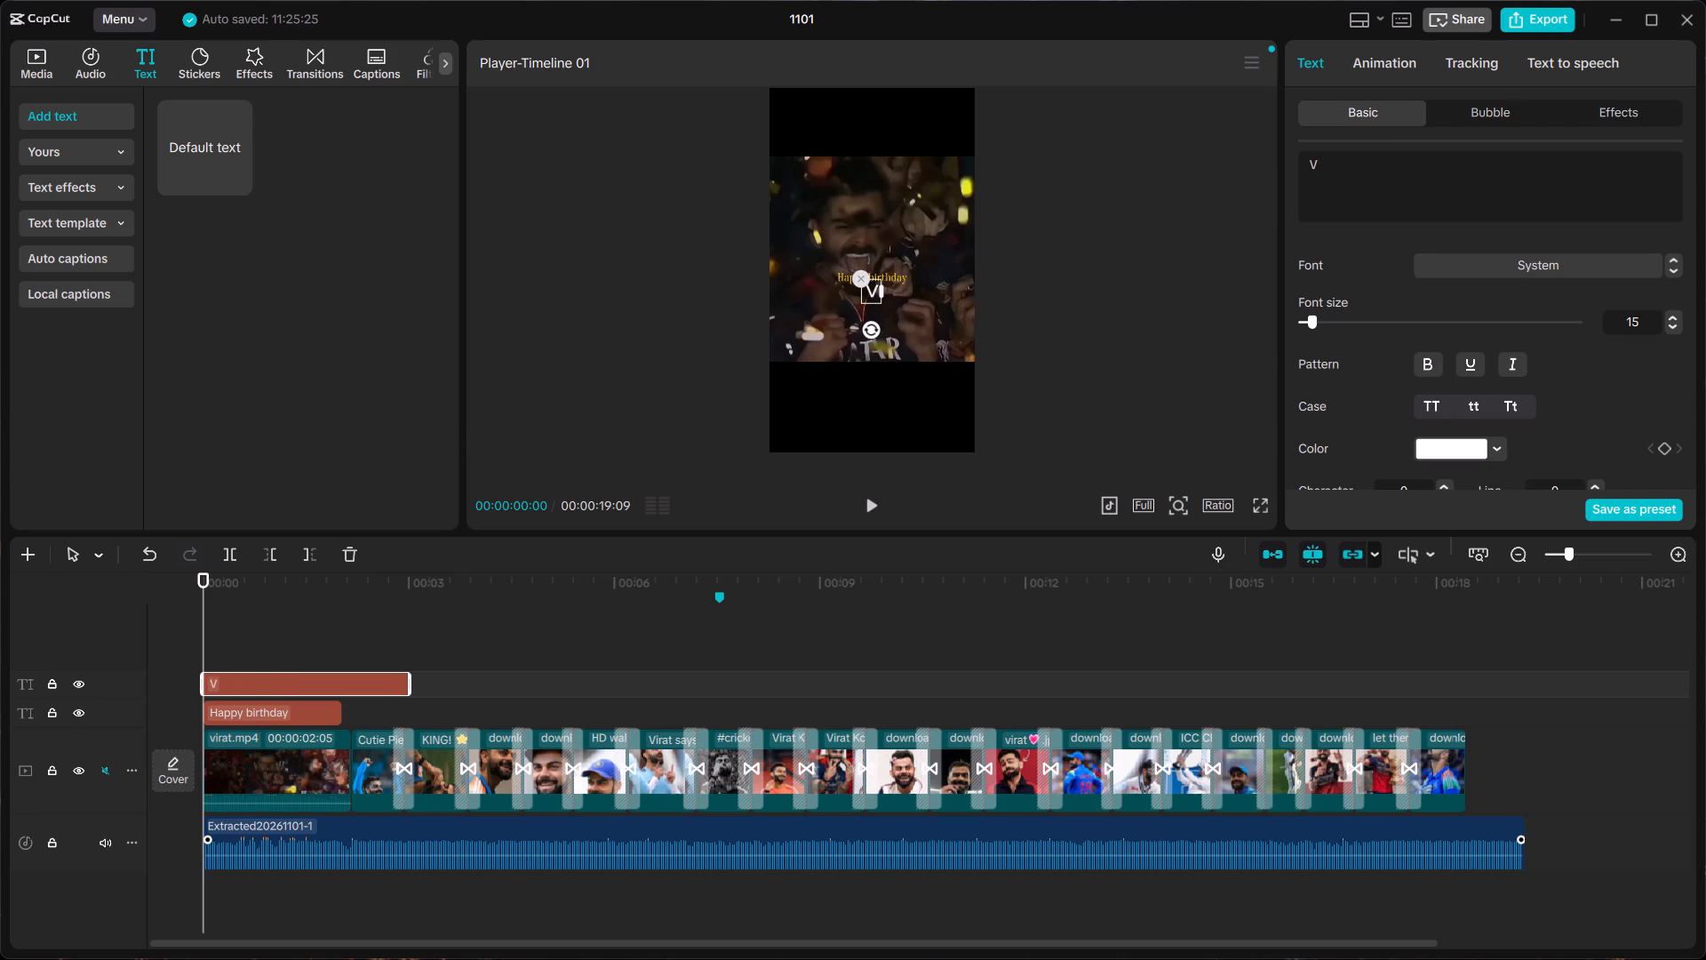
{"action": "key", "text": "i"}
{"action": "type", "text": "ra"}
{"action": "key", "text": "t"}
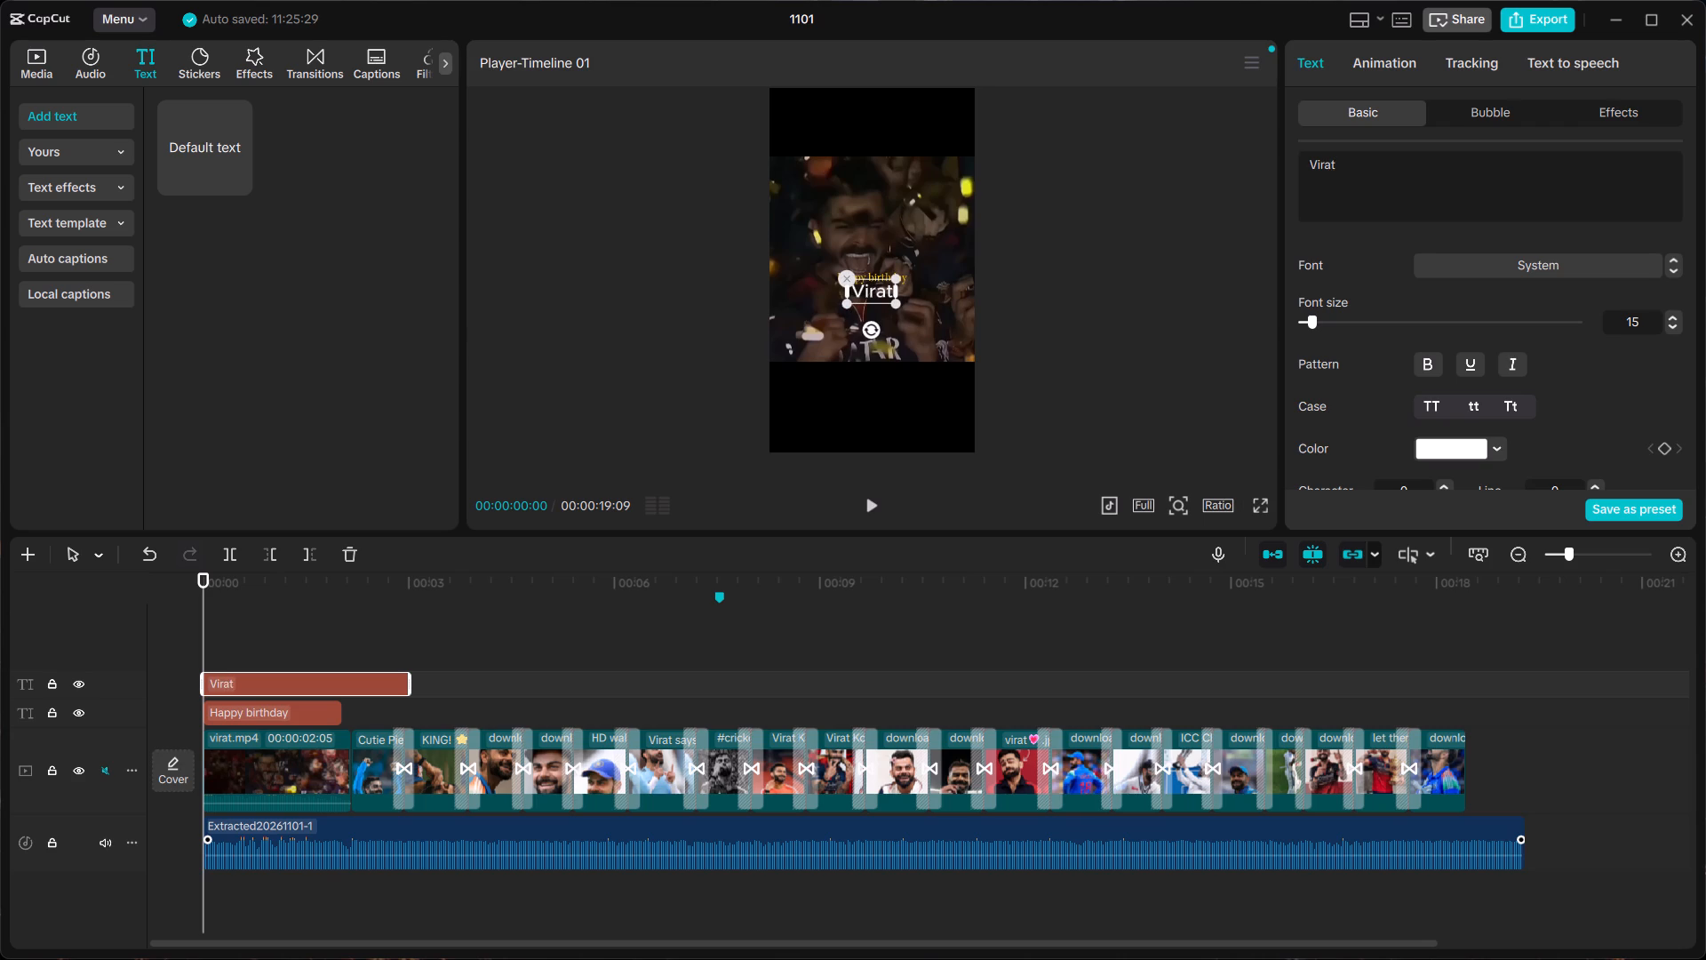
Set the "Virat" text colour to red EC1D1D.
{"action": "left_click", "coordinate": [1495, 450]}
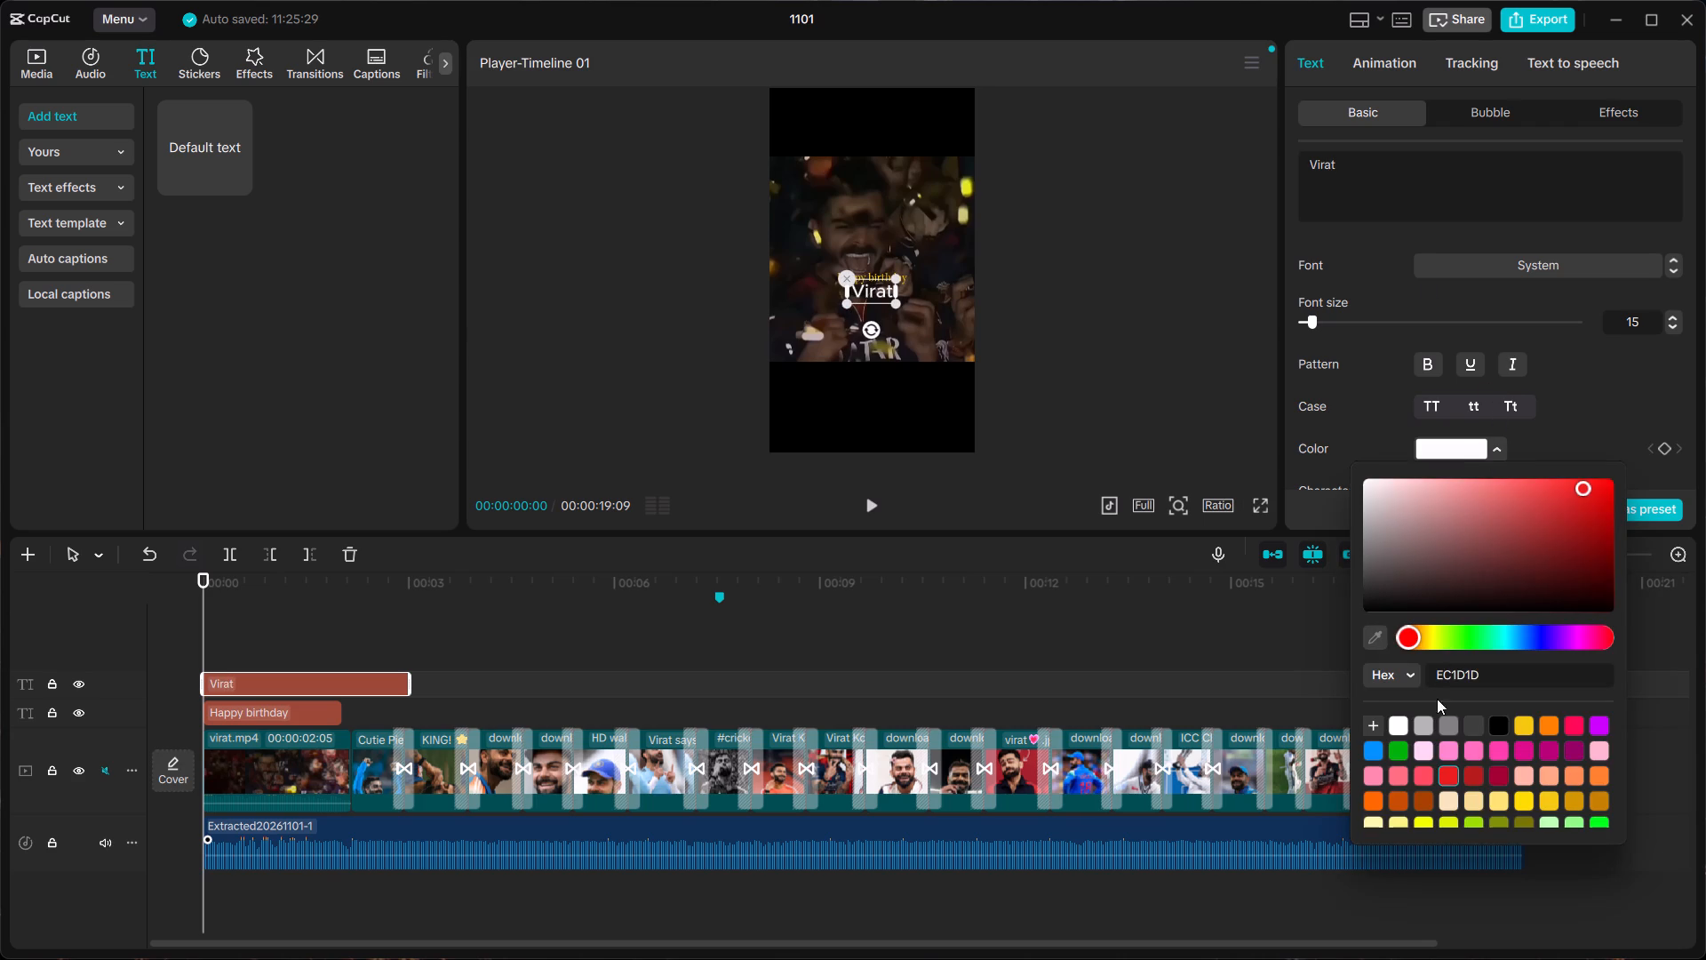
{"action": "left_click", "coordinate": [1445, 777]}
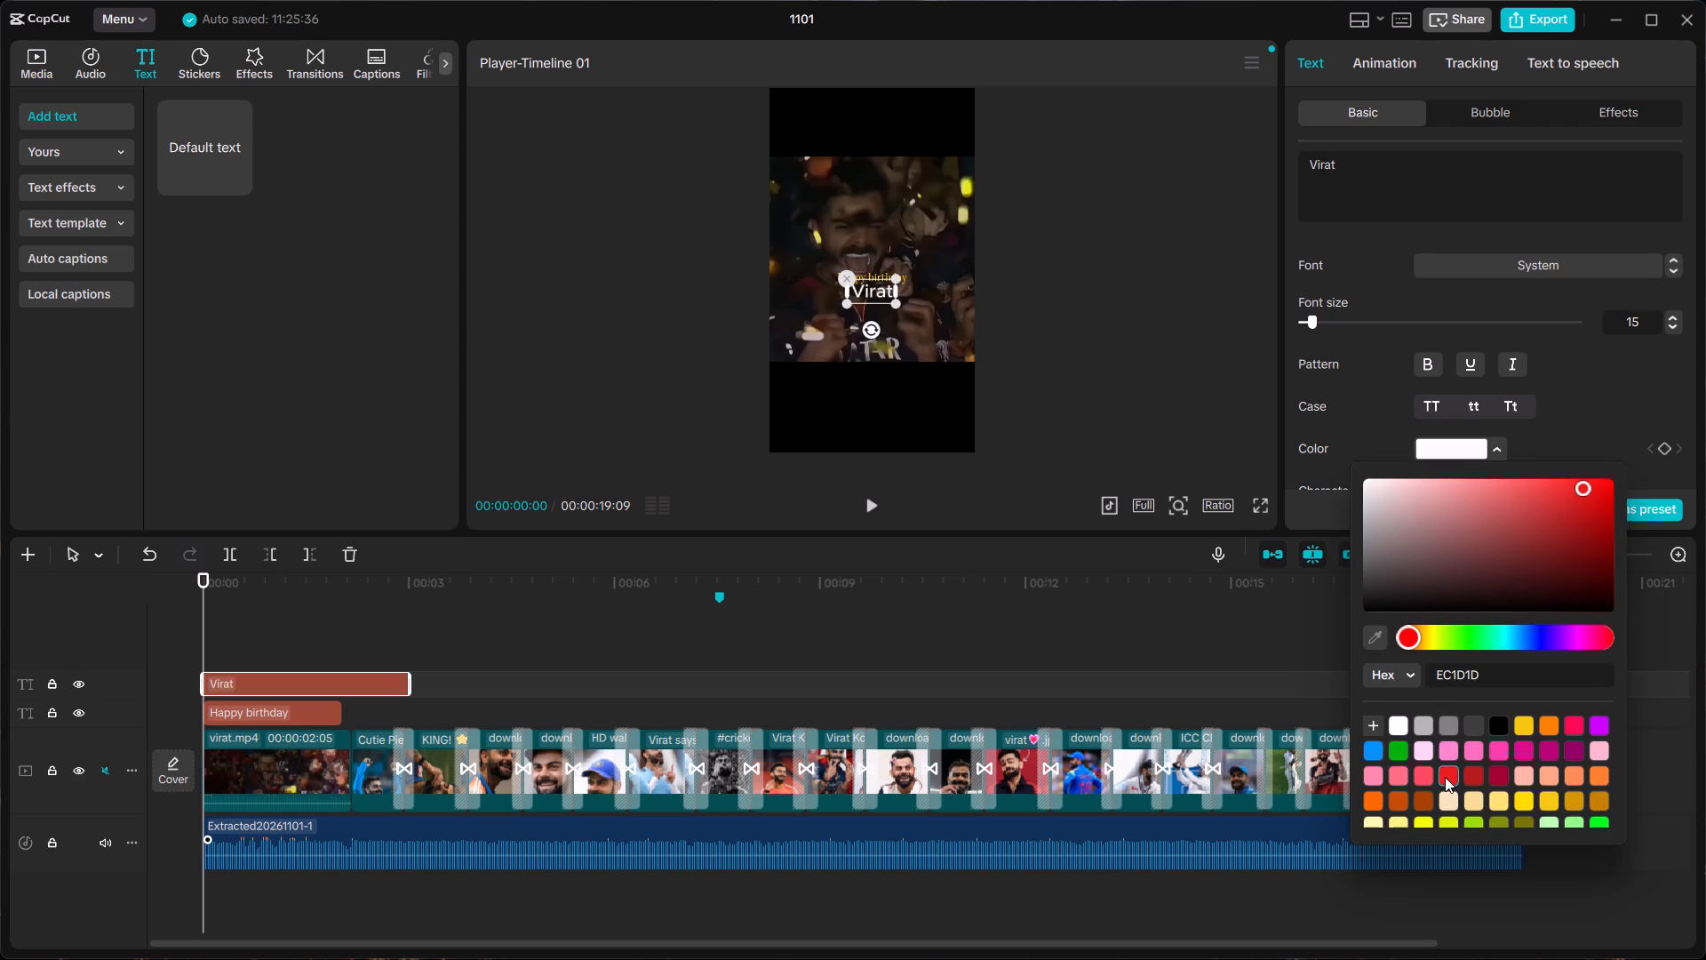
{"action": "left_click", "coordinate": [1445, 777]}
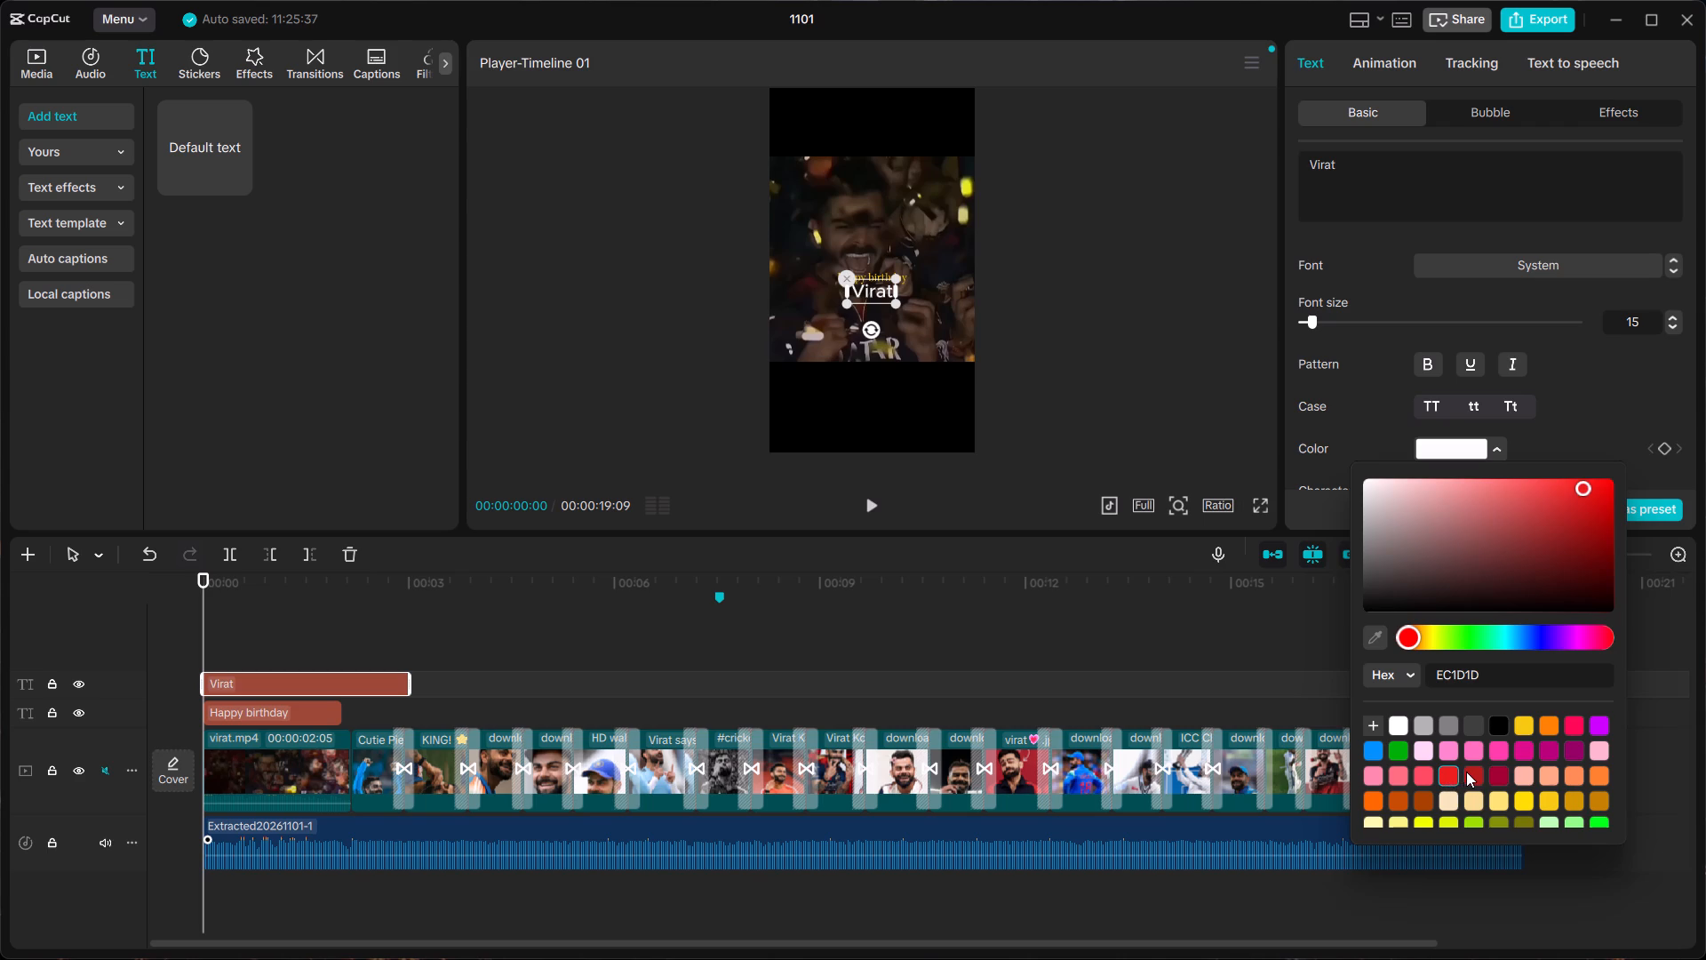
{"action": "left_click", "coordinate": [1466, 772]}
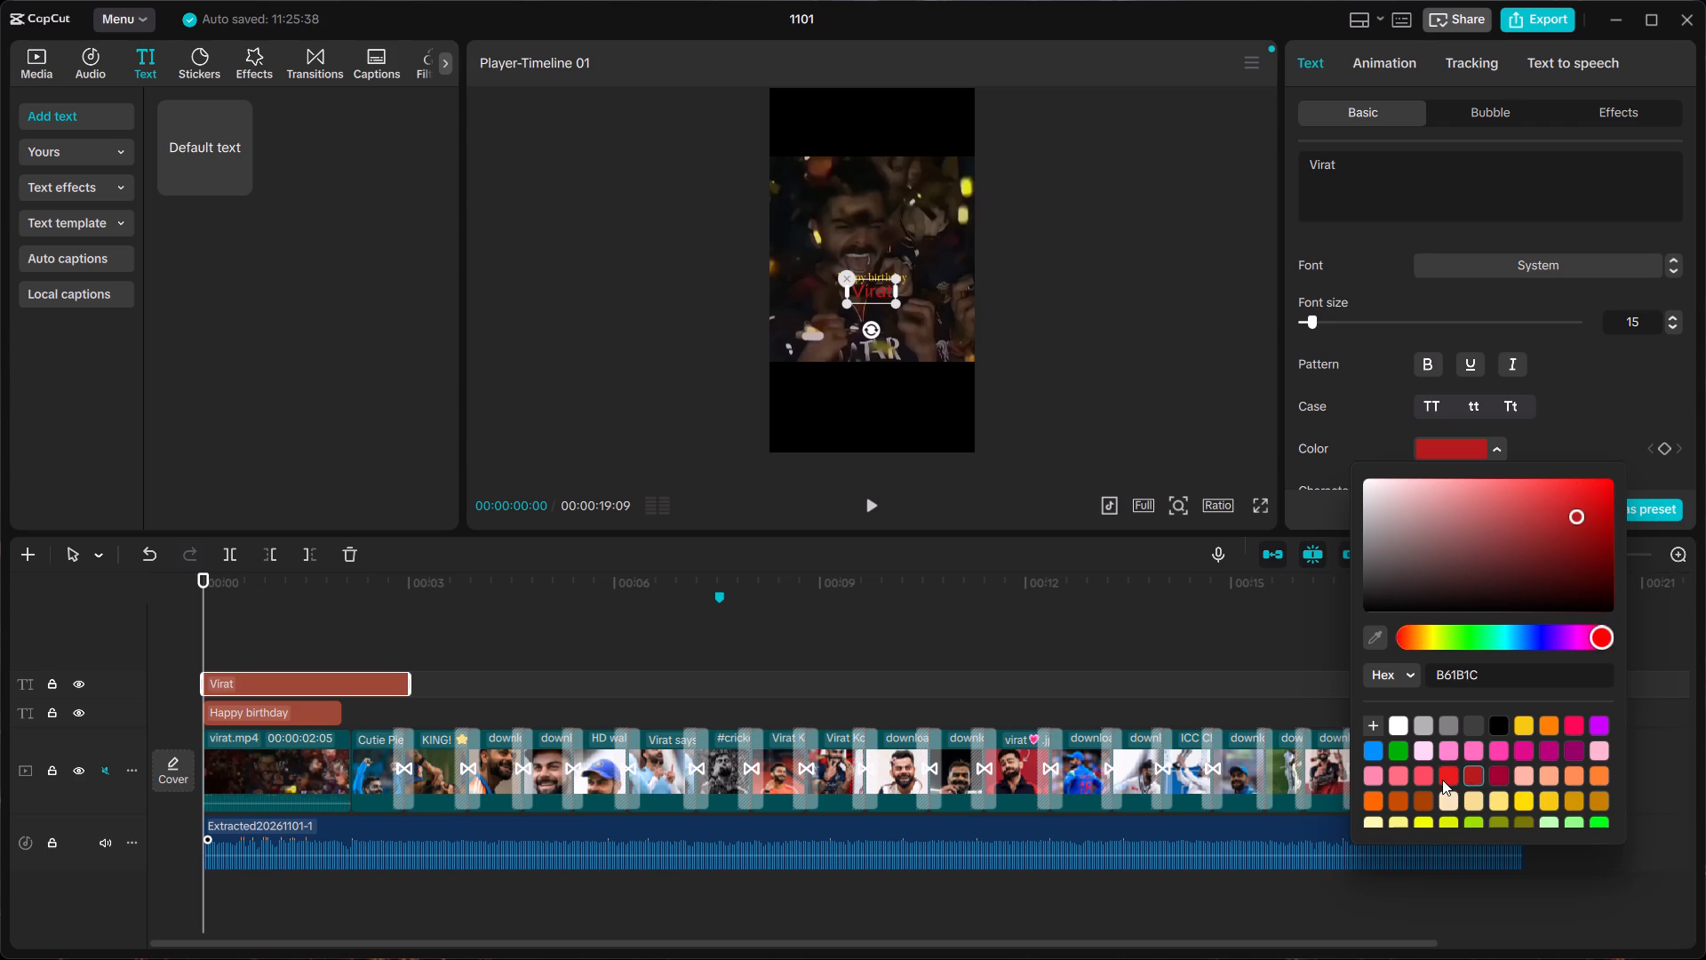
{"action": "left_click", "coordinate": [1442, 780]}
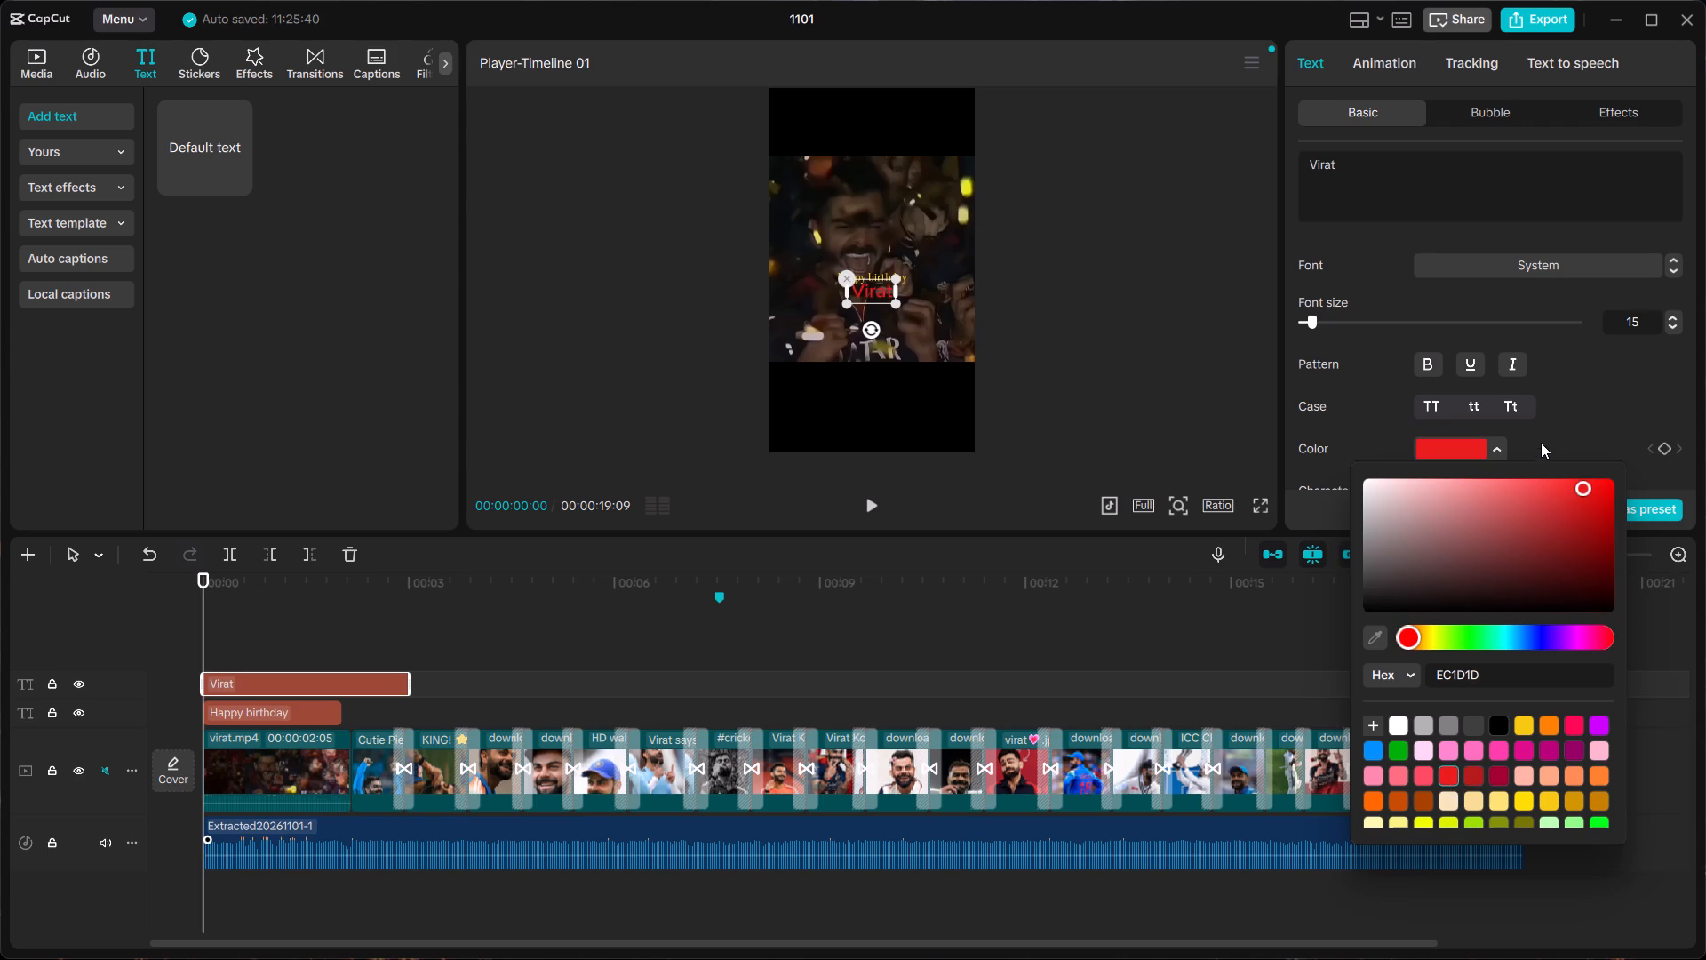
{"action": "left_click", "coordinate": [1542, 439]}
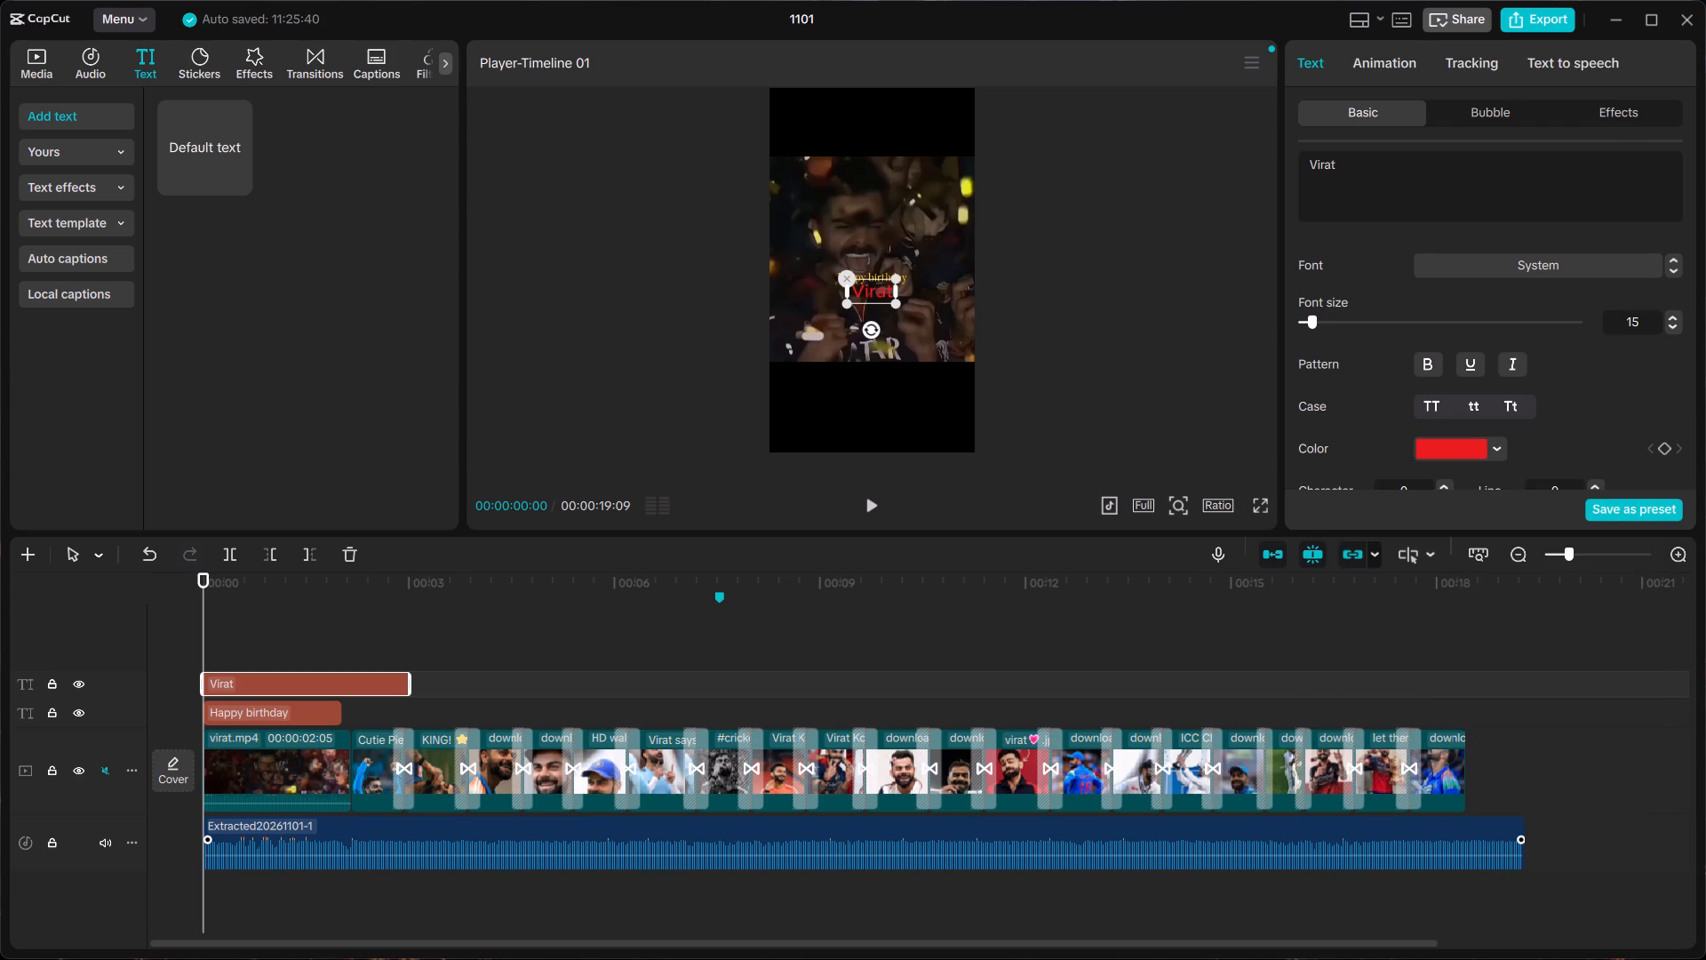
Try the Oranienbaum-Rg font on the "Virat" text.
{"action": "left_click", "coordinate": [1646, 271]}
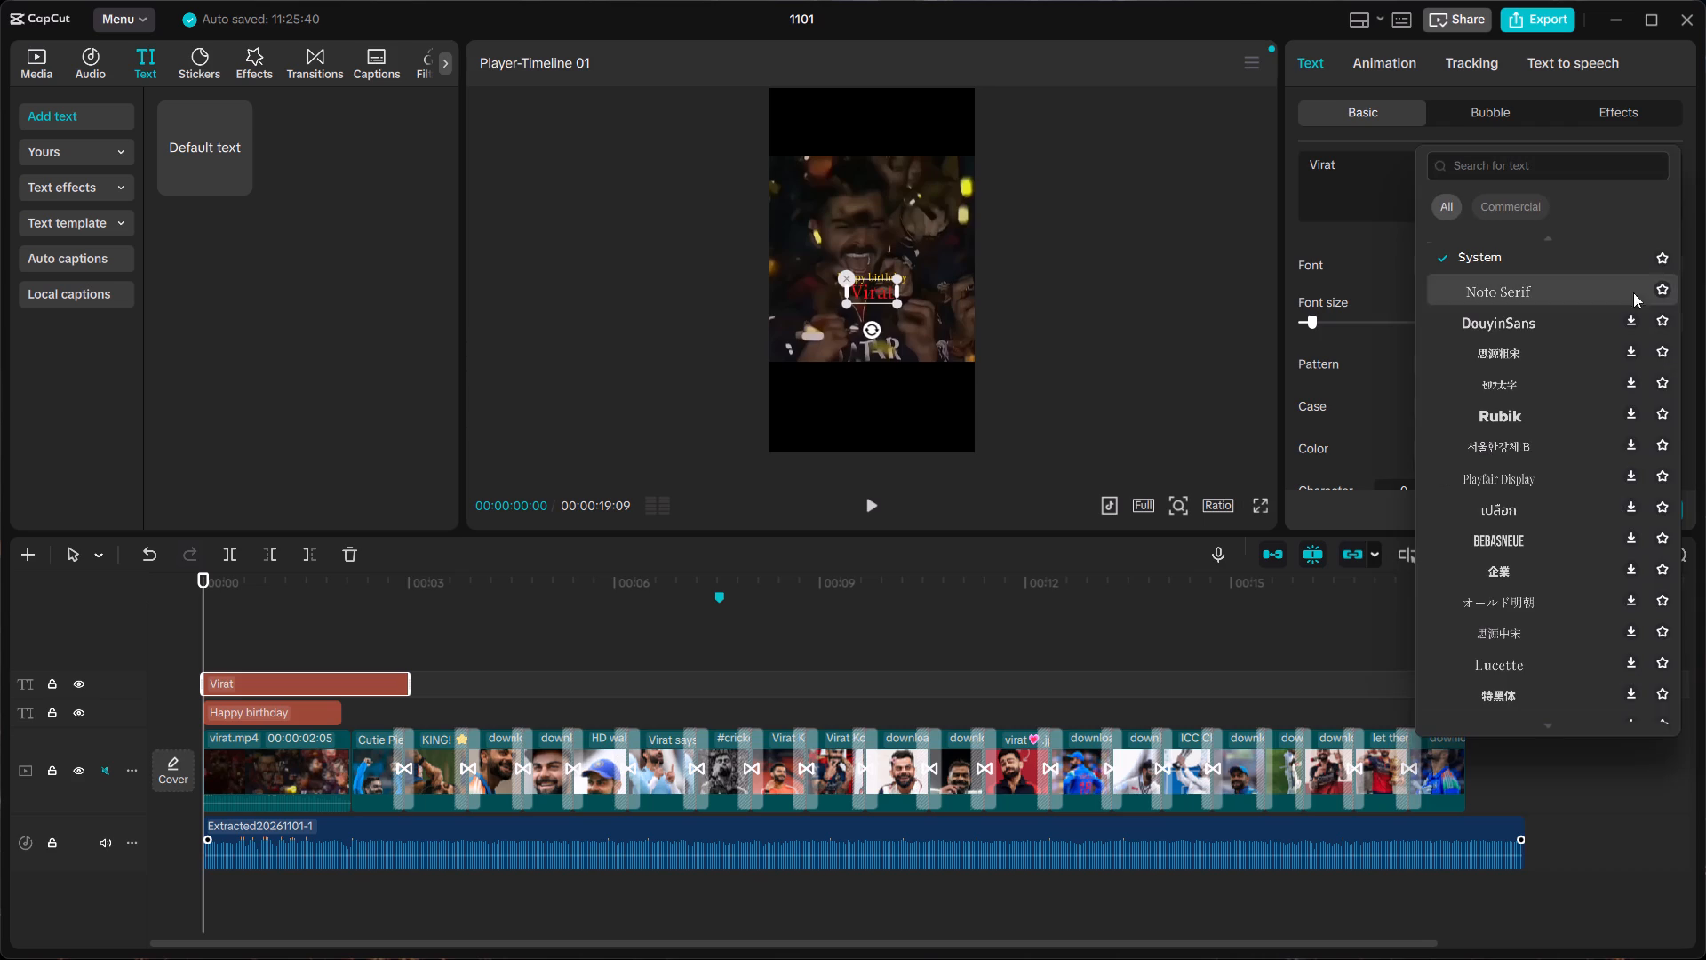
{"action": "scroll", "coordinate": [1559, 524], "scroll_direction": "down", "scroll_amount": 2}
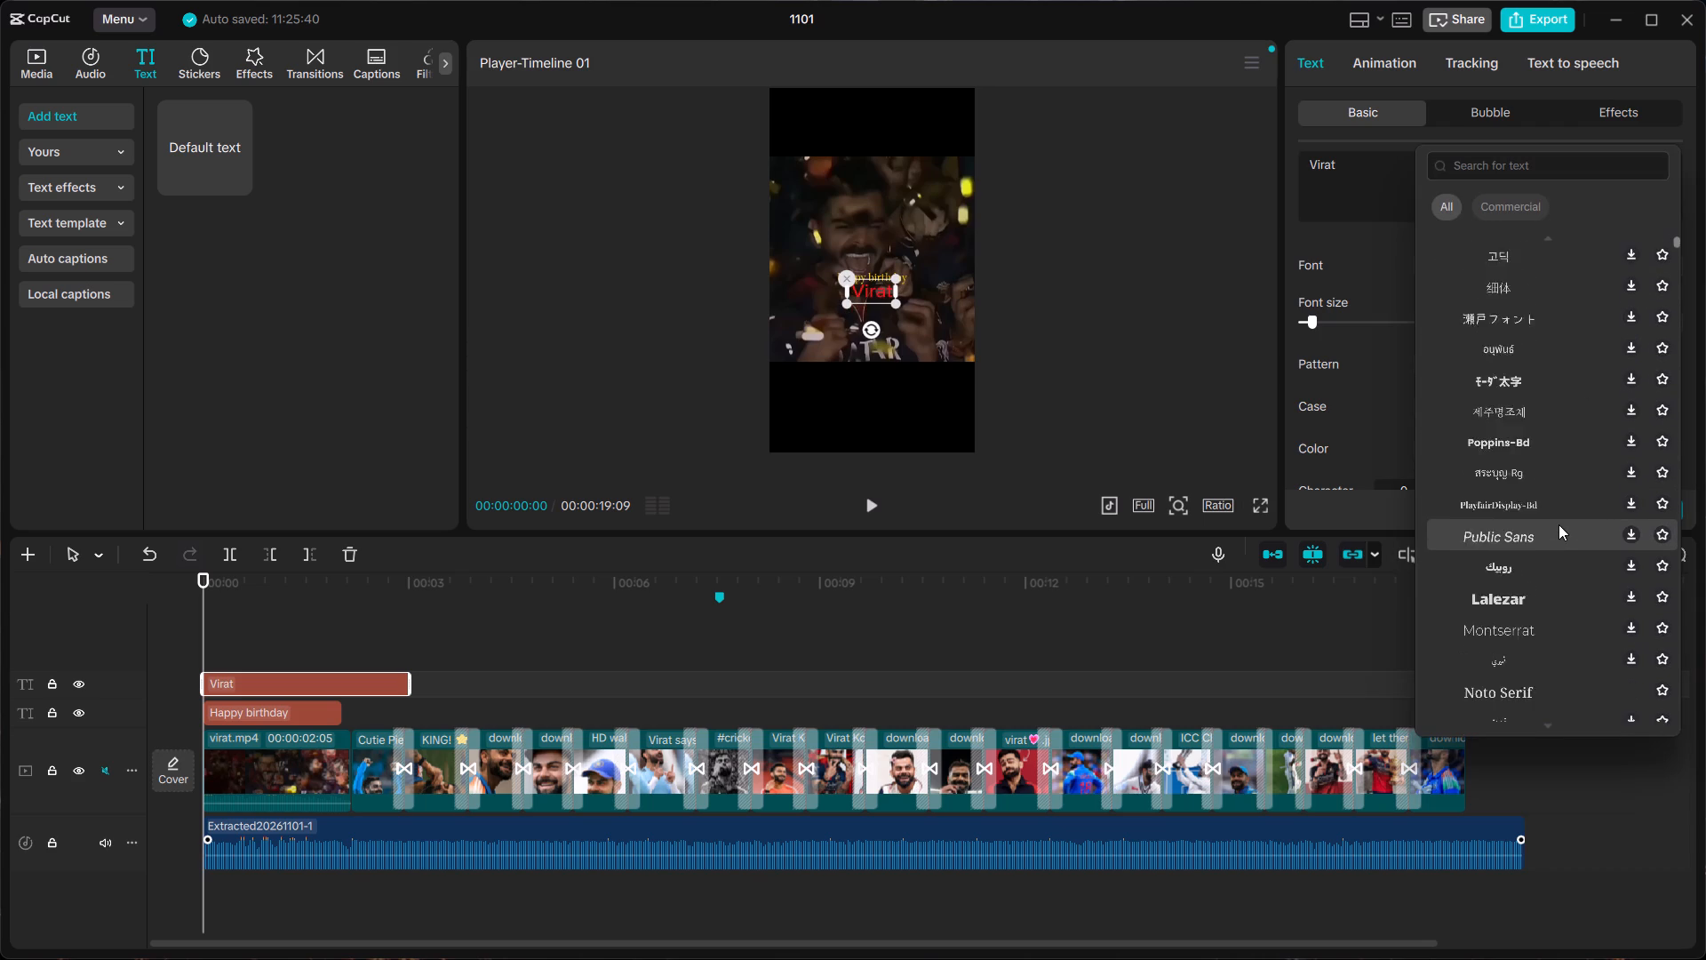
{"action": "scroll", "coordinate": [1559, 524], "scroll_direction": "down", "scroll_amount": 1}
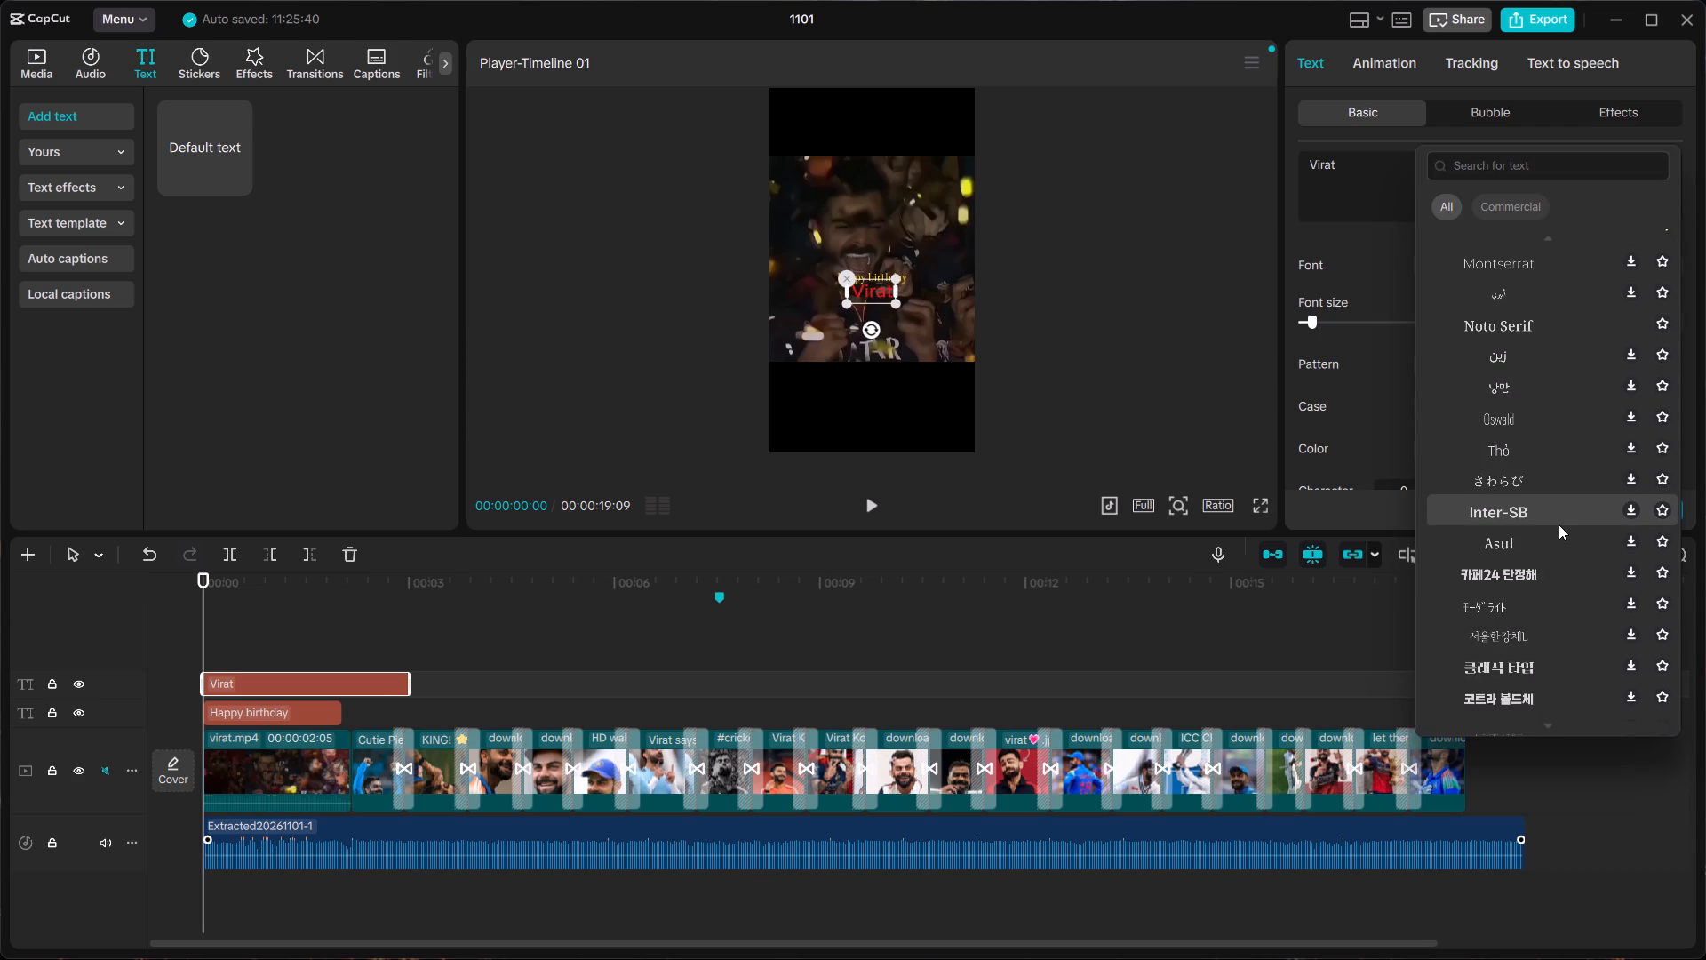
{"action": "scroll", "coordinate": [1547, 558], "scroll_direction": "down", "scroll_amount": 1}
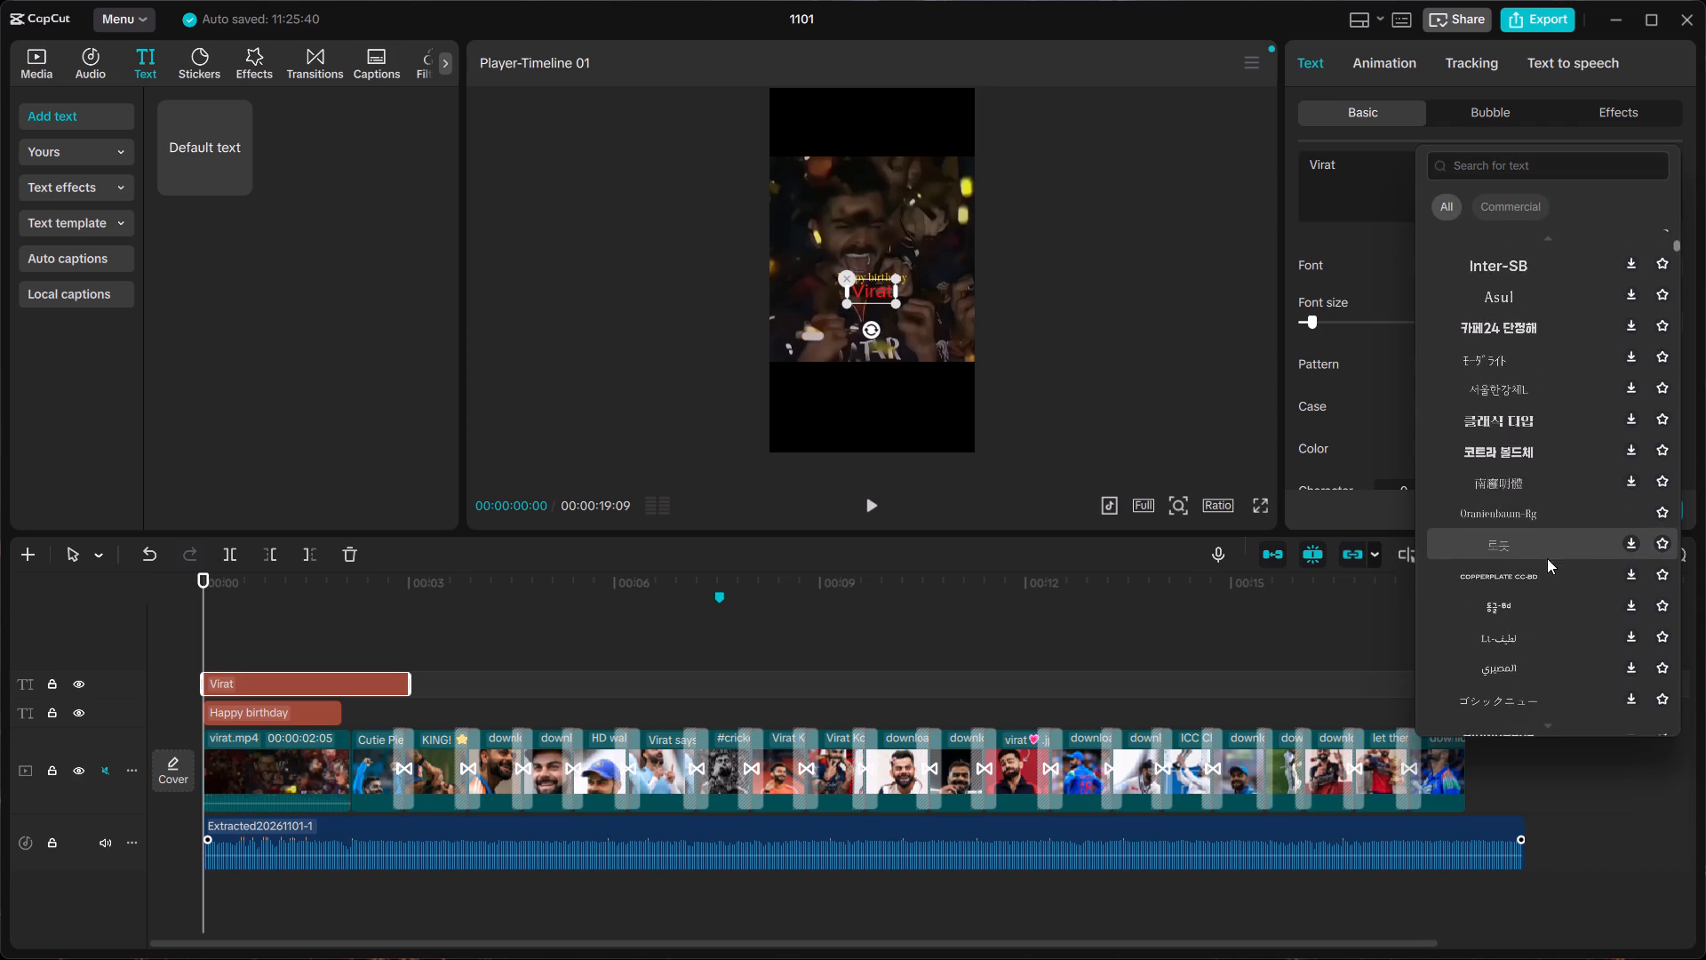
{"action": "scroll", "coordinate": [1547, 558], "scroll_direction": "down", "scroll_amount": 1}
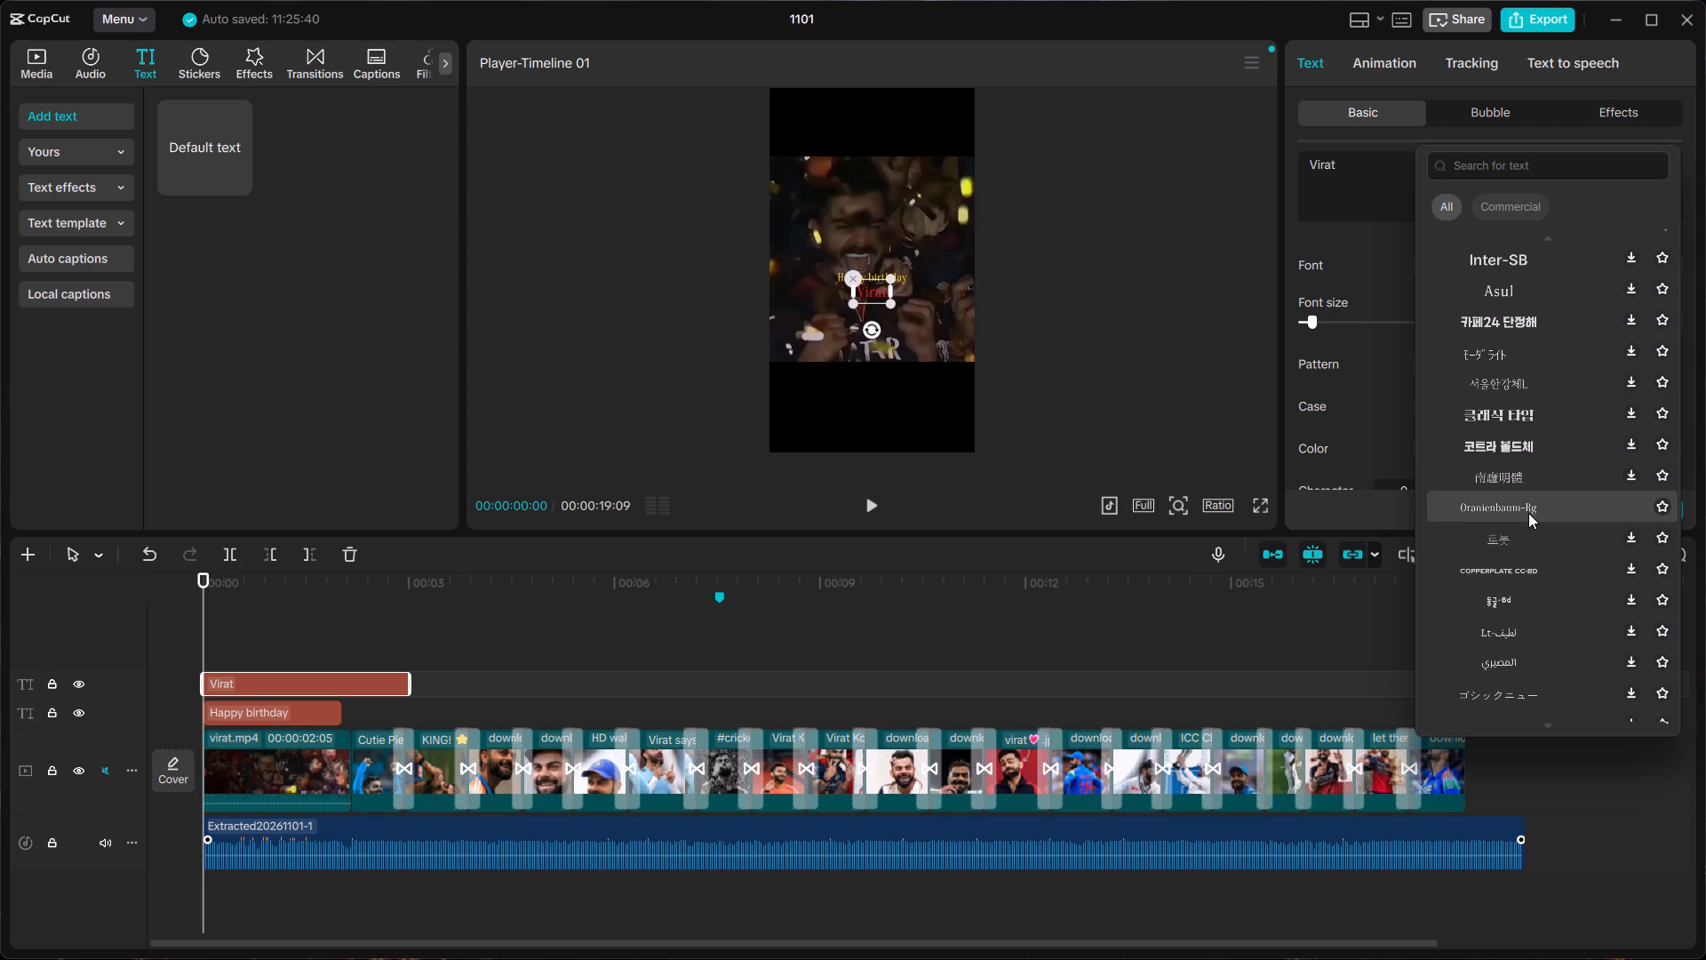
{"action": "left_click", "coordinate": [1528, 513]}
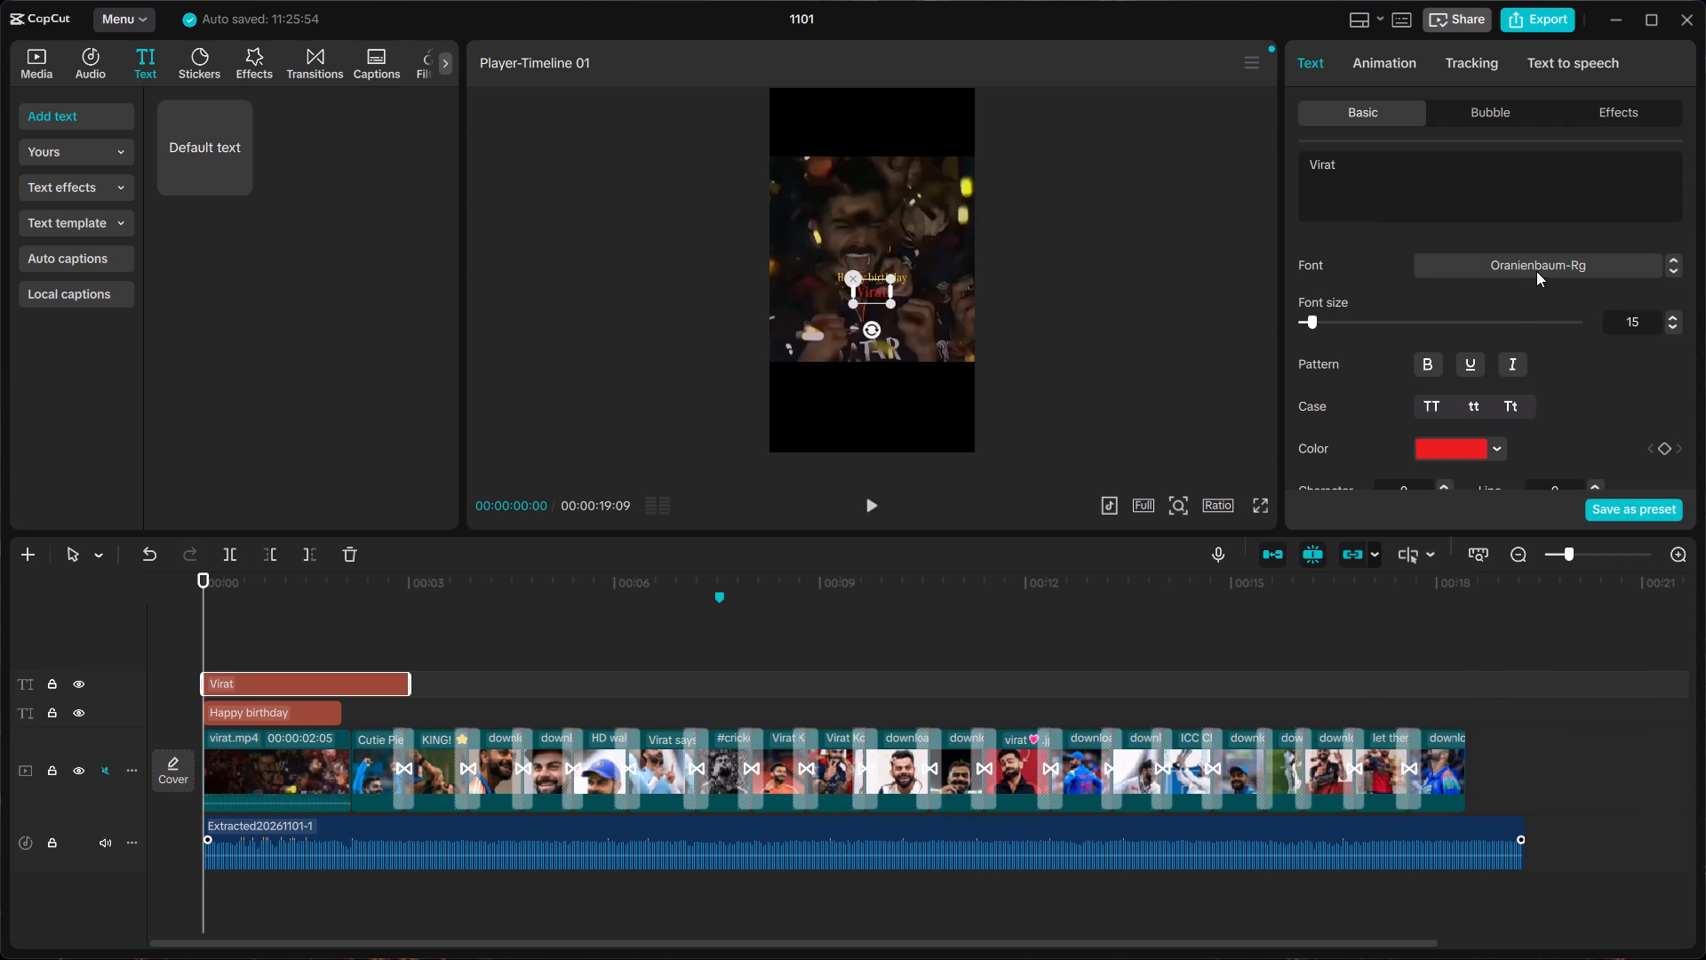
Set the font of the "Virat" text to Aoboshi.
{"action": "left_click", "coordinate": [1536, 270]}
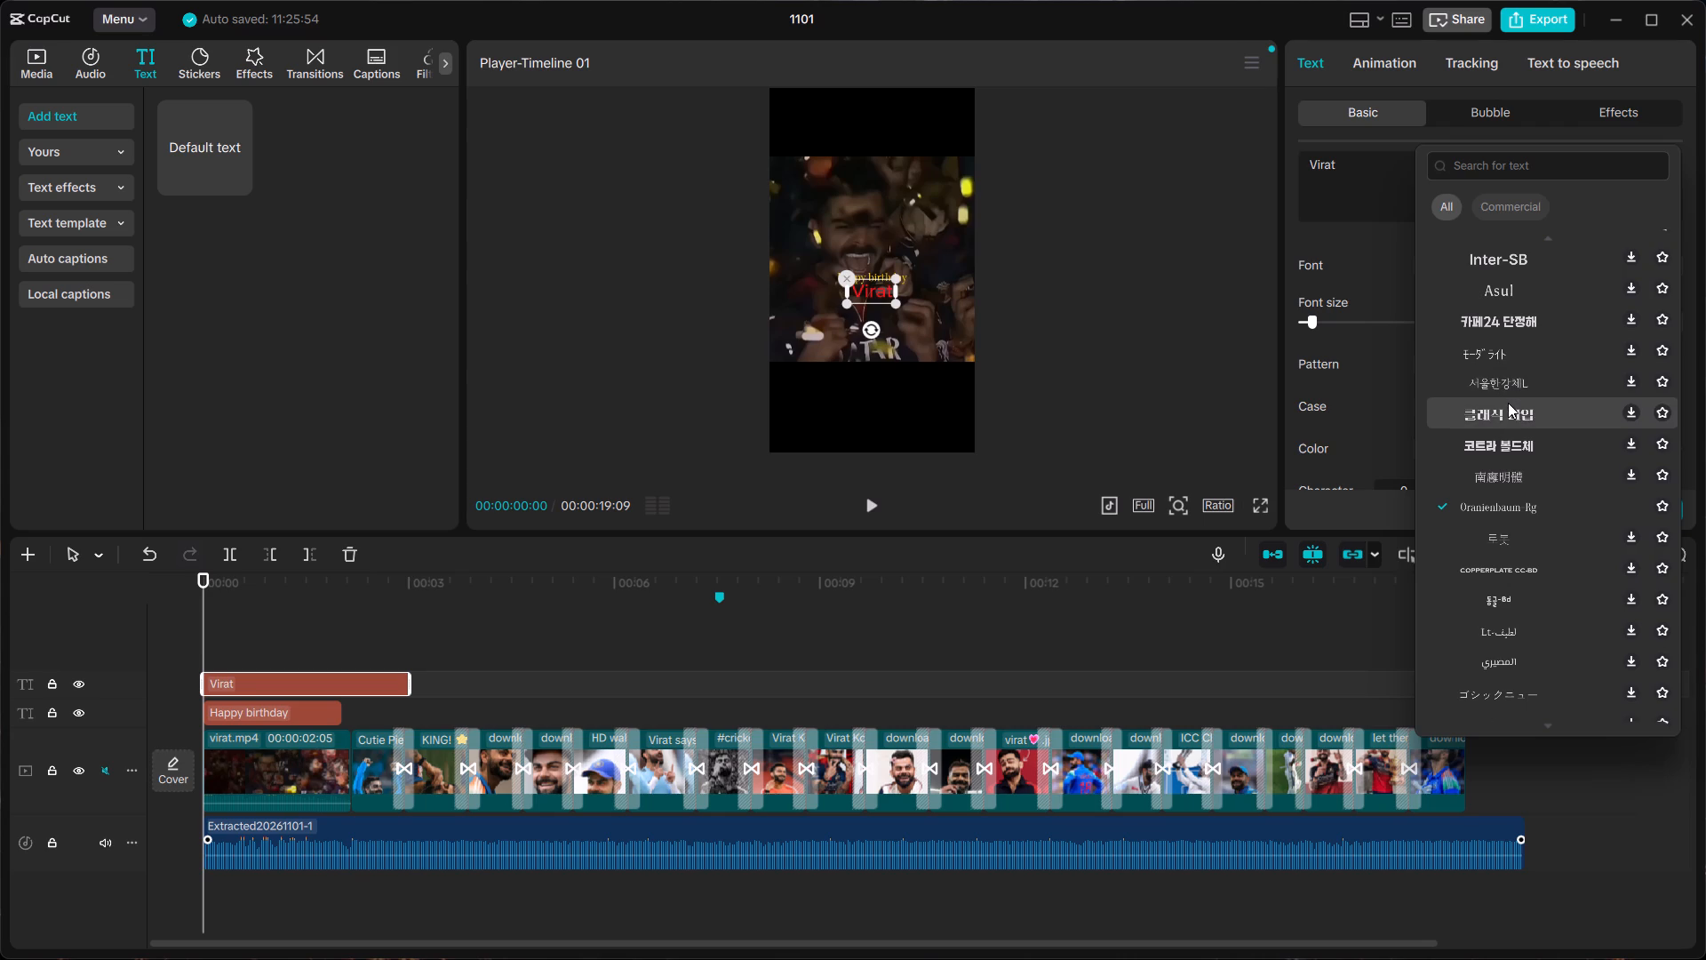
{"action": "scroll", "coordinate": [1508, 403], "scroll_direction": "down", "scroll_amount": 2}
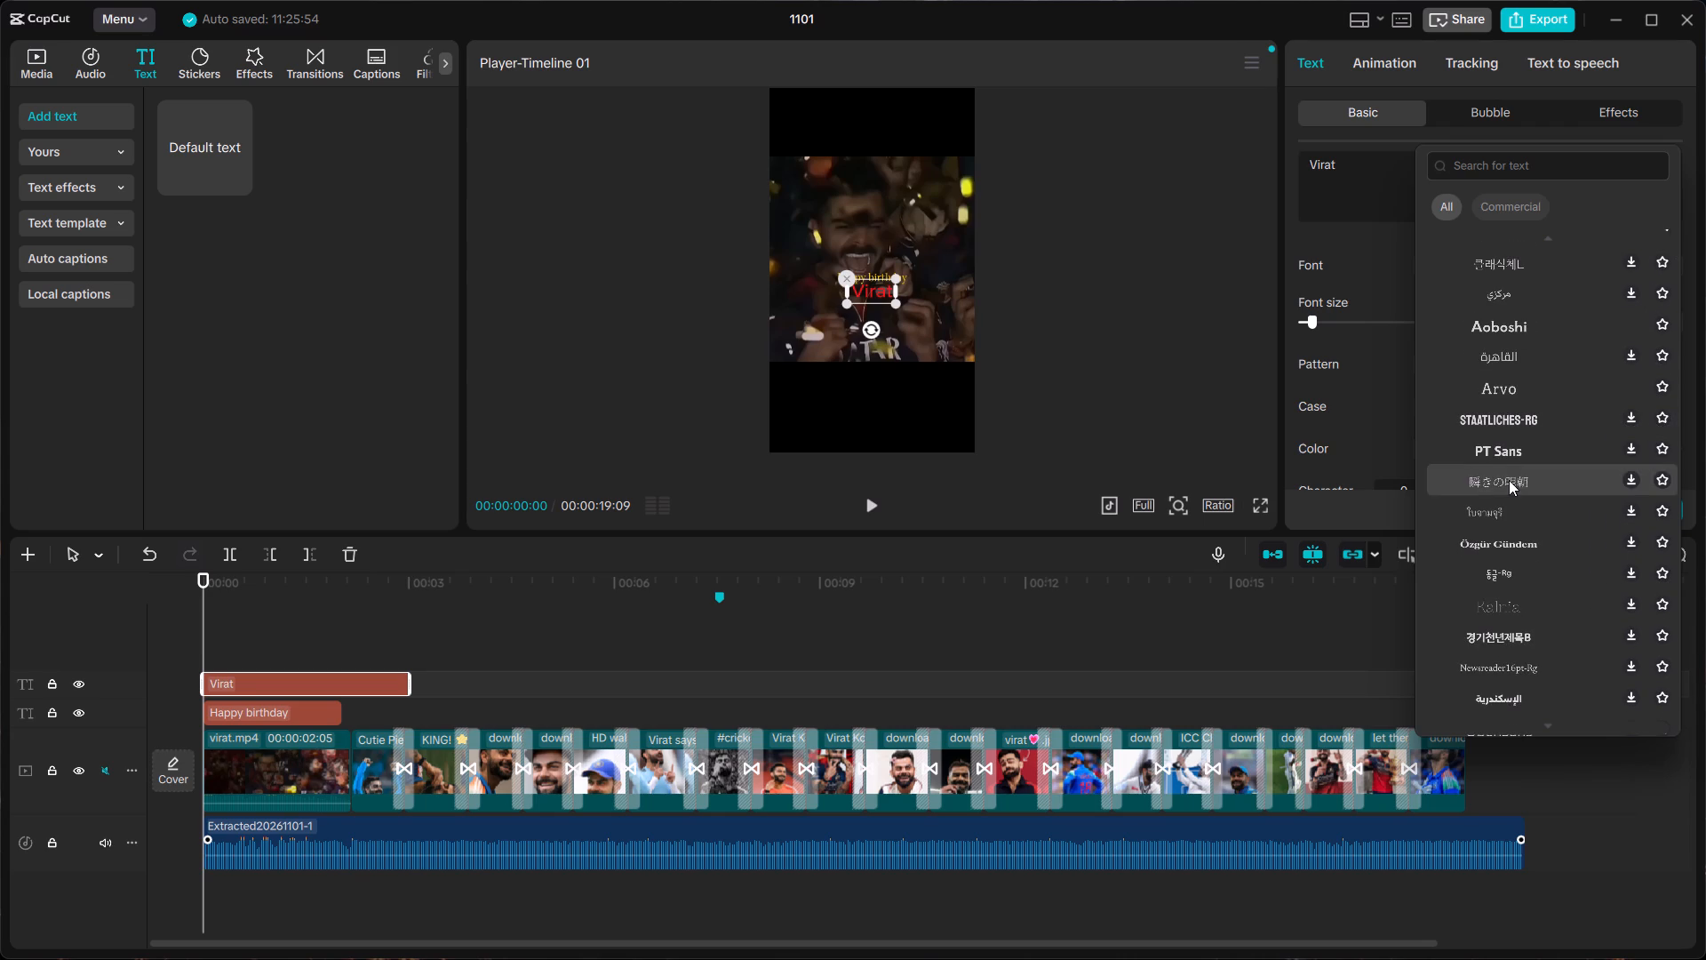
{"action": "left_click", "coordinate": [1481, 332]}
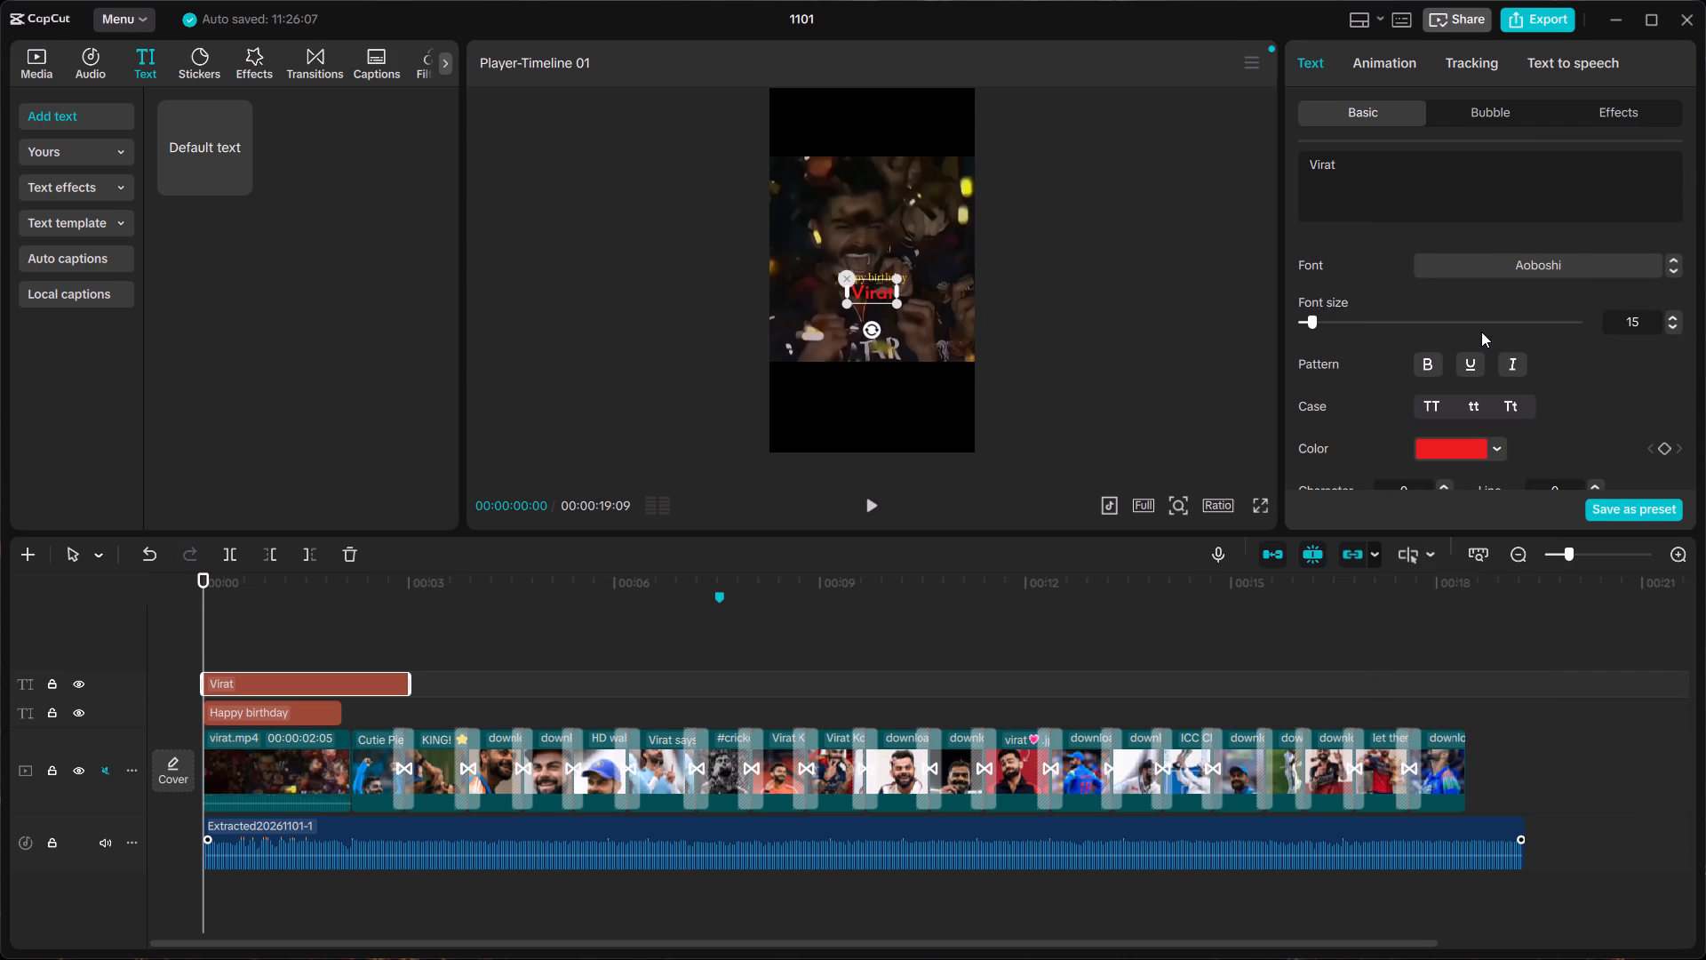
Move the "Virat" text down slightly in the preview so it clears the "Happy birthday" title.
{"action": "left_click", "coordinate": [1196, 393]}
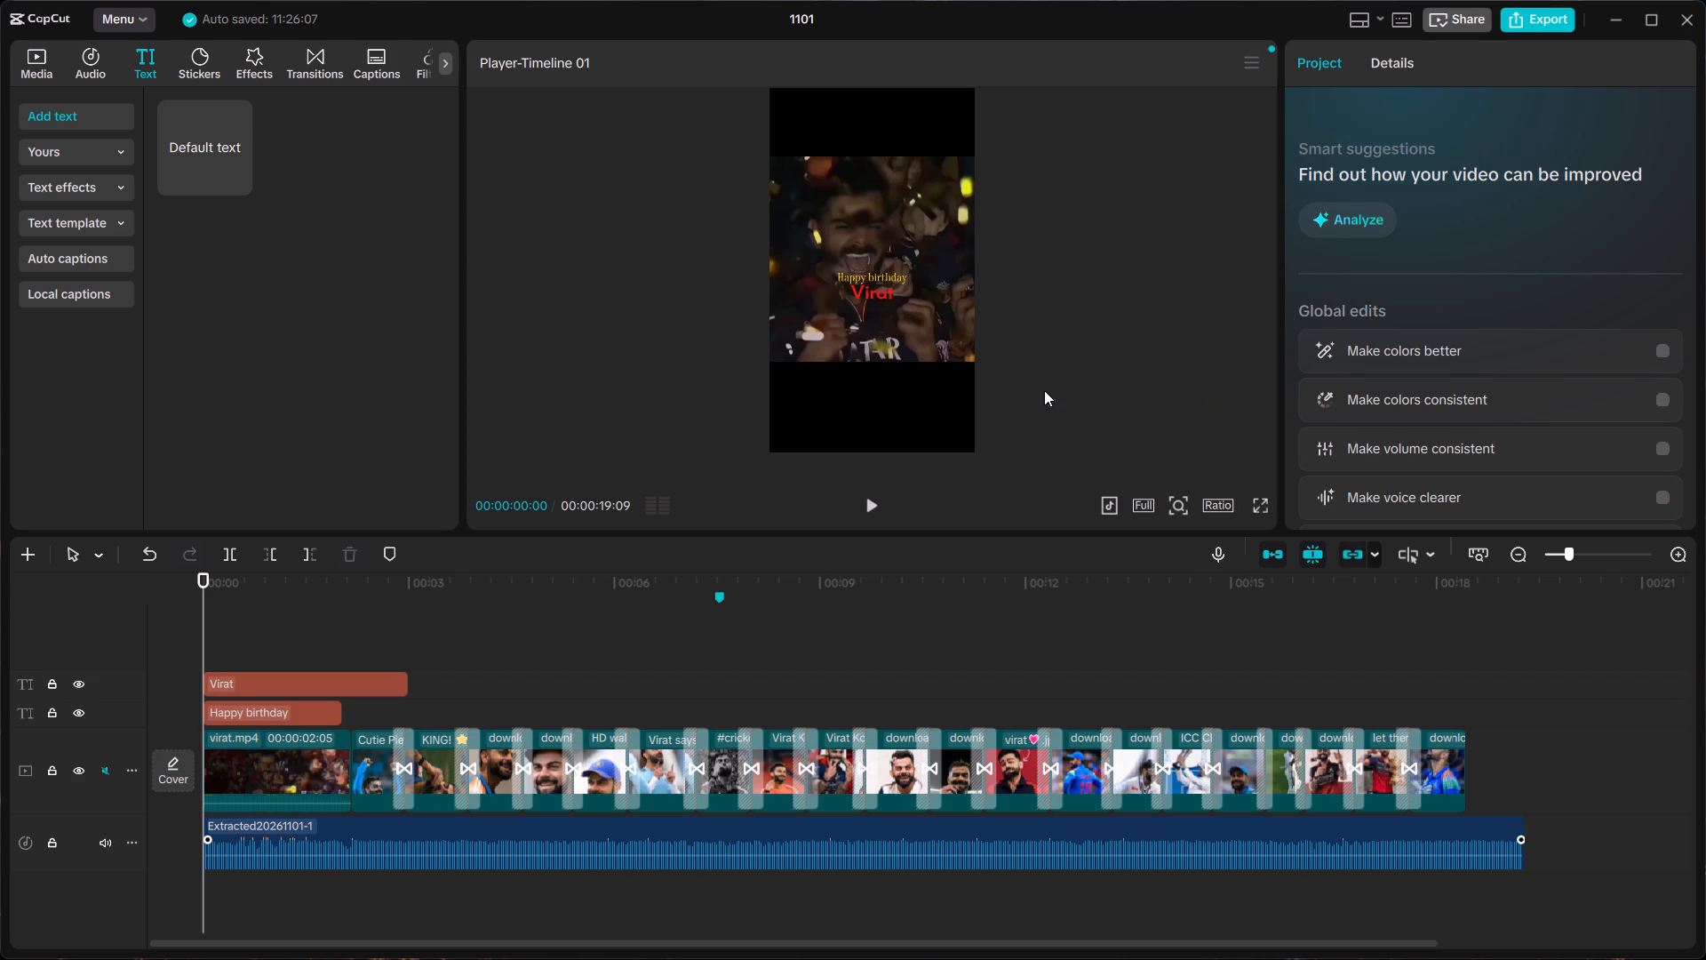
{"action": "left_click", "coordinate": [889, 292]}
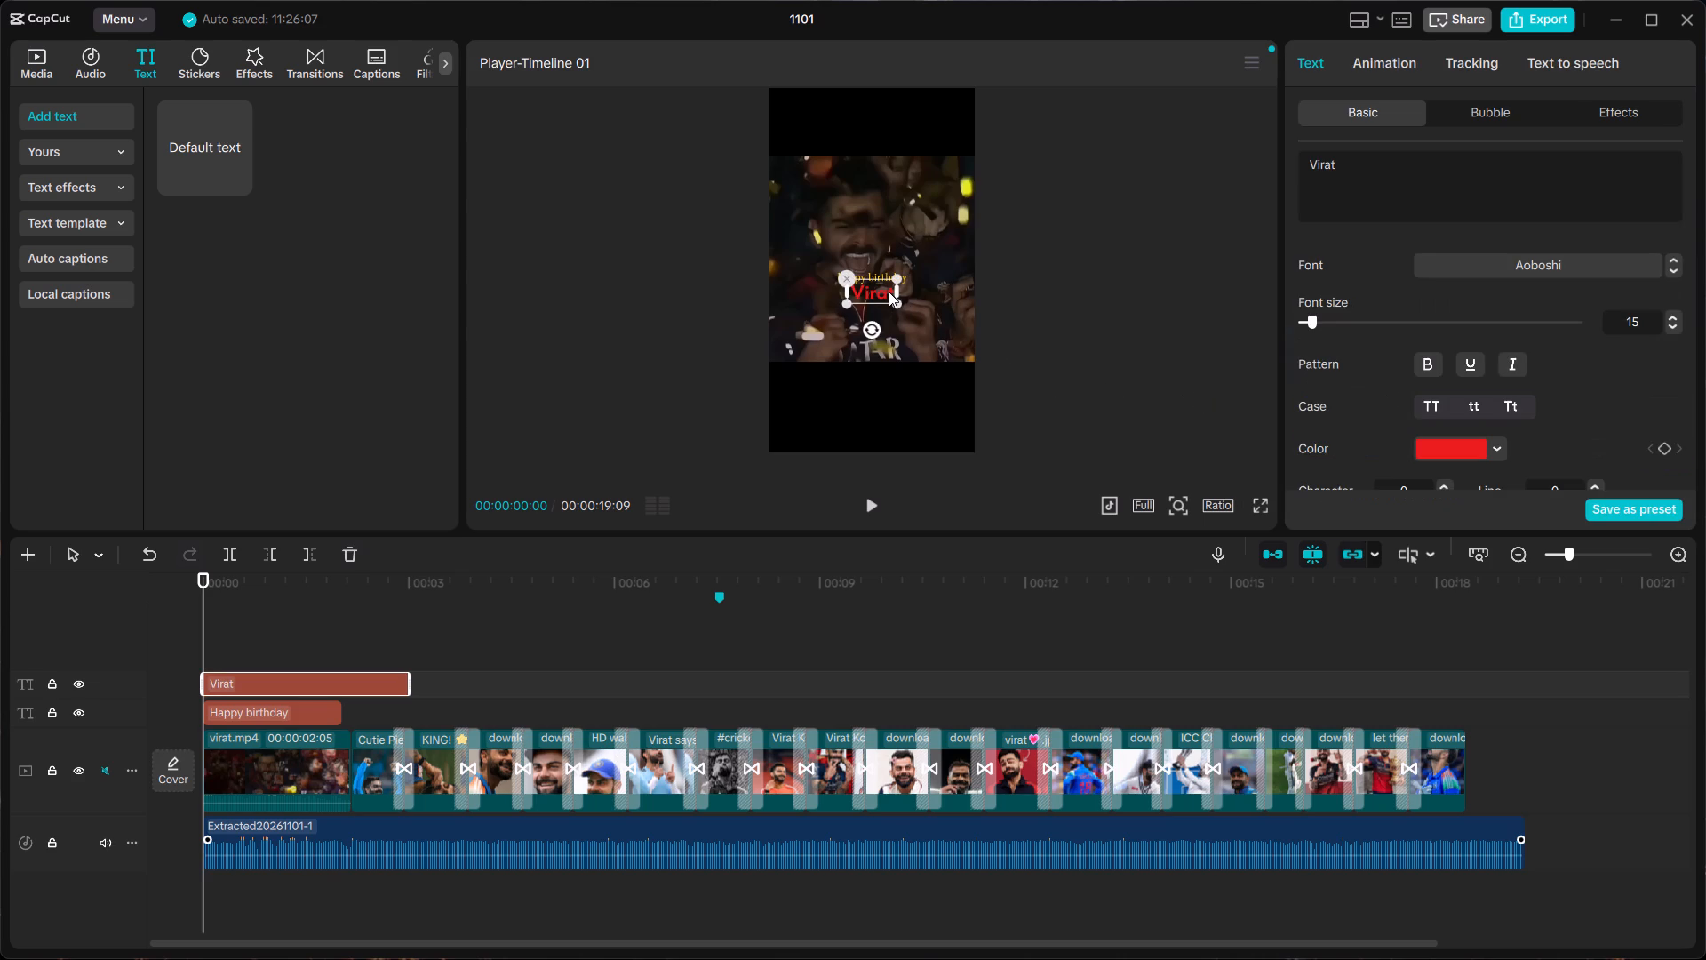
{"action": "left_click", "coordinate": [889, 292]}
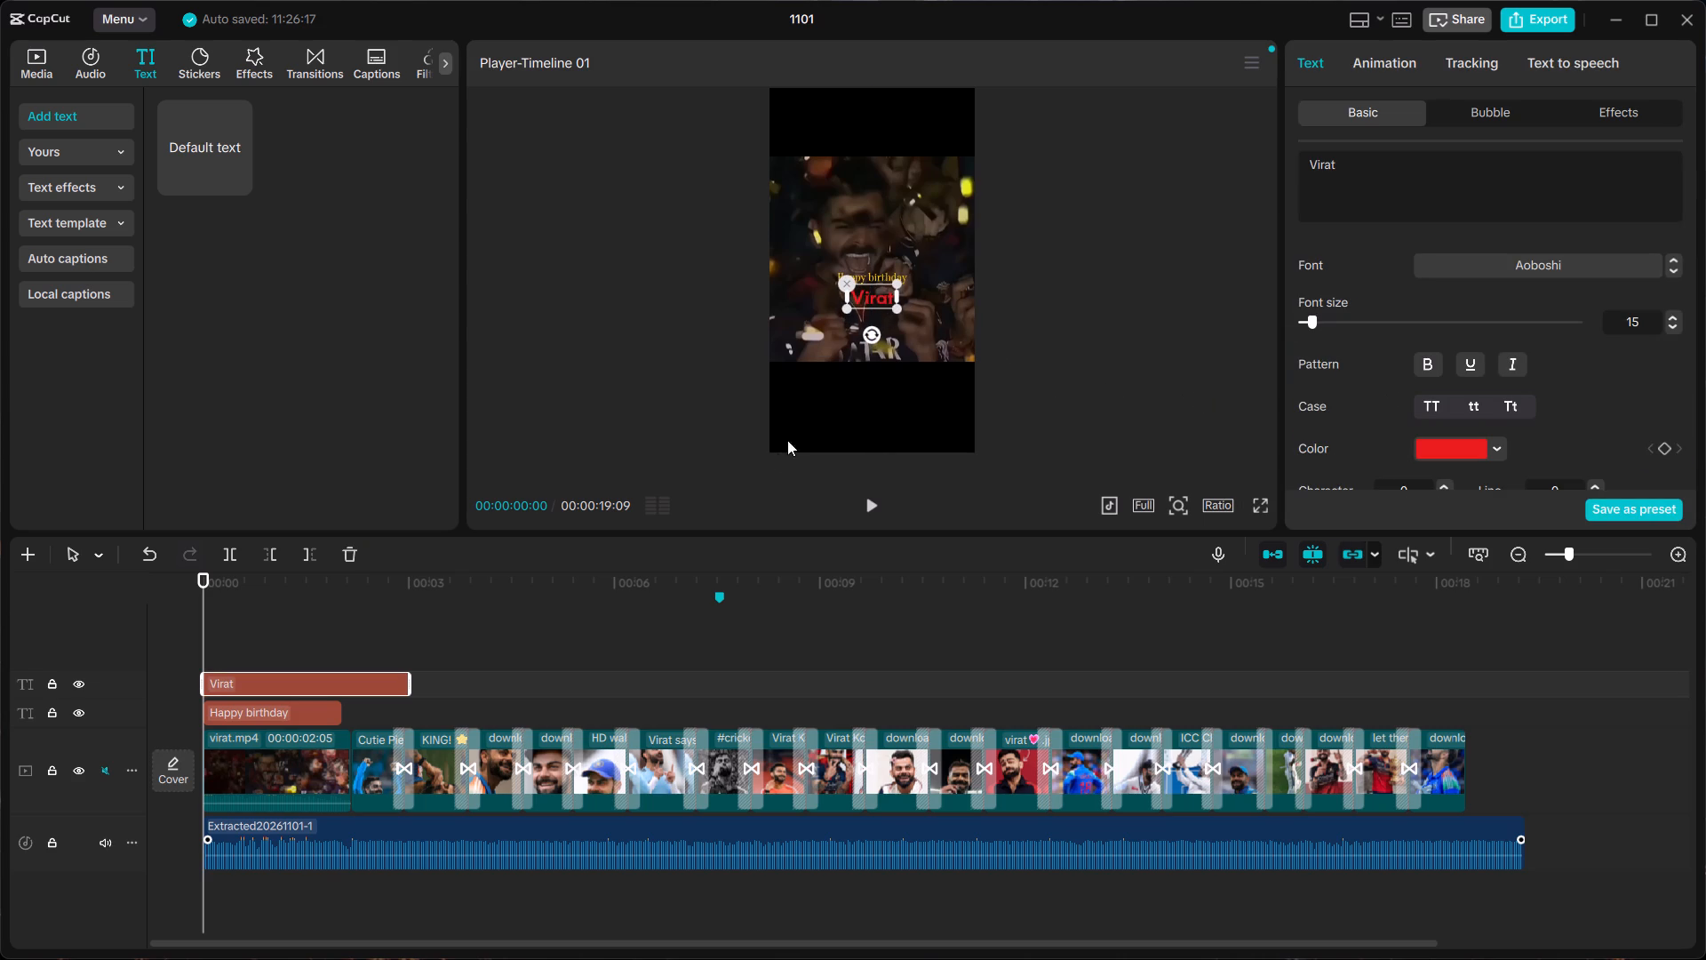
Widen the "Happy birthday" text box slightly and recentre it horizontally above the "Virat" text in the preview.
{"action": "left_click", "coordinate": [324, 707]}
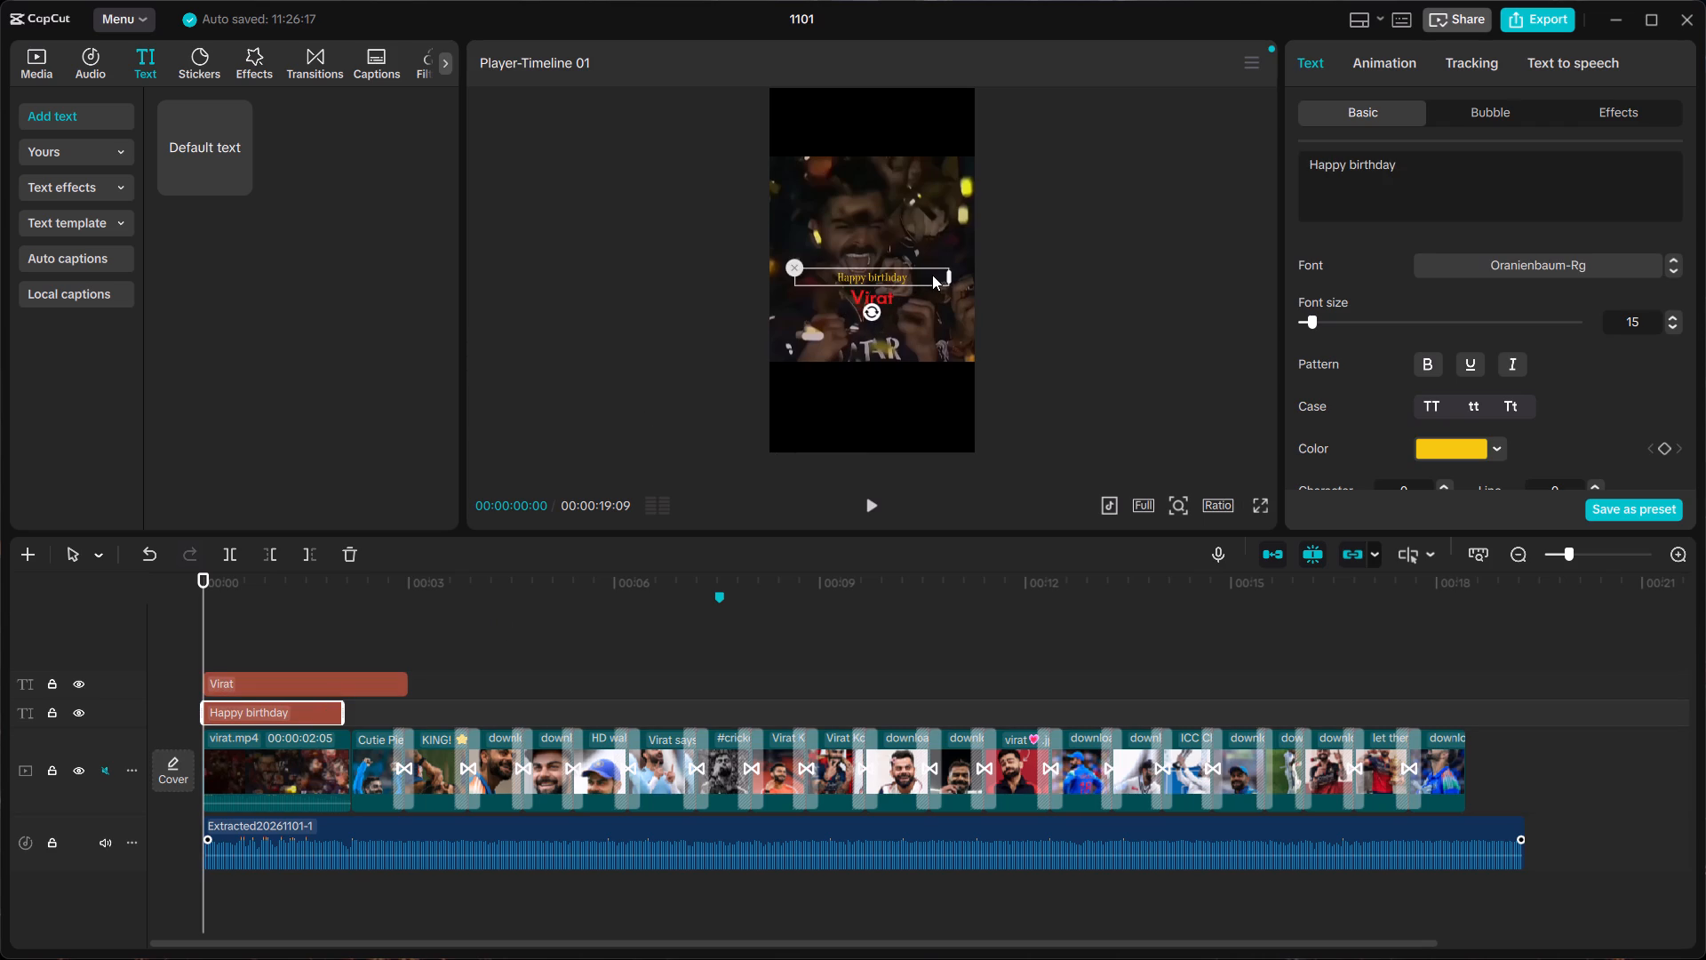
{"action": "left_click", "coordinate": [932, 275]}
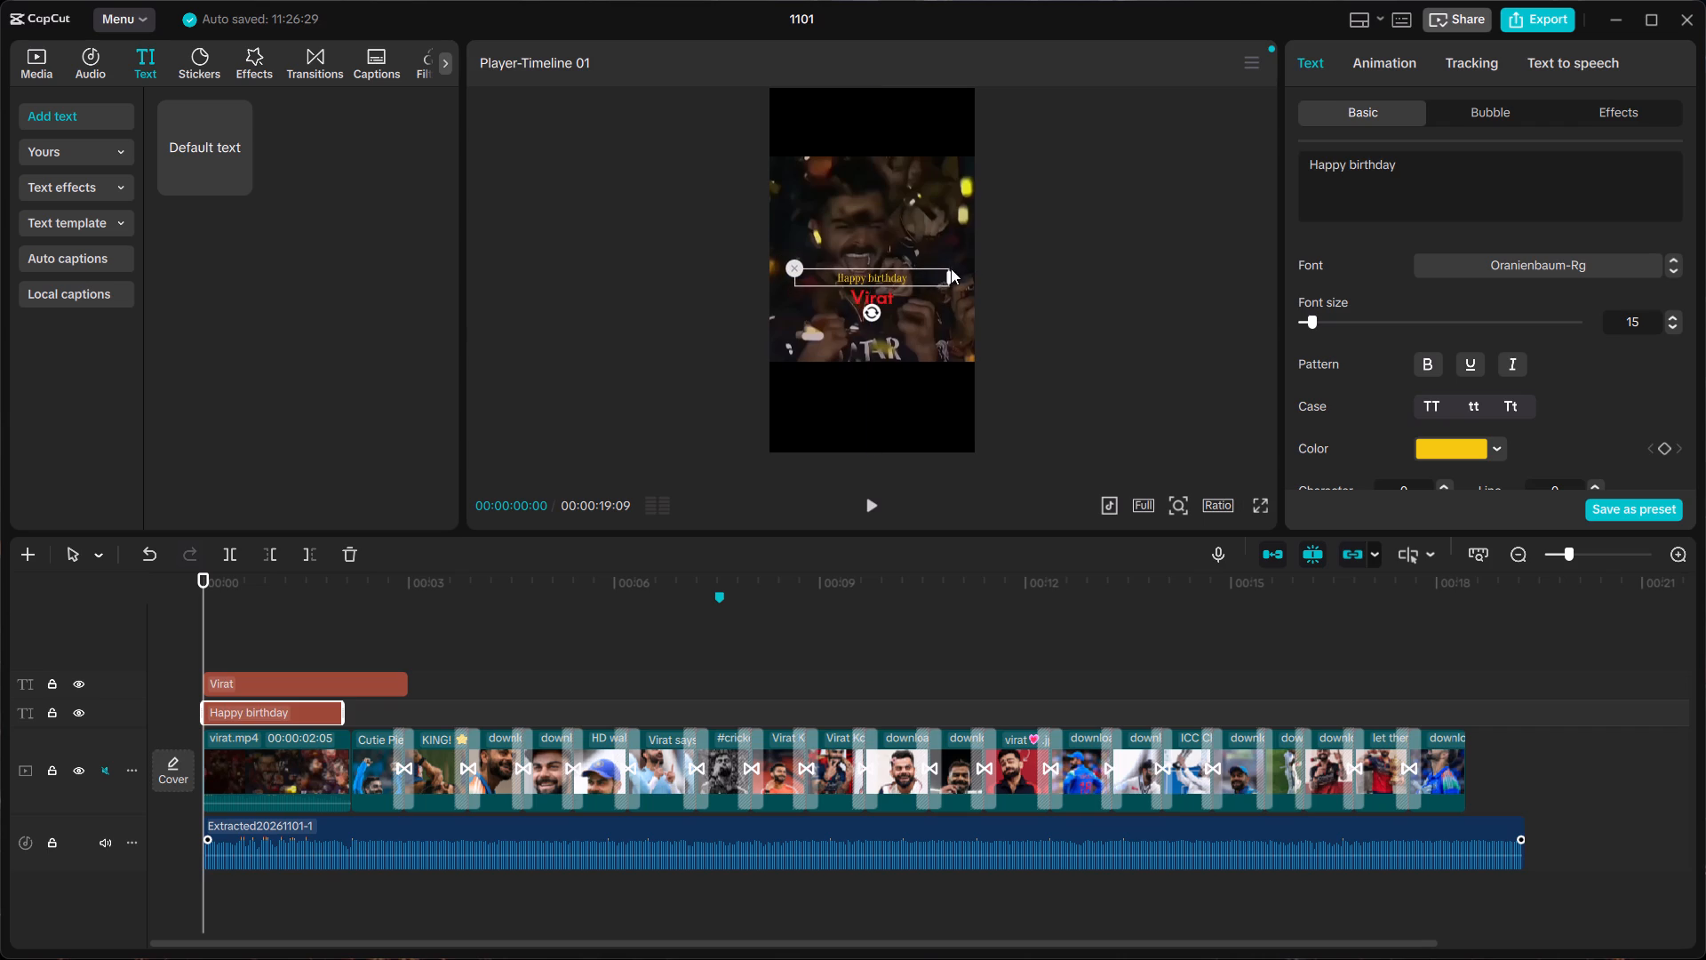
{"action": "left_click_drag", "start_coordinate": [949, 275], "coordinate": [971, 272]}
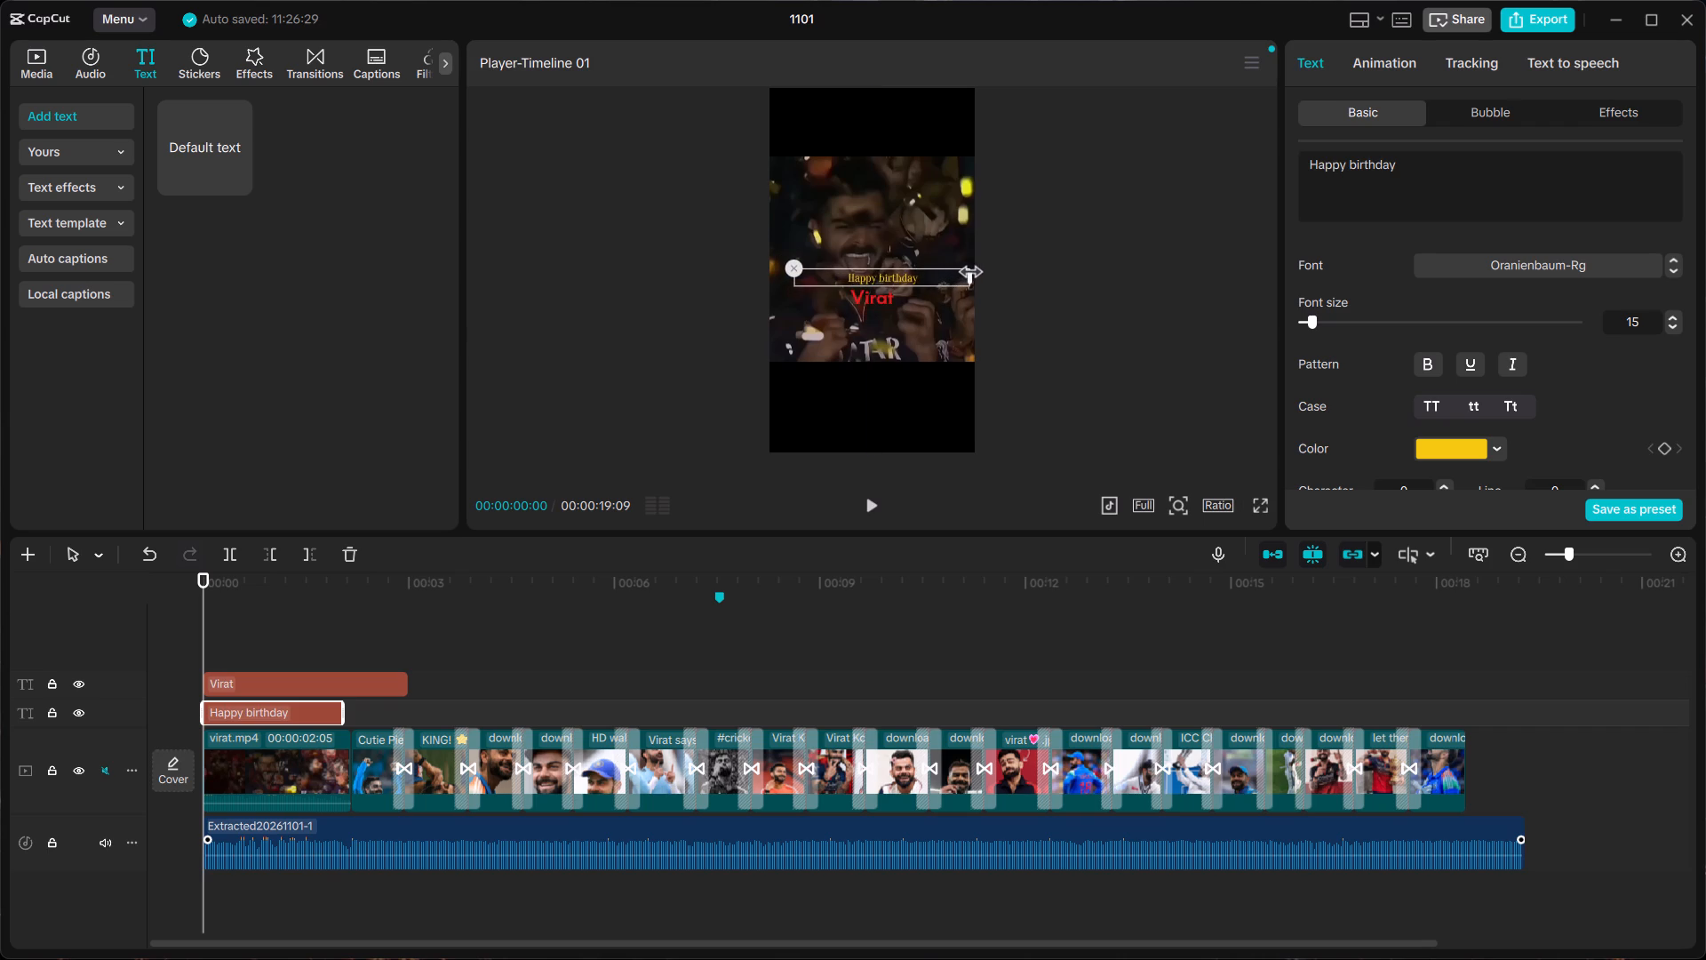
{"action": "left_click_drag", "start_coordinate": [971, 272], "coordinate": [974, 272]}
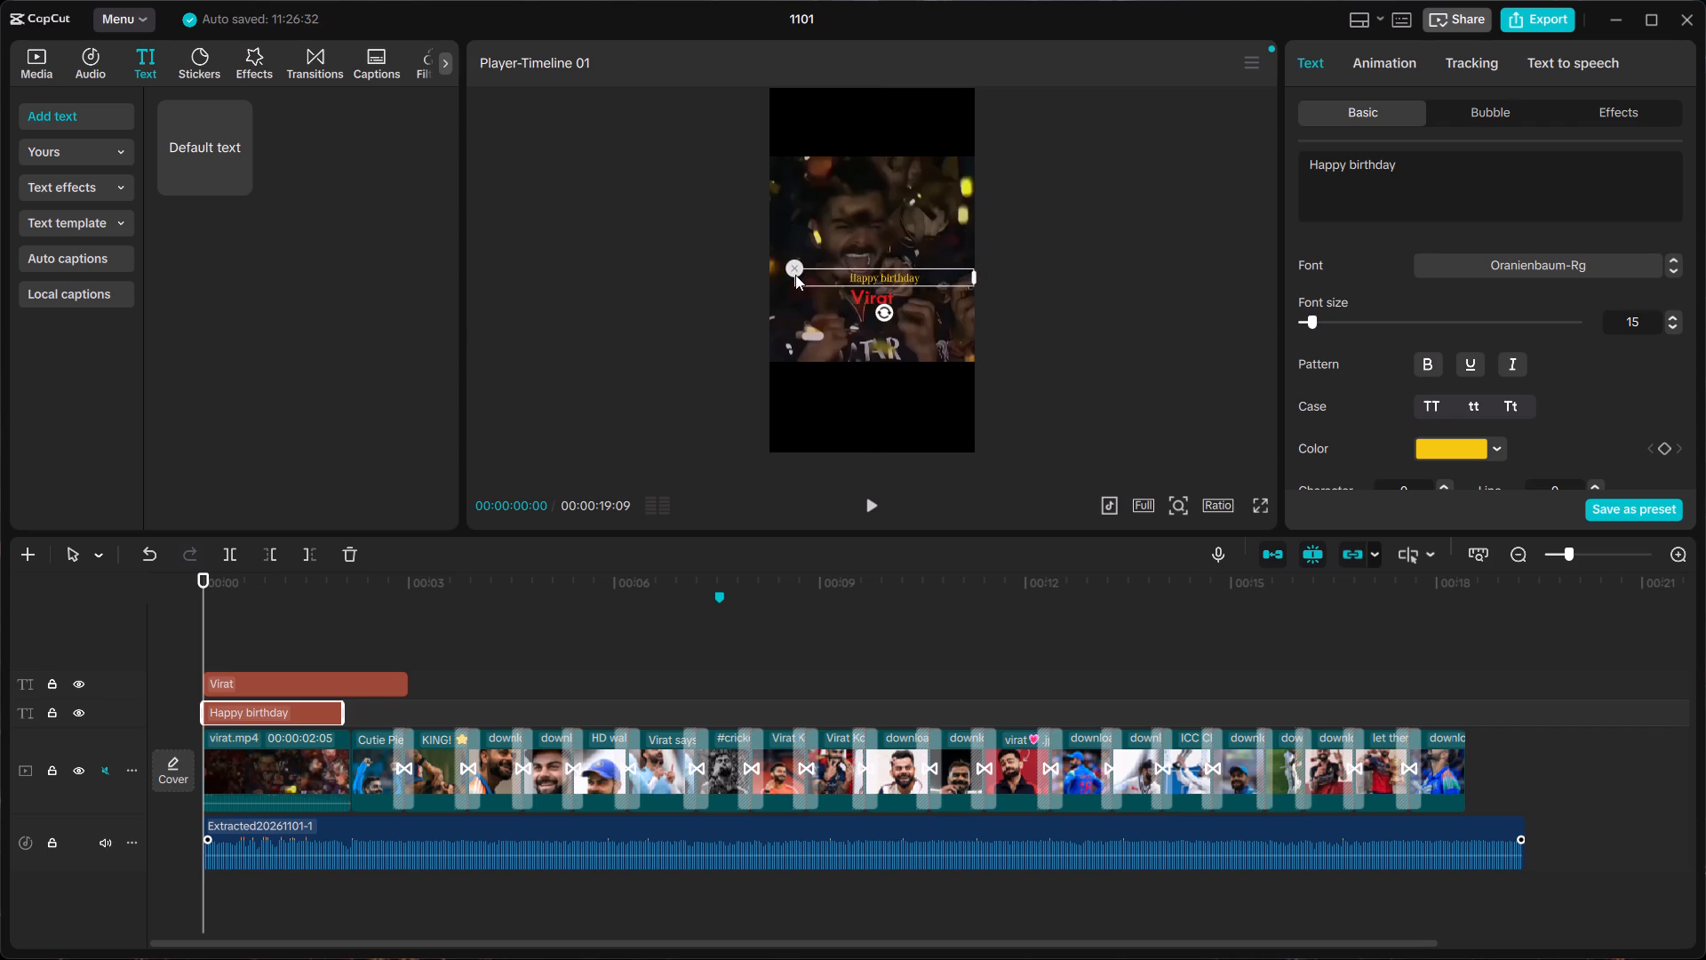
{"action": "left_click", "coordinate": [813, 273]}
{"action": "left_click", "coordinate": [808, 273]}
{"action": "left_click_drag", "start_coordinate": [793, 276], "coordinate": [874, 267]}
{"action": "left_click_drag", "start_coordinate": [971, 274], "coordinate": [944, 271]}
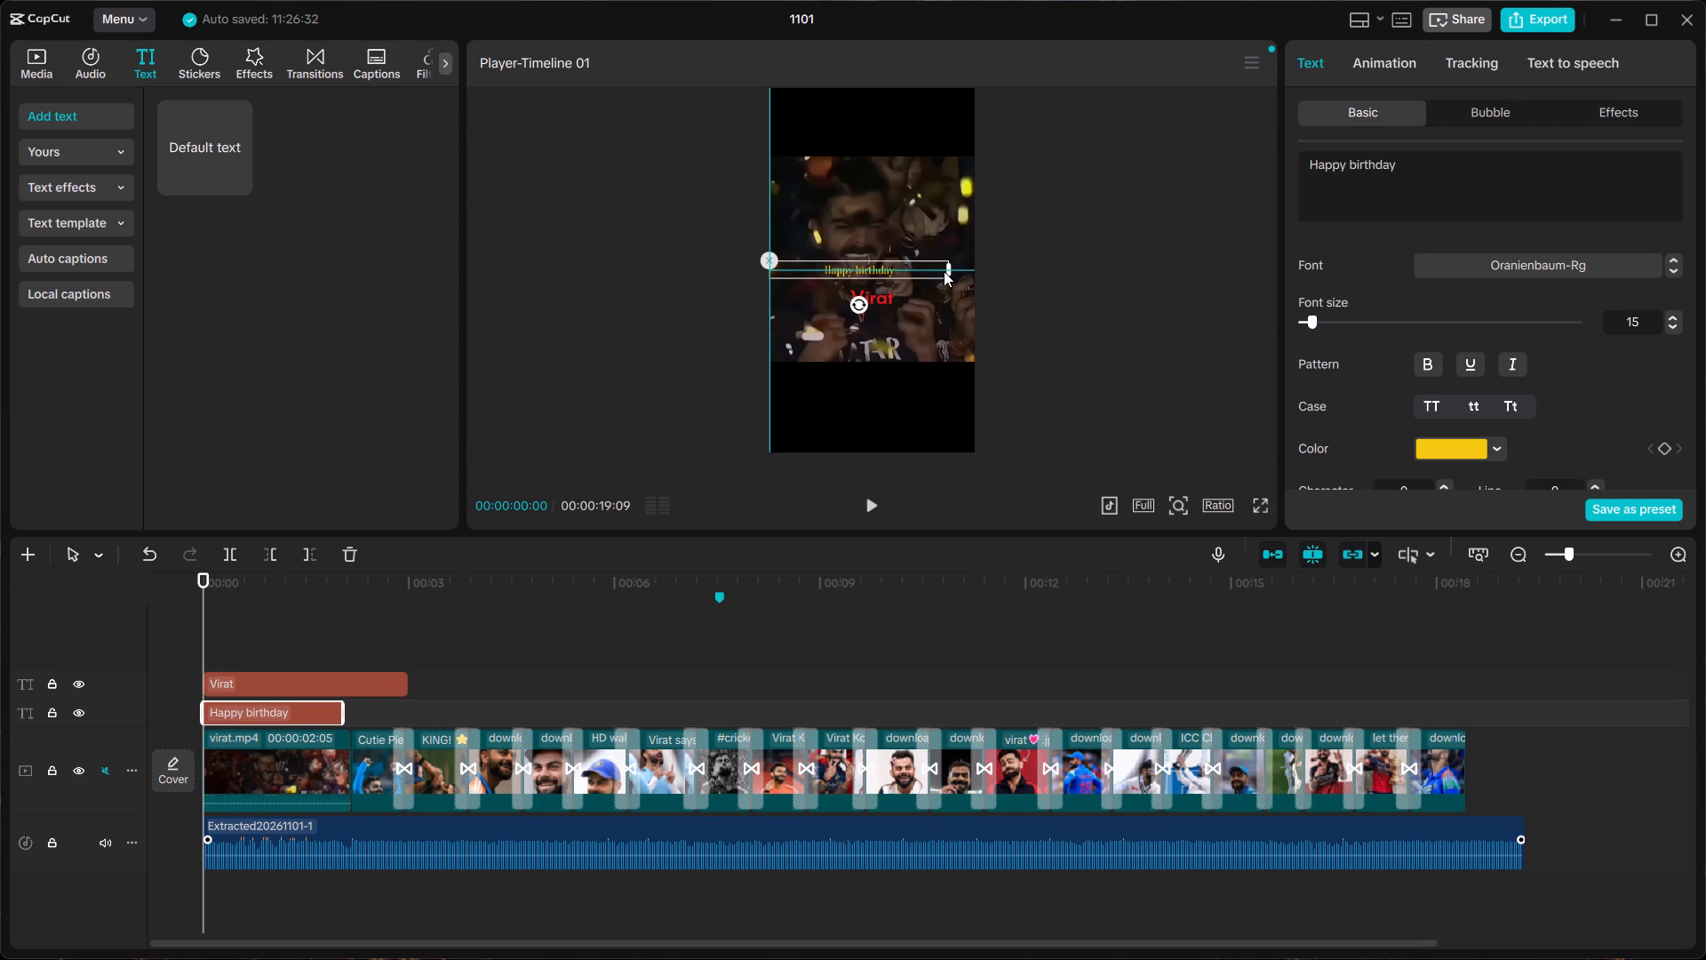
{"action": "left_click_drag", "start_coordinate": [944, 271], "coordinate": [959, 273]}
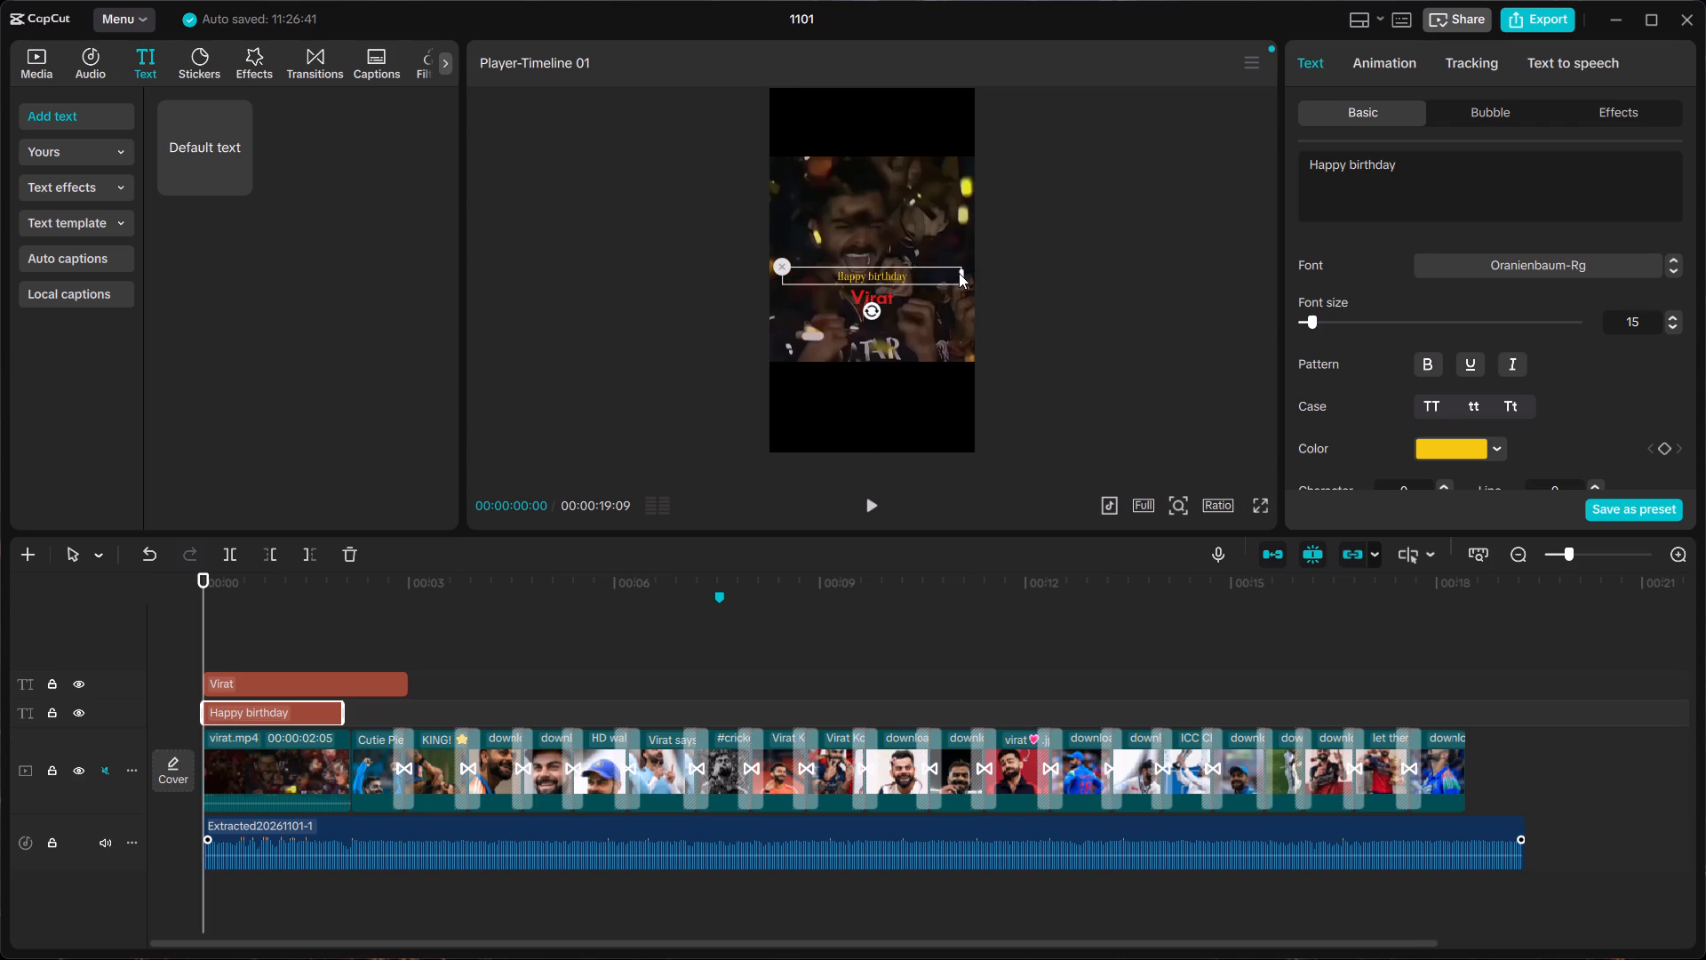
{"action": "left_click", "coordinate": [925, 325]}
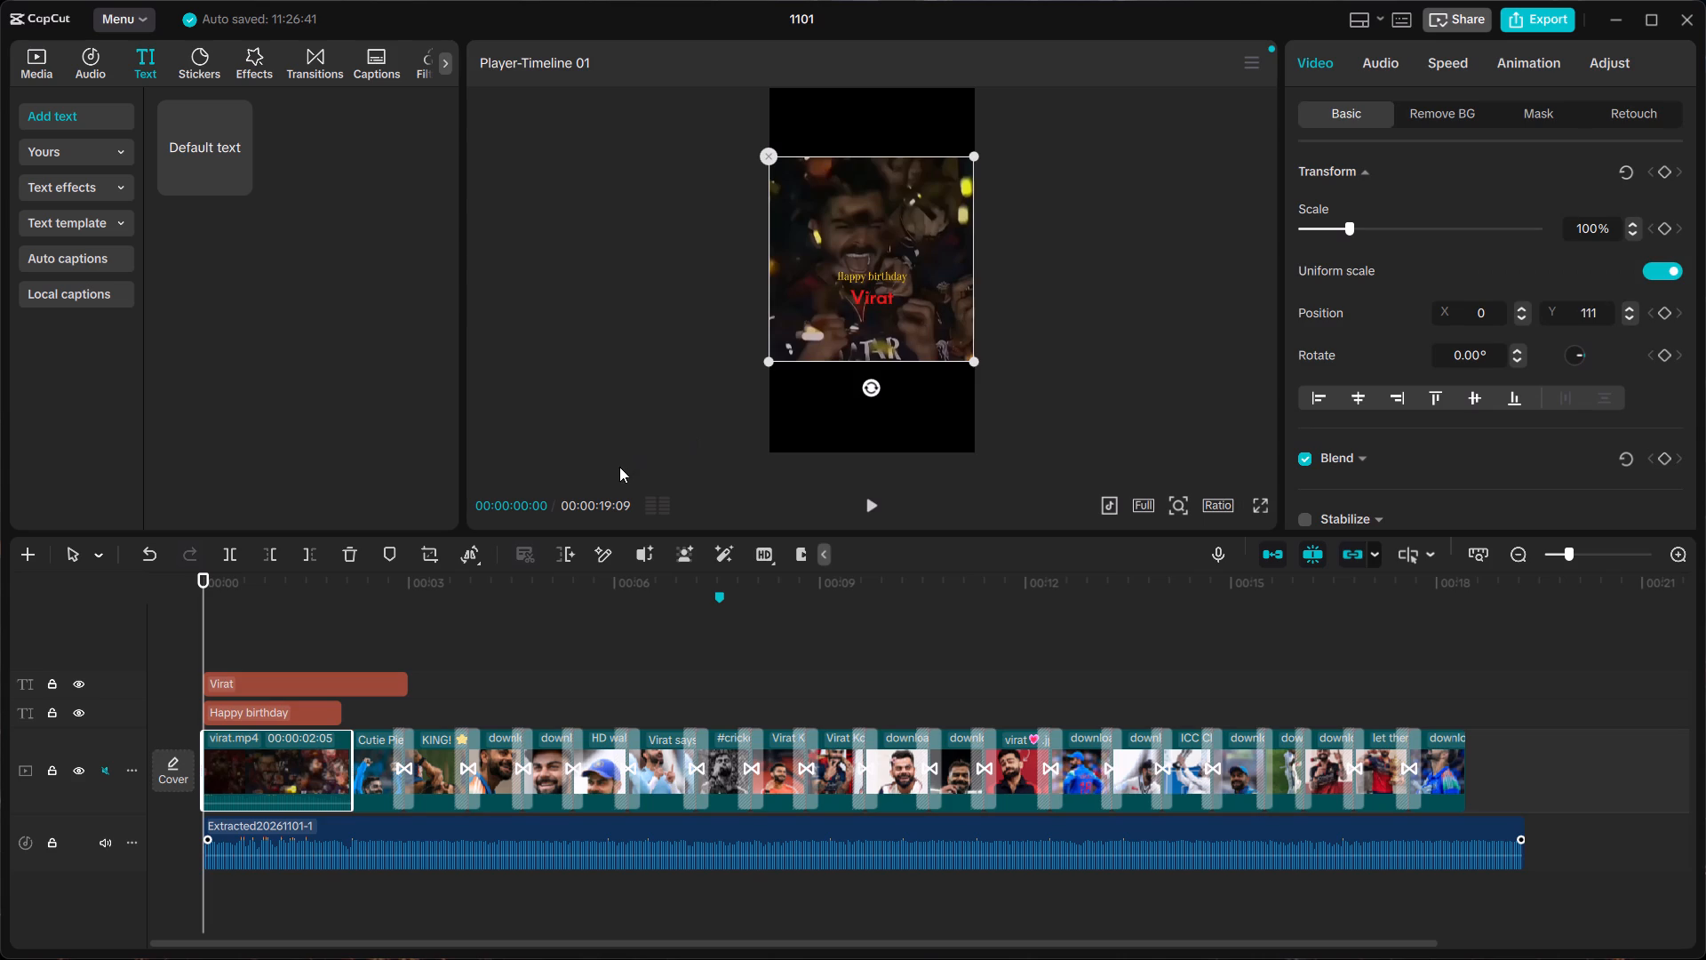
Trim the end of the "Virat" text clip to align with the end of the "Happy birthday" clip.
{"action": "left_click", "coordinate": [881, 299]}
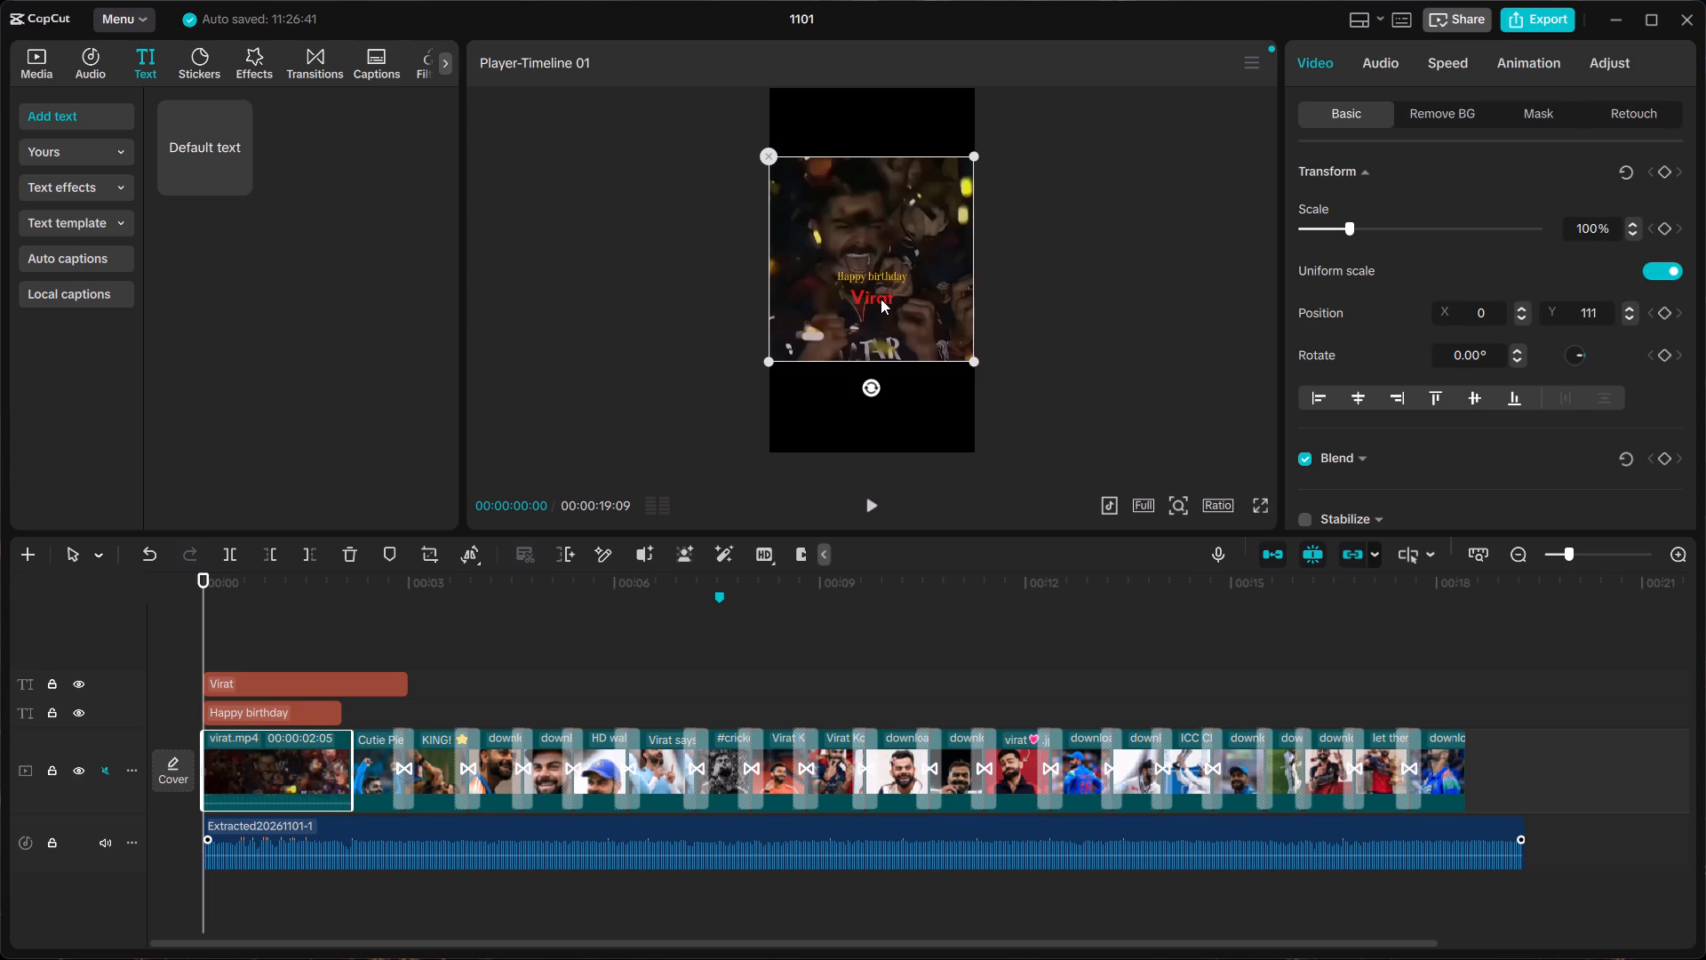
{"action": "left_click", "coordinate": [881, 299]}
{"action": "left_click", "coordinate": [881, 299]}
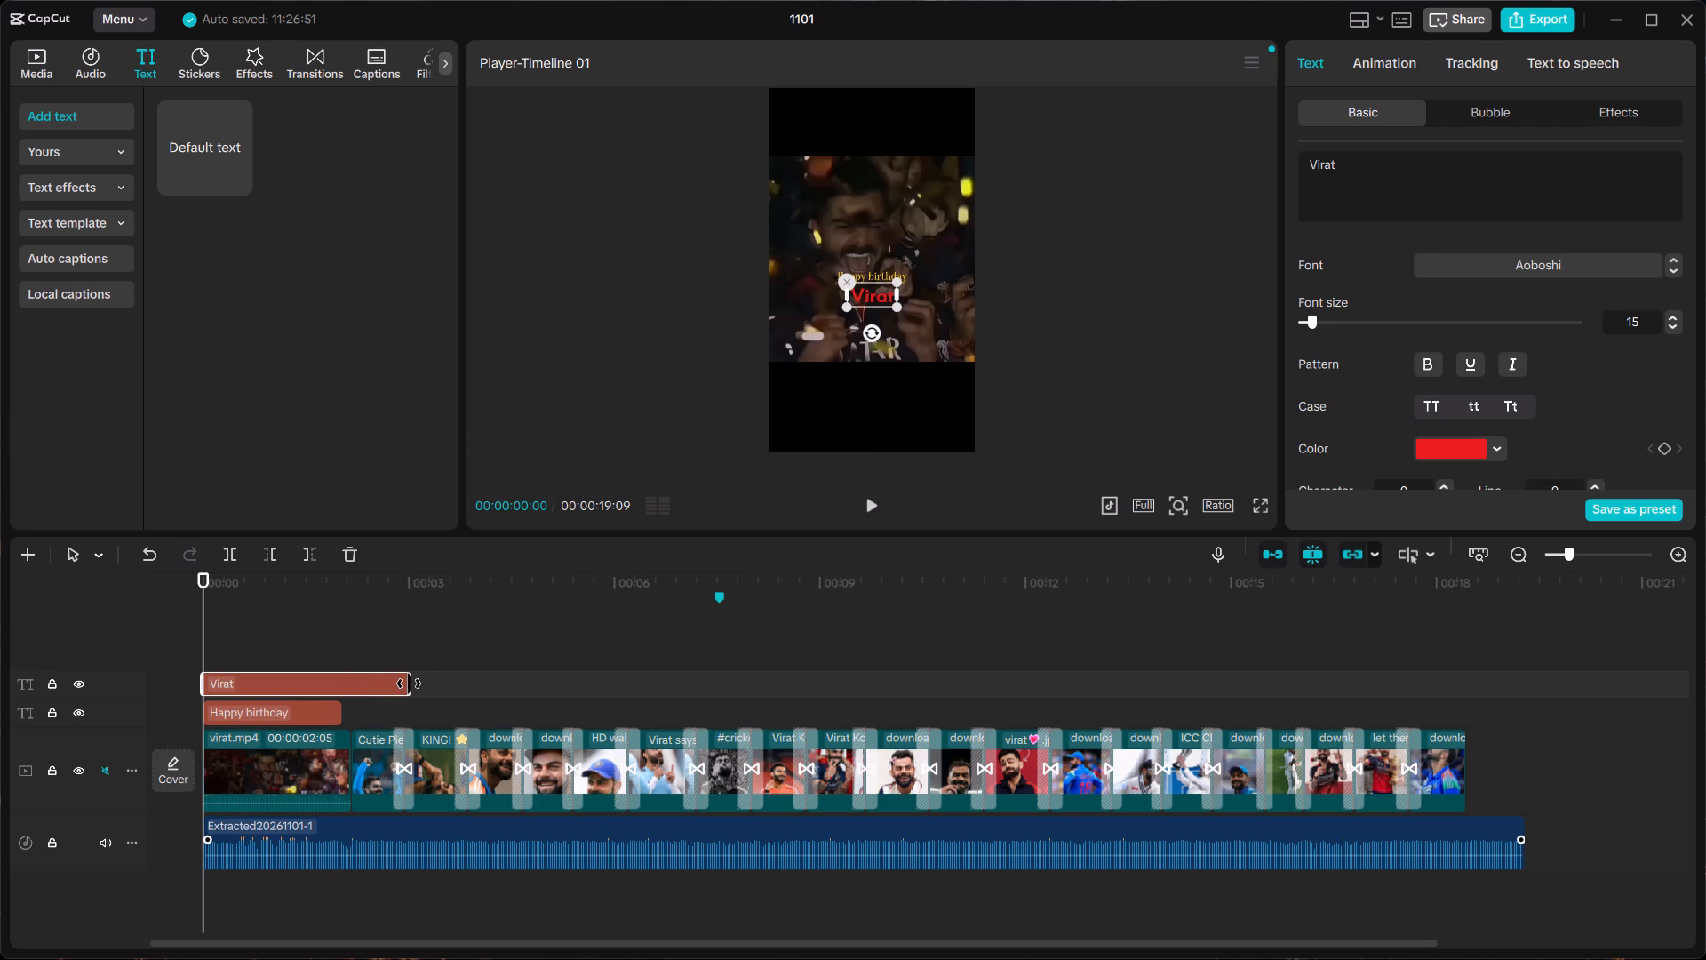
{"action": "left_click_drag", "start_coordinate": [409, 684], "coordinate": [341, 686]}
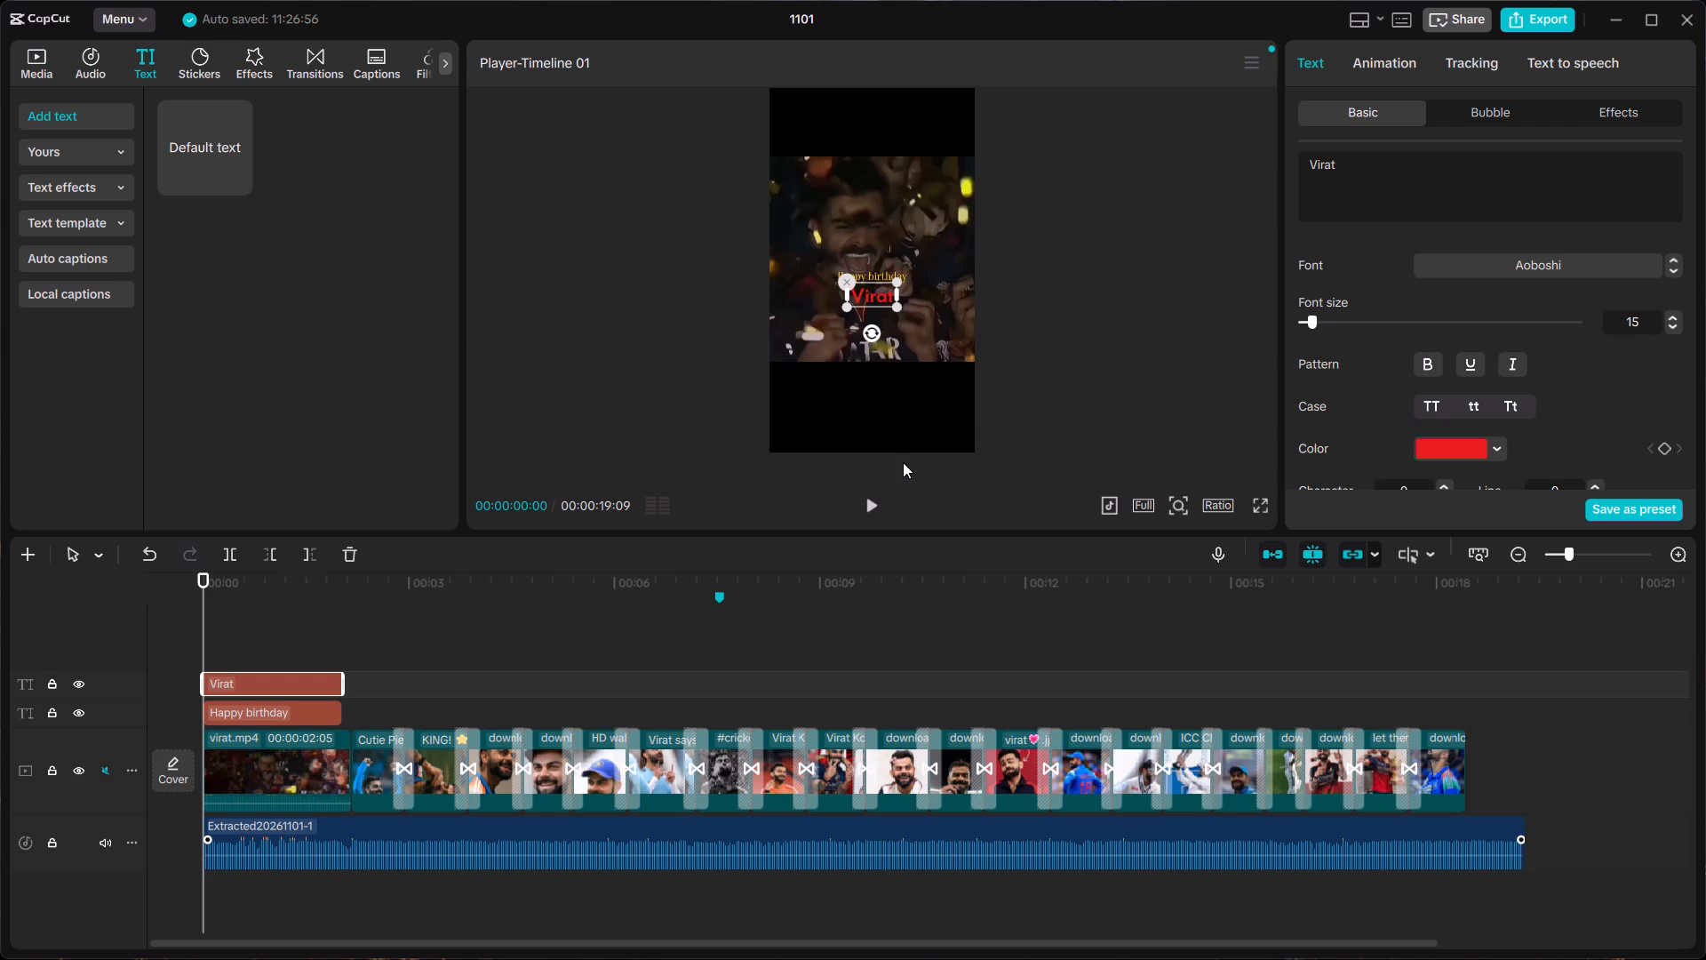
Play the edit from the start to review the titles and picture transitions, and return to the beginning.
{"action": "left_click", "coordinate": [873, 507]}
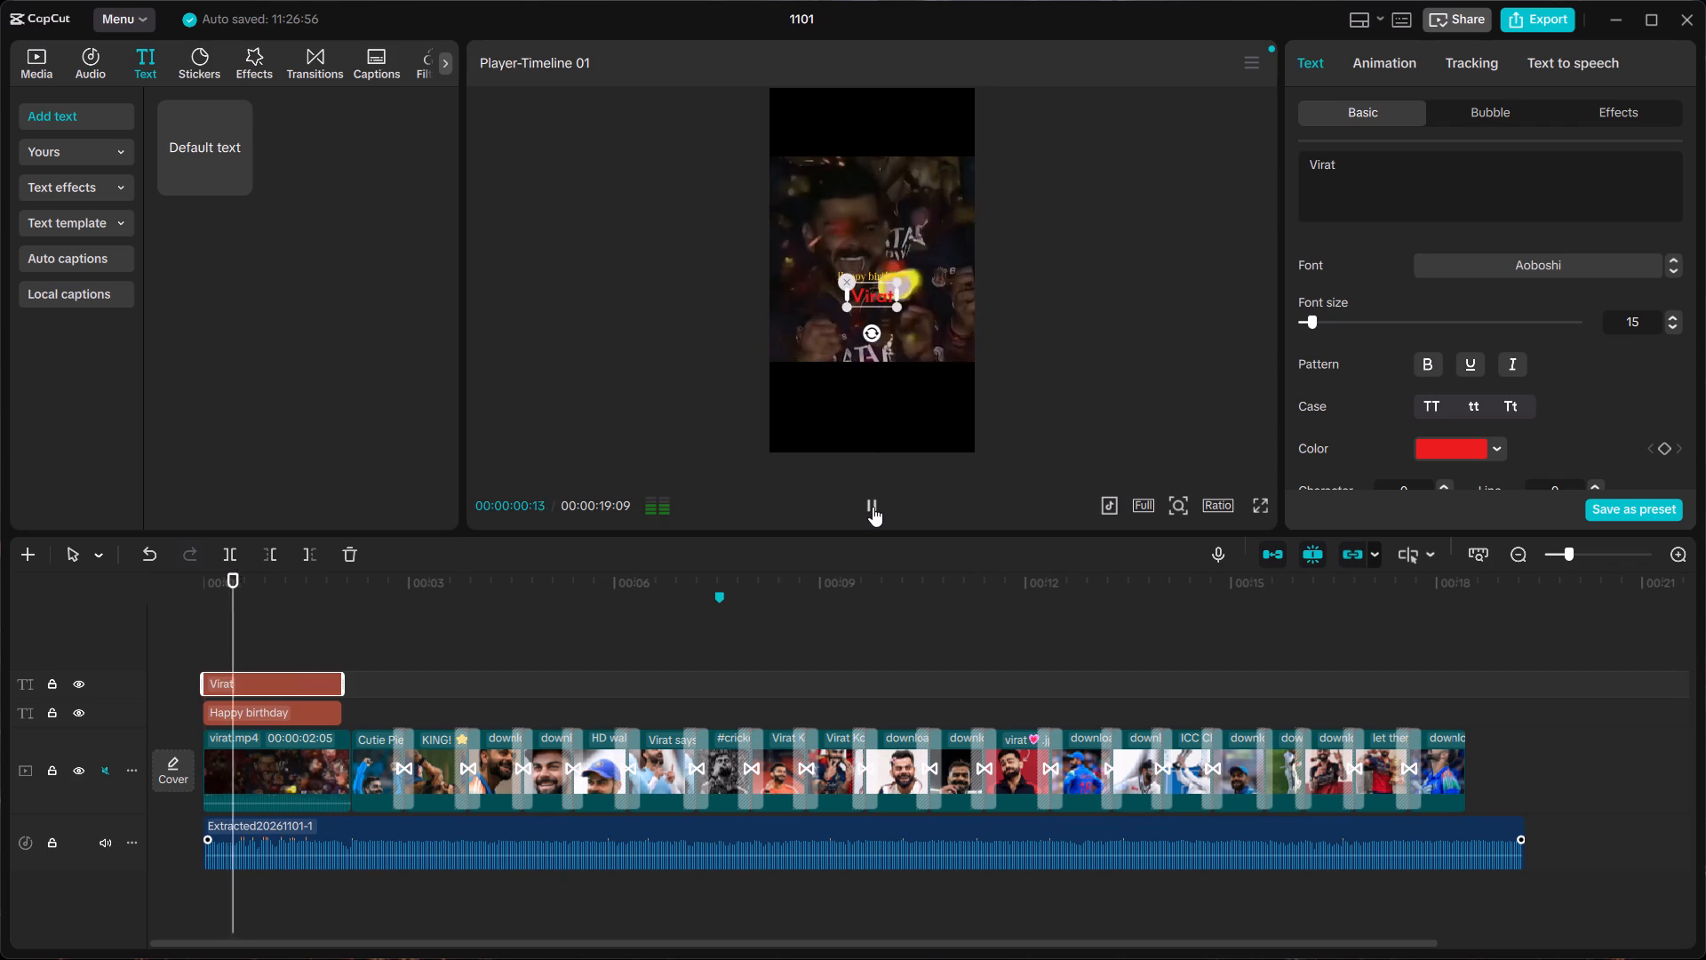
{"action": "left_click", "coordinate": [870, 418]}
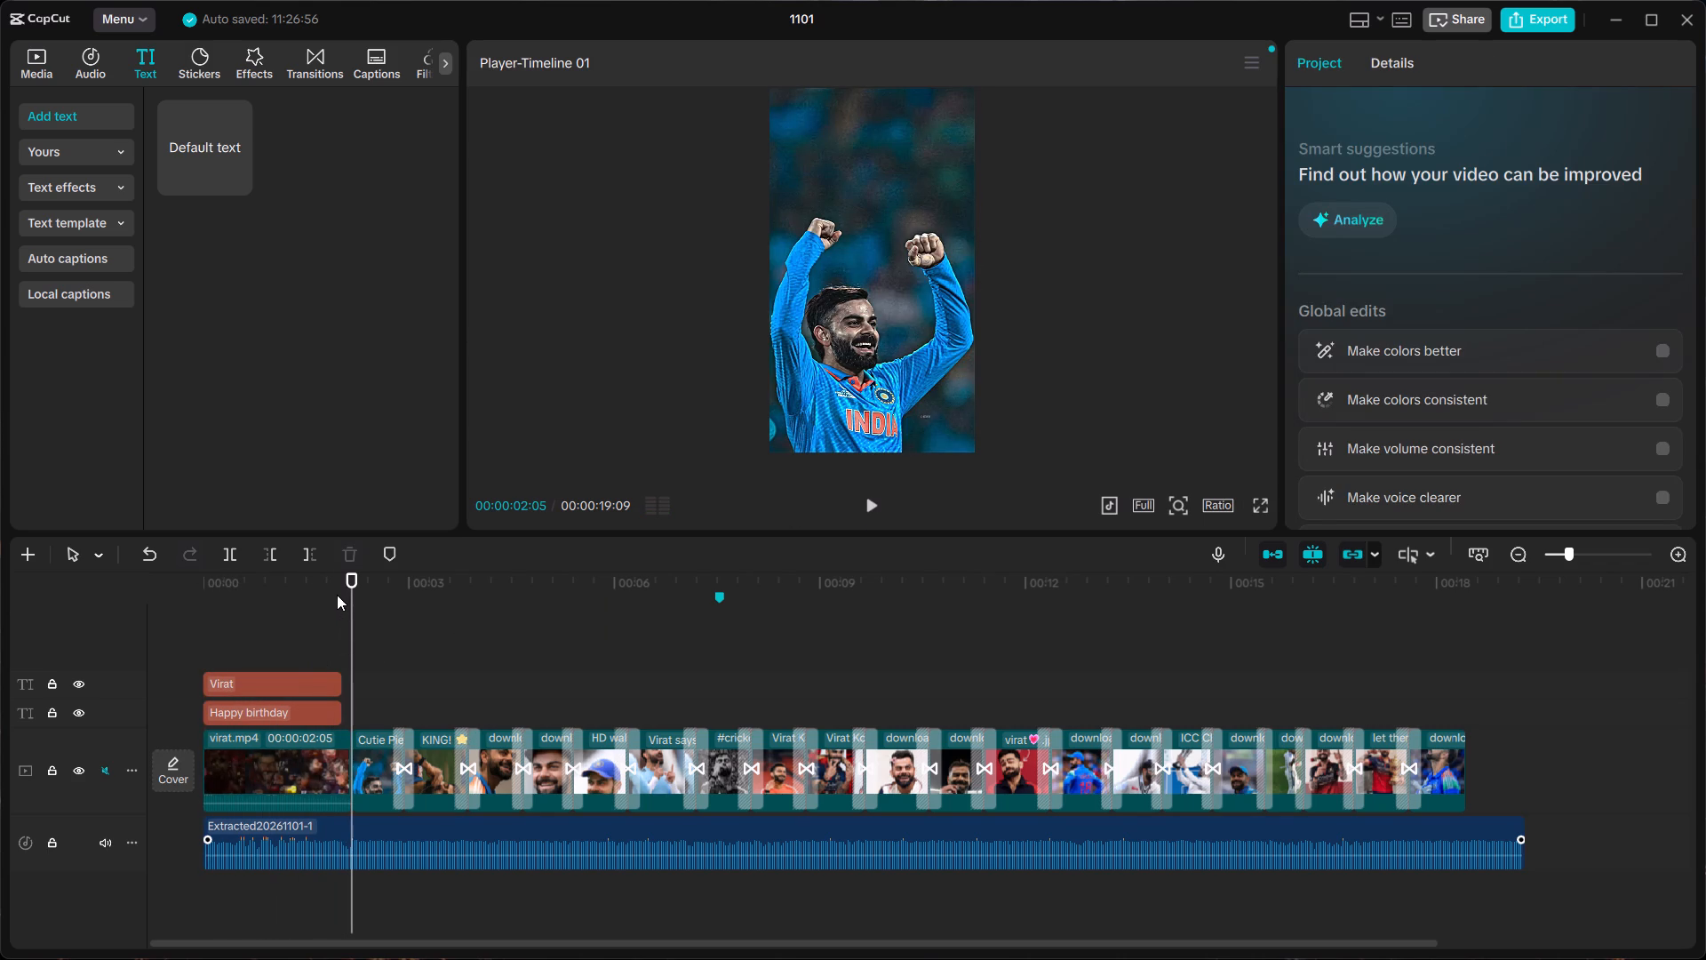
{"action": "left_click_drag", "start_coordinate": [355, 576], "coordinate": [142, 602]}
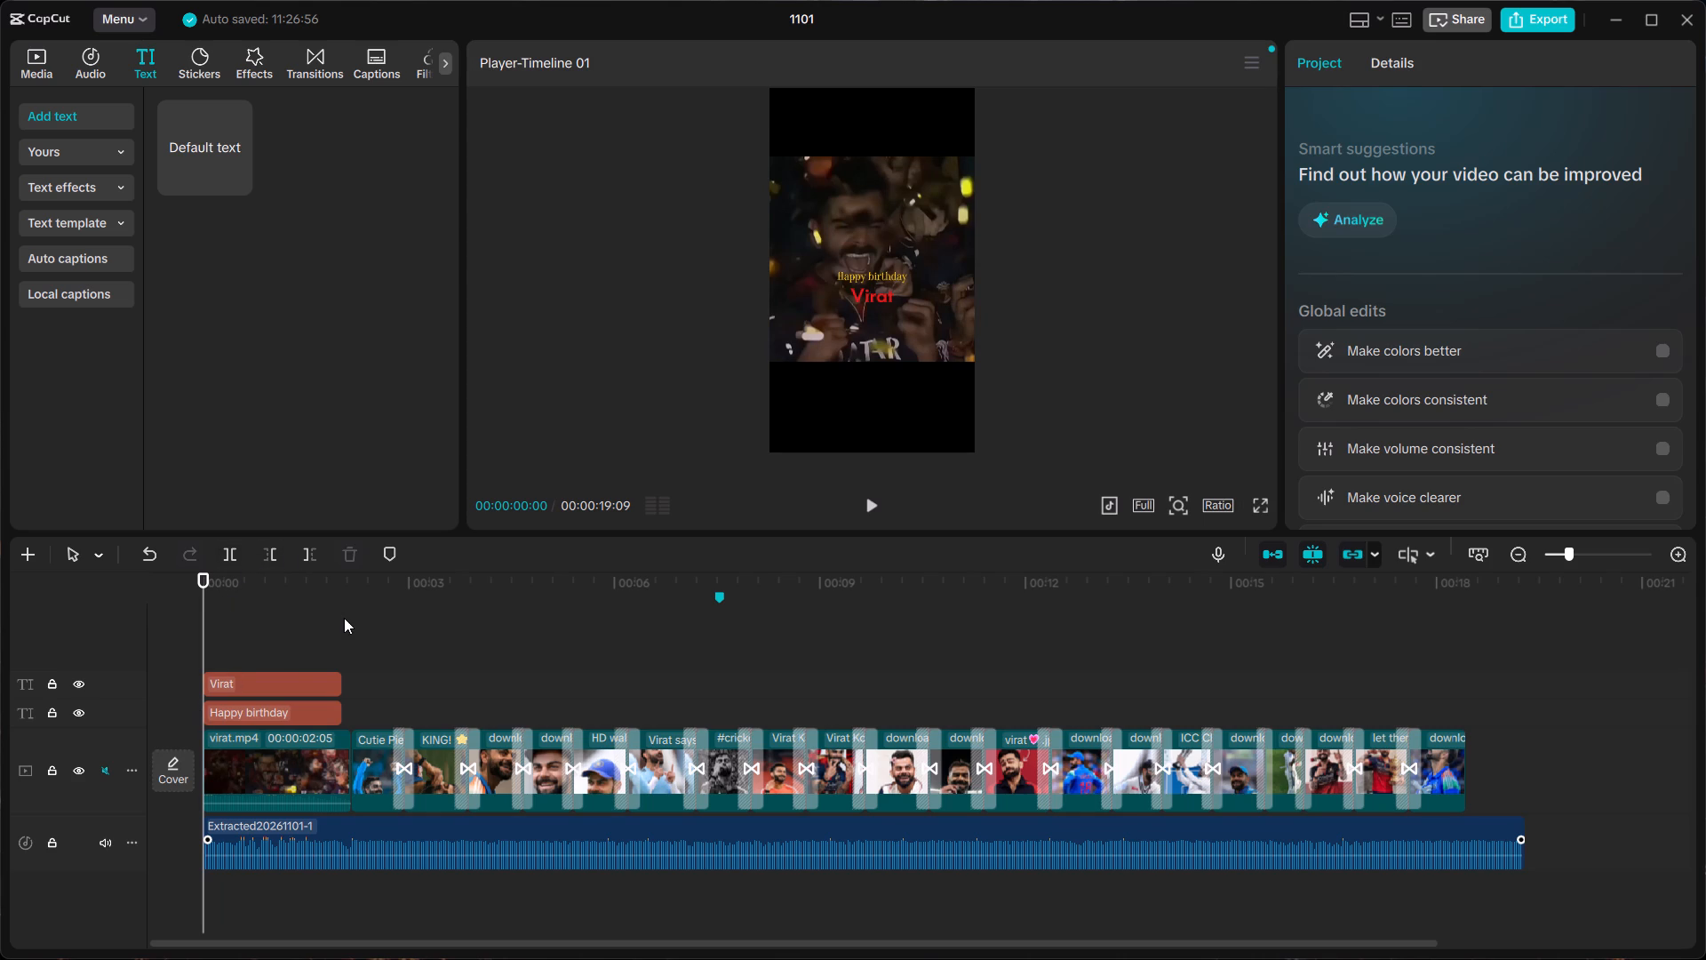
{"action": "left_click_drag", "start_coordinate": [344, 618], "coordinate": [285, 661]}
{"action": "left_click", "coordinate": [873, 502]}
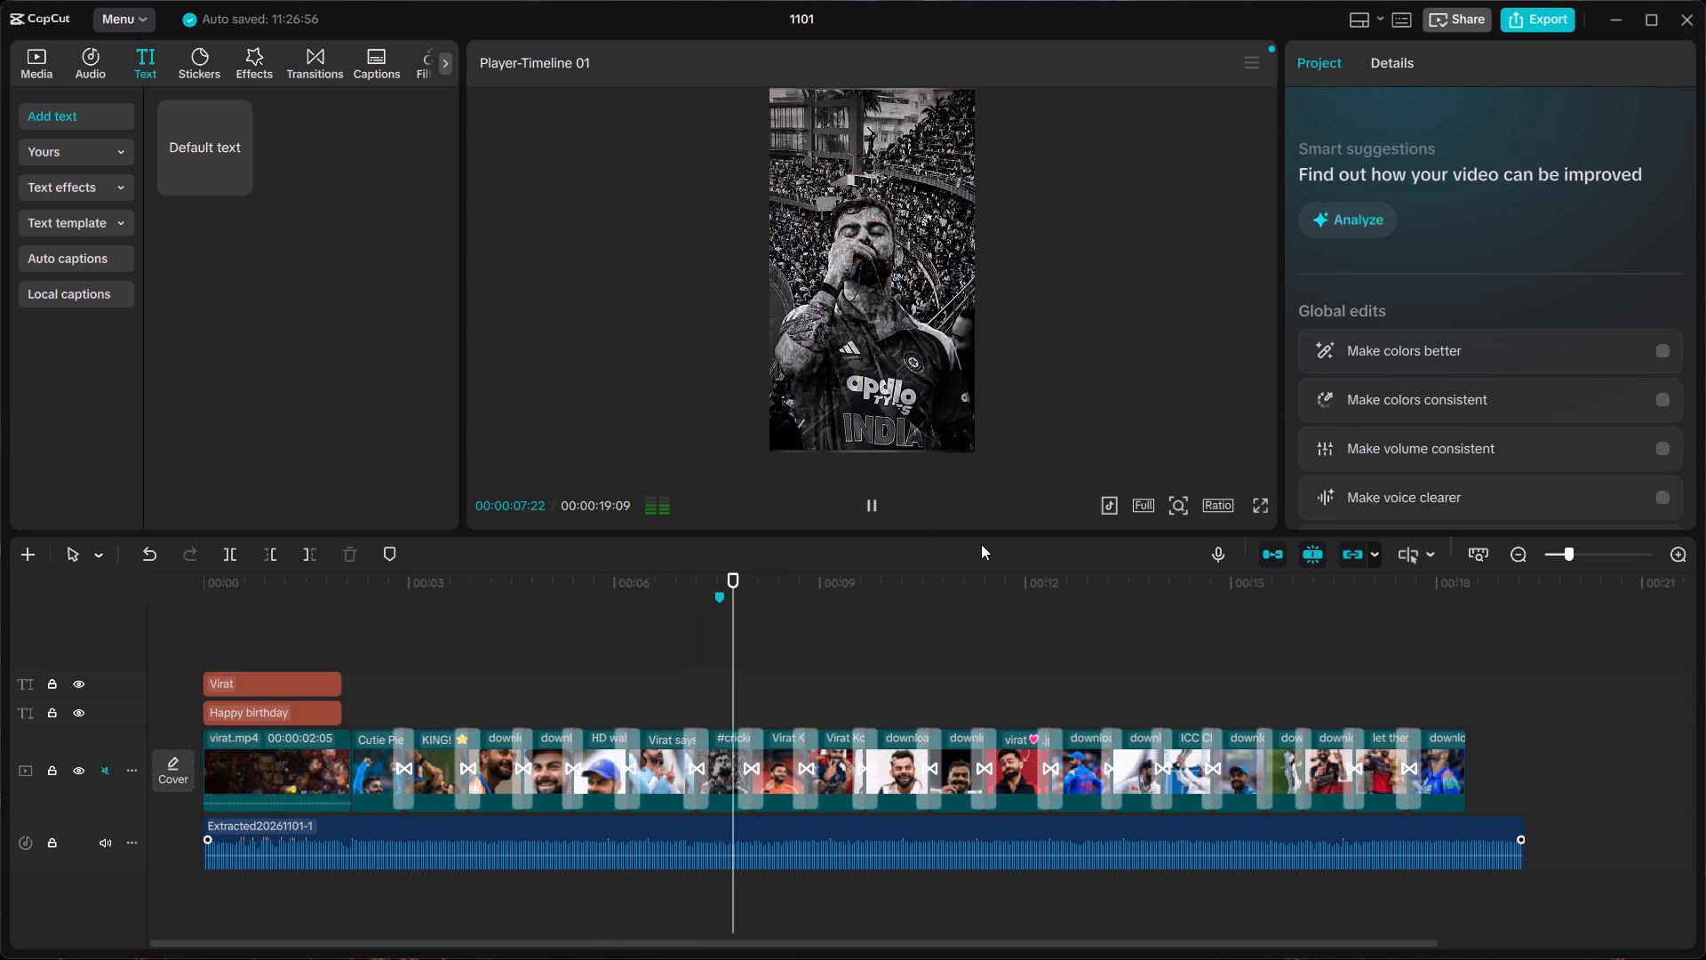
{"action": "left_click", "coordinate": [873, 510]}
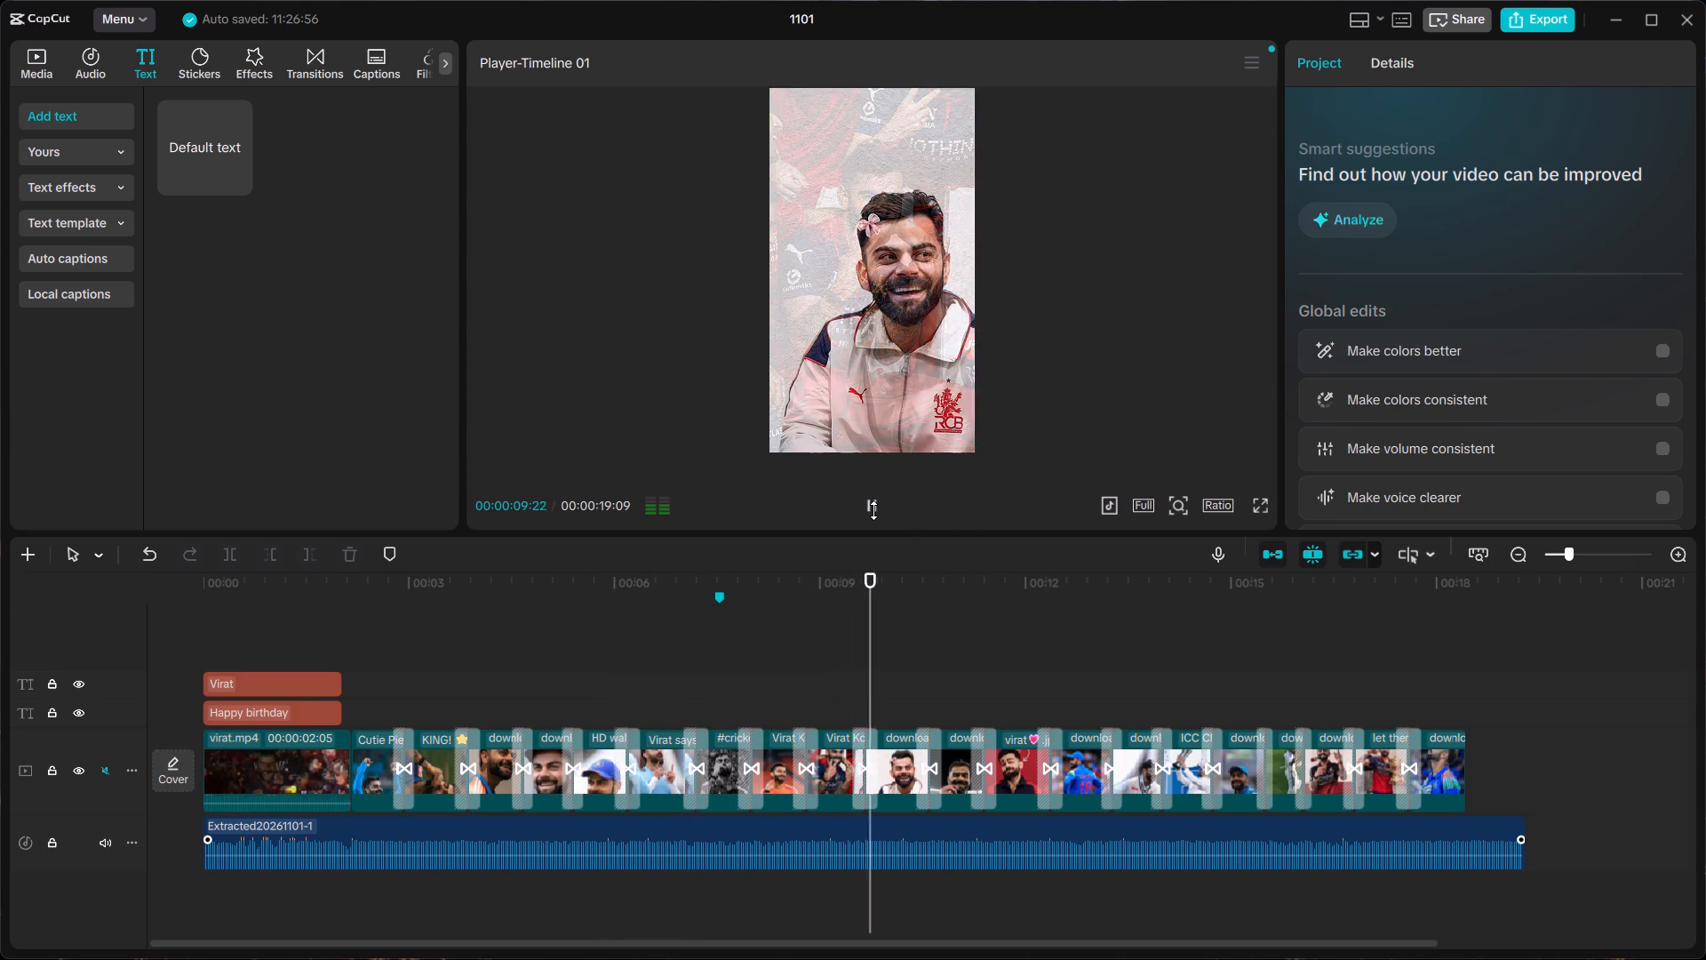
{"action": "left_click_drag", "start_coordinate": [878, 577], "coordinate": [849, 571]}
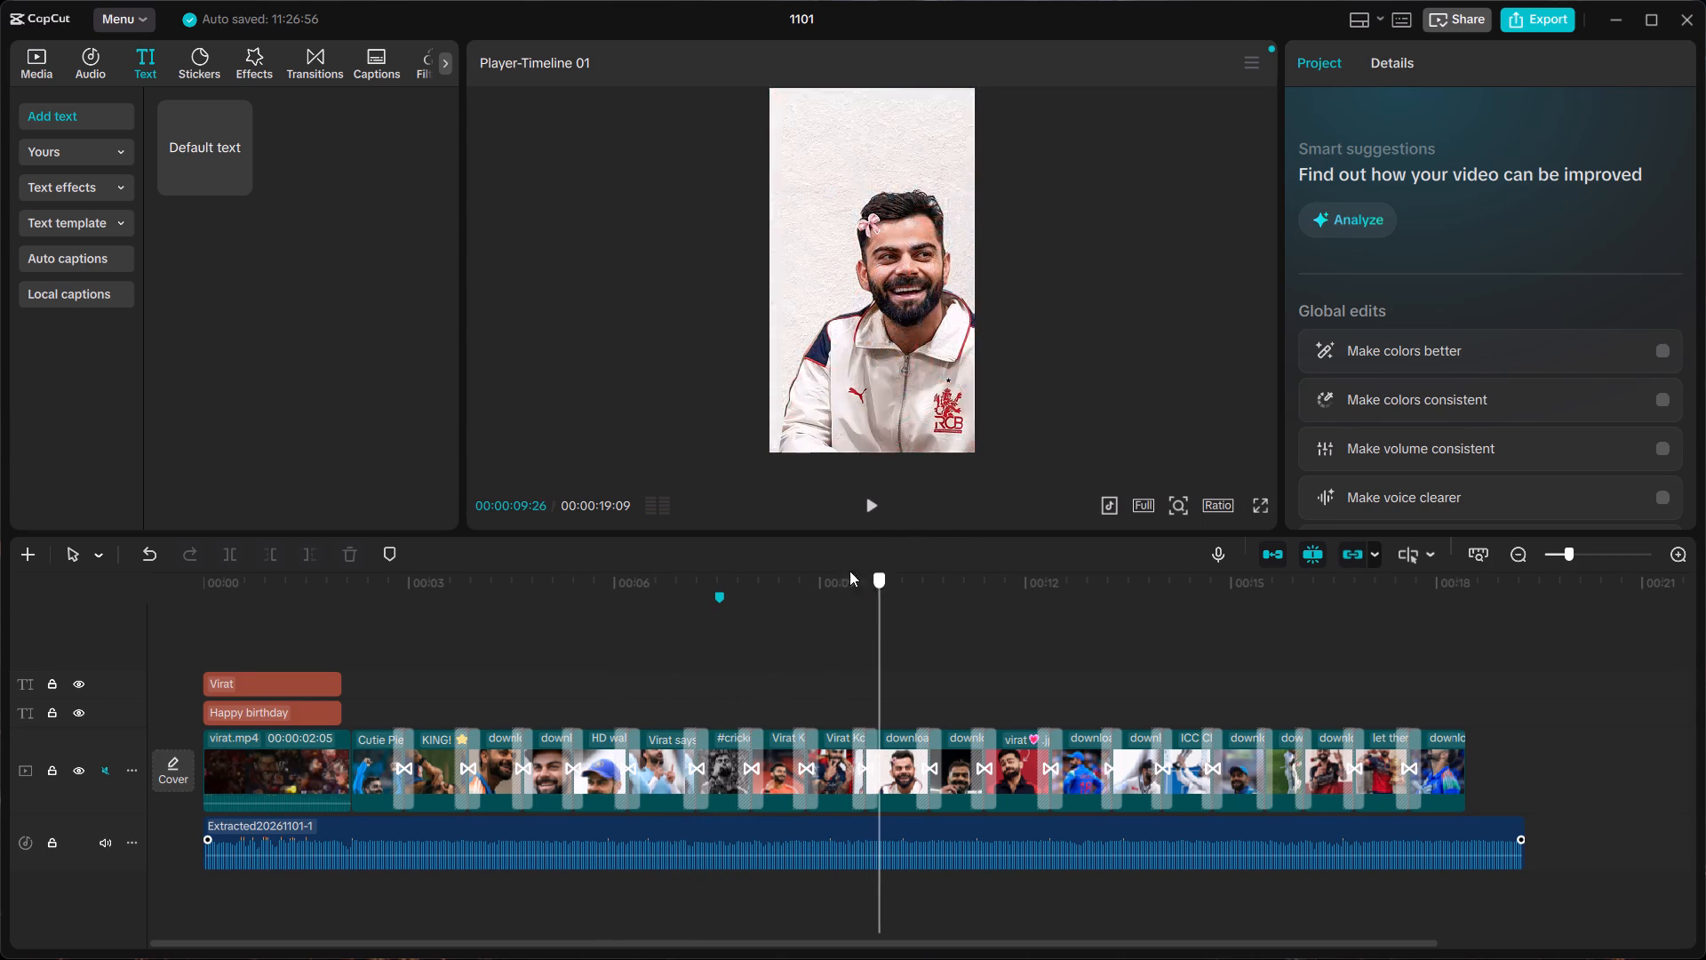
{"action": "left_click_drag", "start_coordinate": [849, 571], "coordinate": [0, 564]}
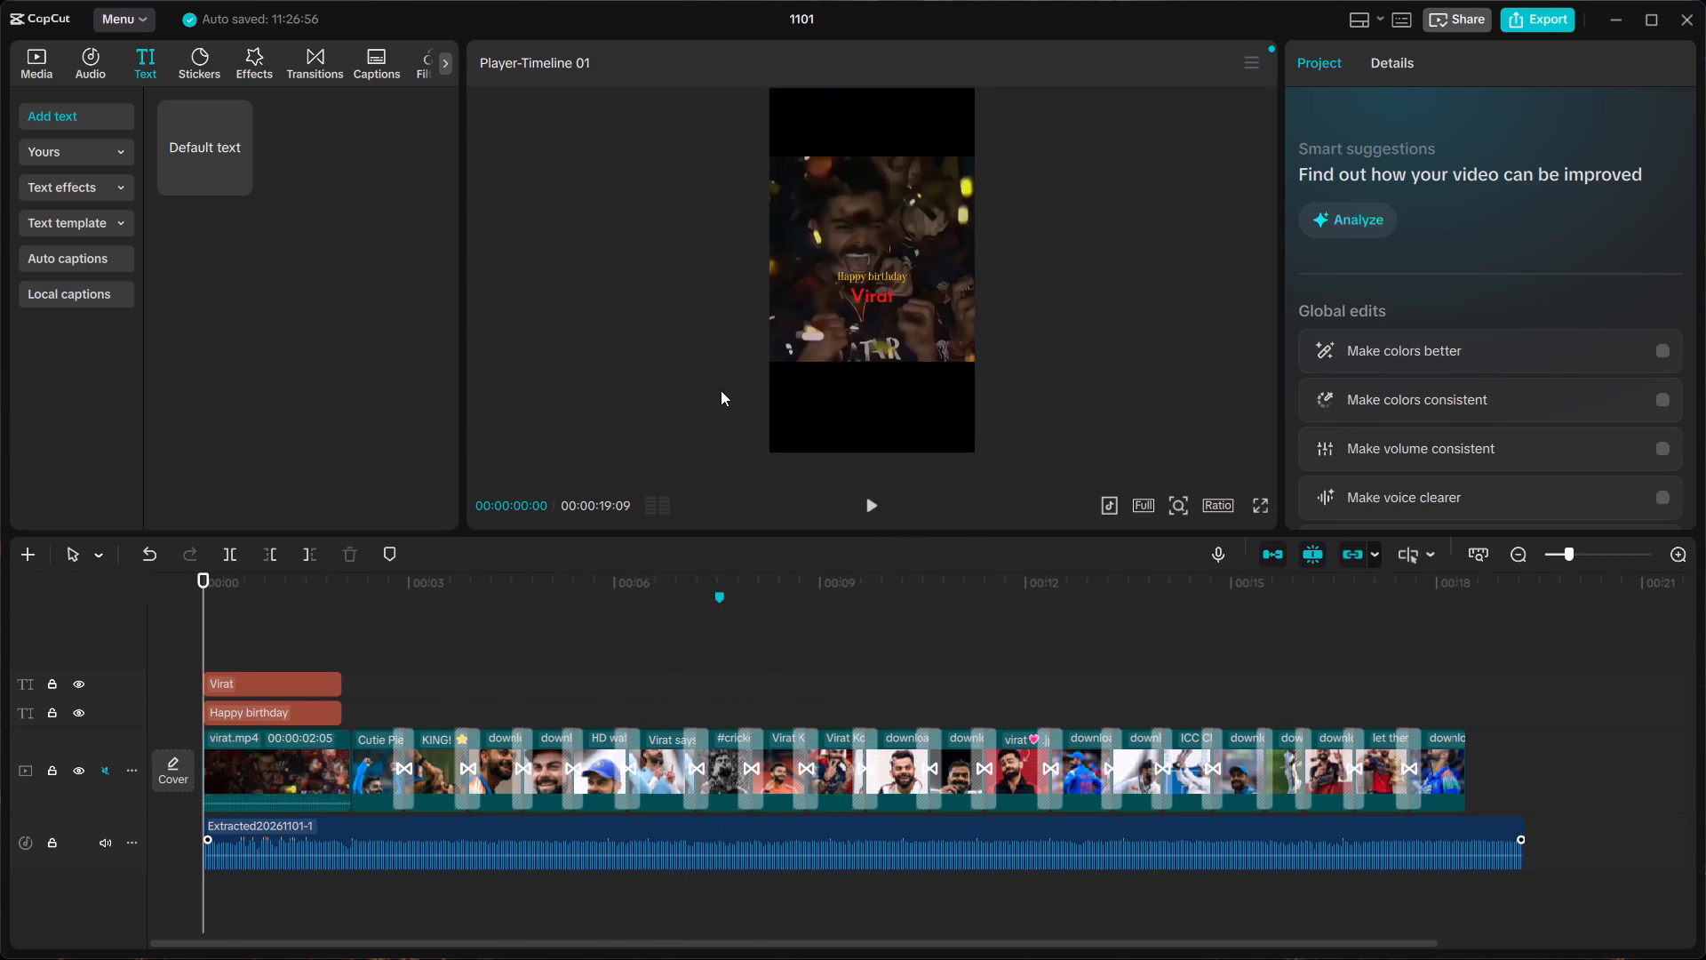
Scale the "Virat" text down slightly in the preview.
{"action": "left_click", "coordinate": [884, 301]}
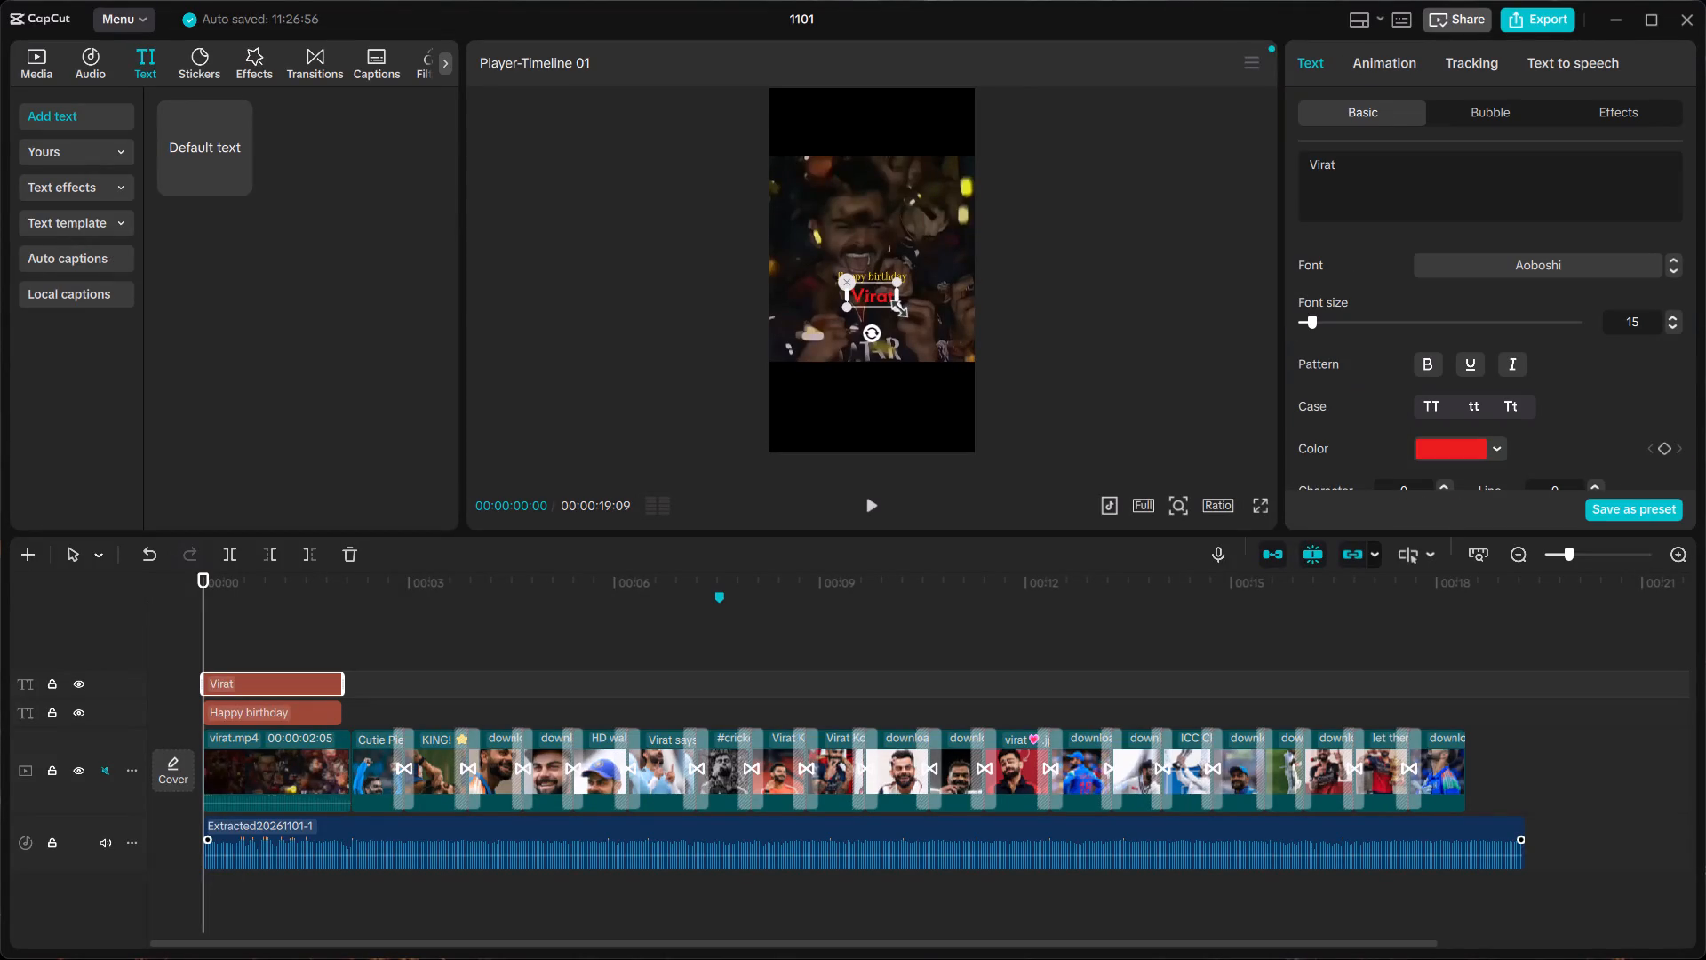
{"action": "left_click", "coordinate": [894, 305]}
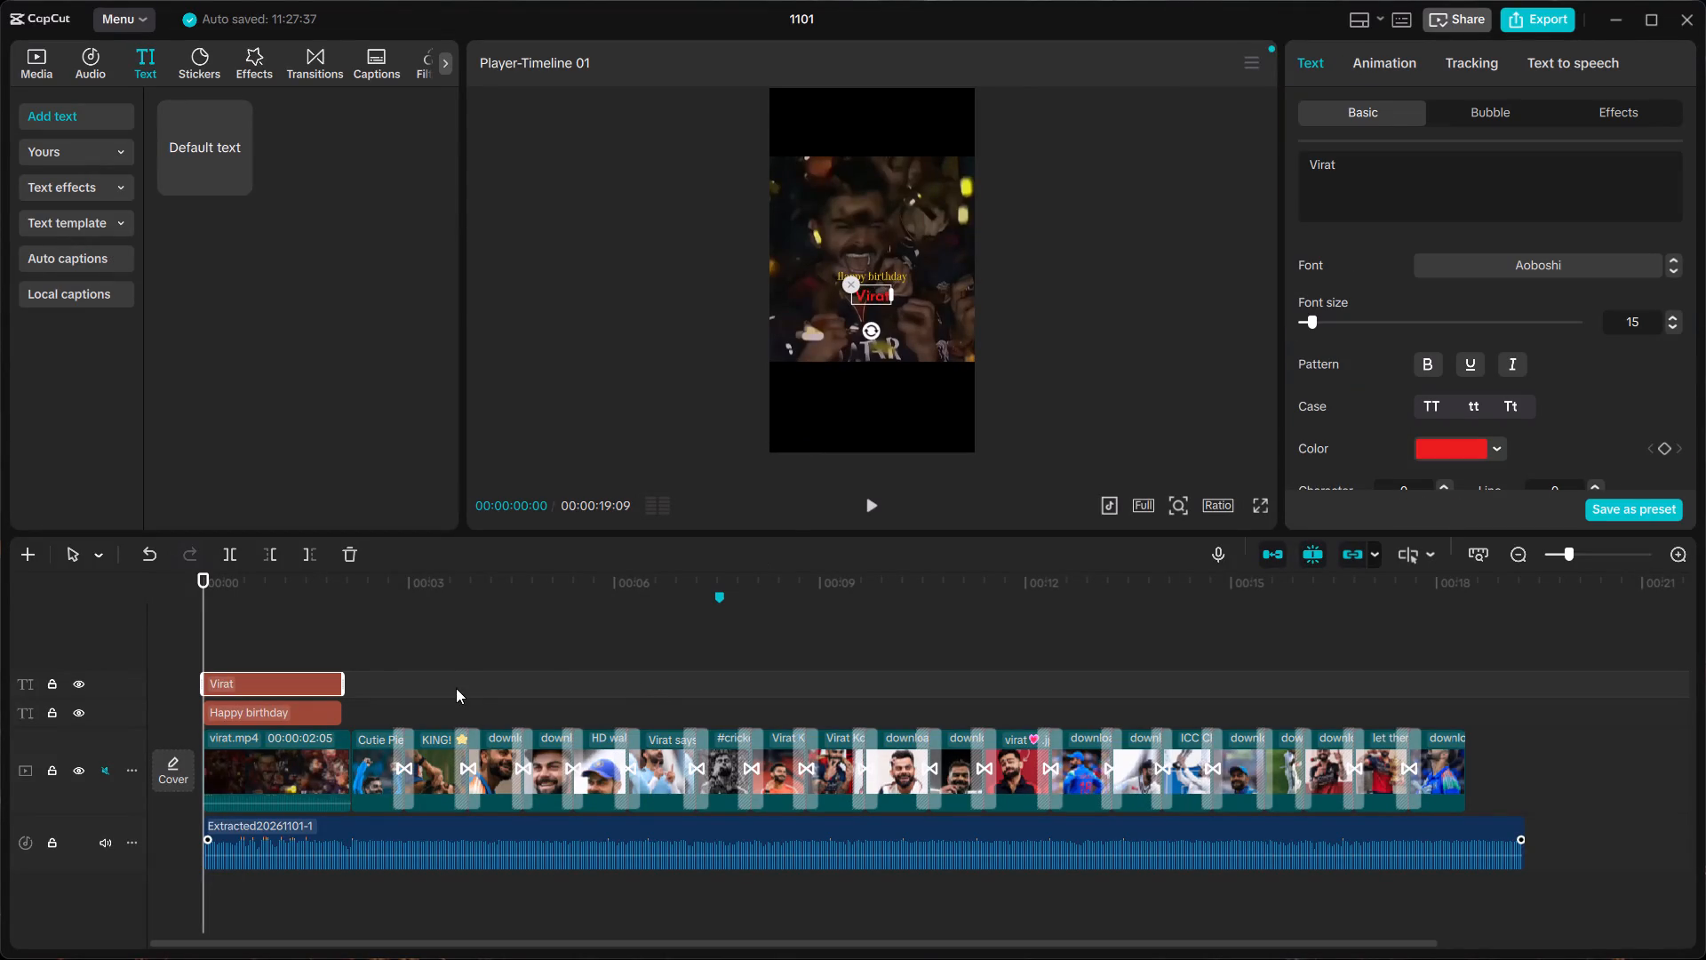
Move the "Virat" text up slightly in the preview, closer beneath the "Happy birthday" title.
{"action": "left_click", "coordinate": [354, 636]}
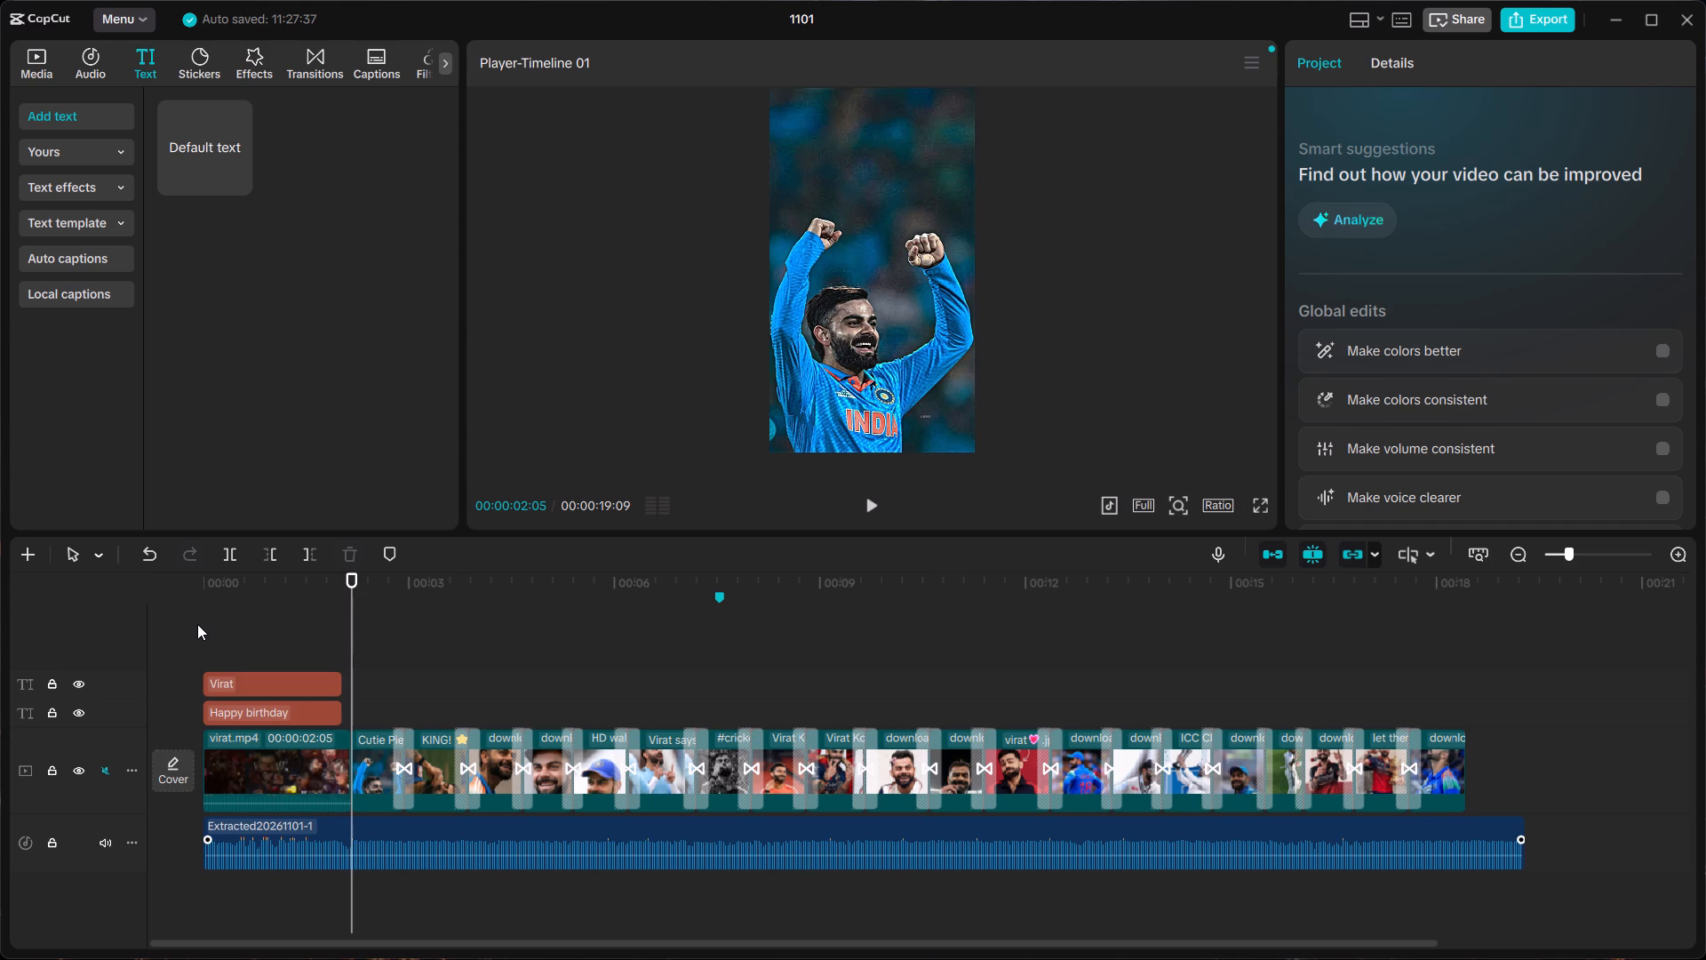
{"action": "left_click", "coordinate": [197, 624]}
{"action": "left_click", "coordinate": [223, 620]}
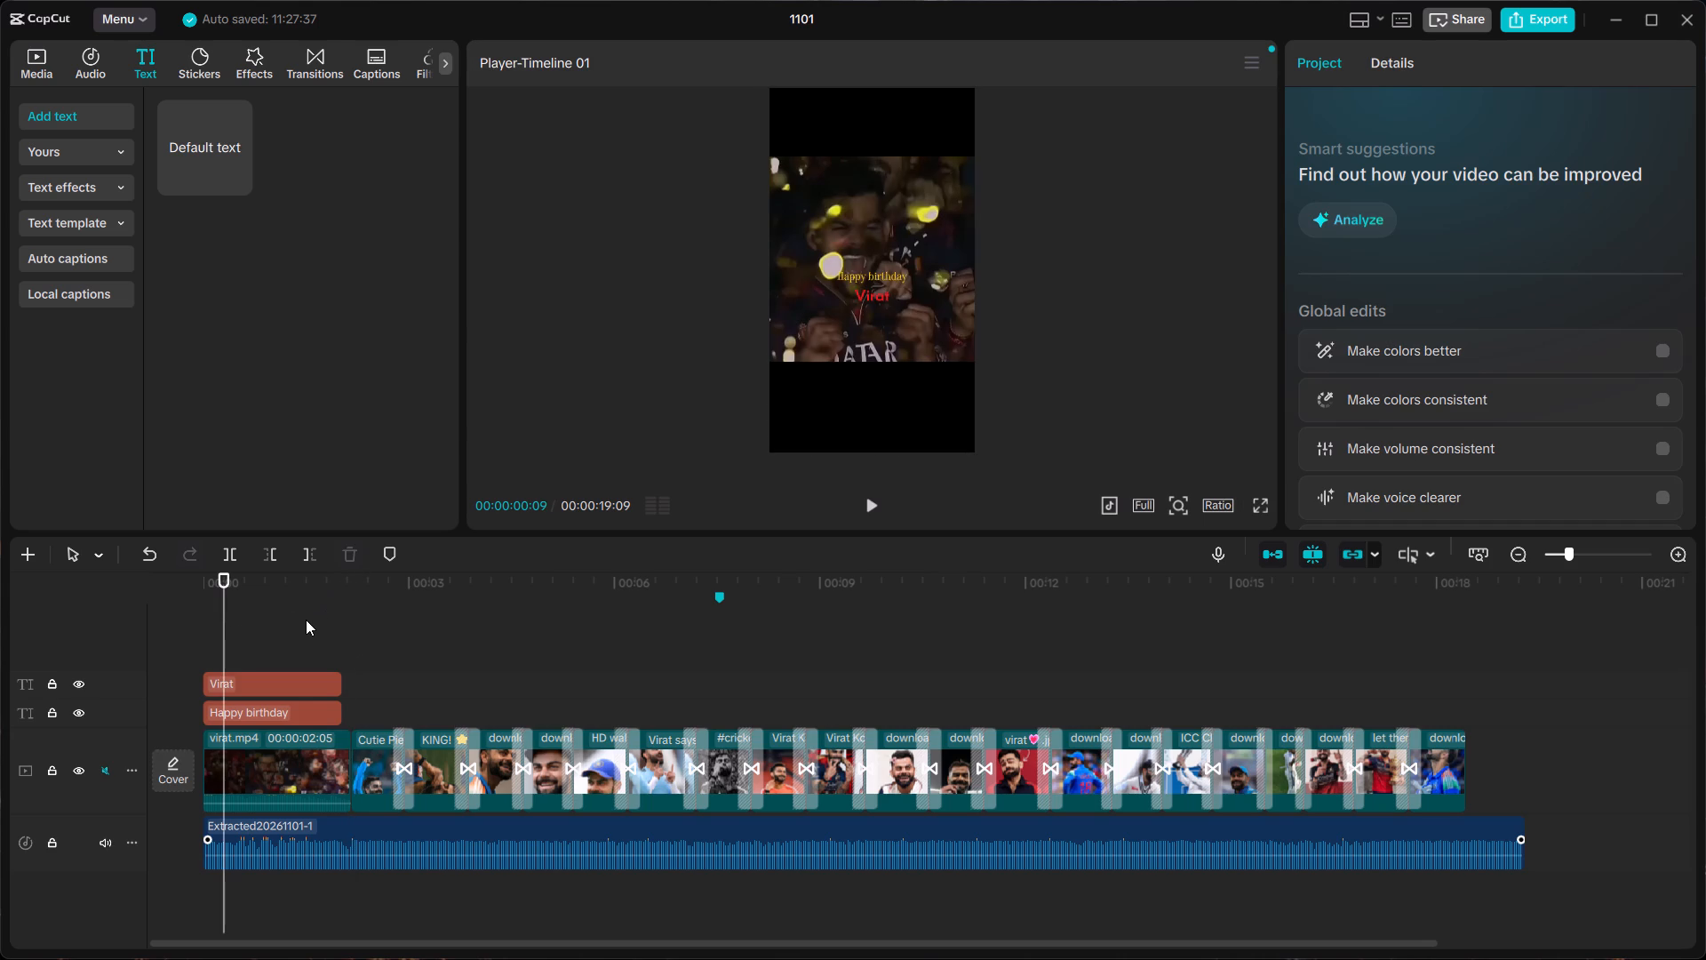
{"action": "left_click", "coordinate": [314, 688]}
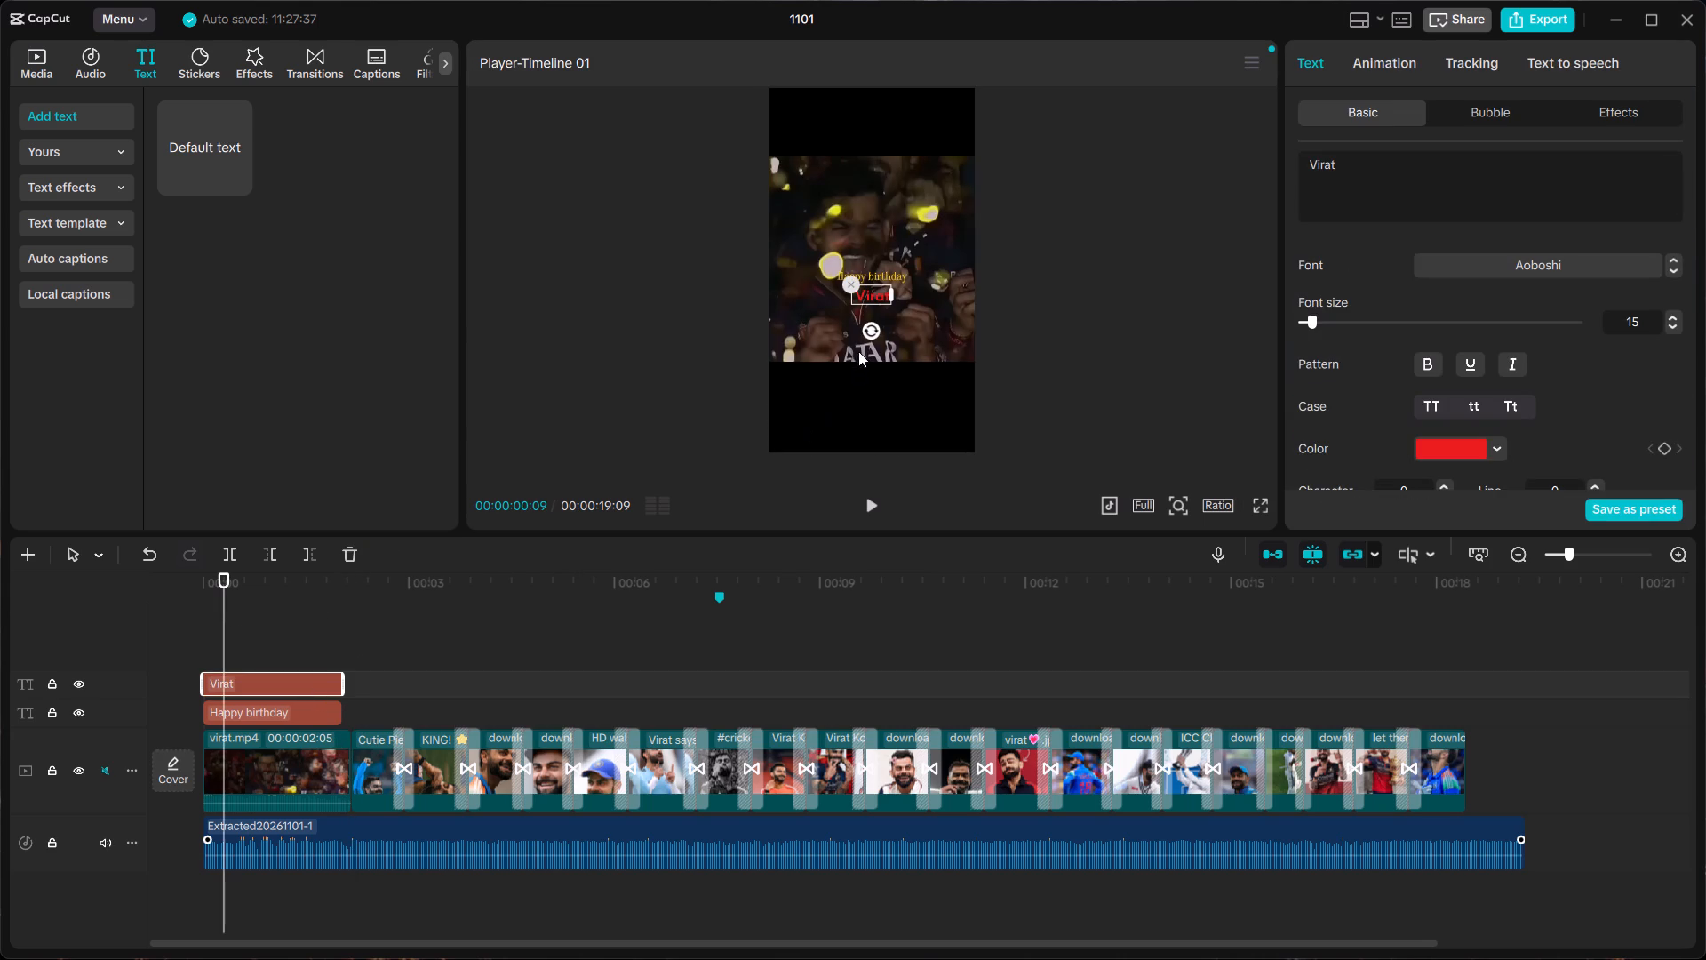
{"action": "left_click", "coordinate": [875, 295]}
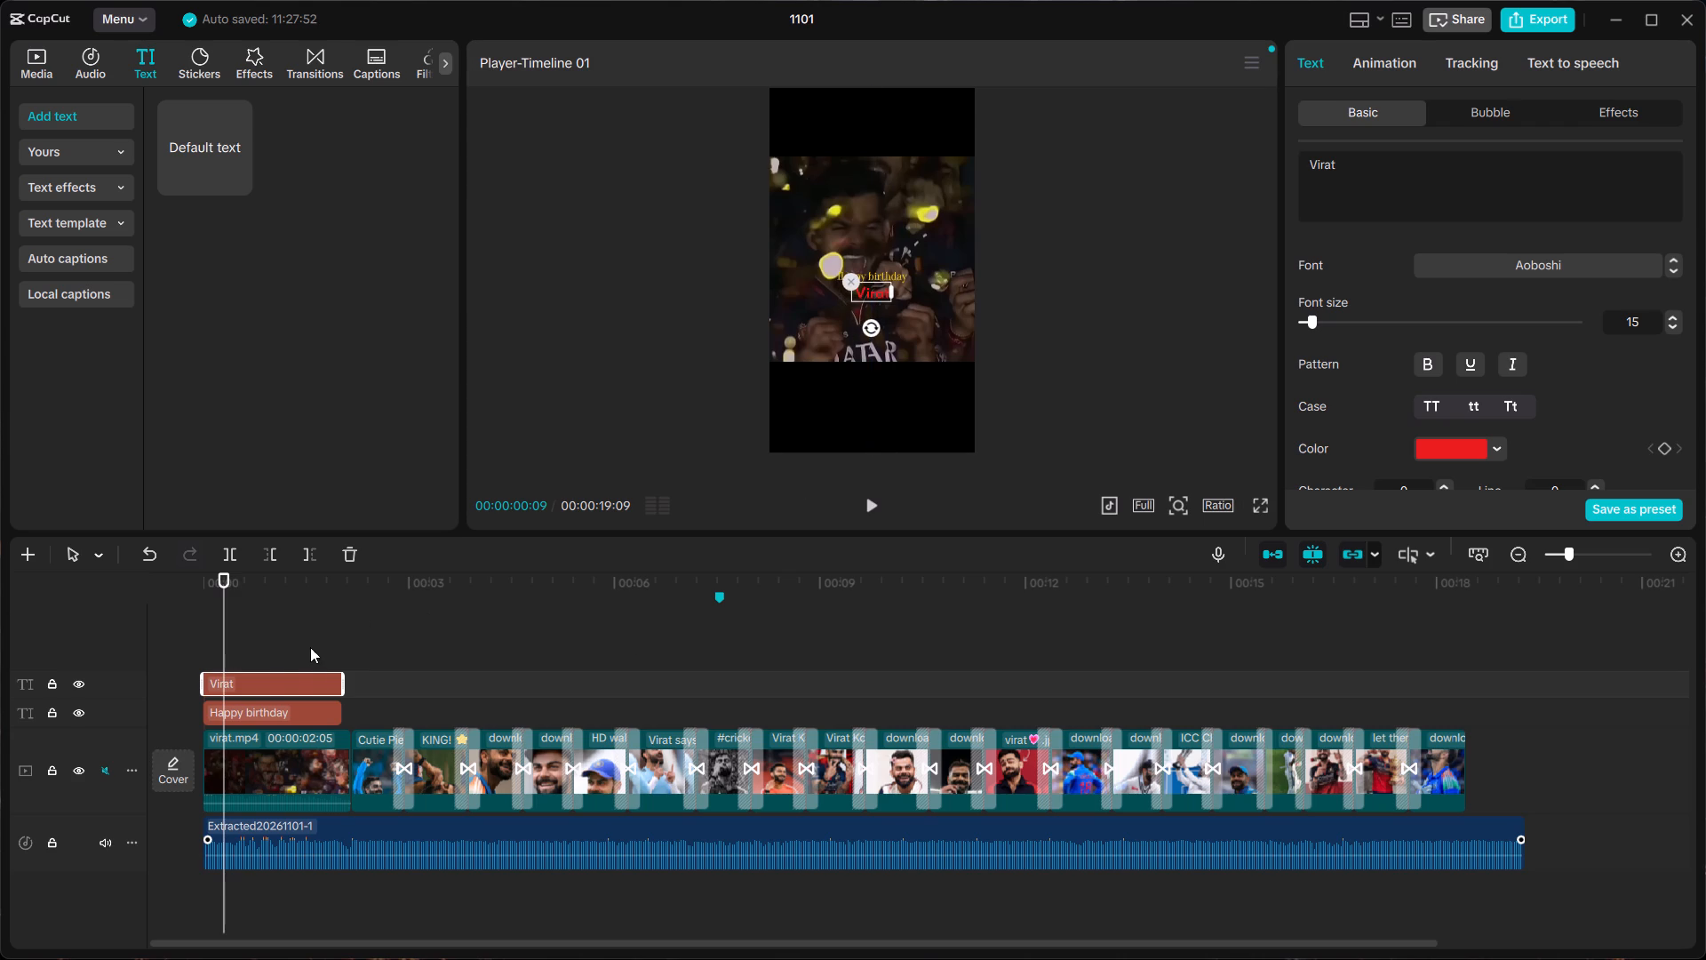
Play the intro from the start to check the adjusted titles, and return to the beginning.
{"action": "left_click", "coordinate": [283, 682]}
{"action": "left_click", "coordinate": [278, 641]}
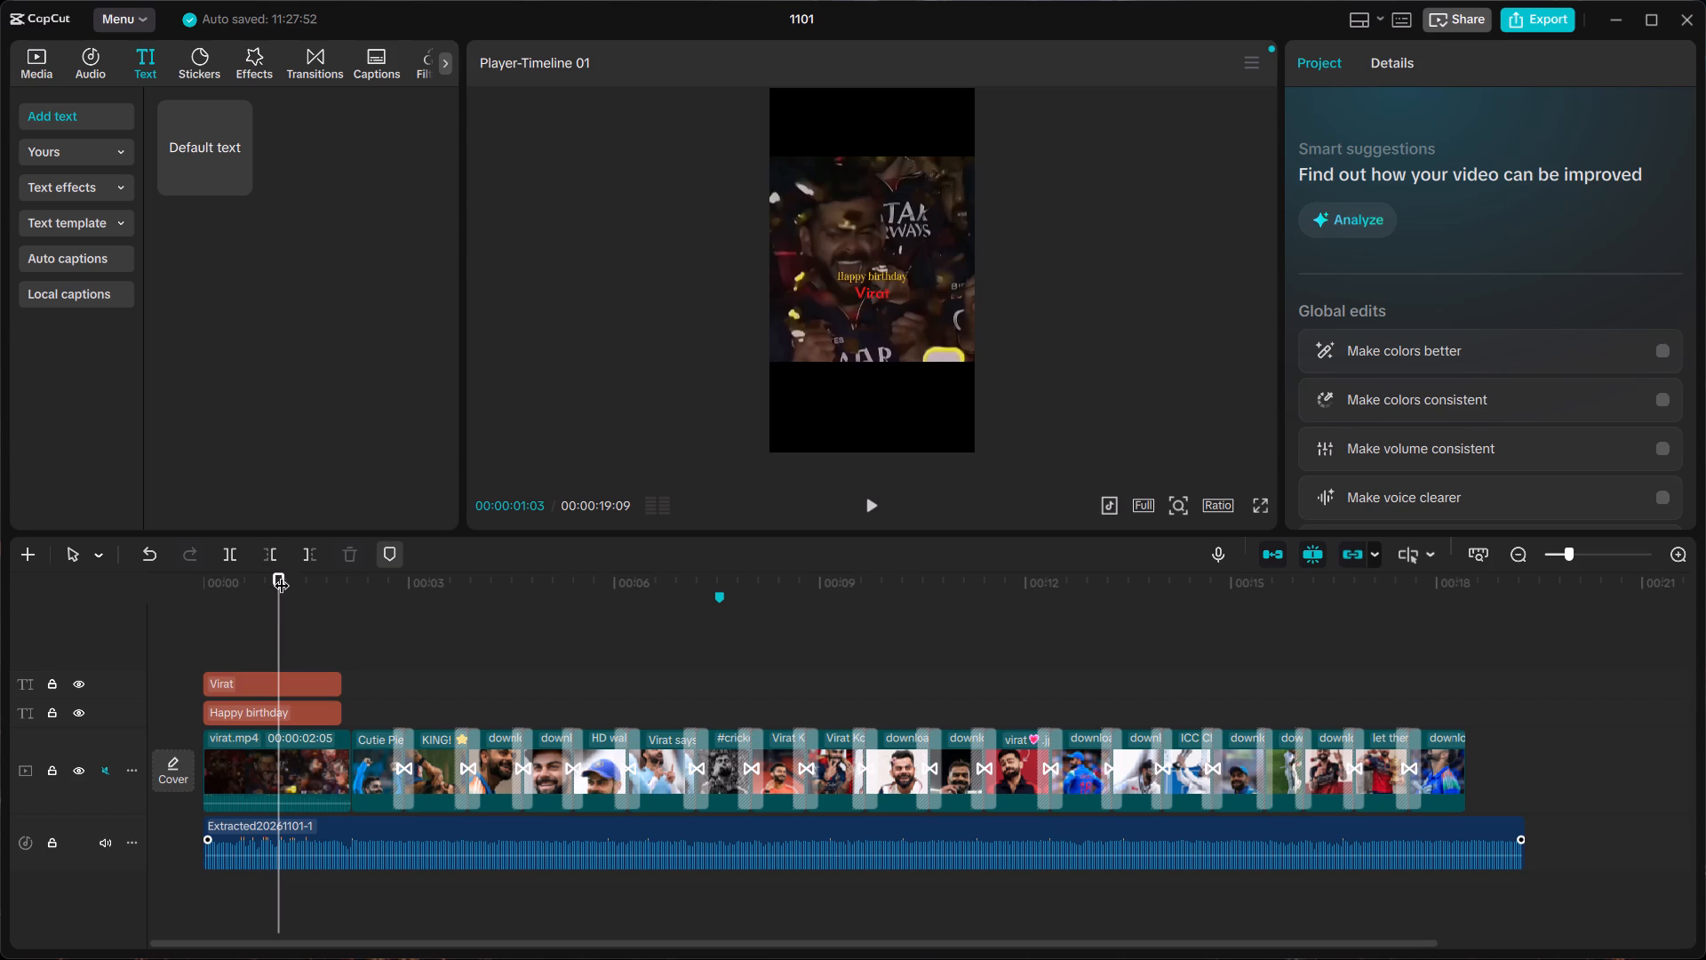
{"action": "left_click_drag", "start_coordinate": [282, 578], "coordinate": [148, 584]}
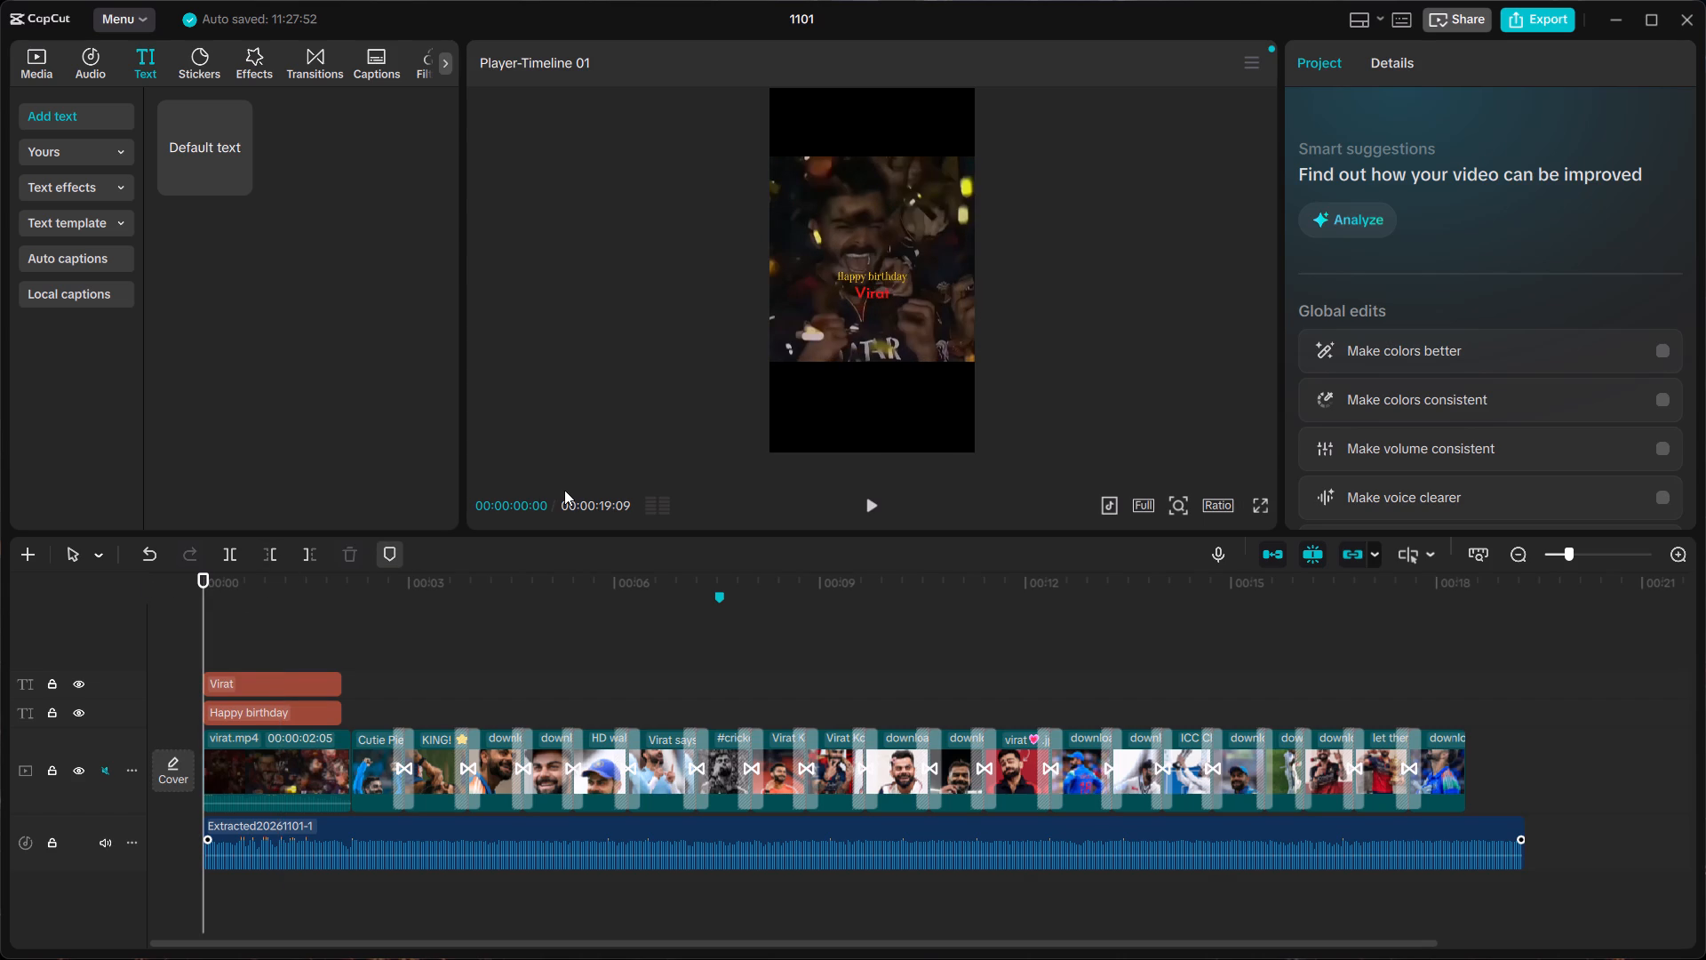
{"action": "left_click", "coordinate": [872, 508]}
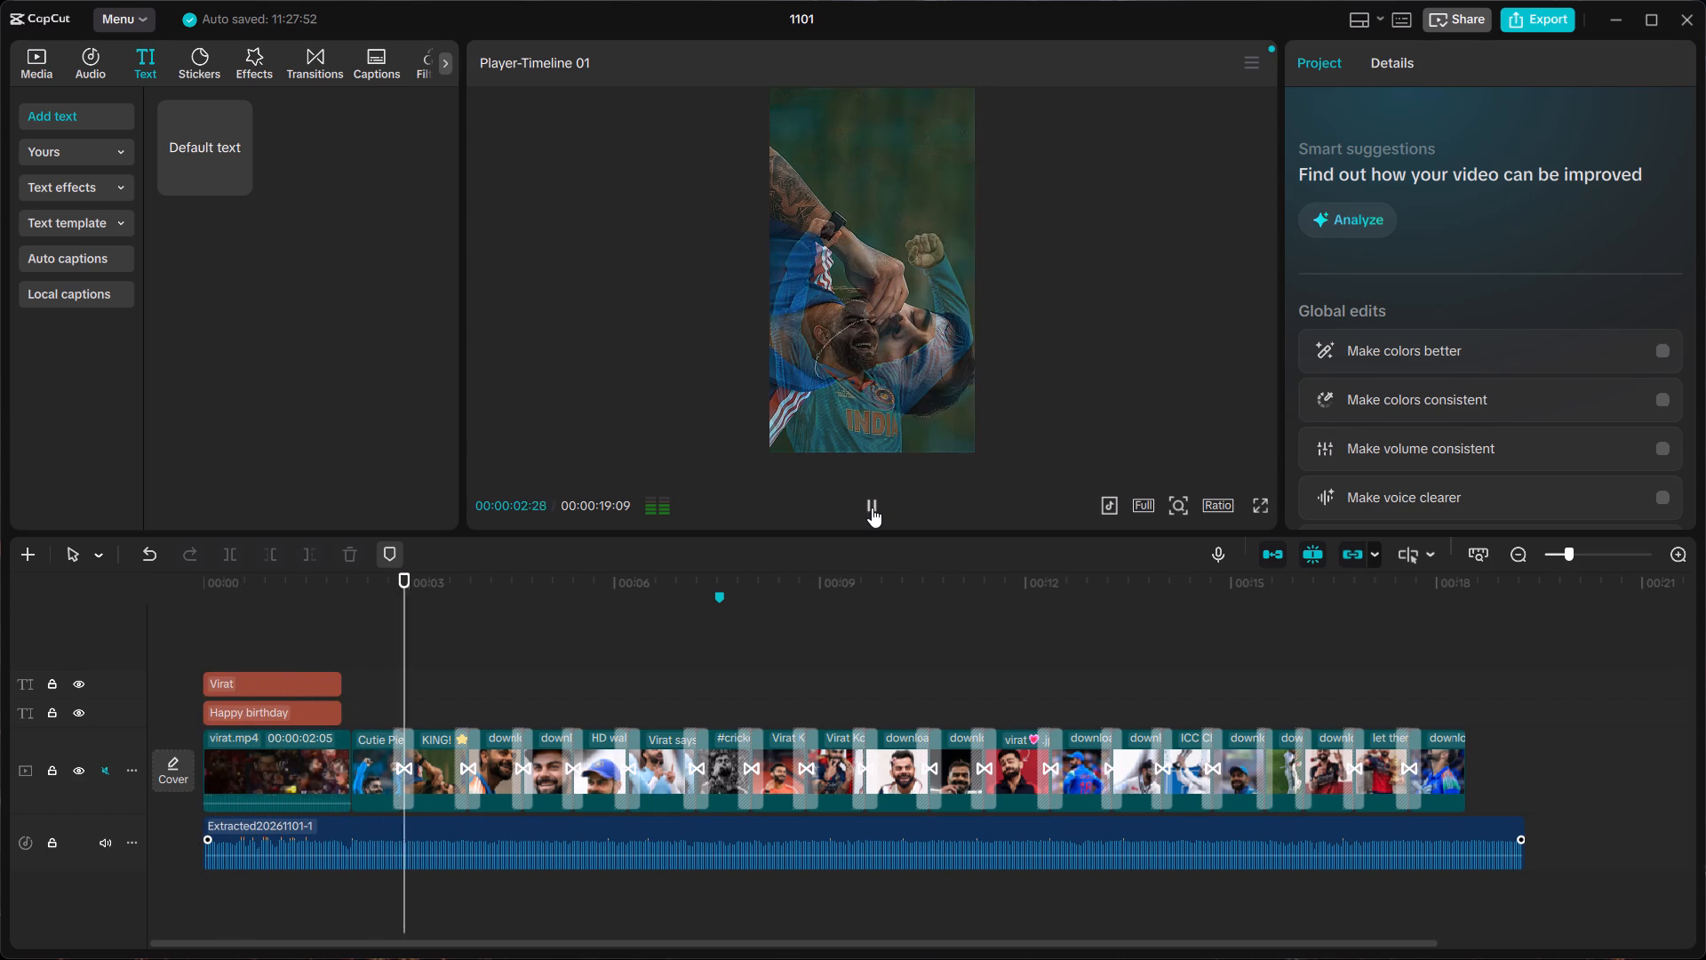
{"action": "left_click_drag", "start_coordinate": [495, 580], "coordinate": [160, 574]}
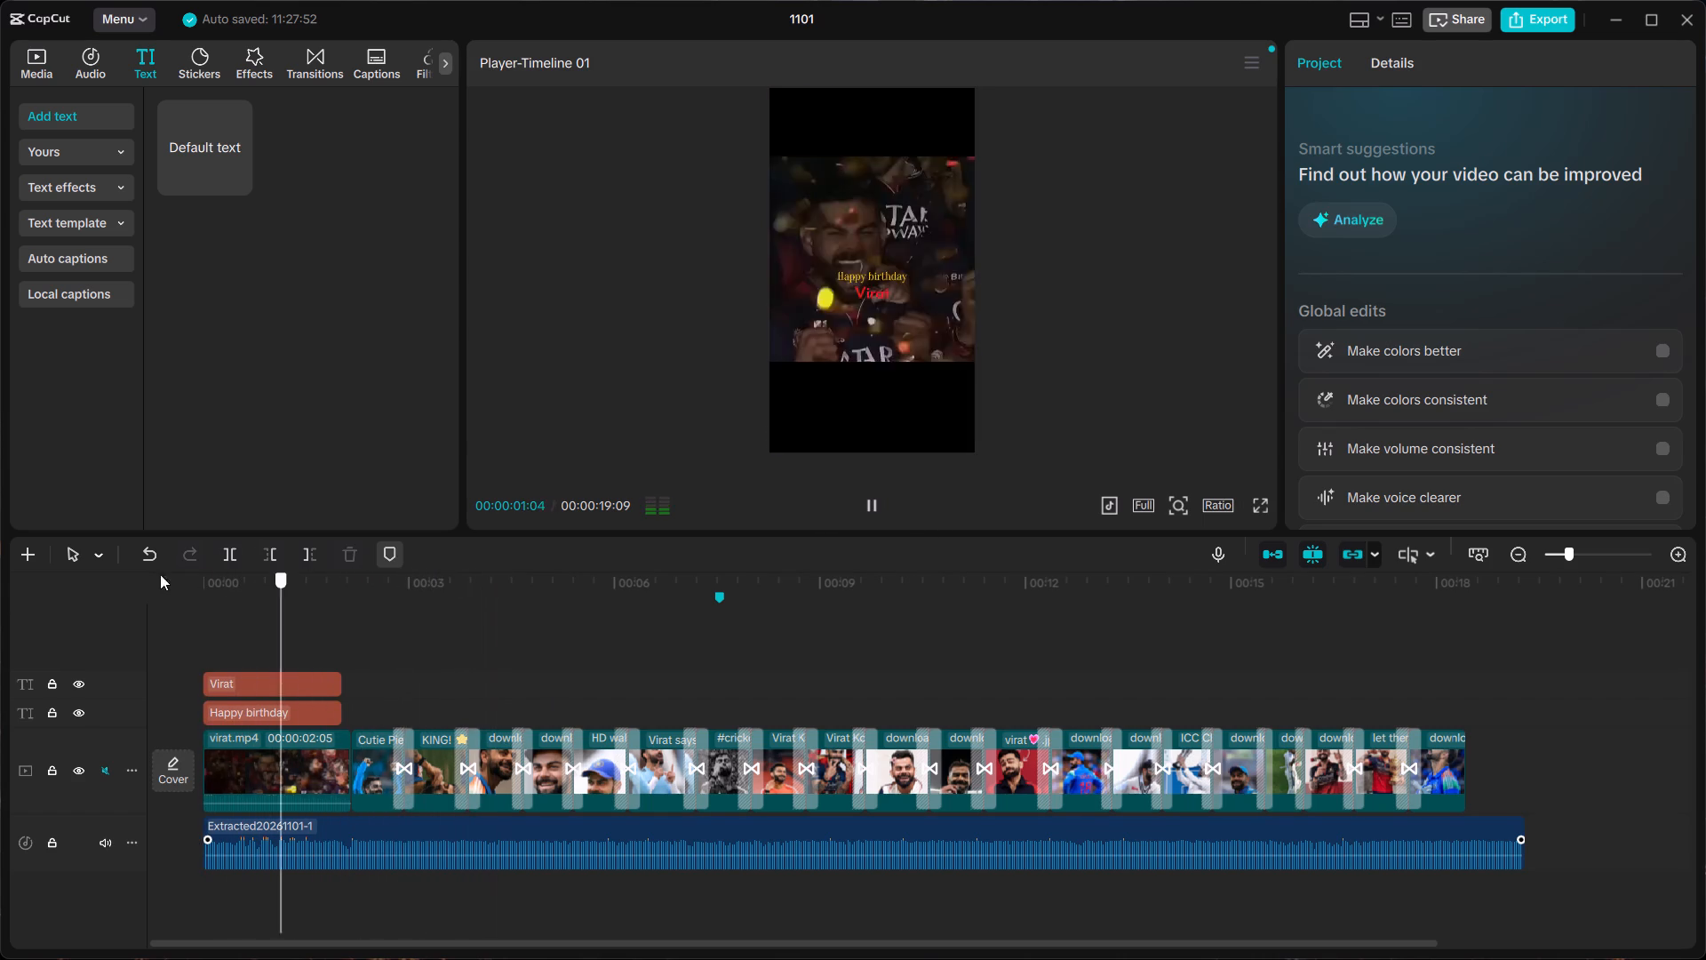
{"action": "left_click_drag", "start_coordinate": [160, 574], "coordinate": [62, 617]}
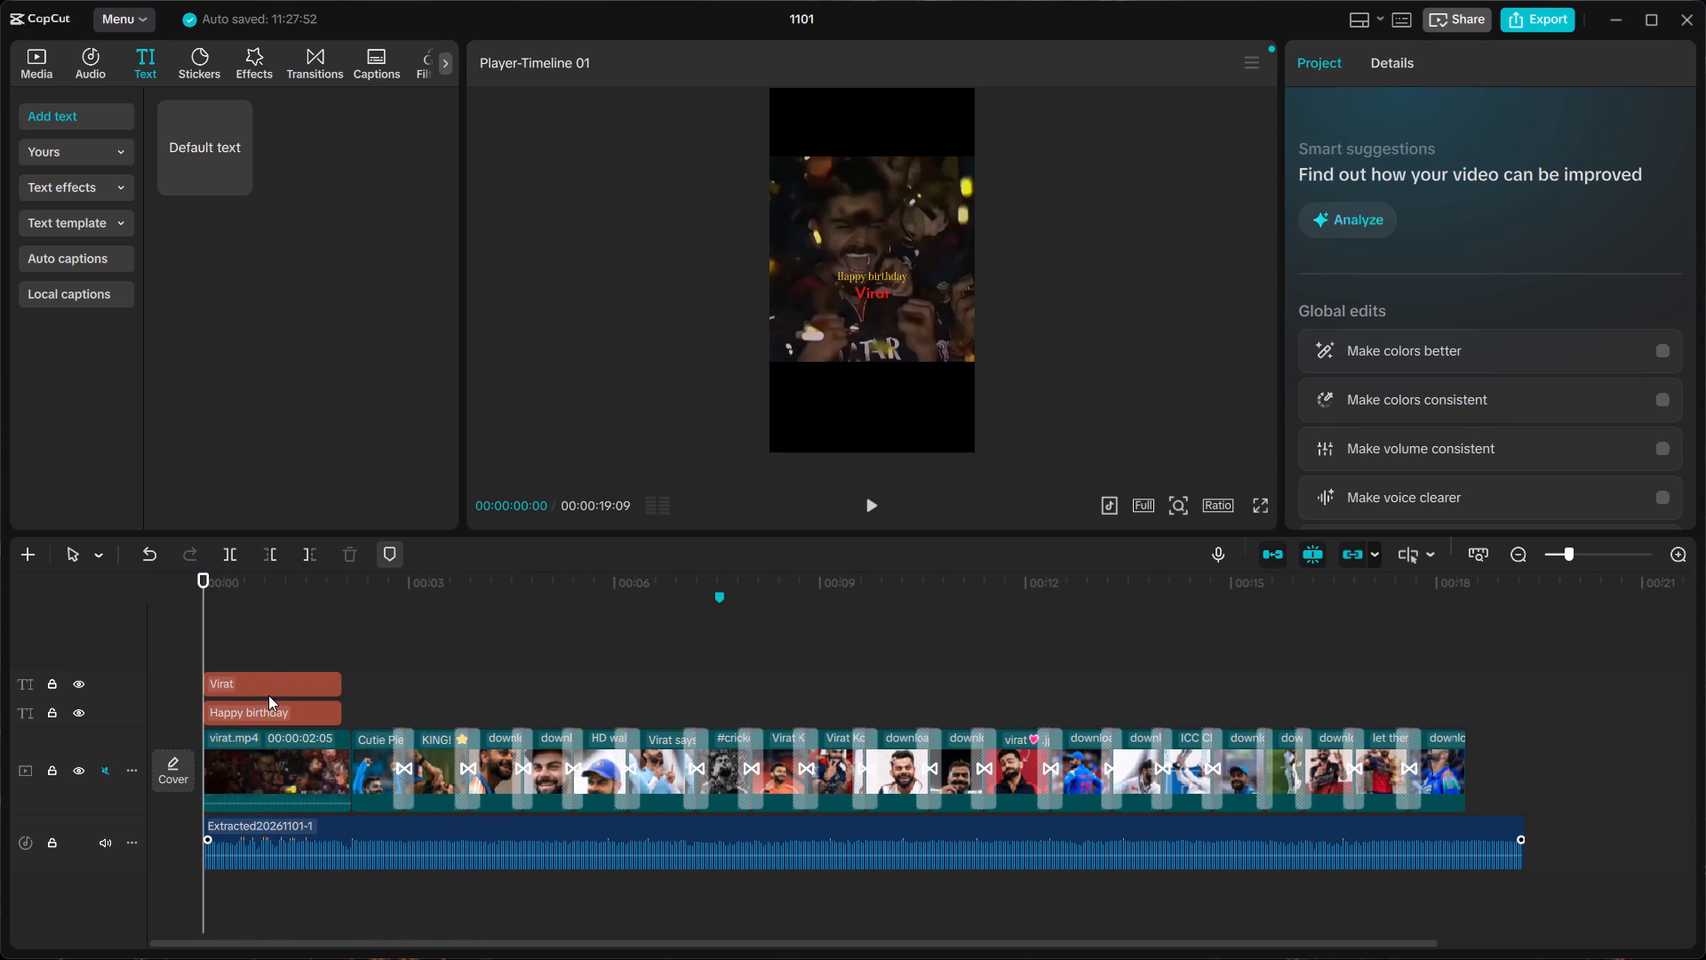
Search the transitions for "fade in", look through the fade options and preview the Black Fade transition.
{"action": "left_click", "coordinate": [269, 707]}
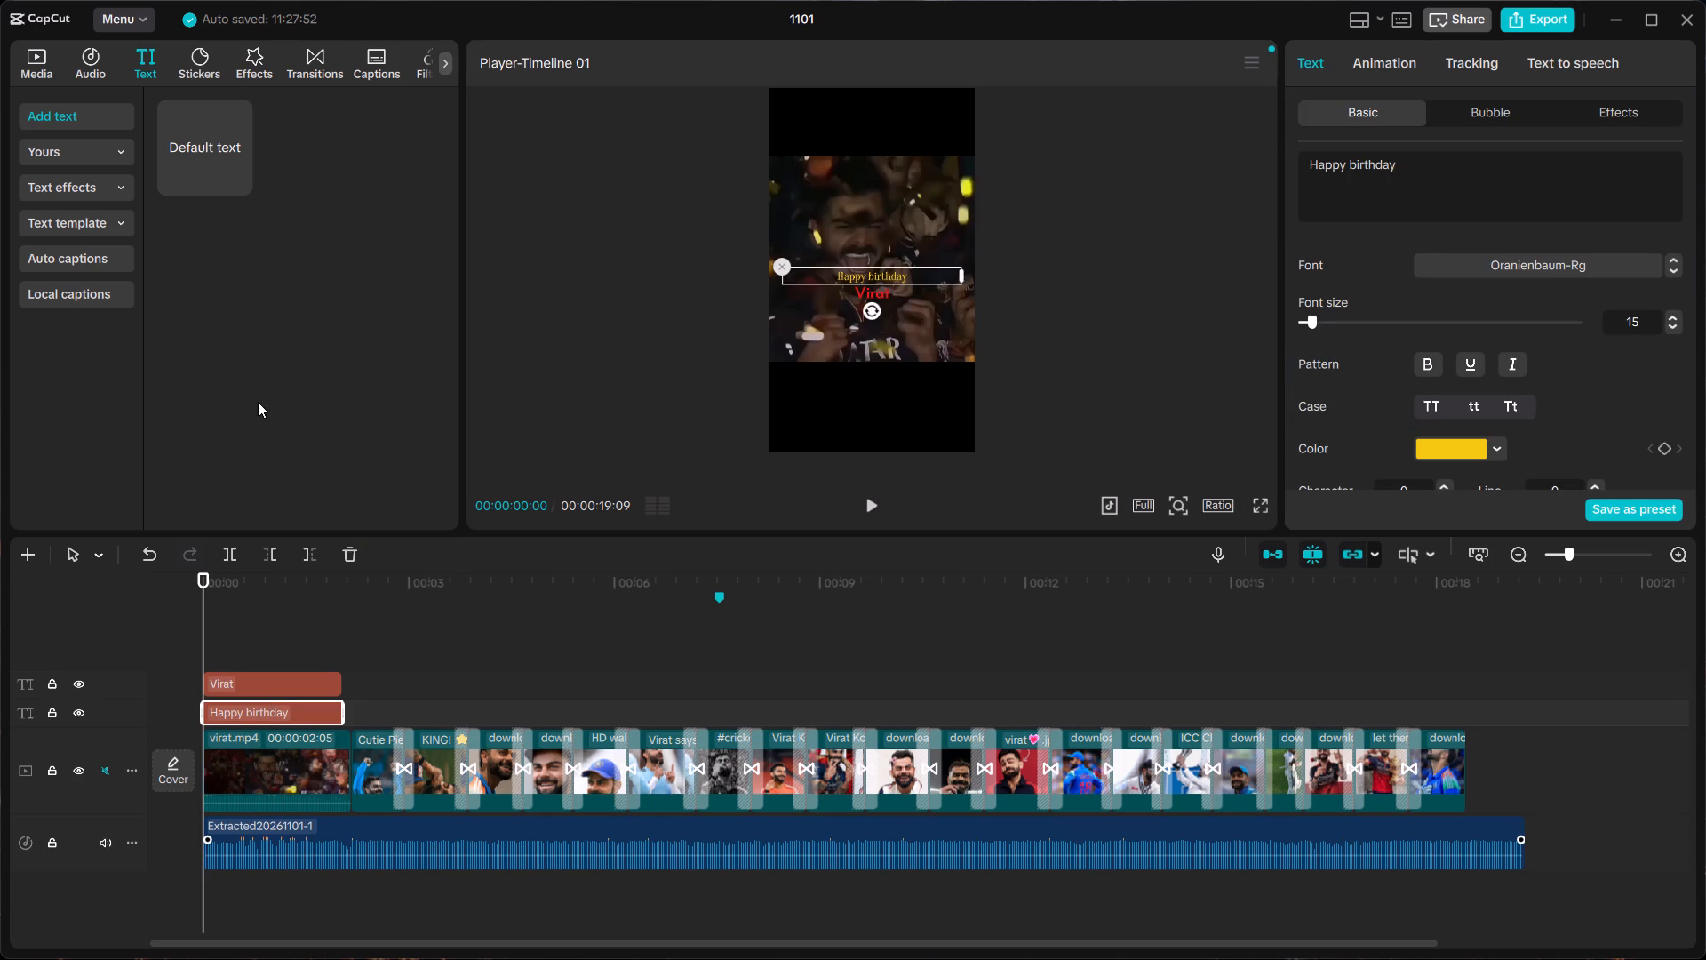
{"action": "left_click", "coordinate": [316, 49]}
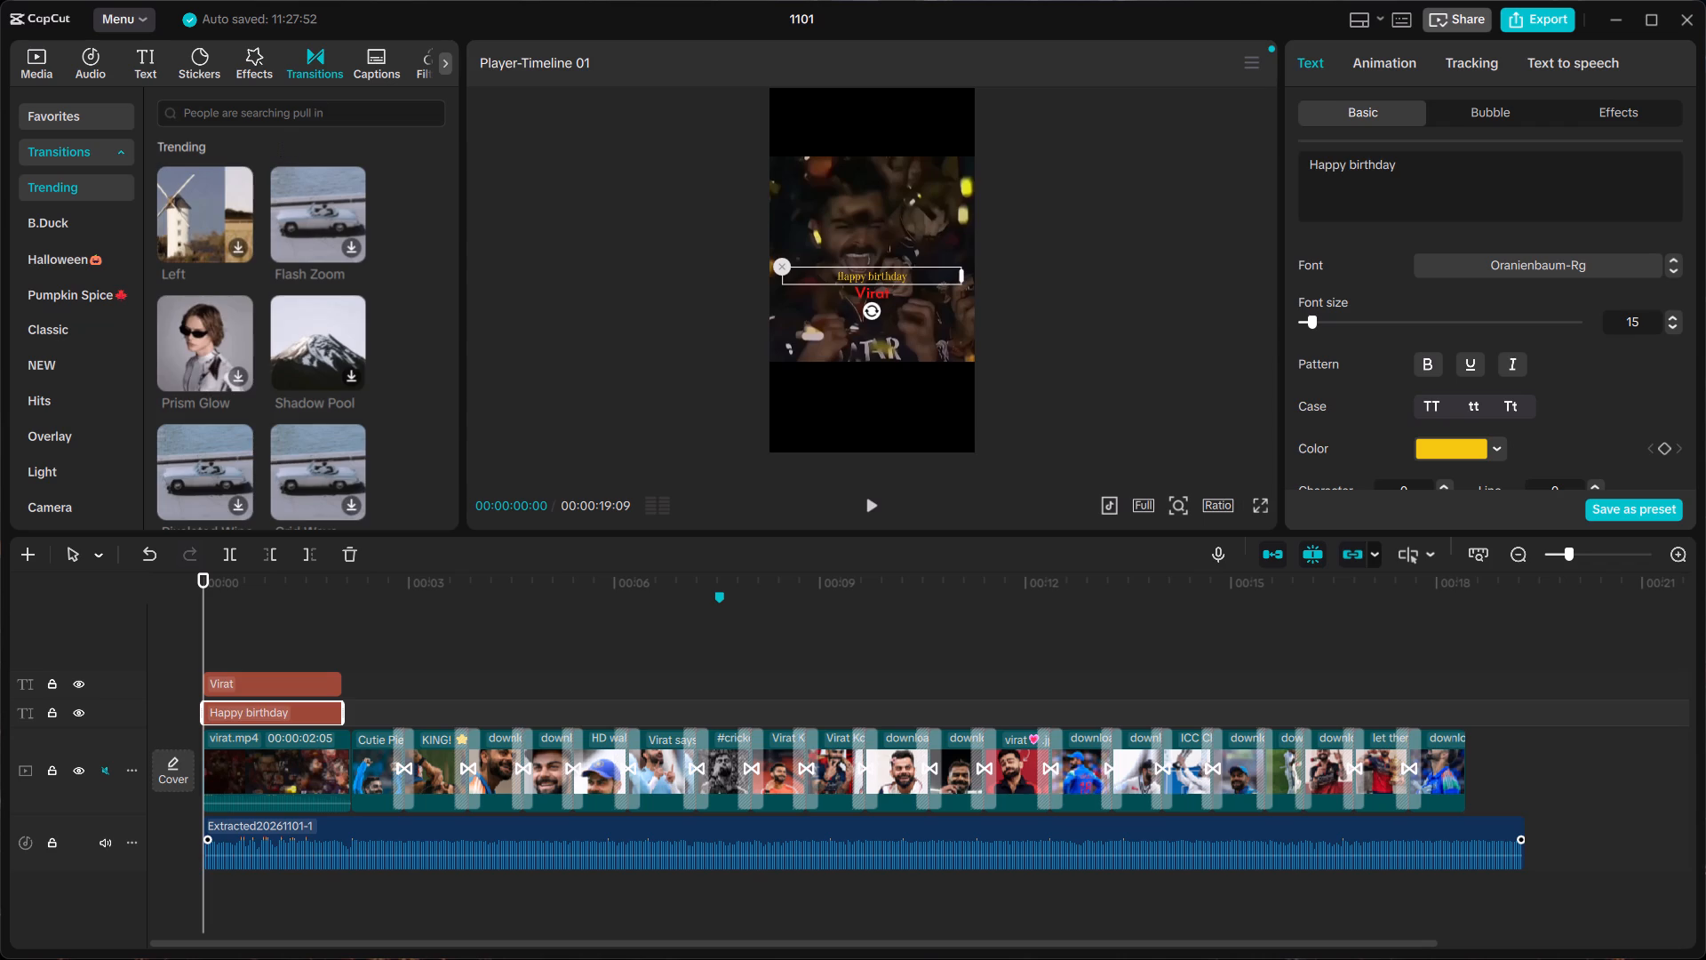
{"action": "left_click", "coordinate": [281, 123]}
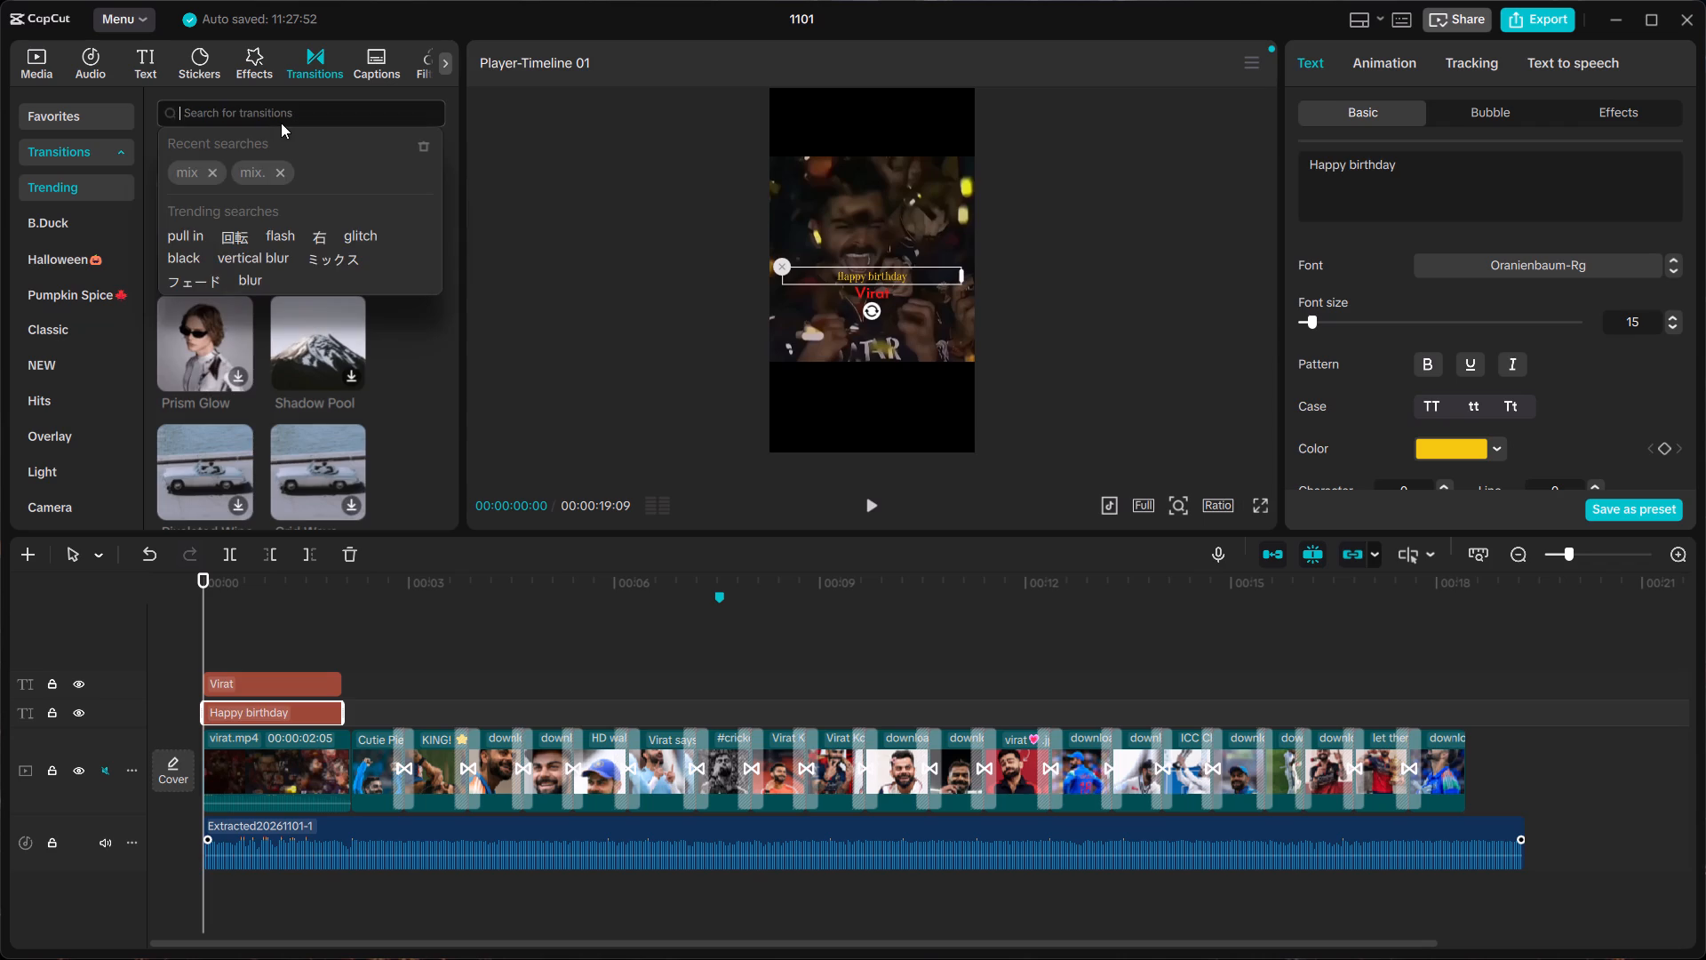
{"action": "type", "text": "fa"}
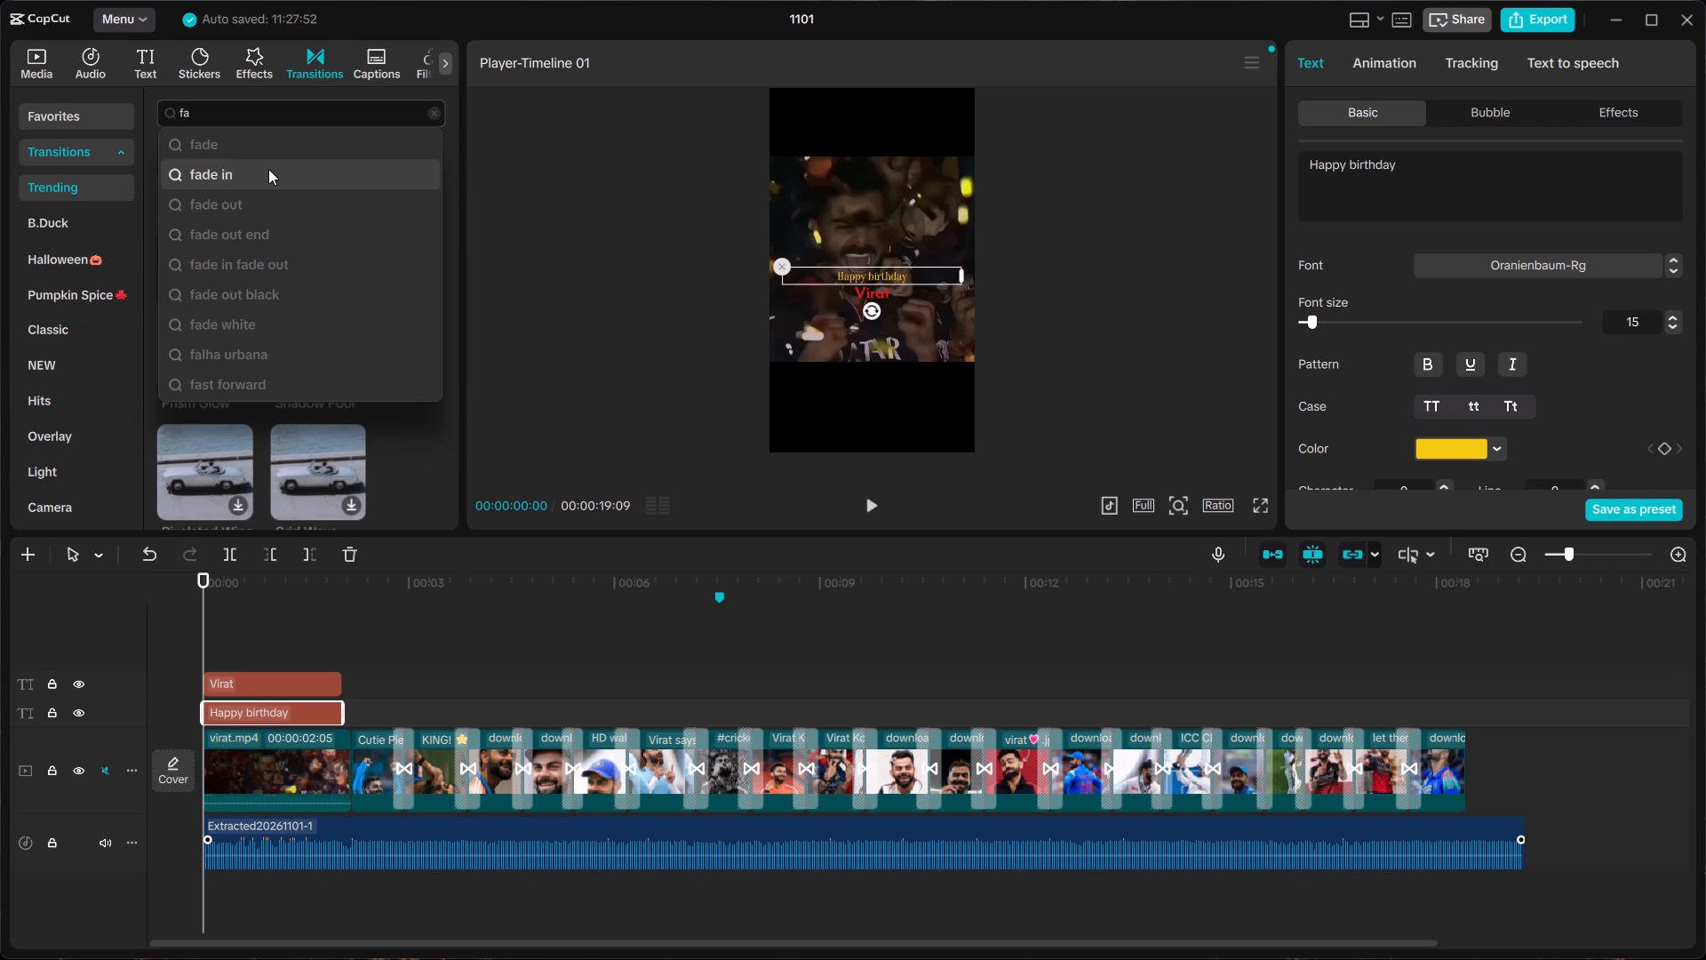
{"action": "left_click", "coordinate": [268, 169]}
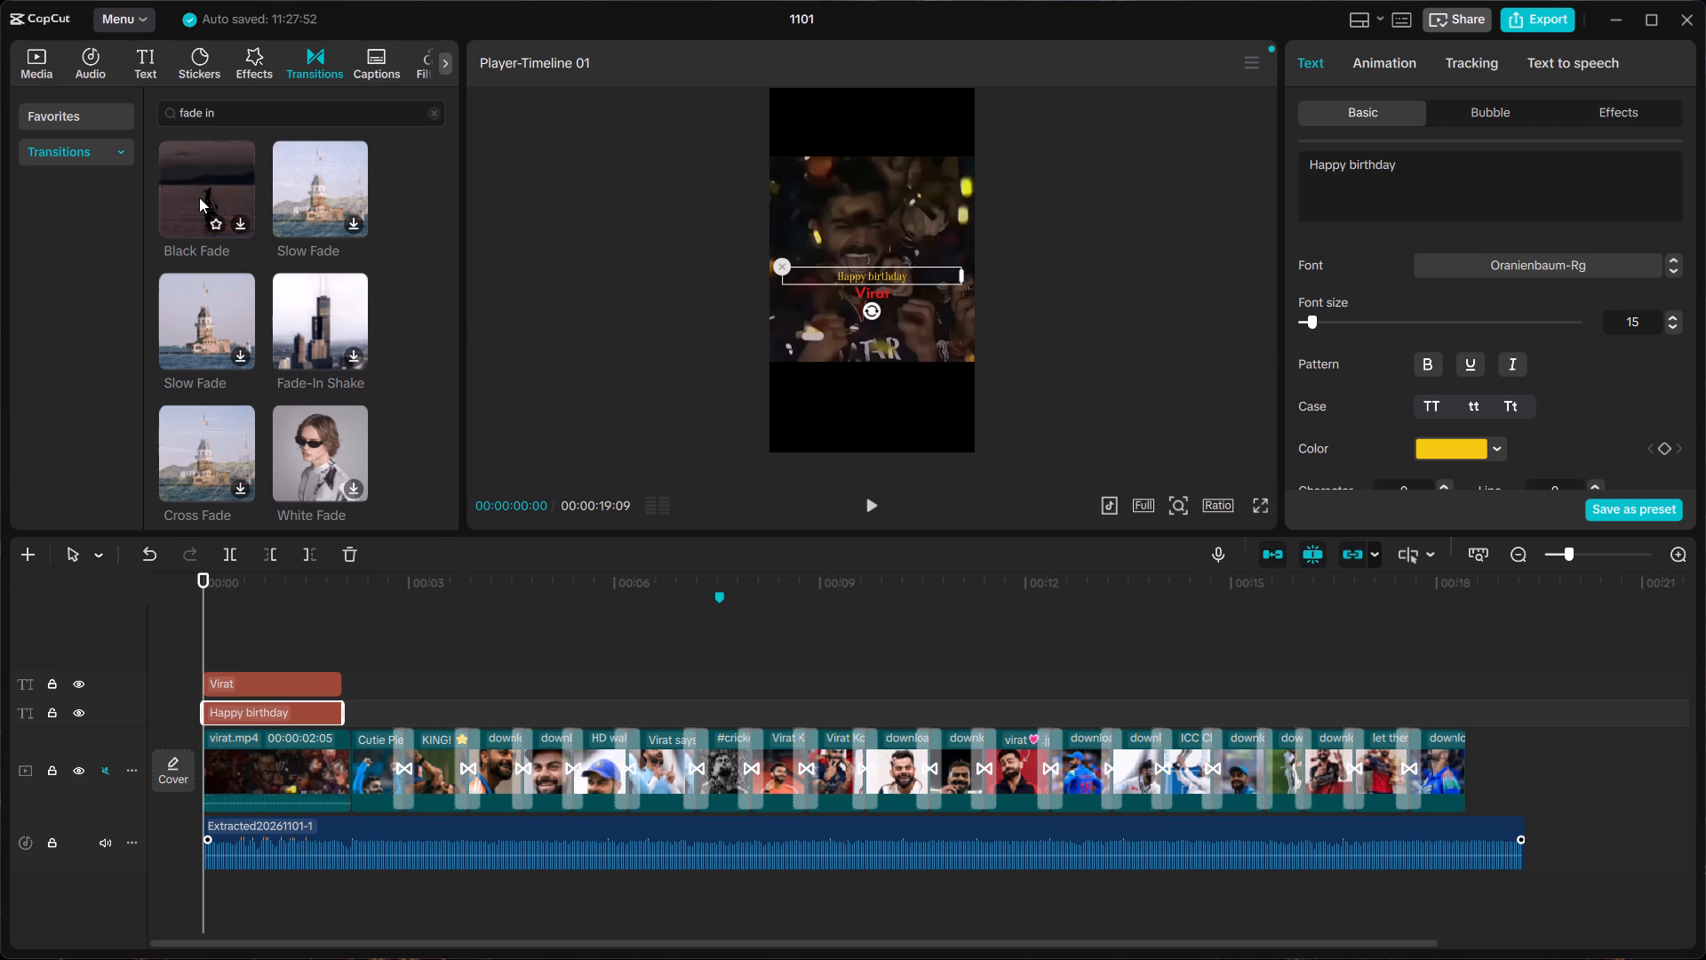
{"action": "scroll", "coordinate": [199, 197], "scroll_direction": "up", "scroll_amount": 1}
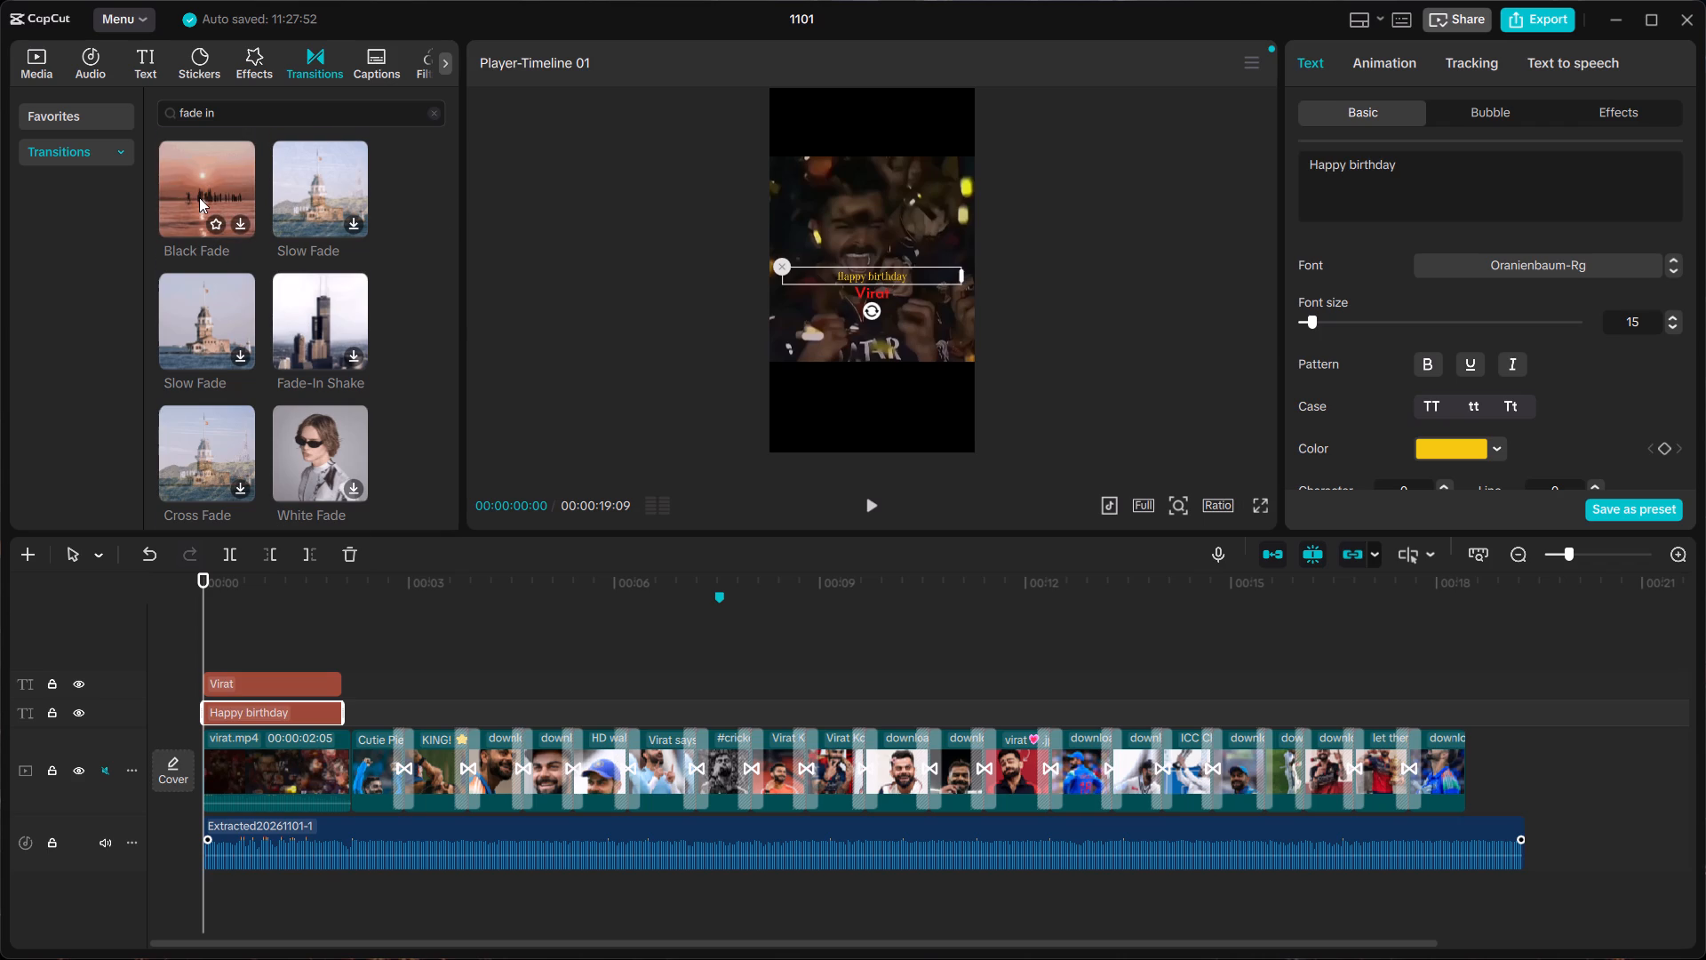
{"action": "scroll", "coordinate": [199, 197], "scroll_direction": "up", "scroll_amount": 3}
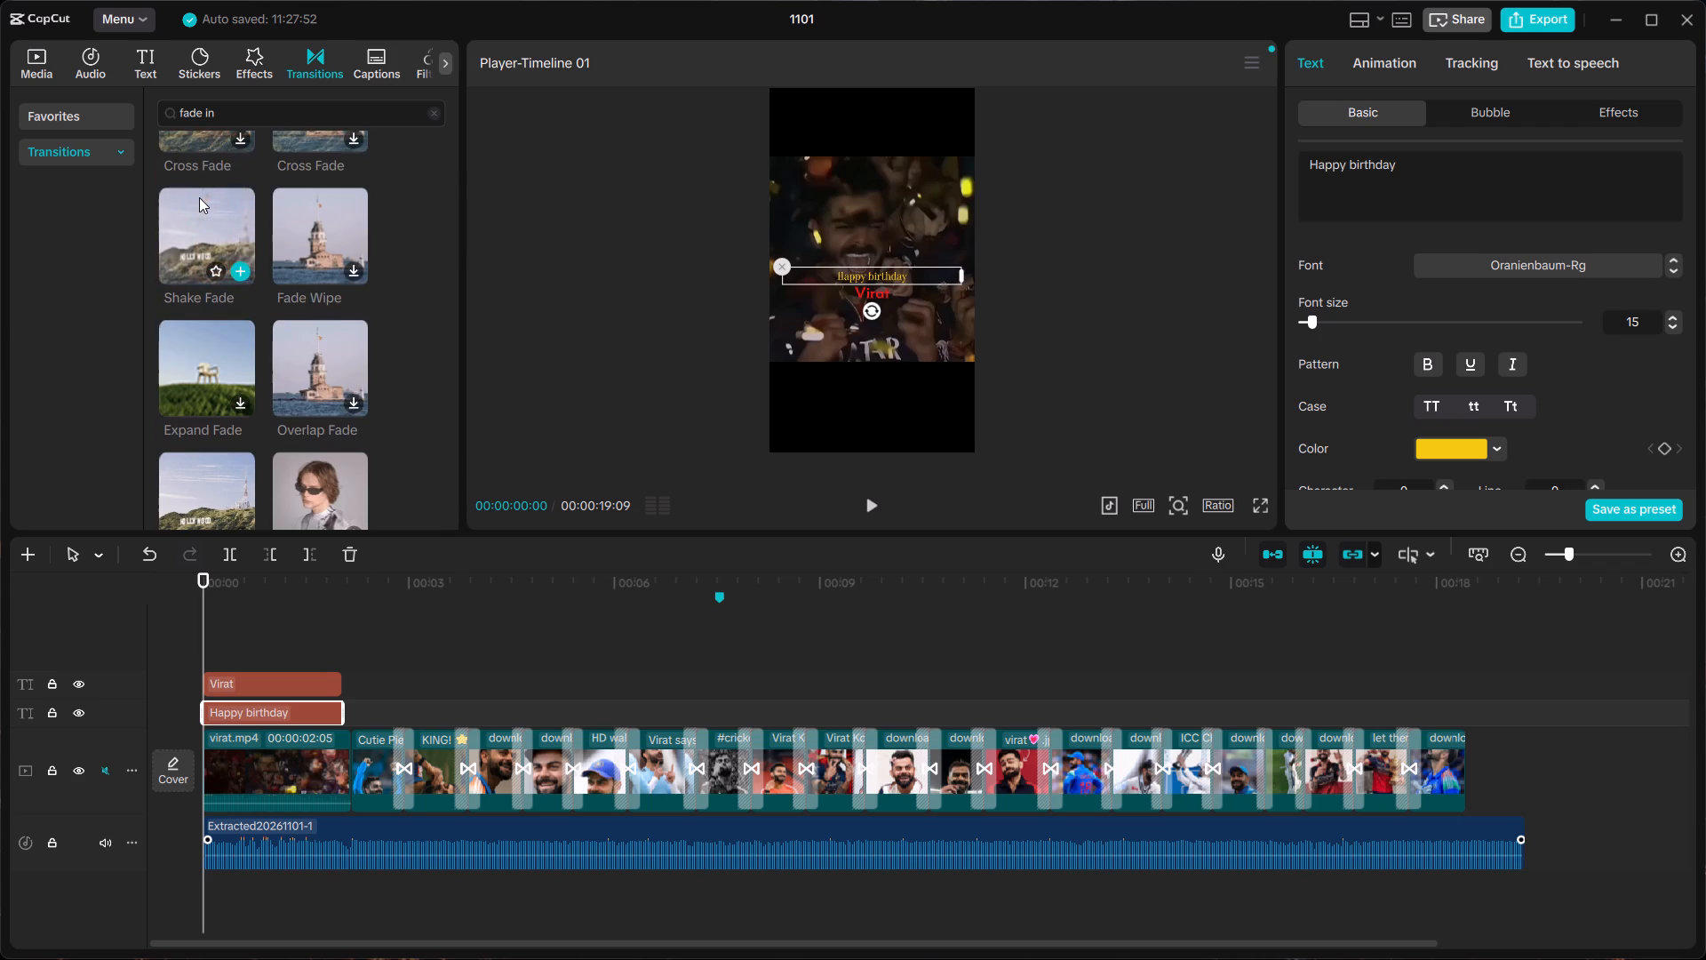
{"action": "scroll", "coordinate": [199, 197], "scroll_direction": "up", "scroll_amount": 1}
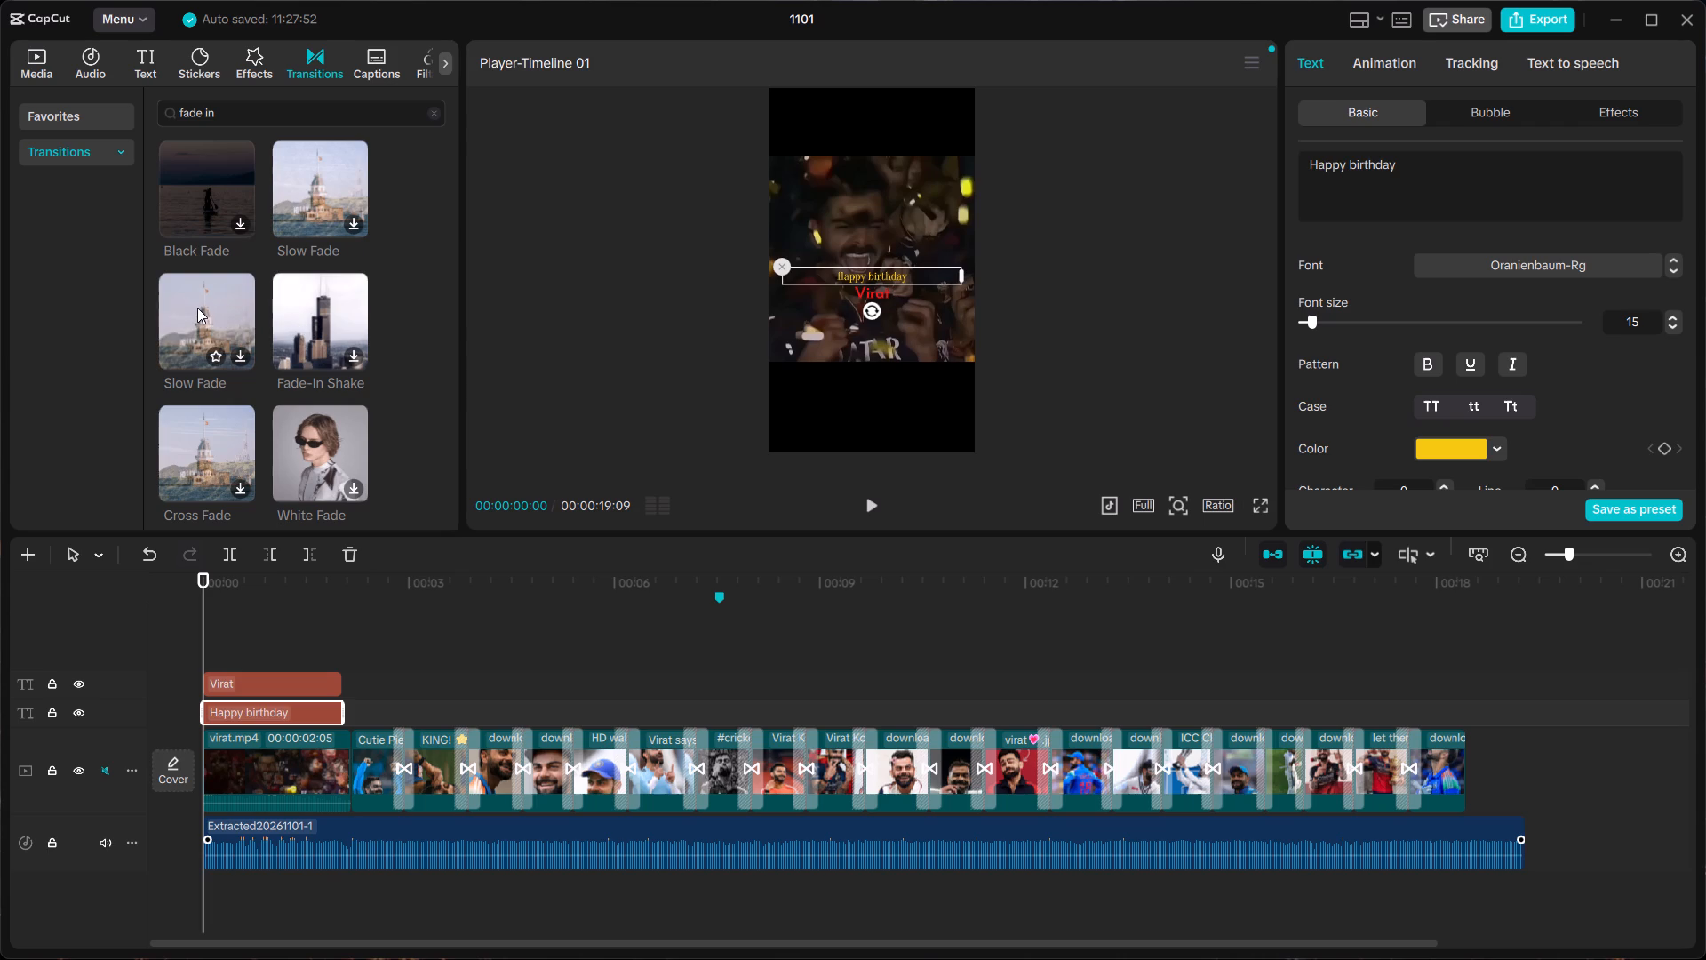
{"action": "double_click", "coordinate": [215, 181]}
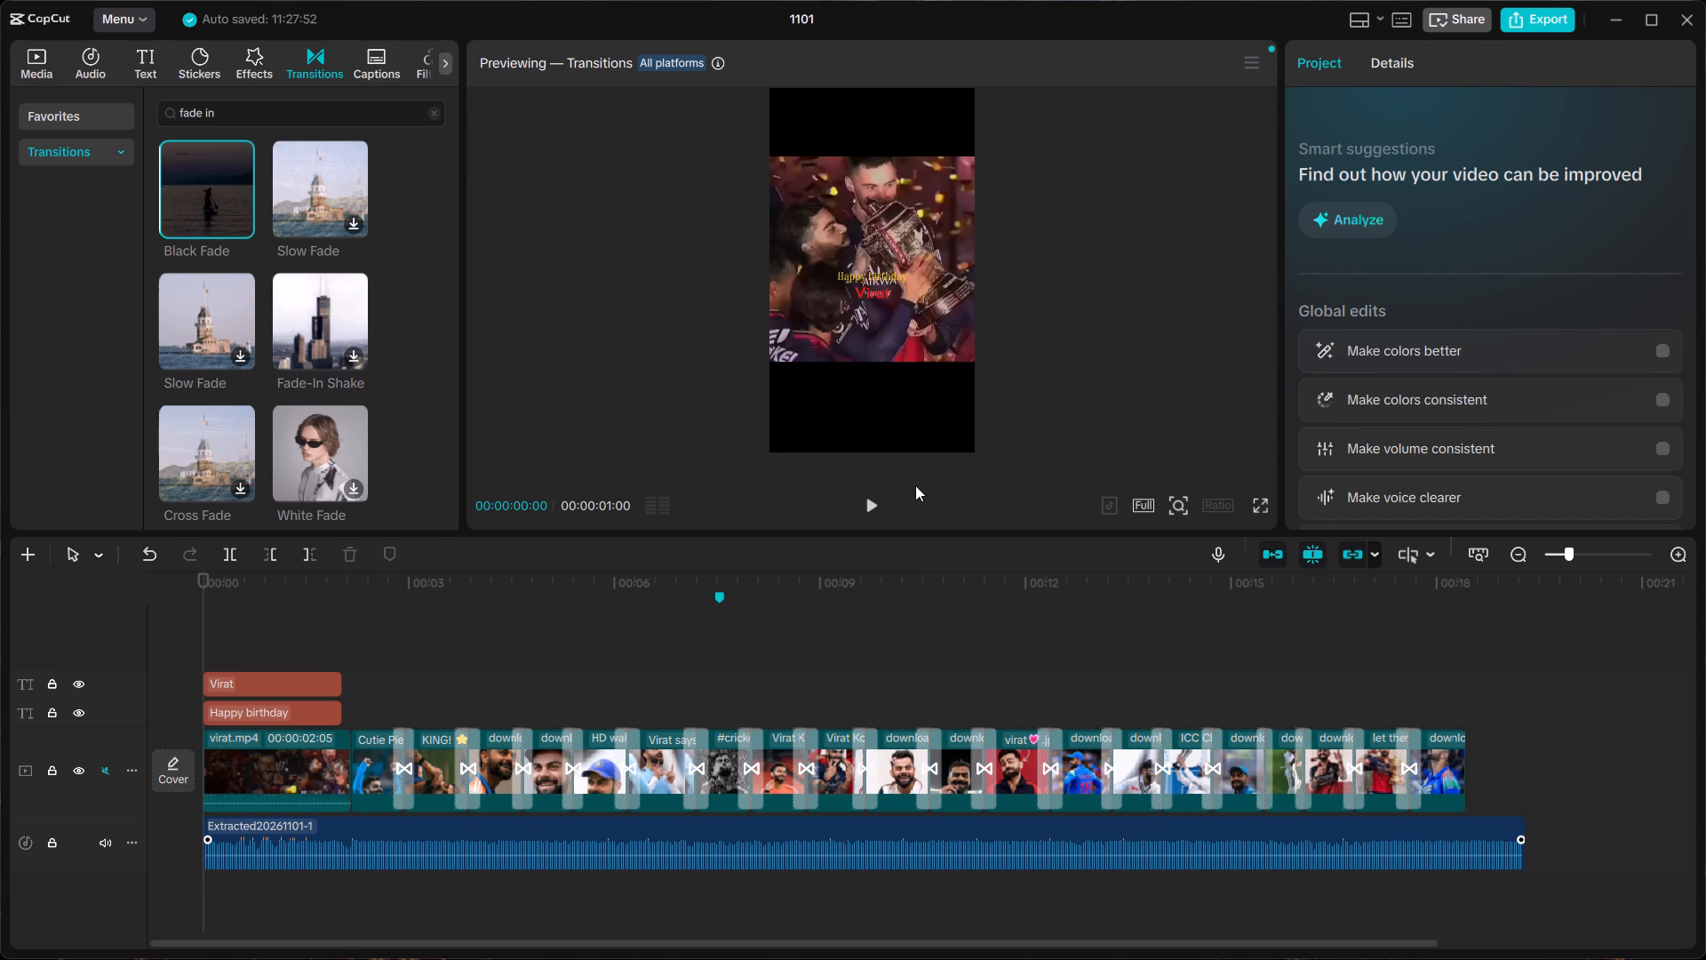
{"action": "left_click", "coordinate": [871, 504]}
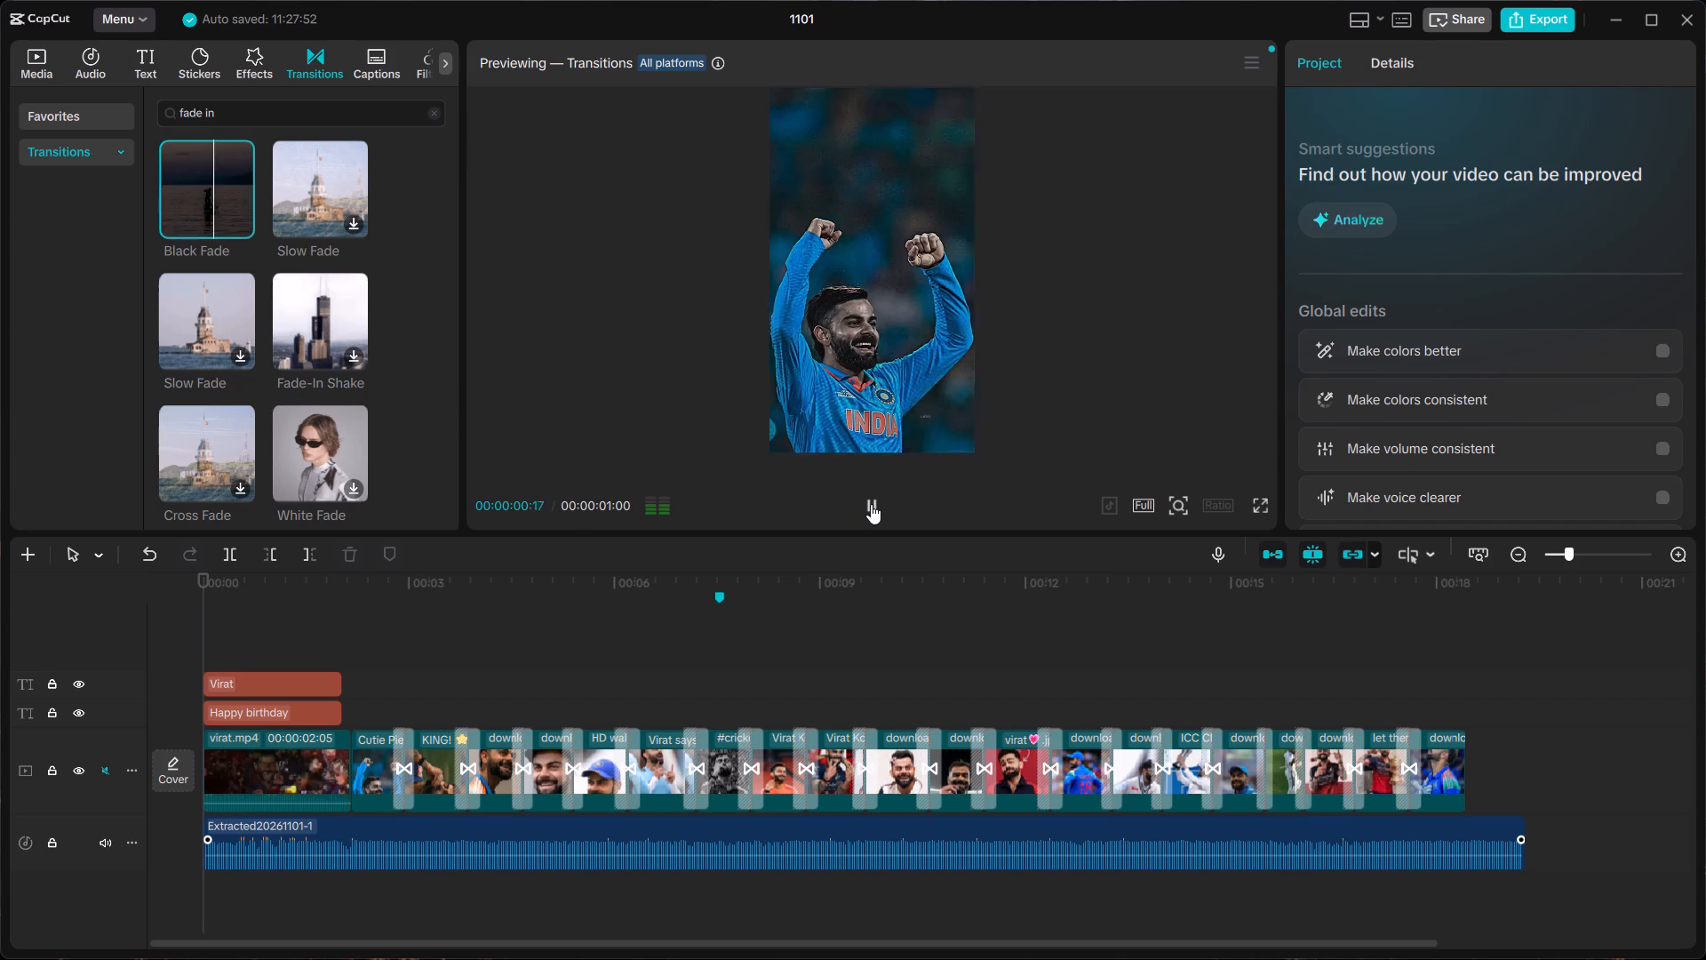
{"action": "left_click", "coordinate": [871, 504]}
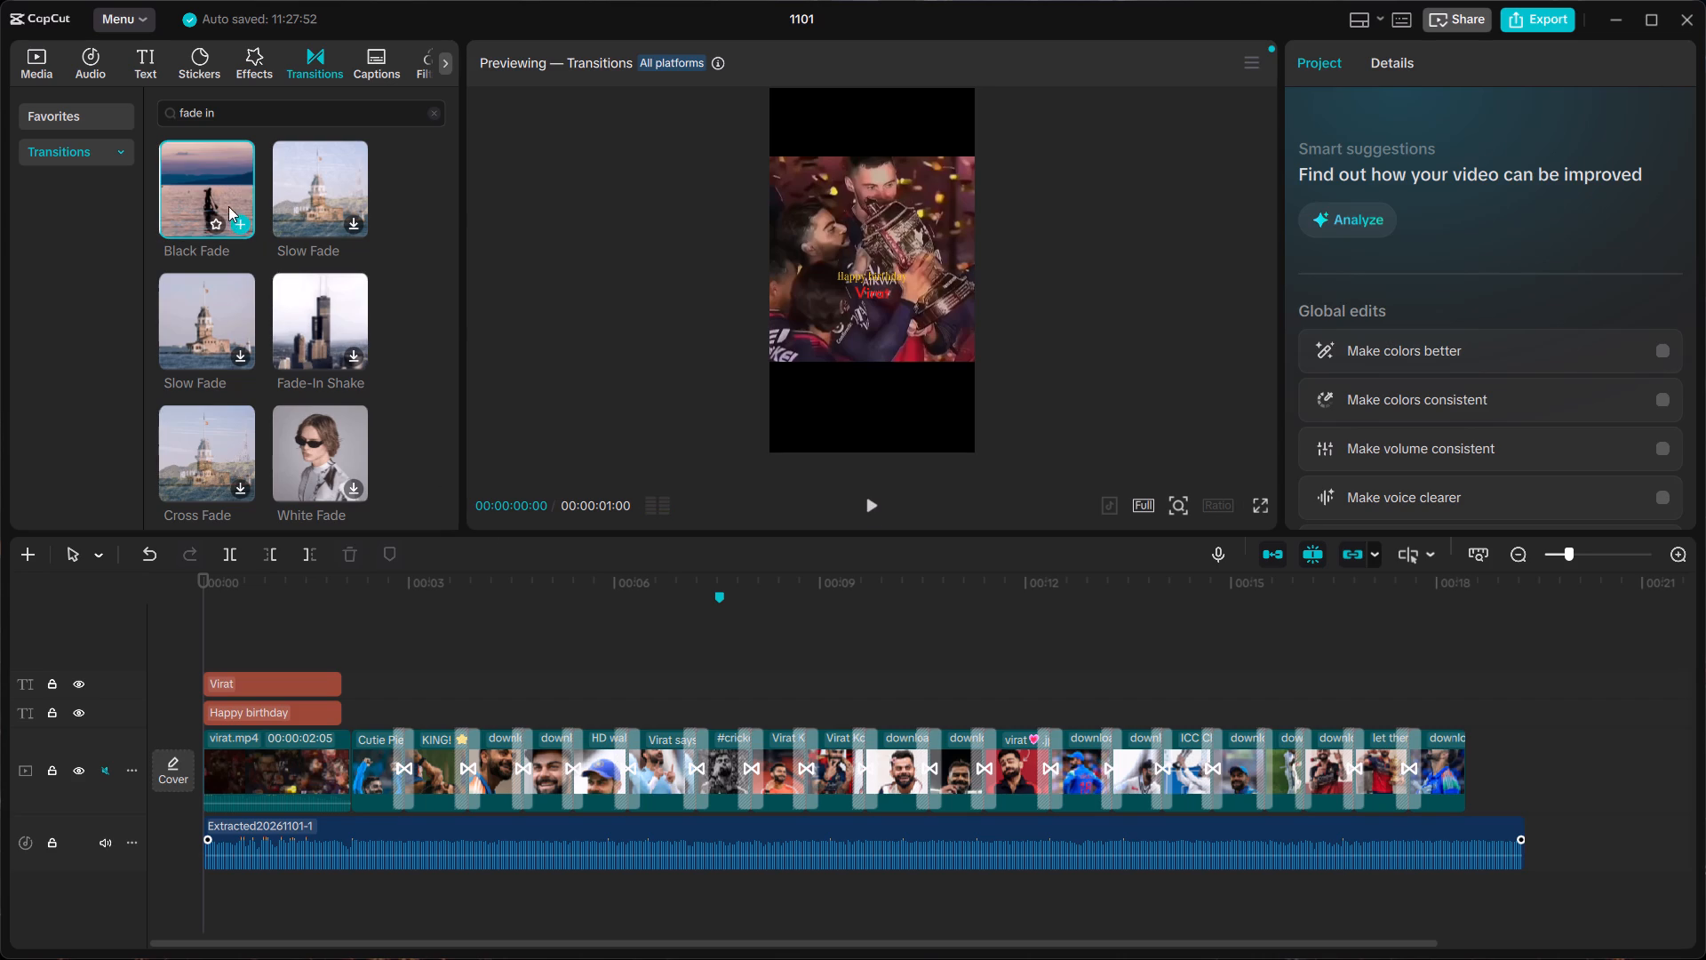
Play the edit from the start to review the titles and first pictures, and return to the beginning.
{"action": "left_click", "coordinate": [497, 607]}
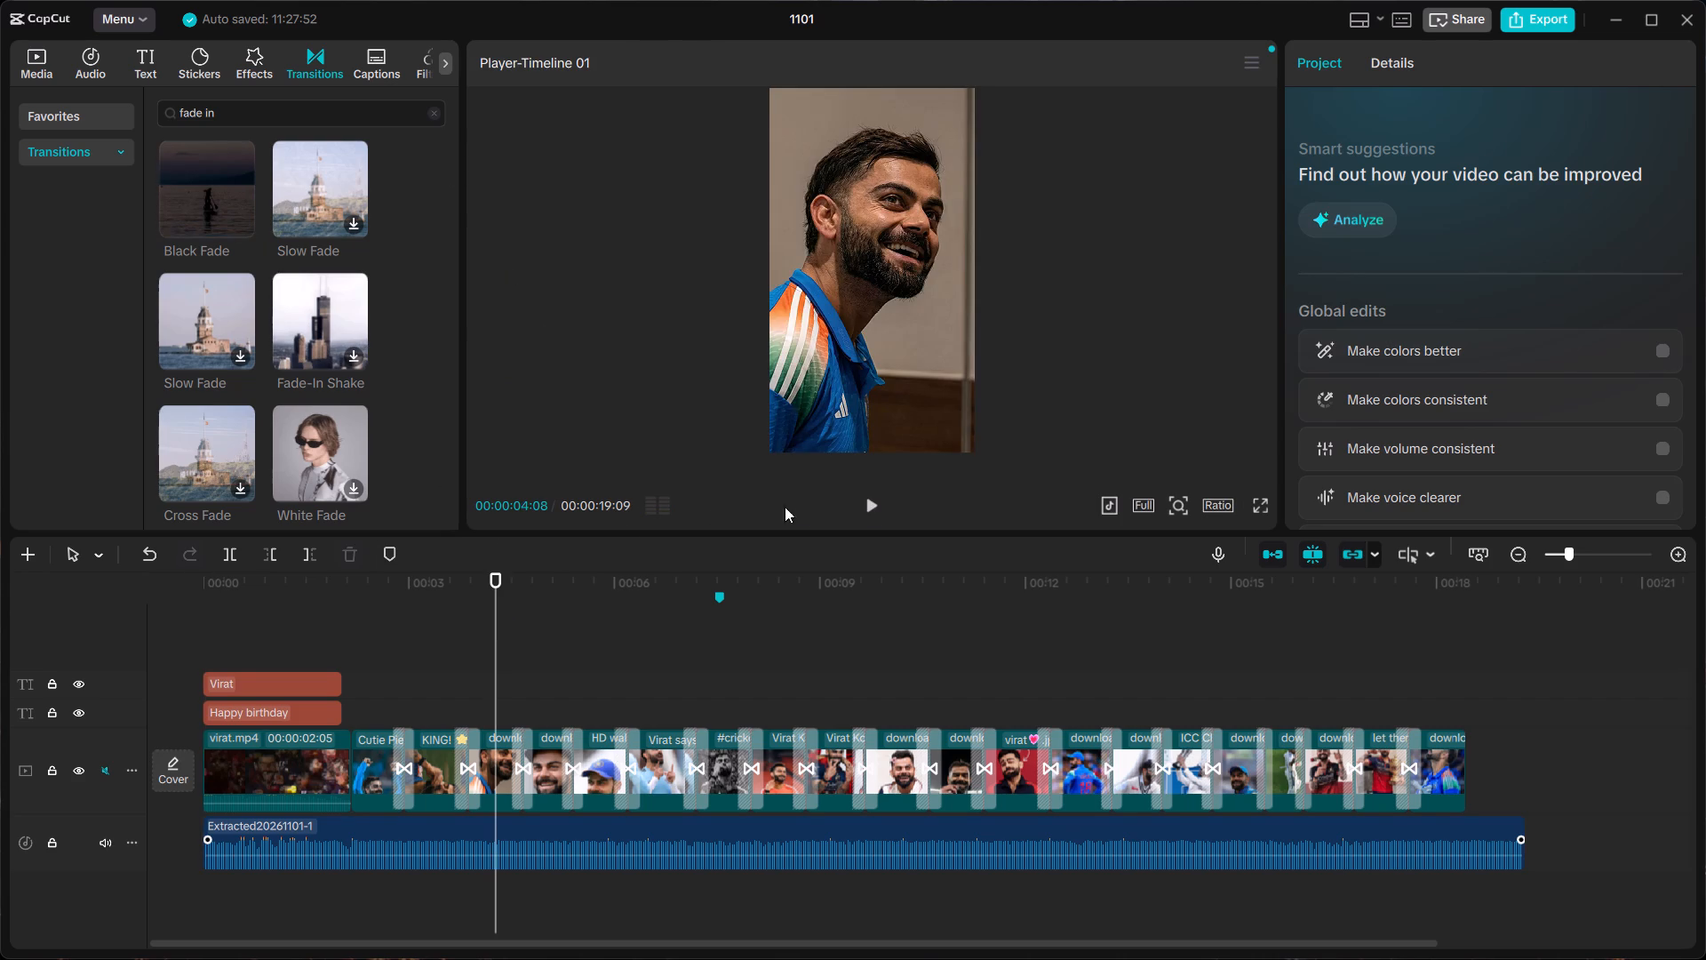
{"action": "left_click_drag", "start_coordinate": [491, 576], "coordinate": [192, 612]}
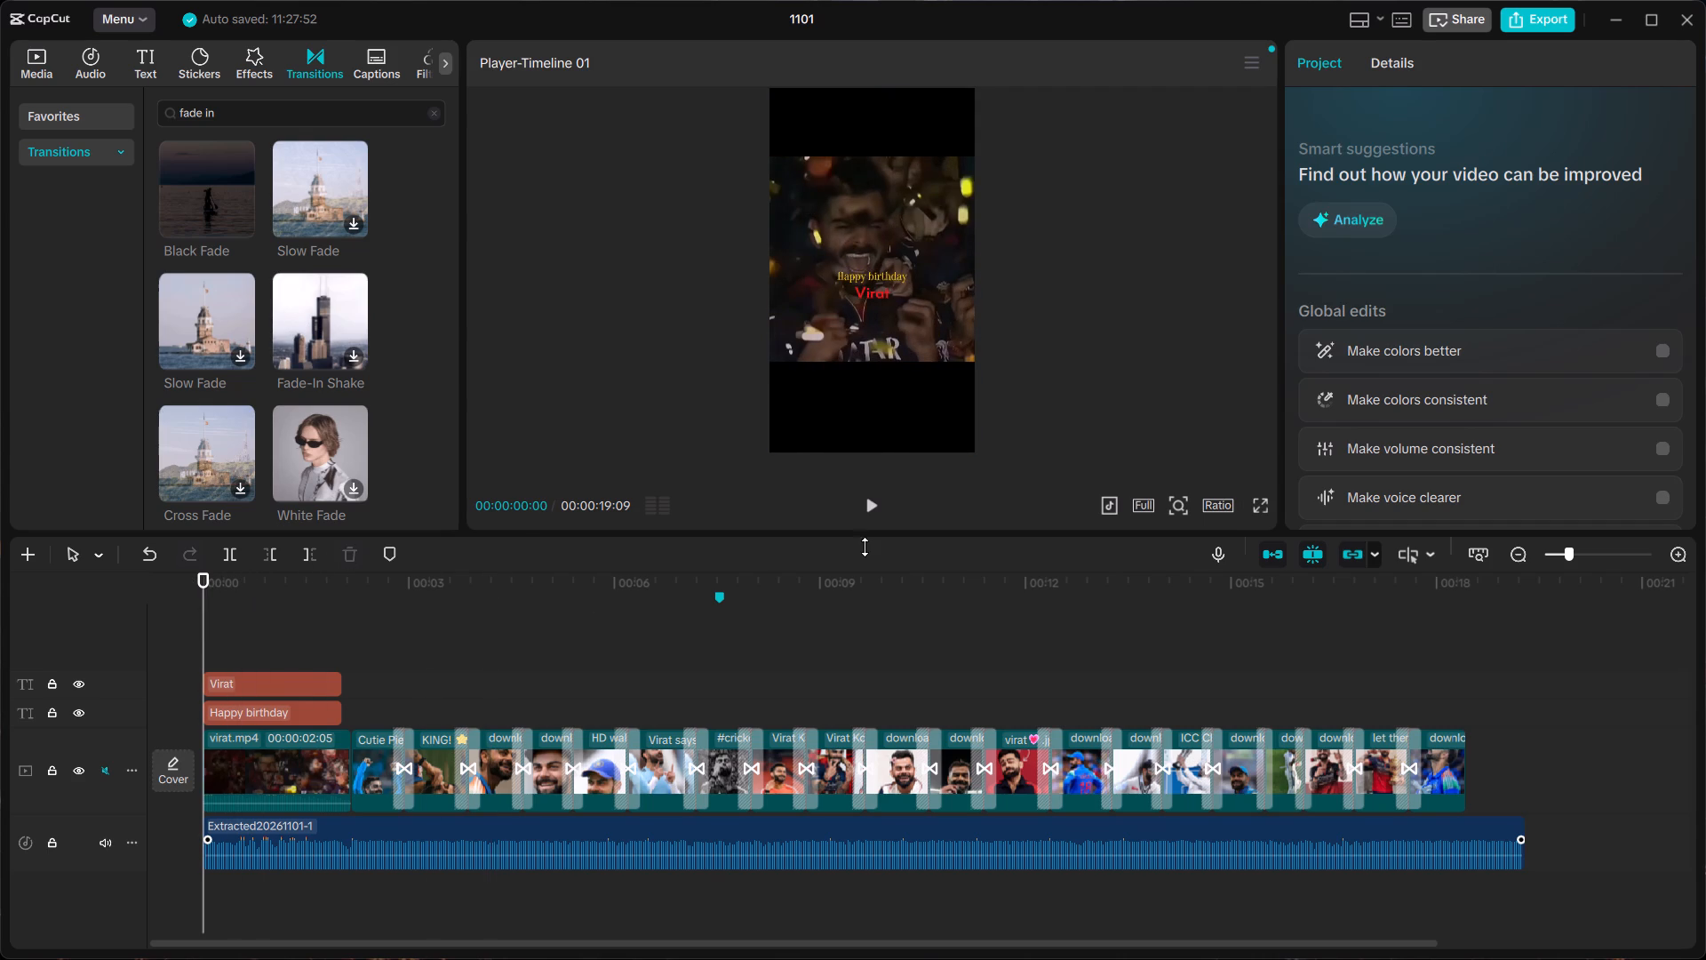
{"action": "left_click", "coordinate": [871, 508]}
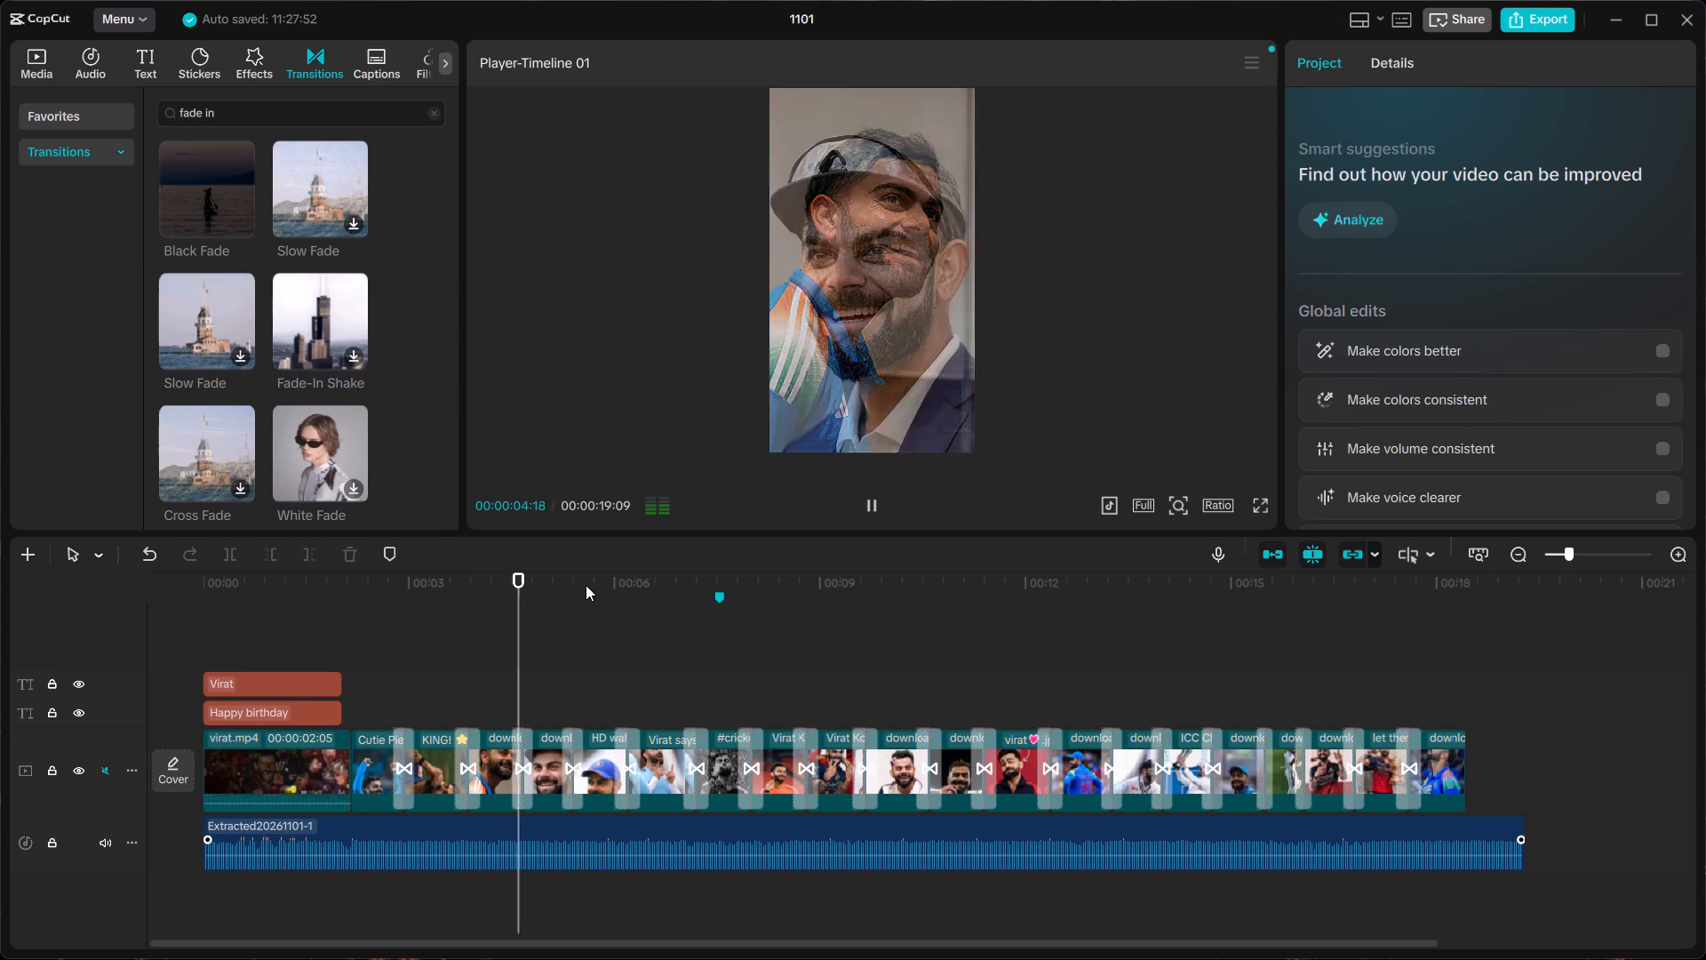
{"action": "left_click_drag", "start_coordinate": [559, 585], "coordinate": [0, 680]}
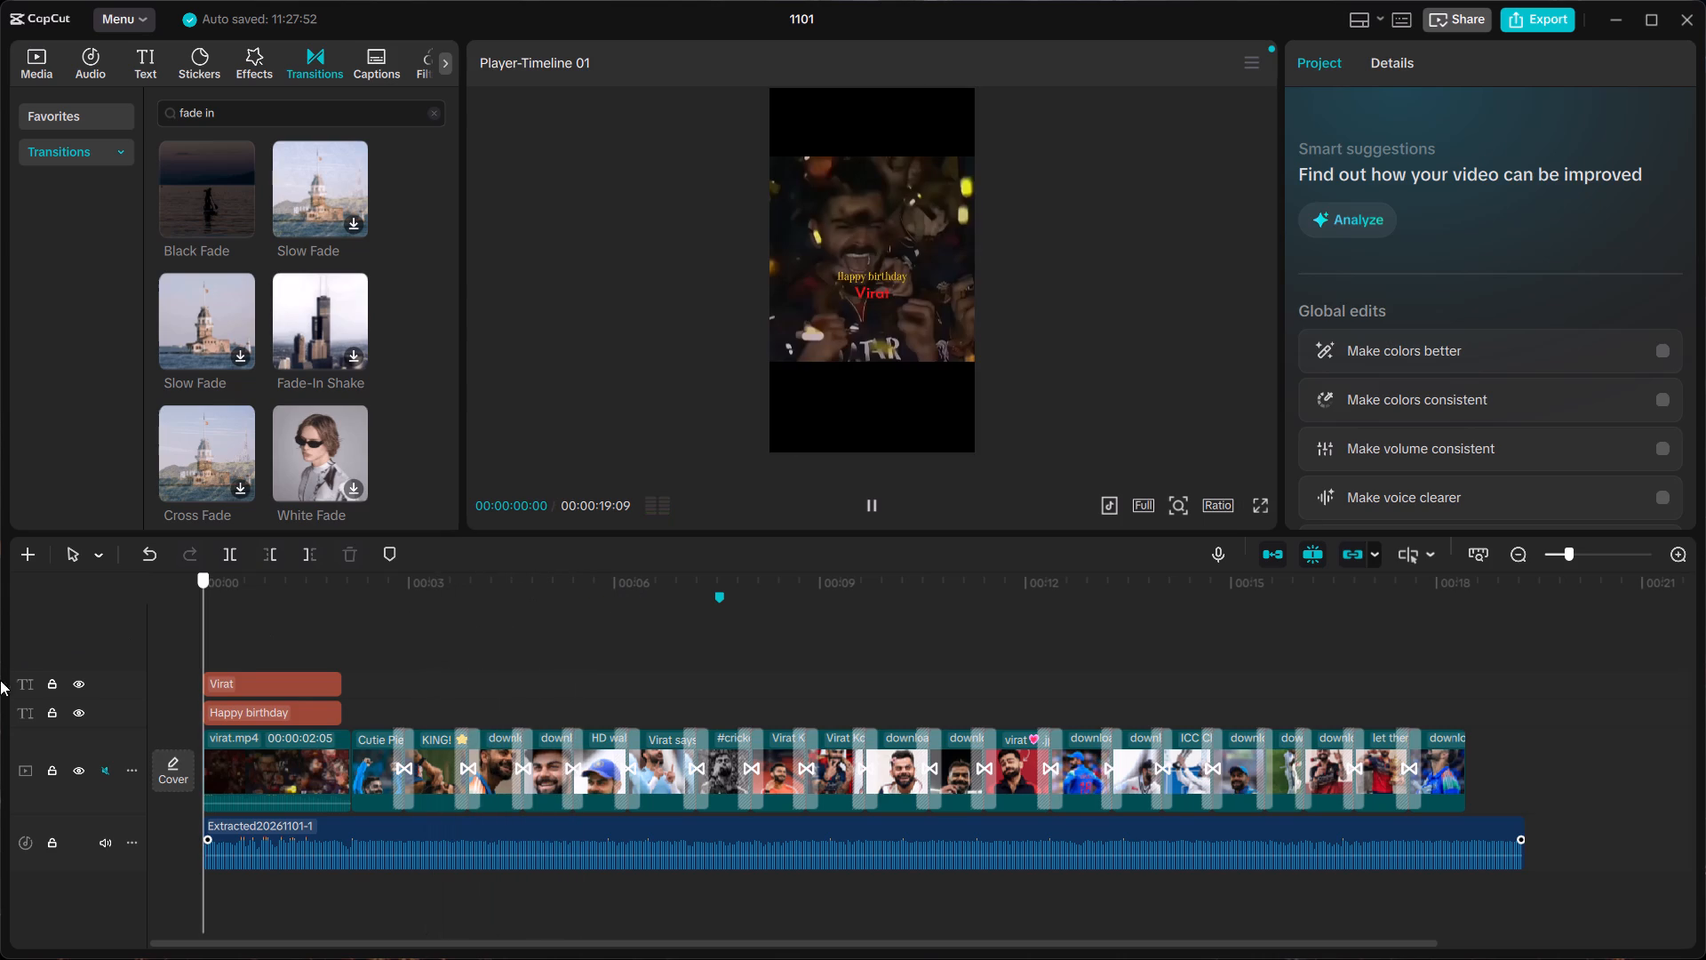
{"action": "left_click_drag", "start_coordinate": [0, 680], "coordinate": [0, 679]}
Search the text effects for "Fade out" with the "Virat" text selected, and look at the available styles.
{"action": "left_click", "coordinate": [331, 676]}
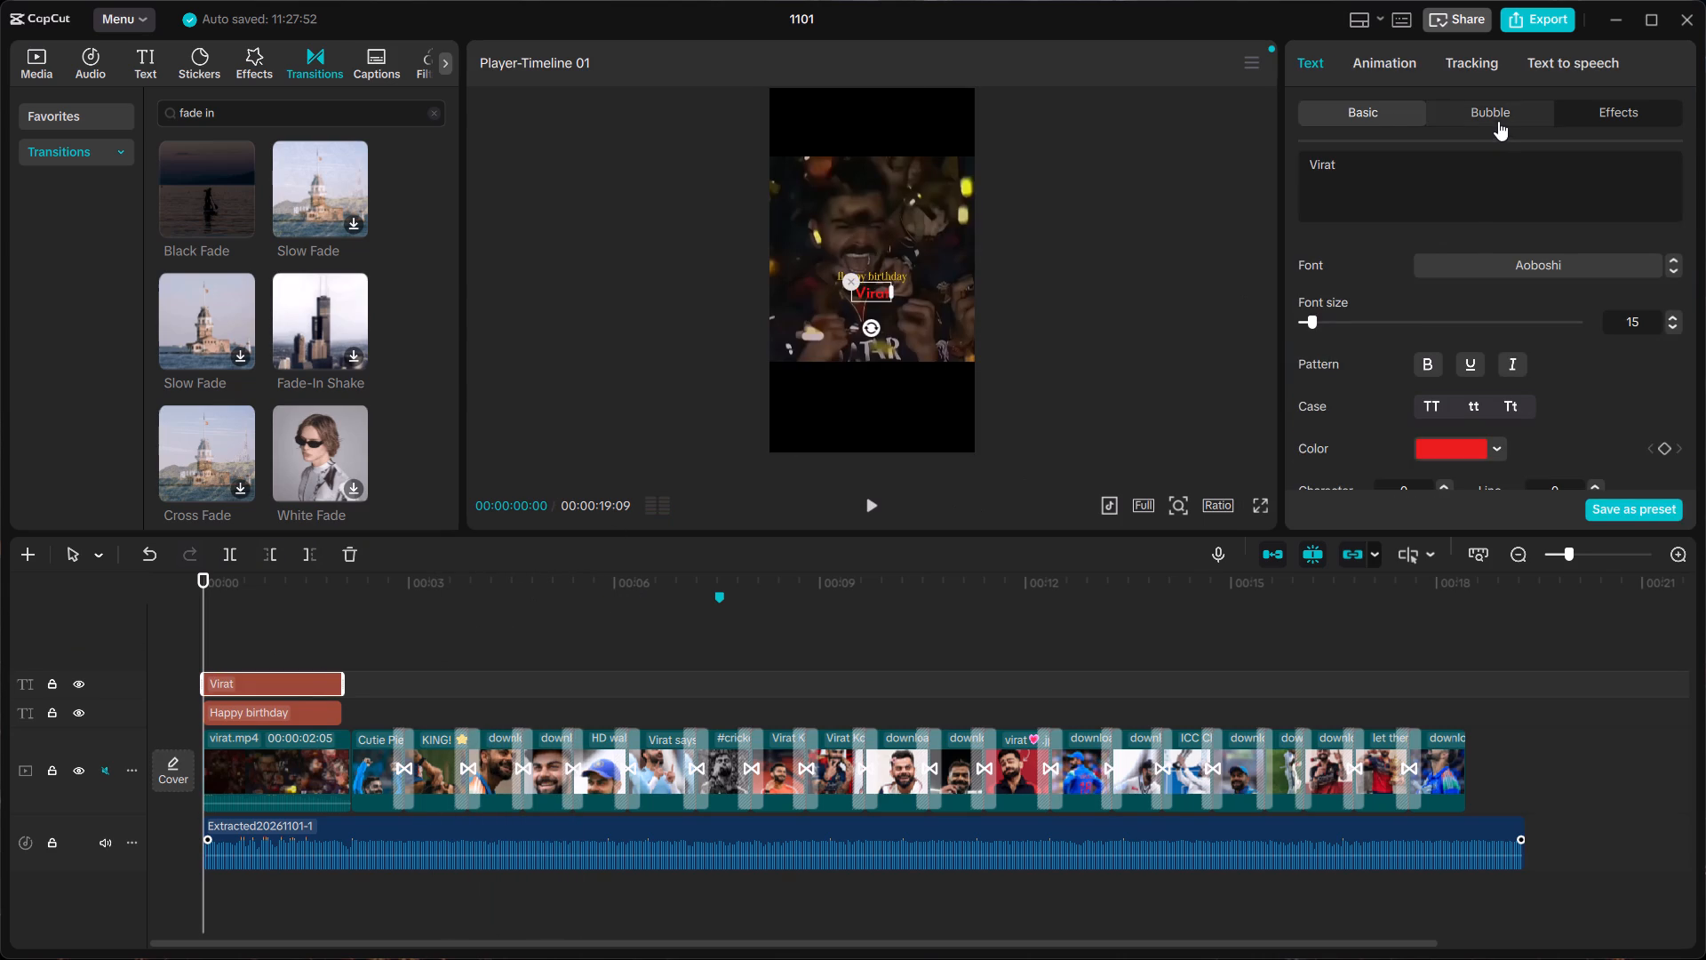
{"action": "left_click", "coordinate": [1594, 106]}
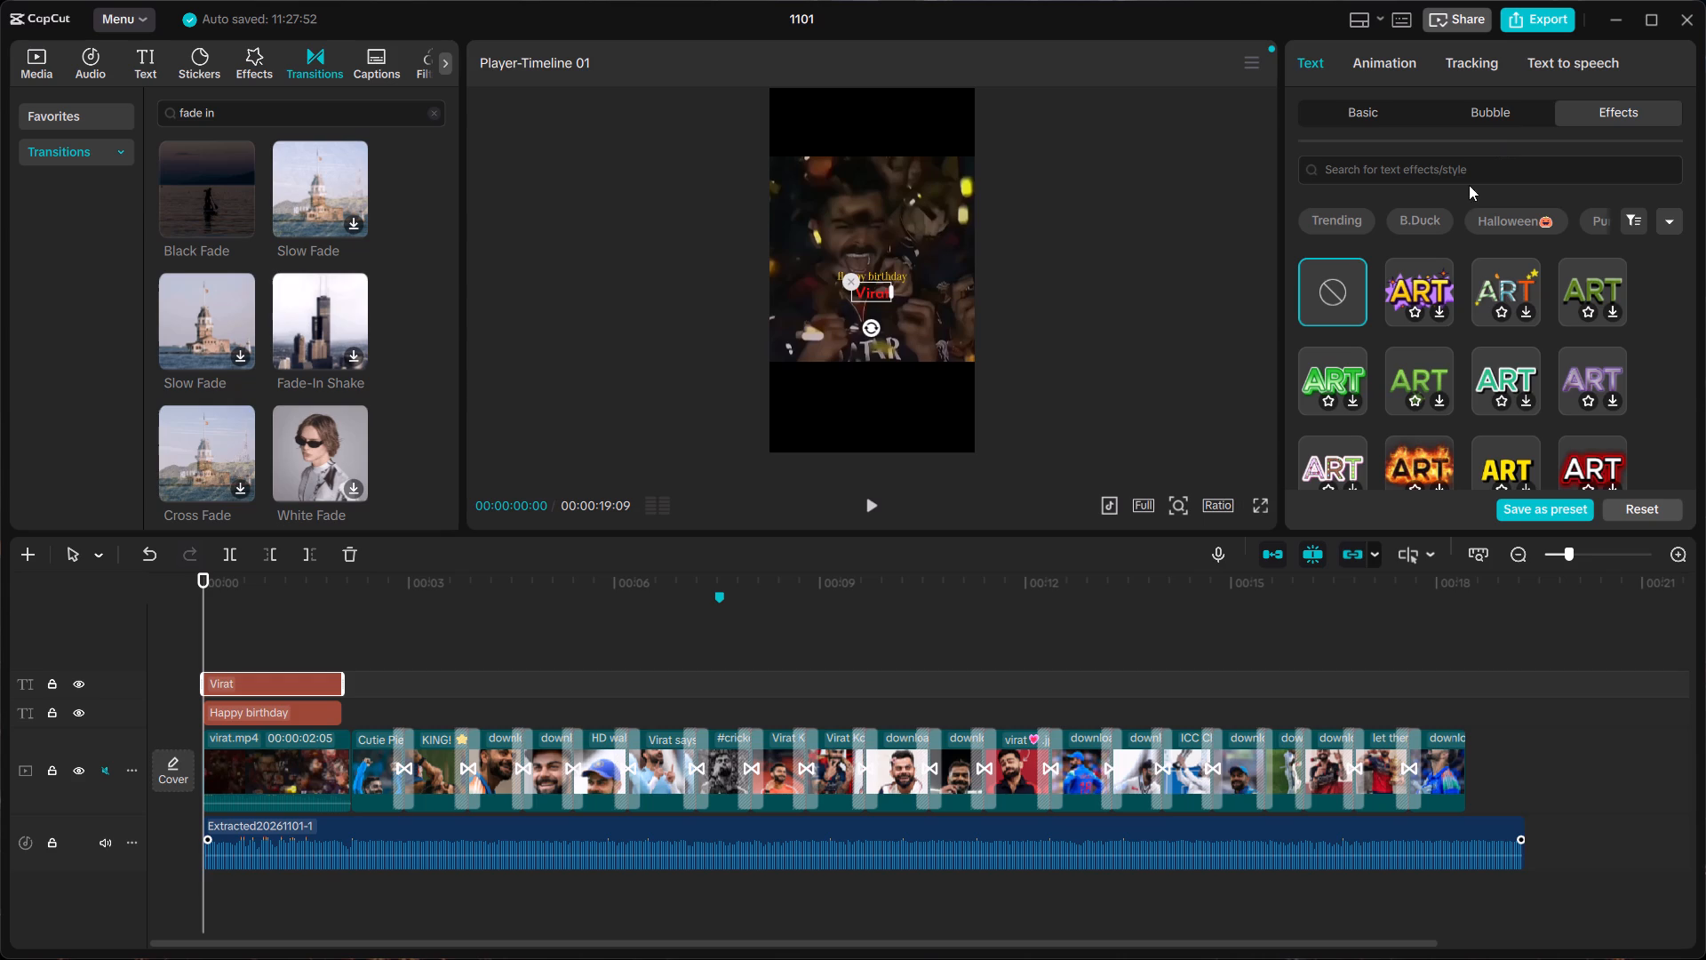
{"action": "left_click", "coordinate": [1454, 180]}
{"action": "type", "text": "fa"}
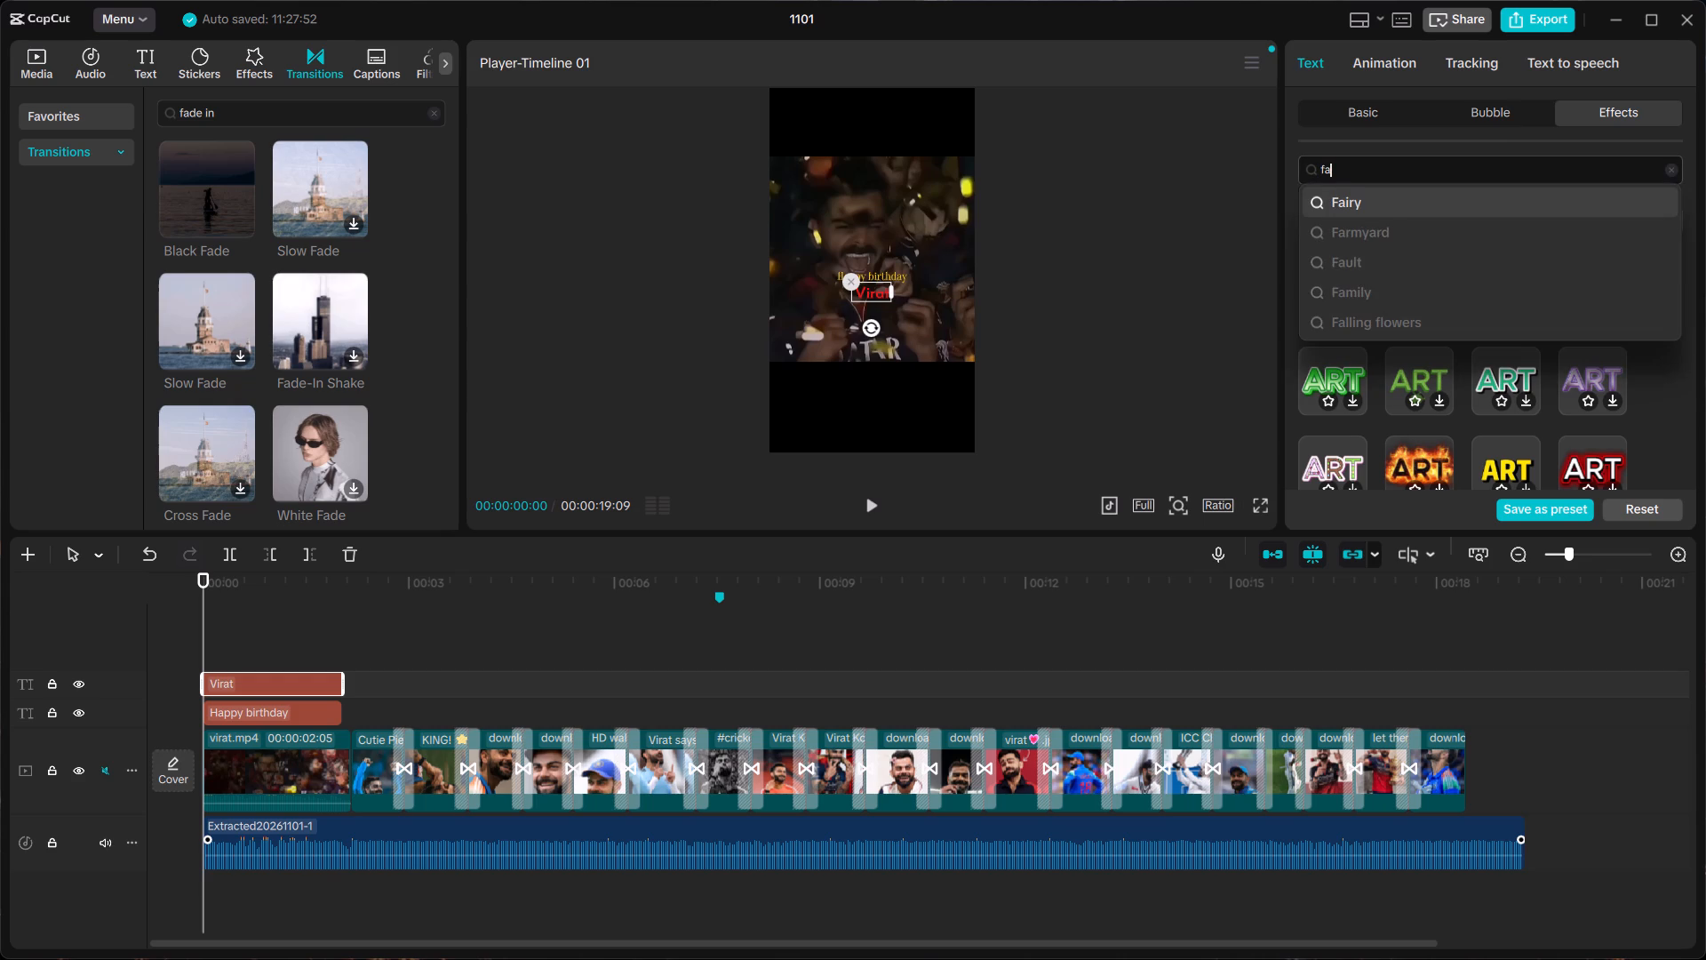
{"action": "type", "text": "de"}
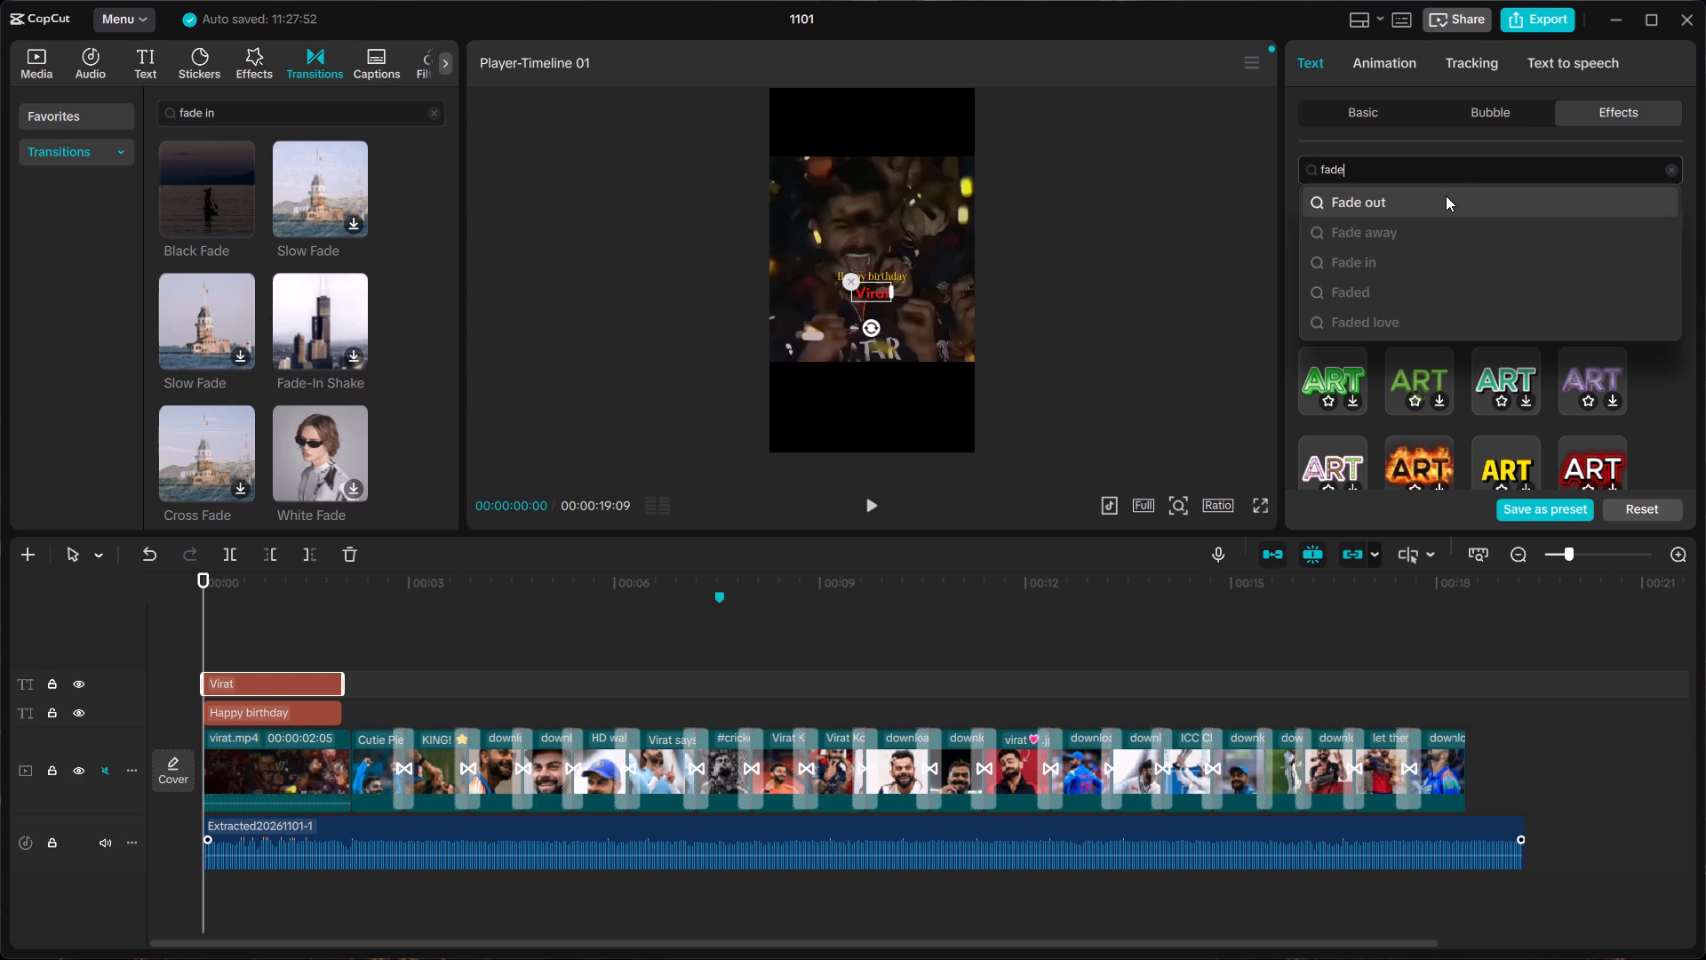
{"action": "left_click", "coordinate": [1445, 198]}
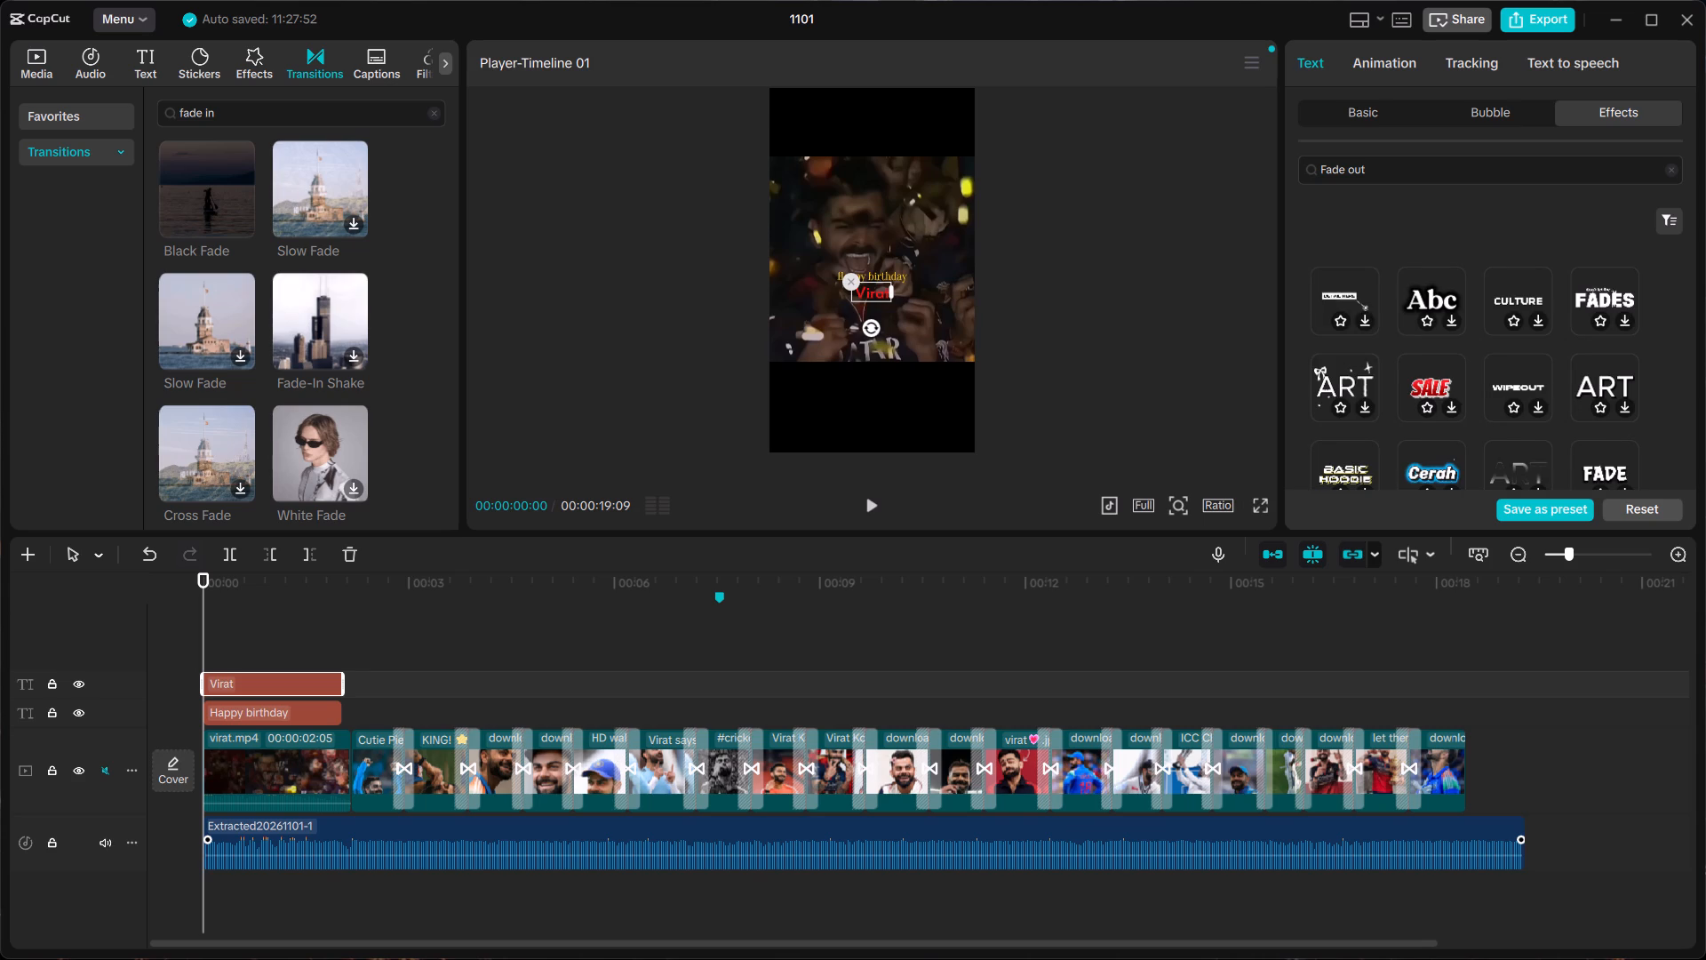
{"action": "left_click", "coordinate": [1468, 104]}
Find the "Fade In" entrance animation and apply the first one to the "Virat" text.
{"action": "left_click_drag", "start_coordinate": [1400, 110], "coordinate": [1392, 71]}
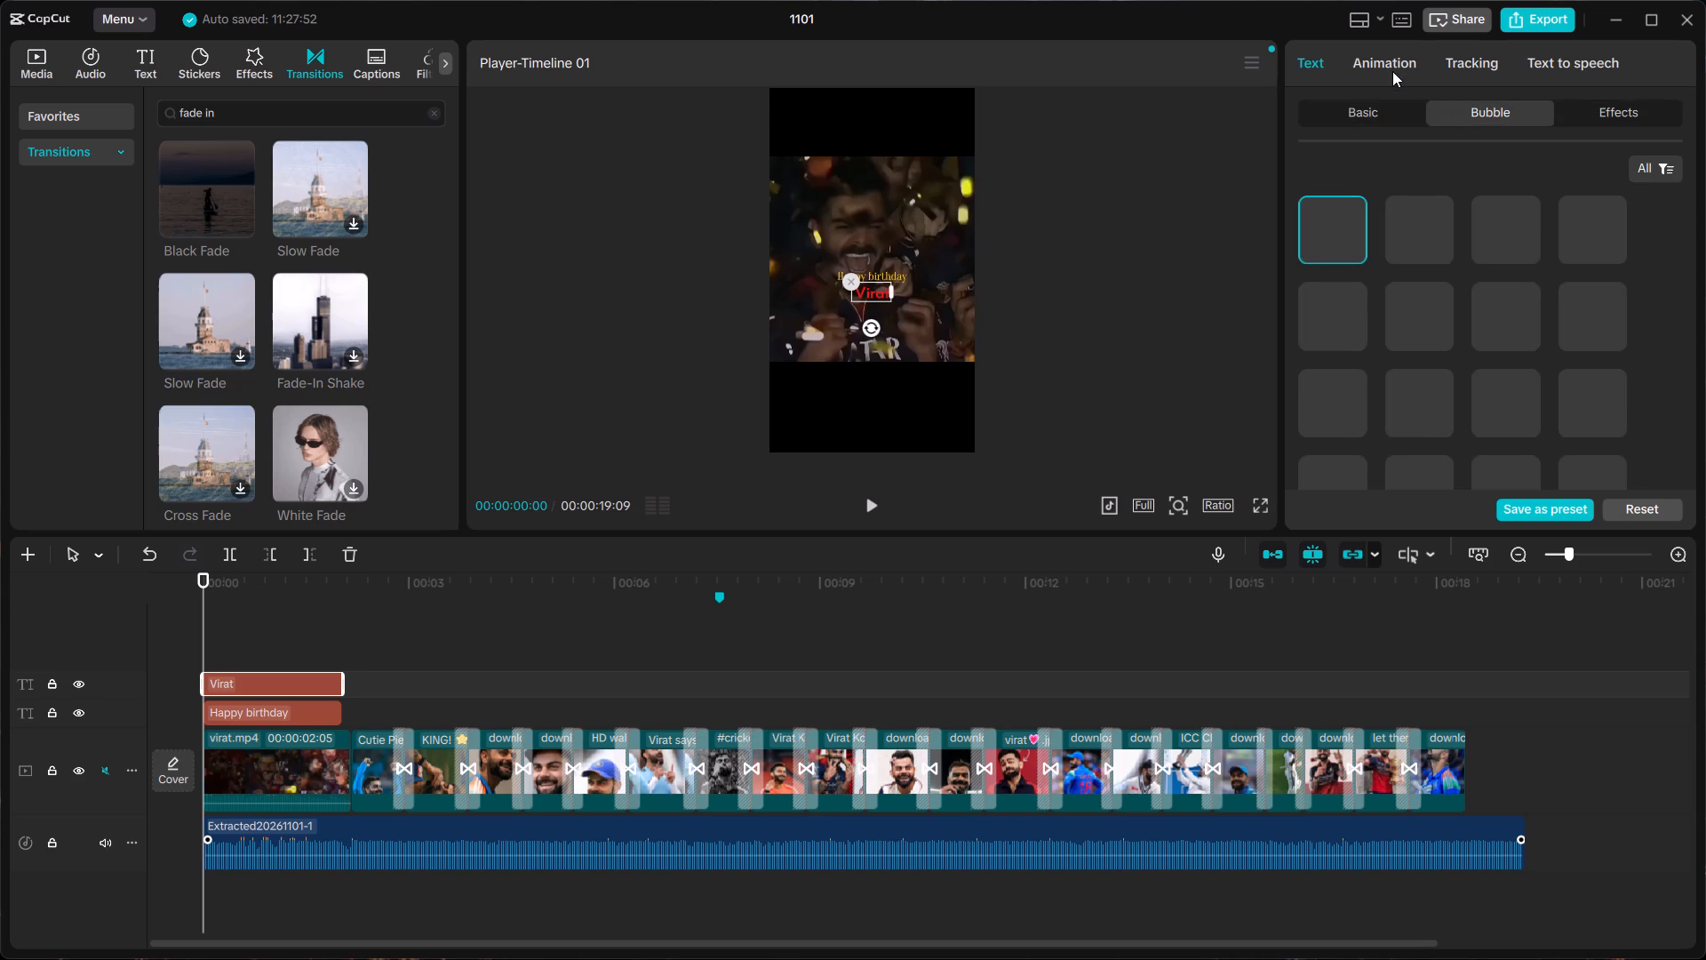
{"action": "left_click_drag", "start_coordinate": [1392, 71], "coordinate": [1391, 63]}
{"action": "left_click", "coordinate": [1391, 63]}
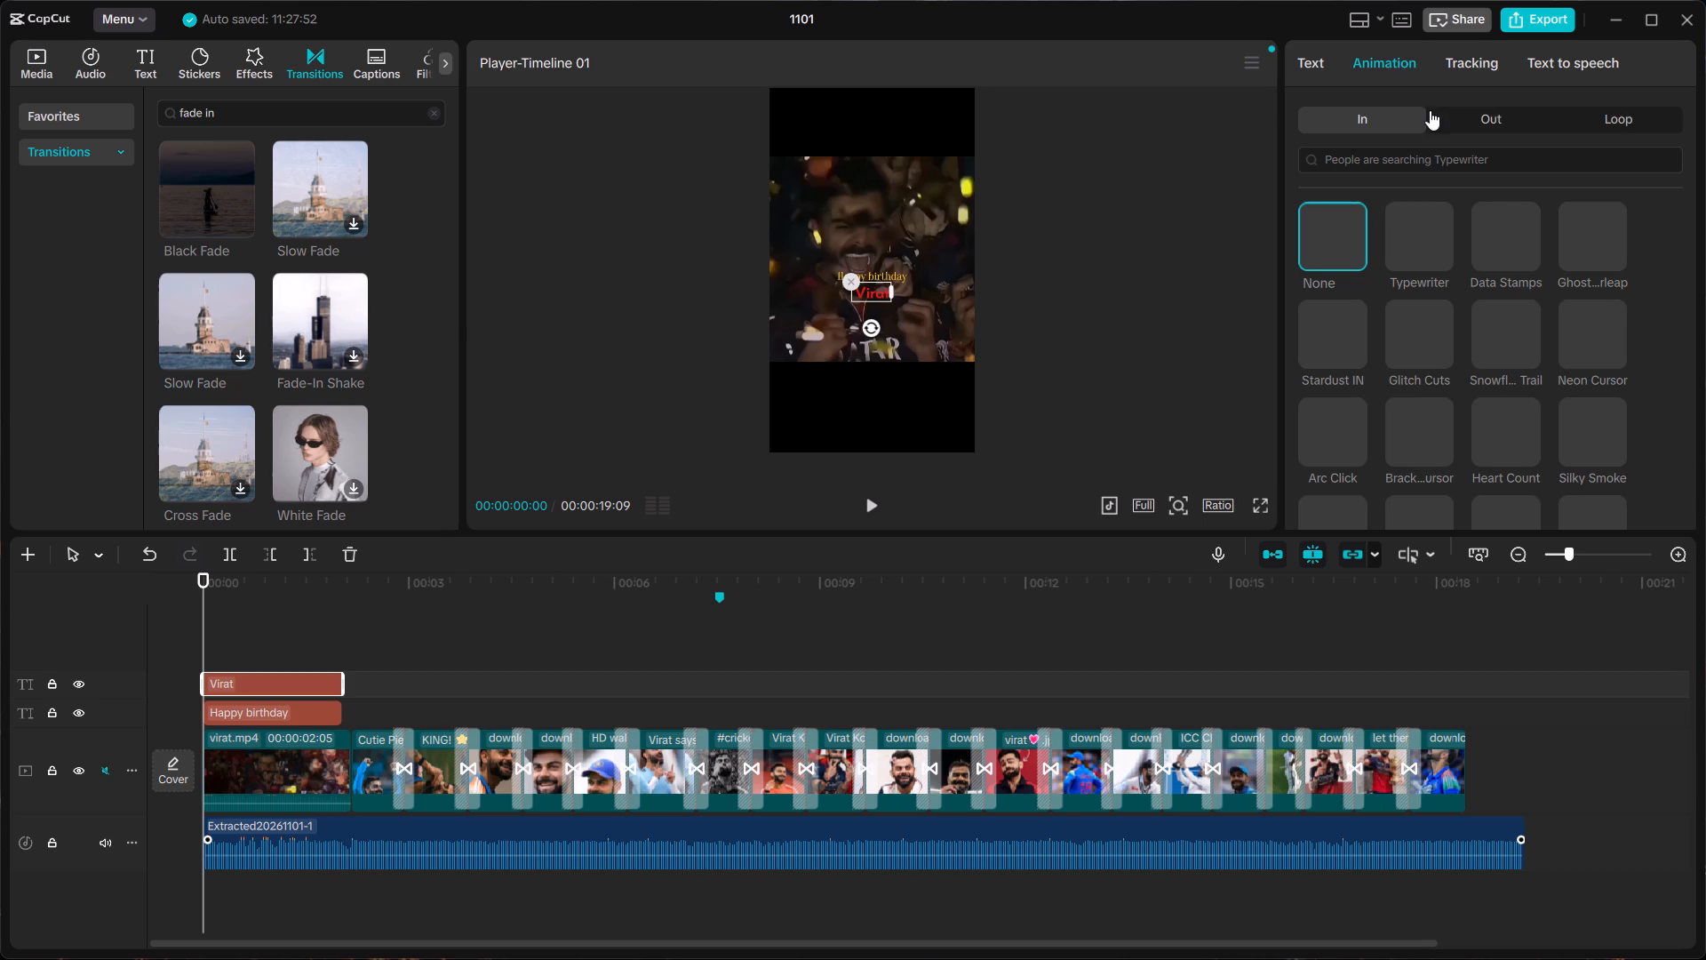
{"action": "left_click", "coordinate": [1422, 156]}
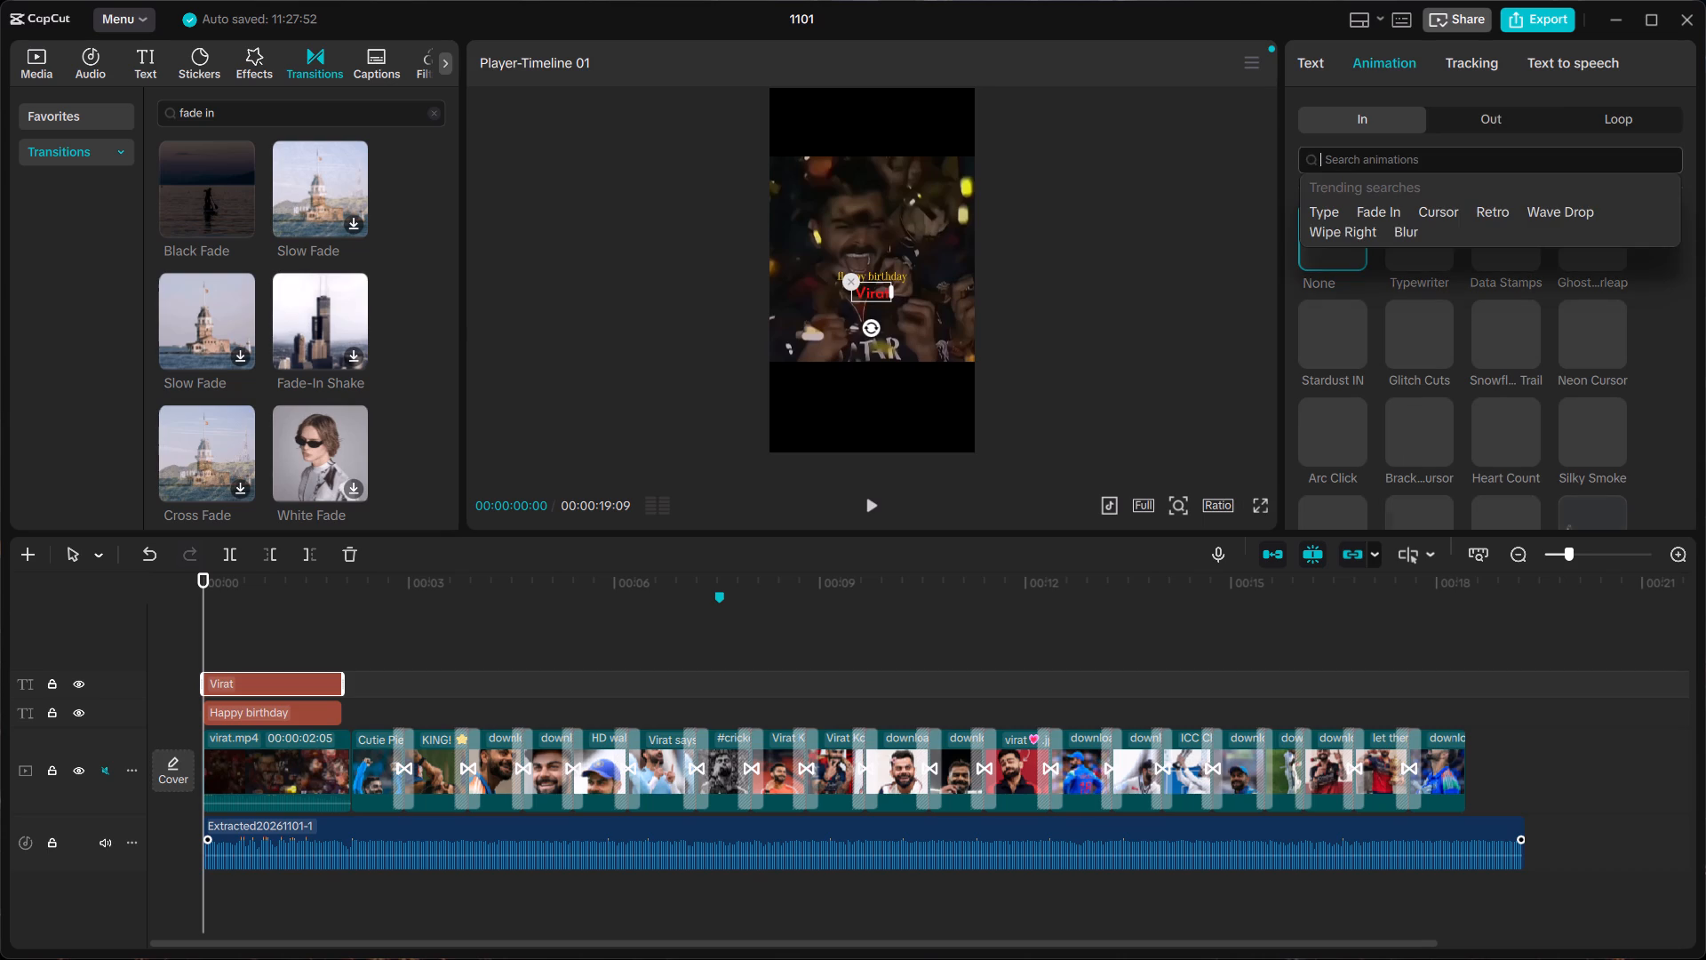
{"action": "left_click", "coordinate": [1385, 209]}
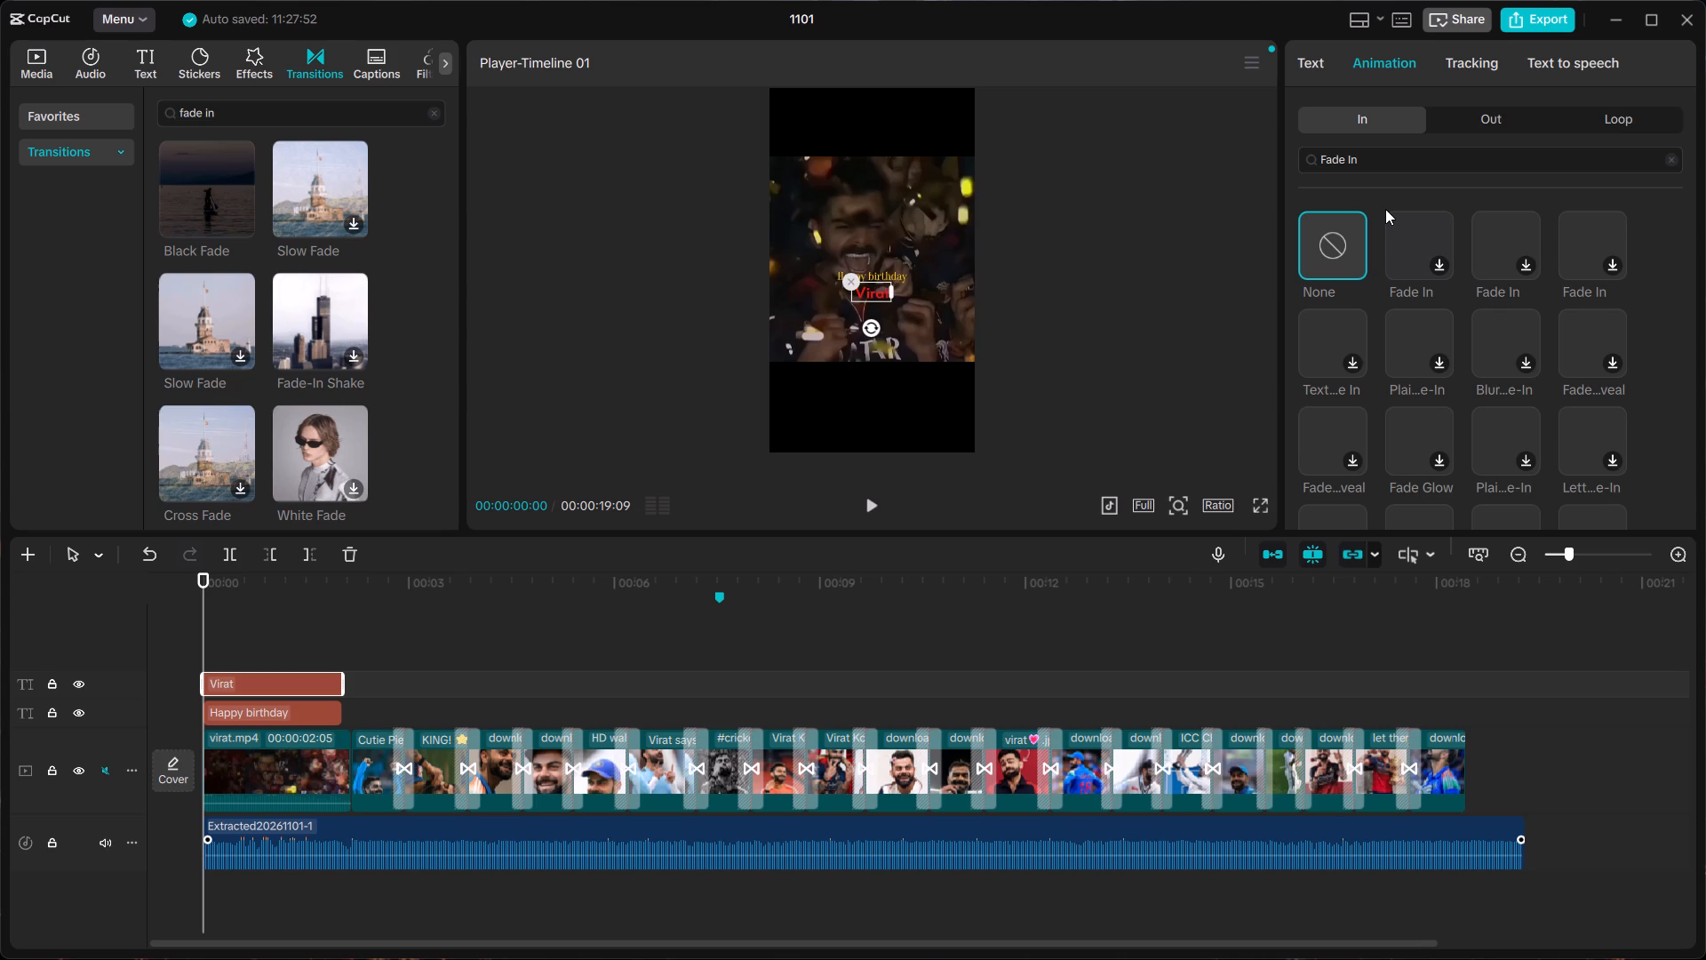
{"action": "left_click", "coordinate": [1400, 231]}
{"action": "double_click", "coordinate": [1424, 228]}
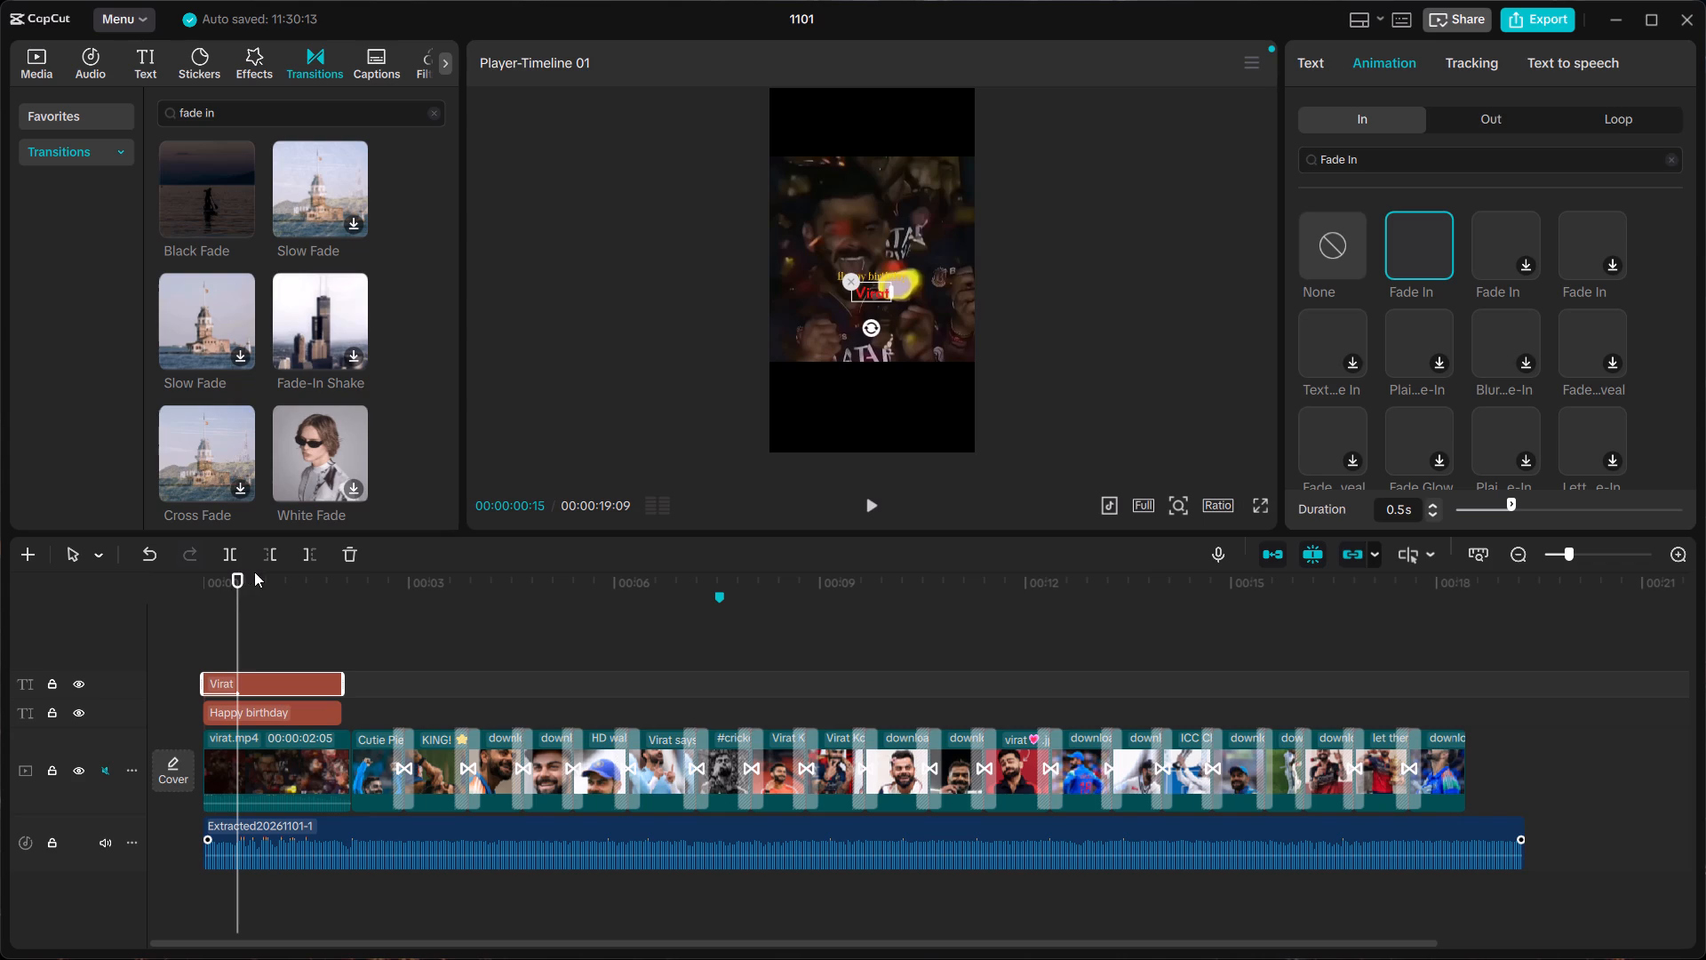
Scrub through the intro to check the "Virat" text's fade-in, and return to the beginning.
{"action": "left_click_drag", "start_coordinate": [238, 576], "coordinate": [288, 578]}
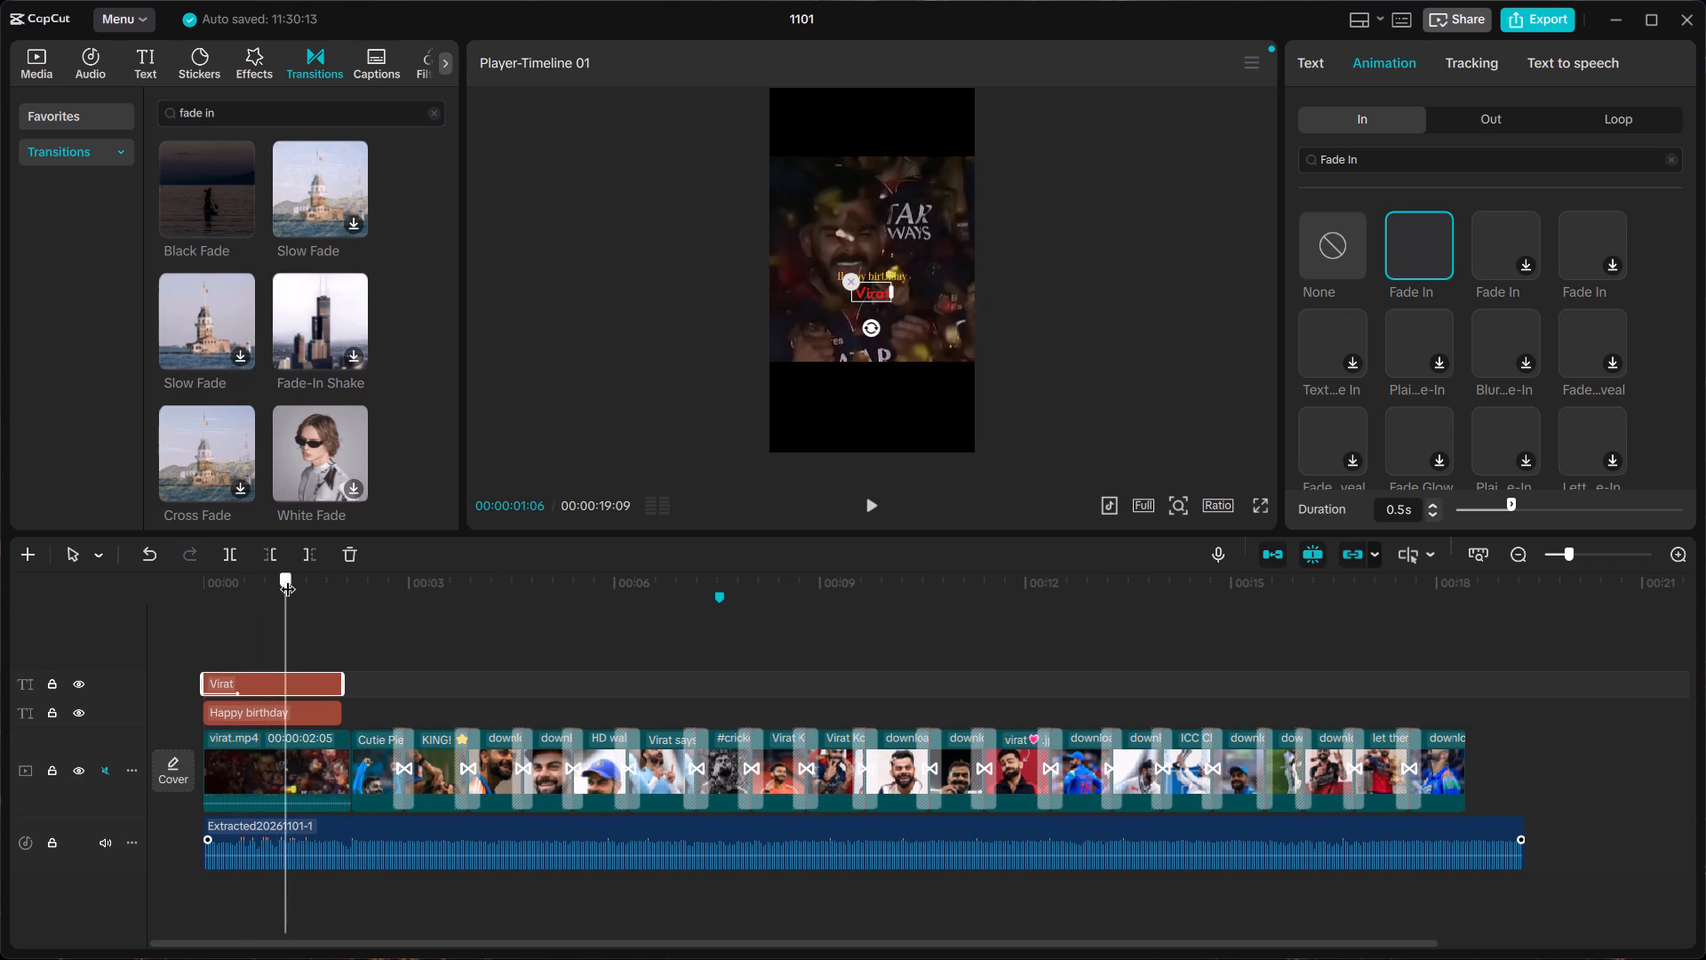
{"action": "left_click_drag", "start_coordinate": [288, 578], "coordinate": [321, 580]}
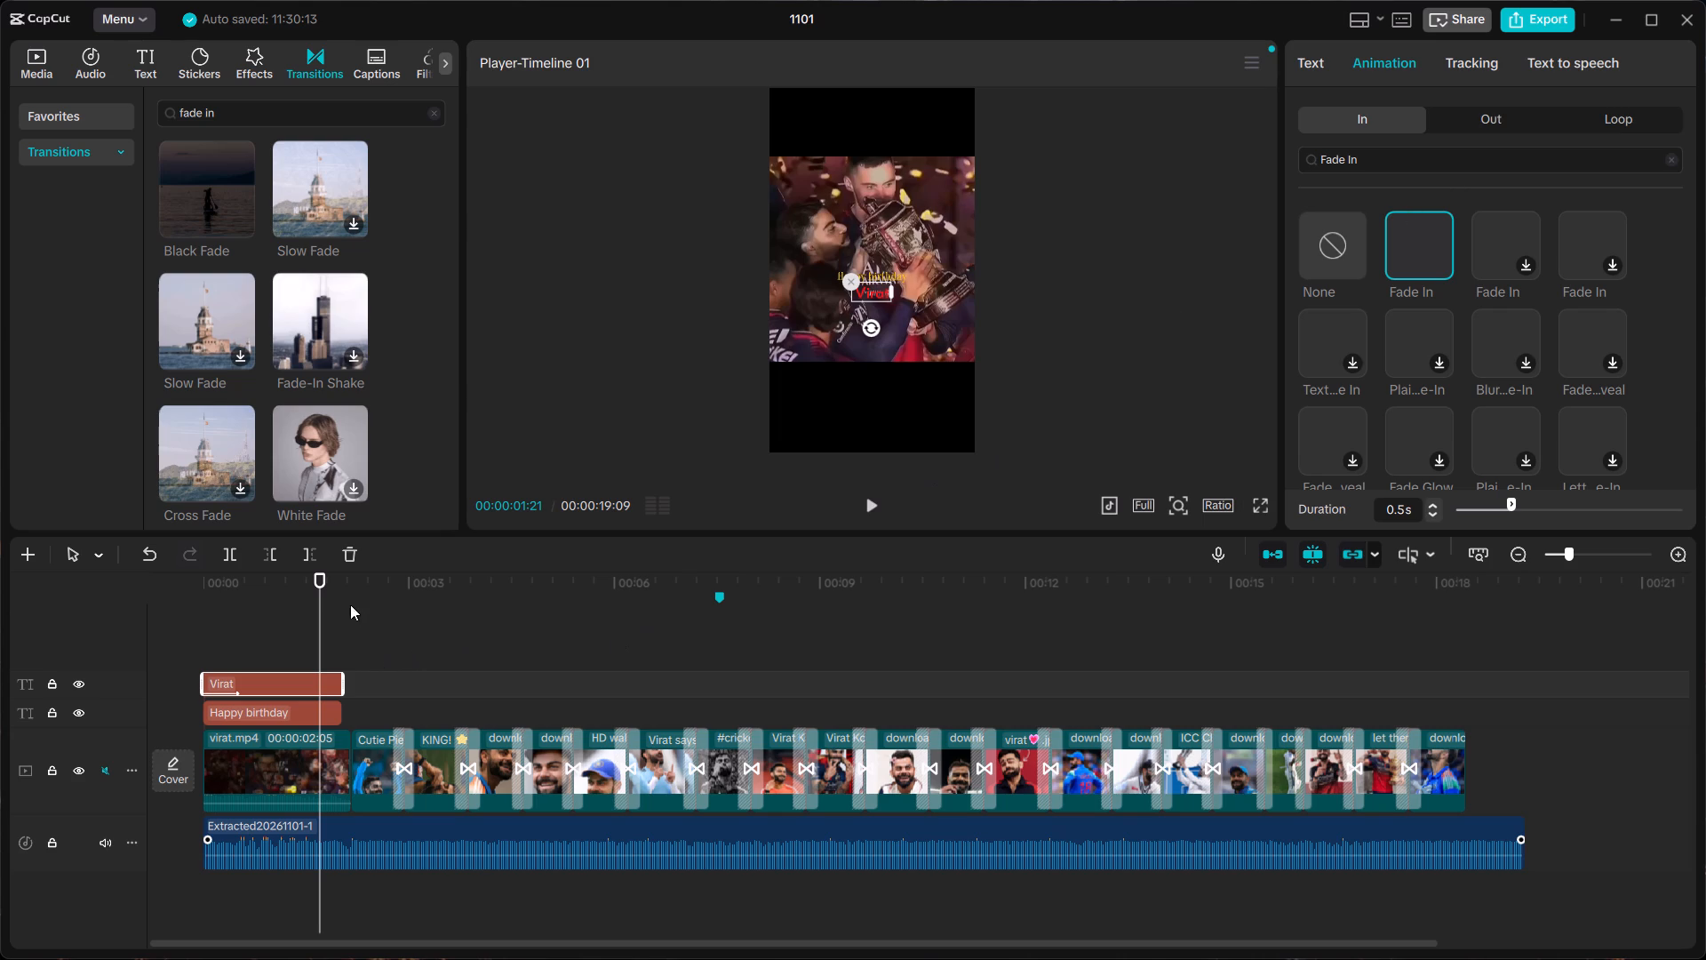
{"action": "left_click_drag", "start_coordinate": [319, 577], "coordinate": [210, 572]}
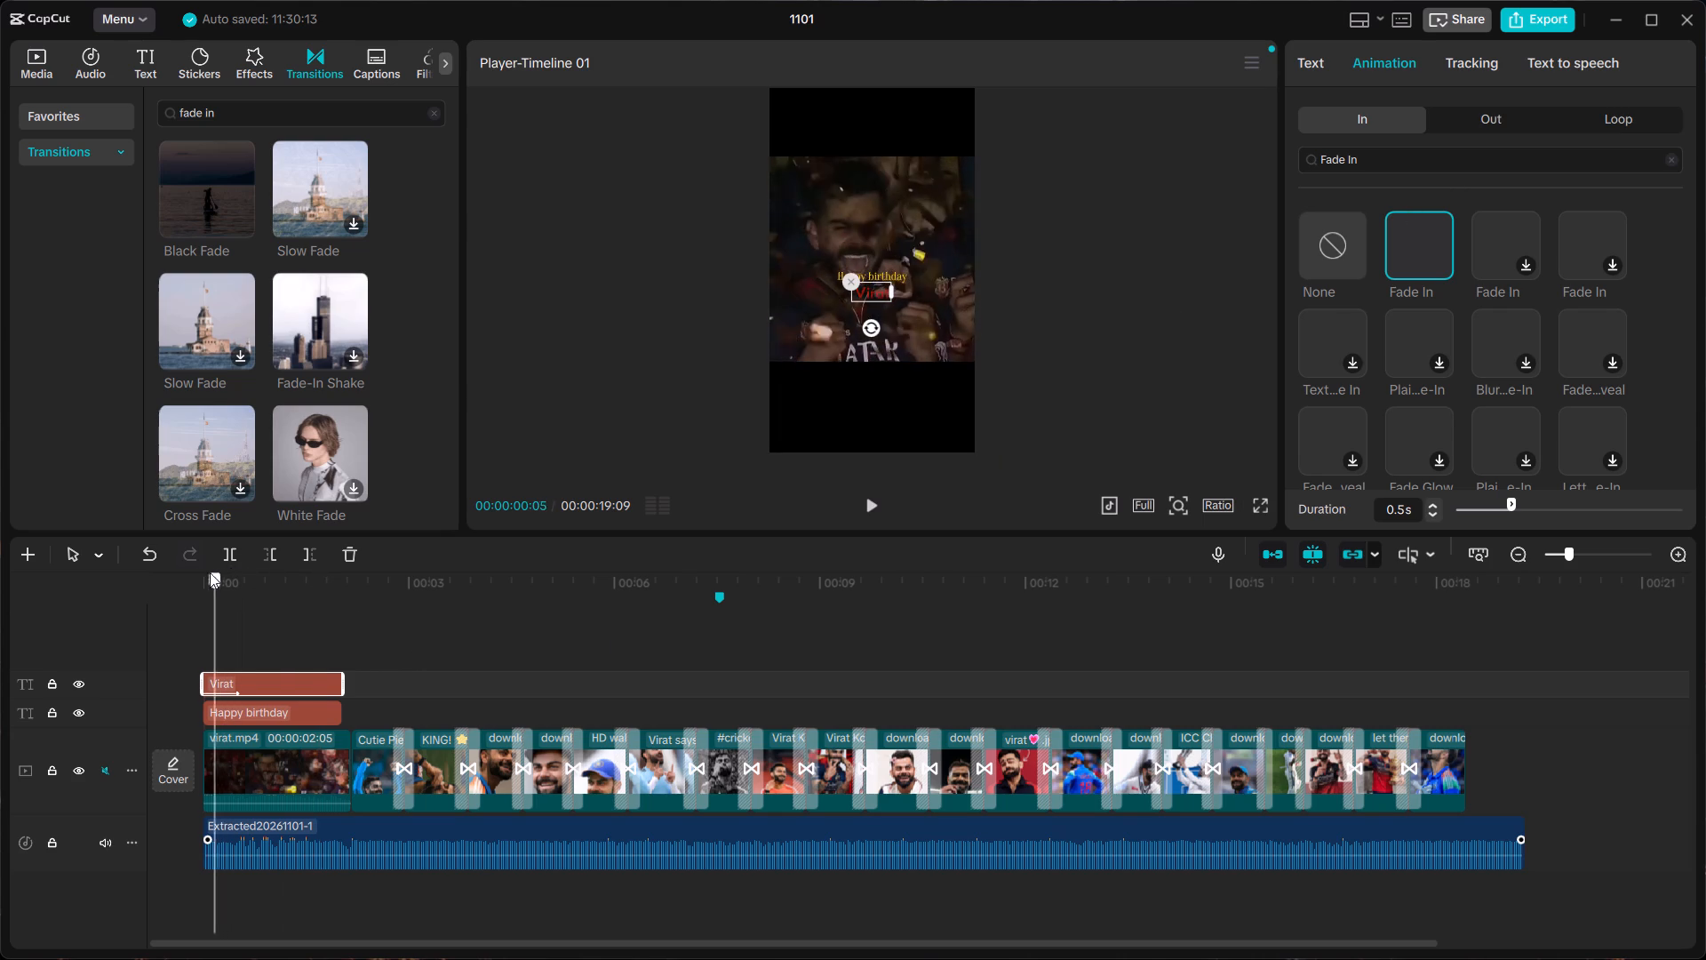
{"action": "left_click_drag", "start_coordinate": [210, 572], "coordinate": [200, 572]}
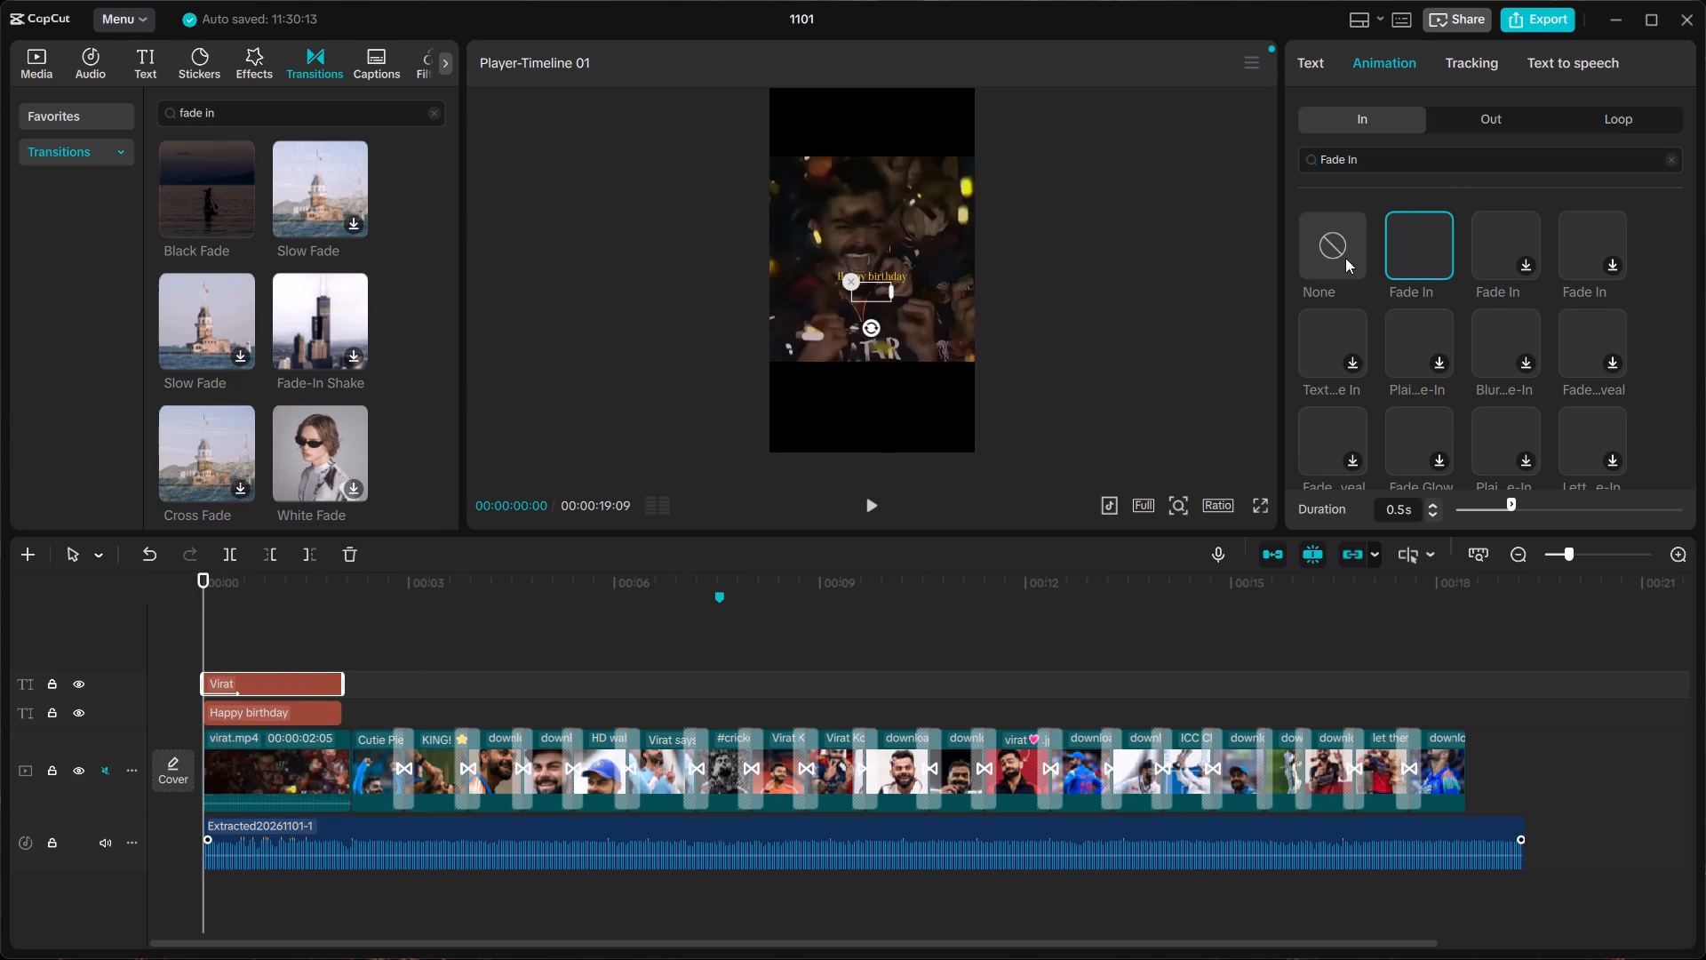
Apply the same "Fade In" entrance animation to the "Happy birthday" text.
{"action": "left_click", "coordinate": [288, 718]}
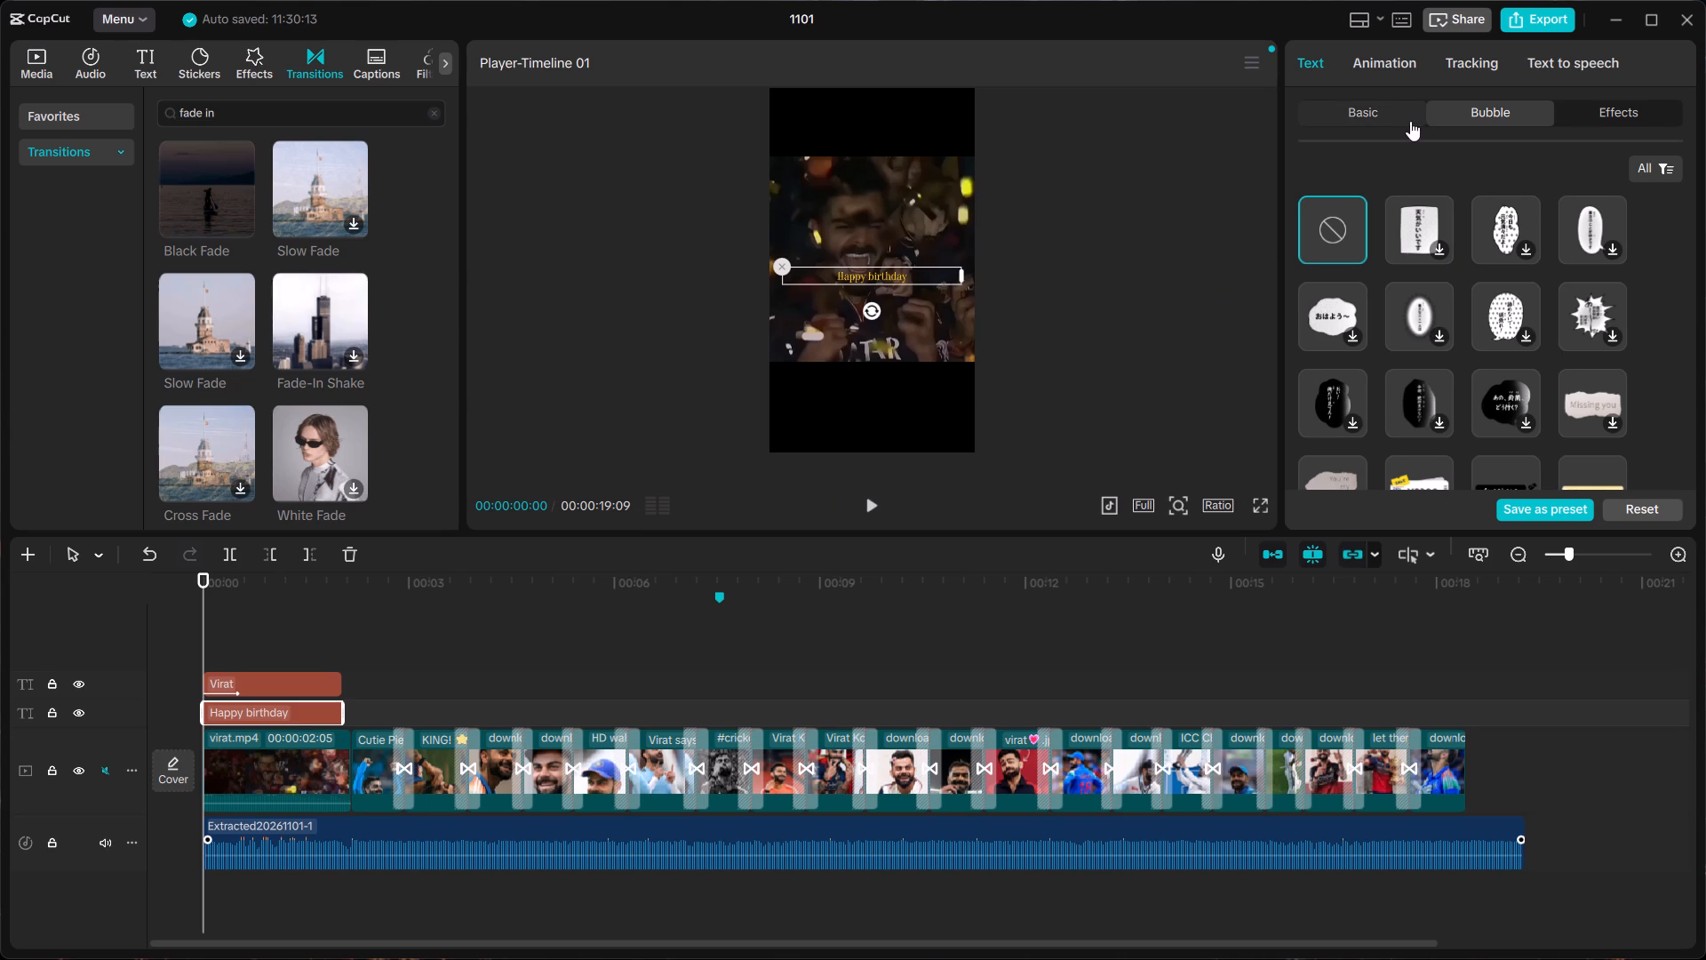
{"action": "left_click", "coordinate": [1401, 67]}
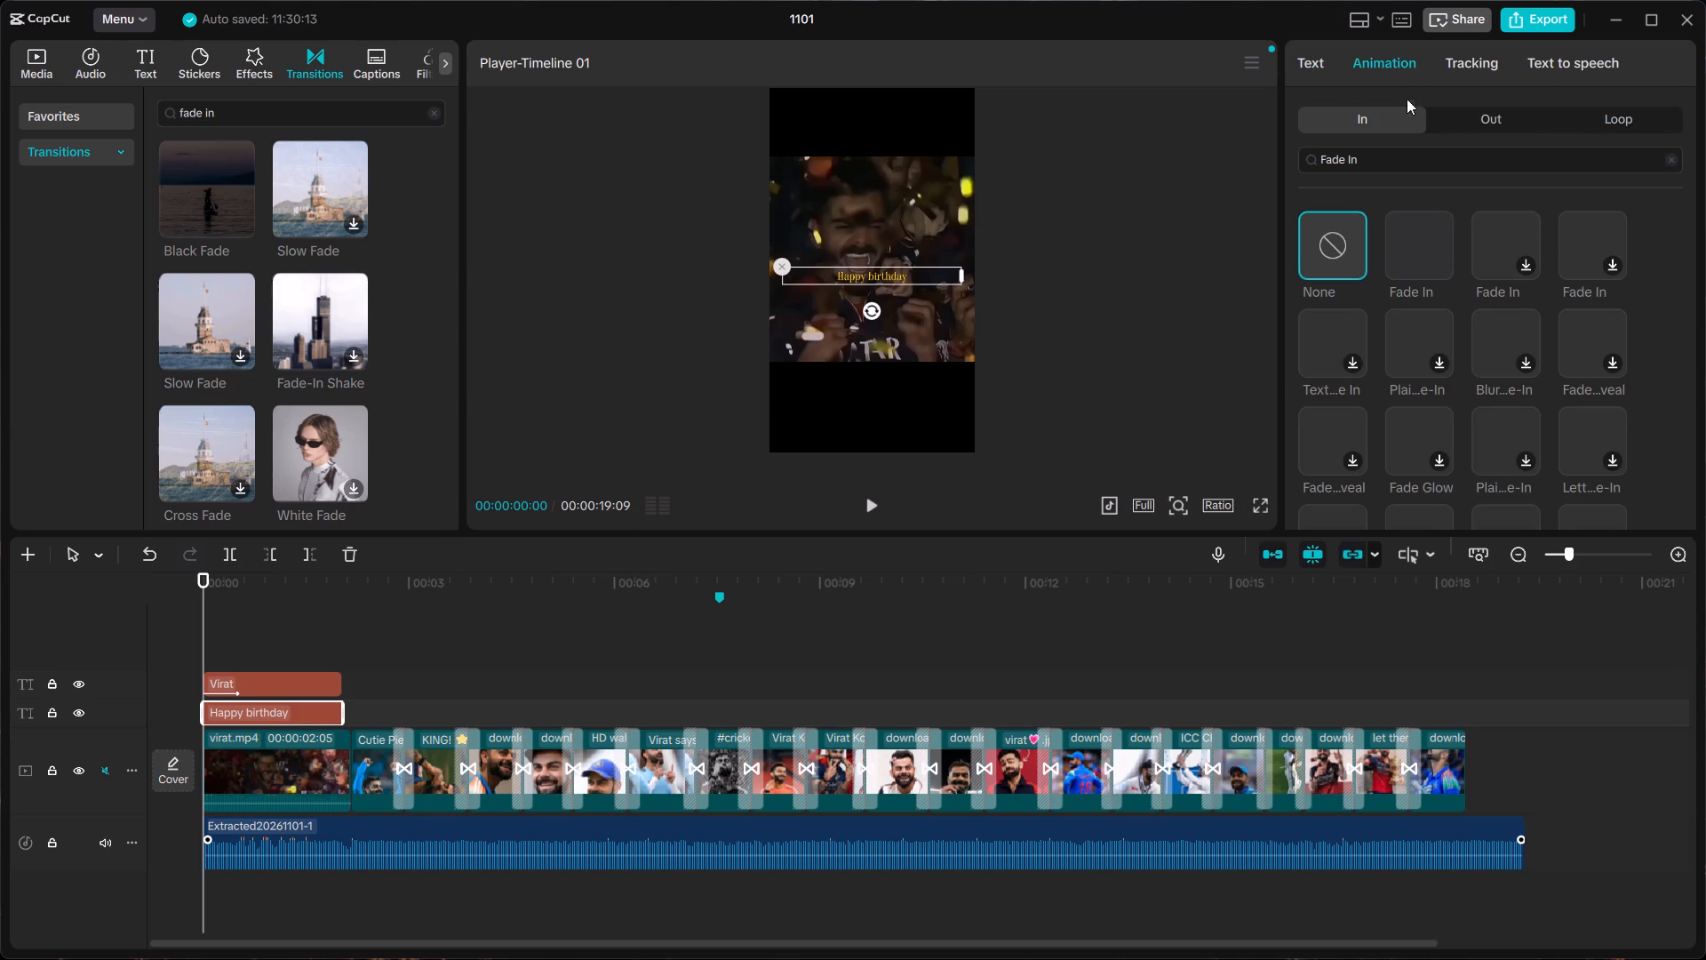
{"action": "double_click", "coordinate": [1418, 256]}
Apply the "Fade Out" exit animation to the "Virat" text.
{"action": "left_click", "coordinate": [307, 677]}
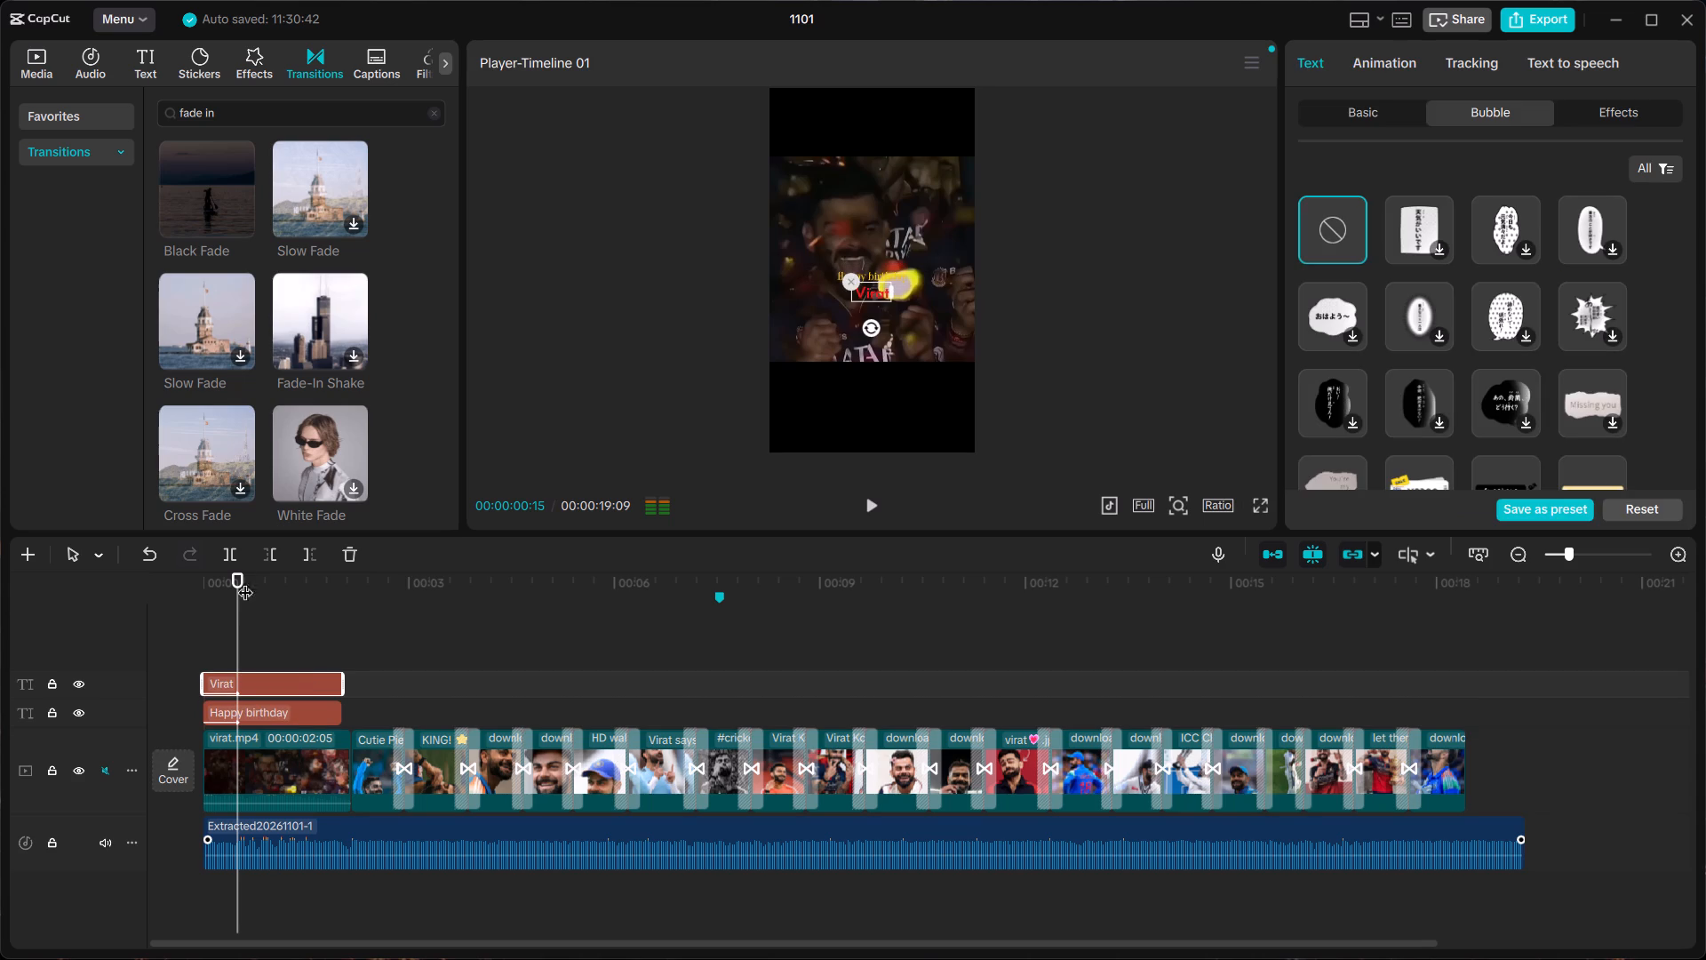
{"action": "left_click_drag", "start_coordinate": [238, 579], "coordinate": [291, 589]}
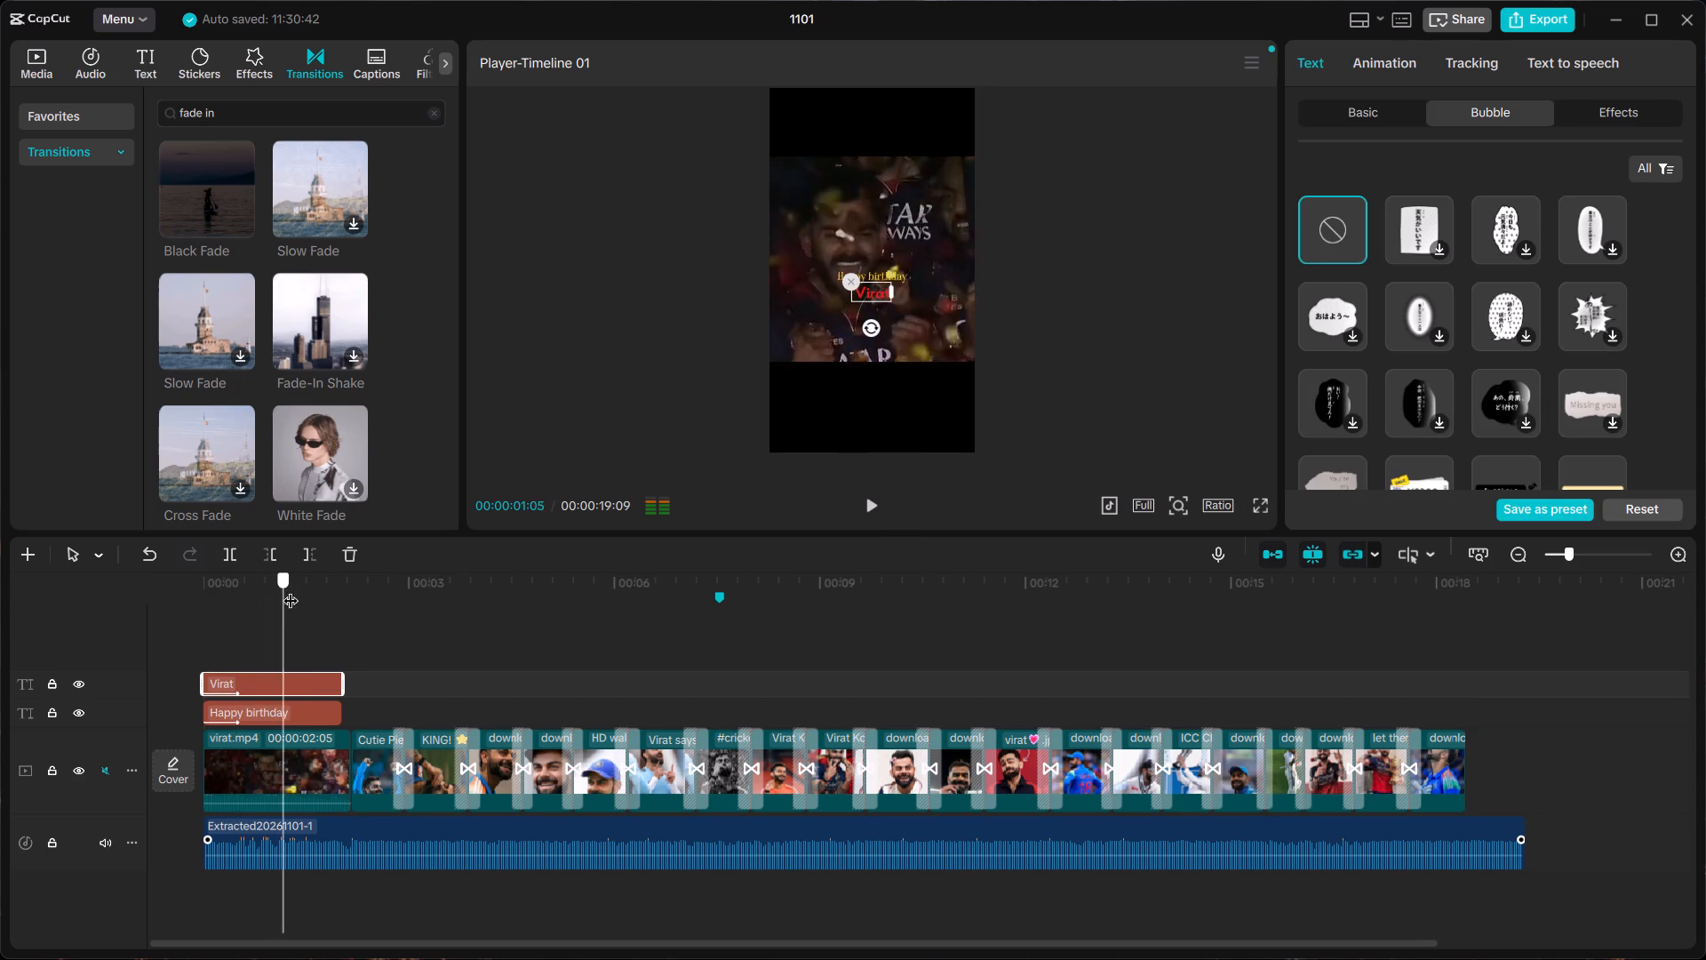
{"action": "left_click_drag", "start_coordinate": [291, 589], "coordinate": [310, 596]}
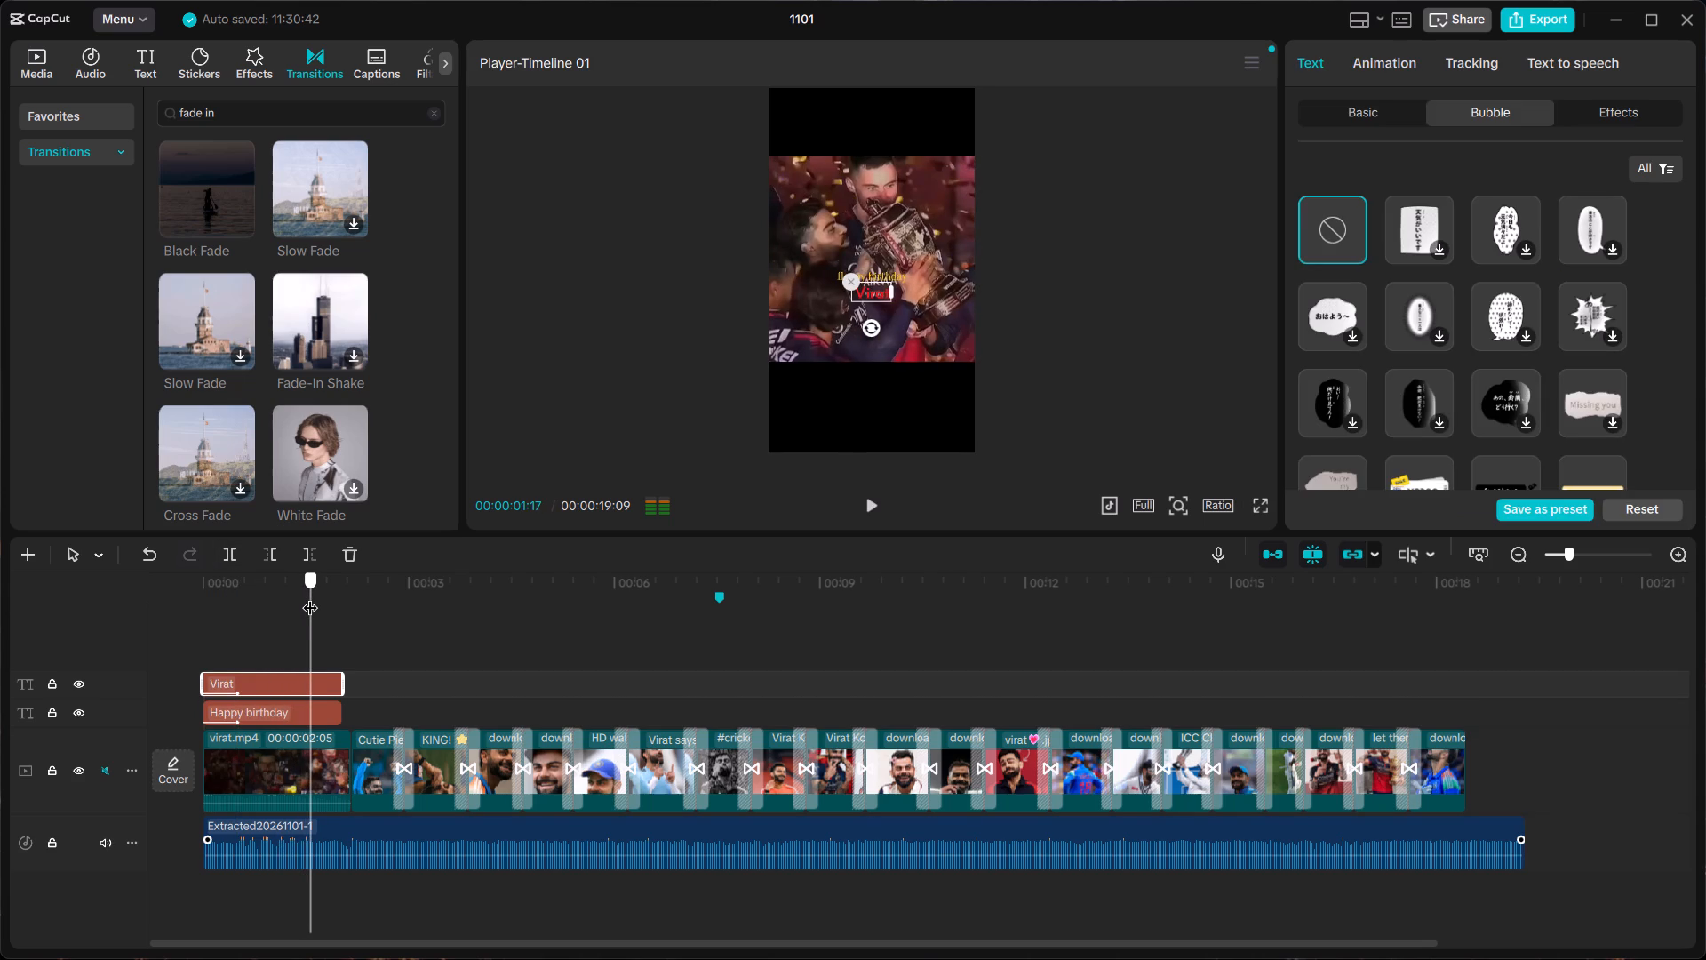
{"action": "left_click_drag", "start_coordinate": [310, 596], "coordinate": [313, 593]}
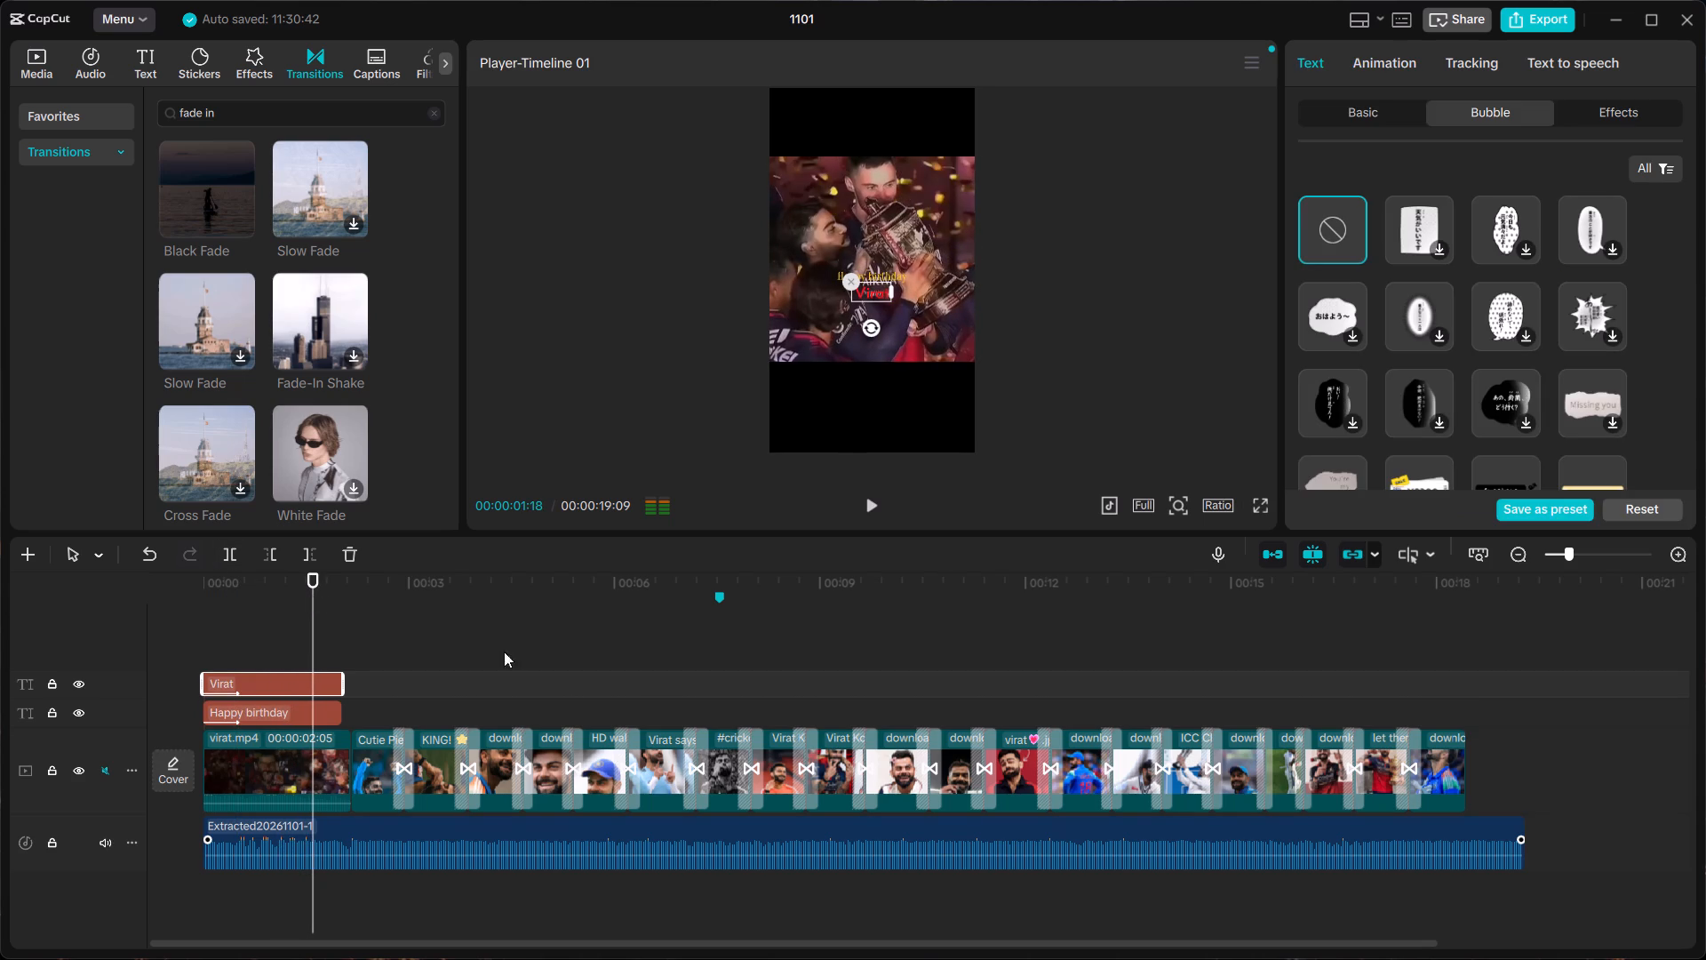
{"action": "left_click", "coordinate": [1362, 108]}
{"action": "left_click", "coordinate": [1399, 60]}
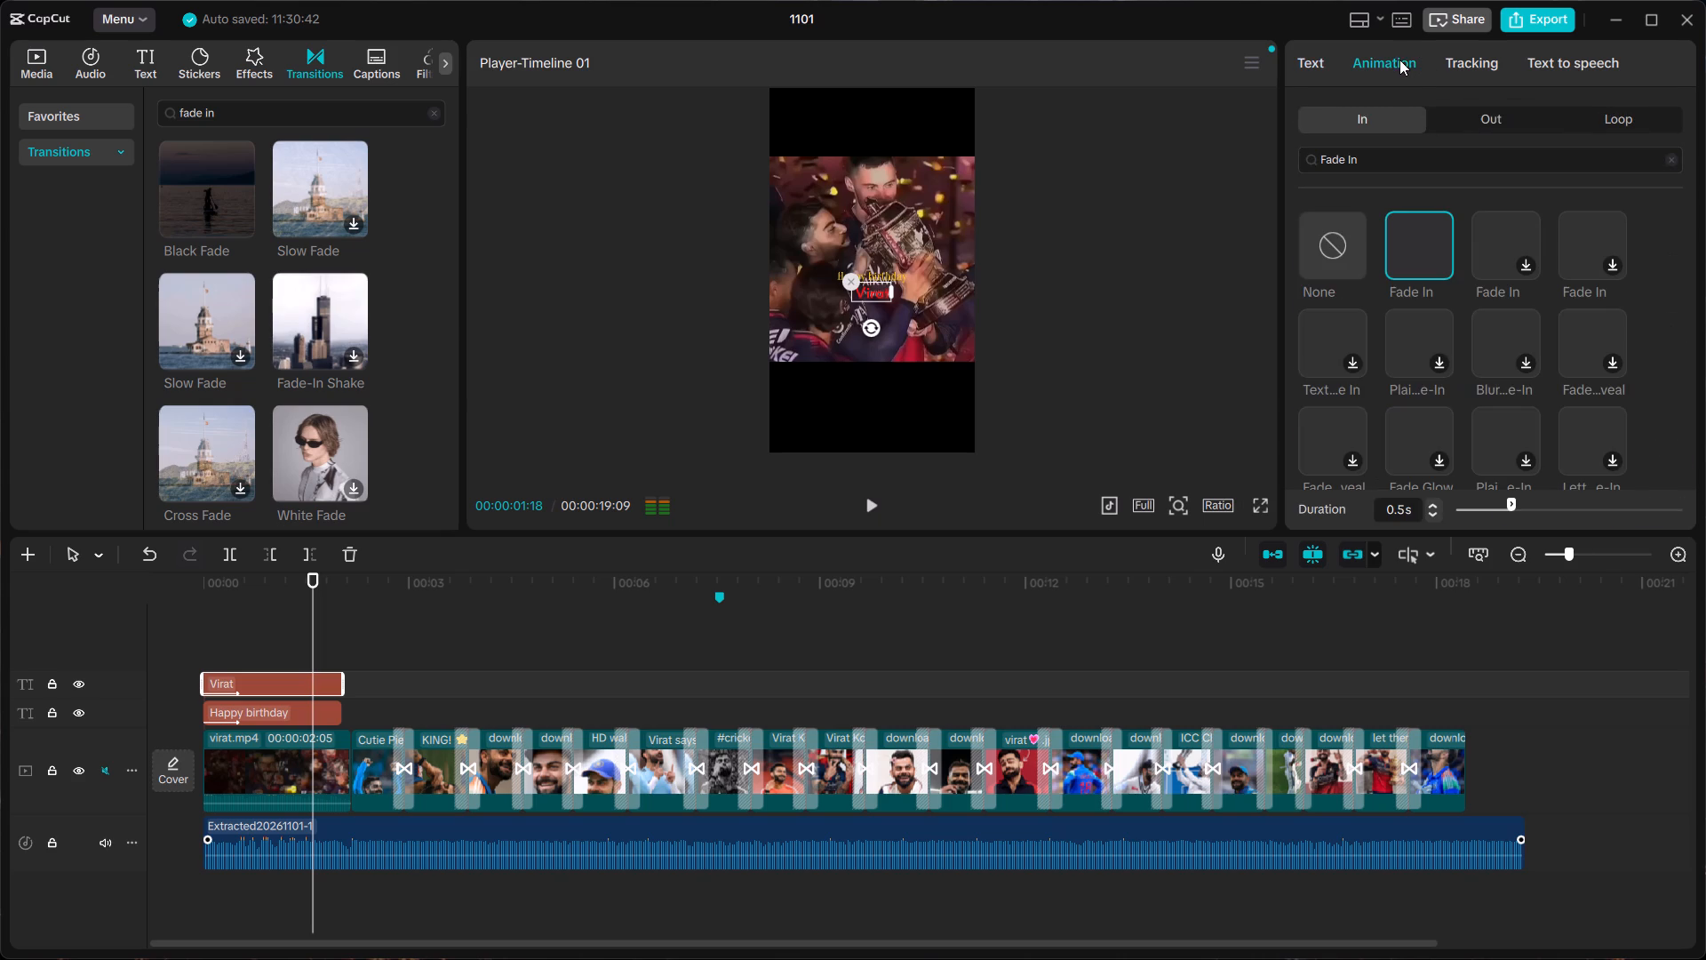
{"action": "left_click", "coordinate": [1485, 117]}
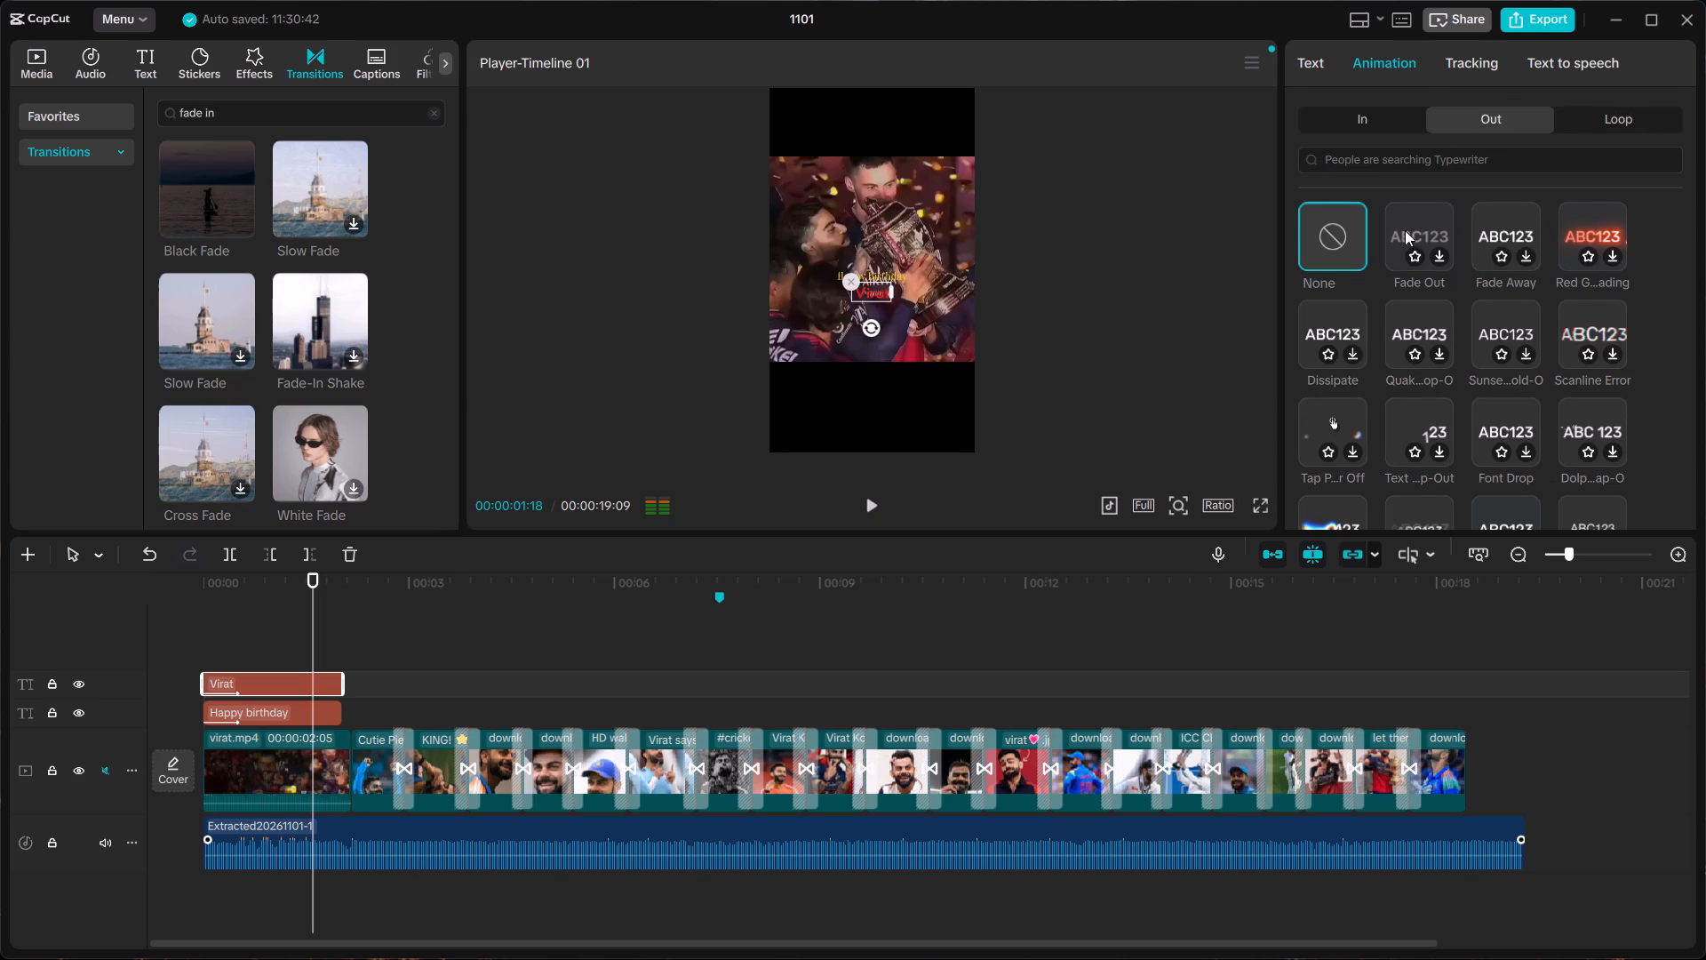
{"action": "double_click", "coordinate": [1405, 230]}
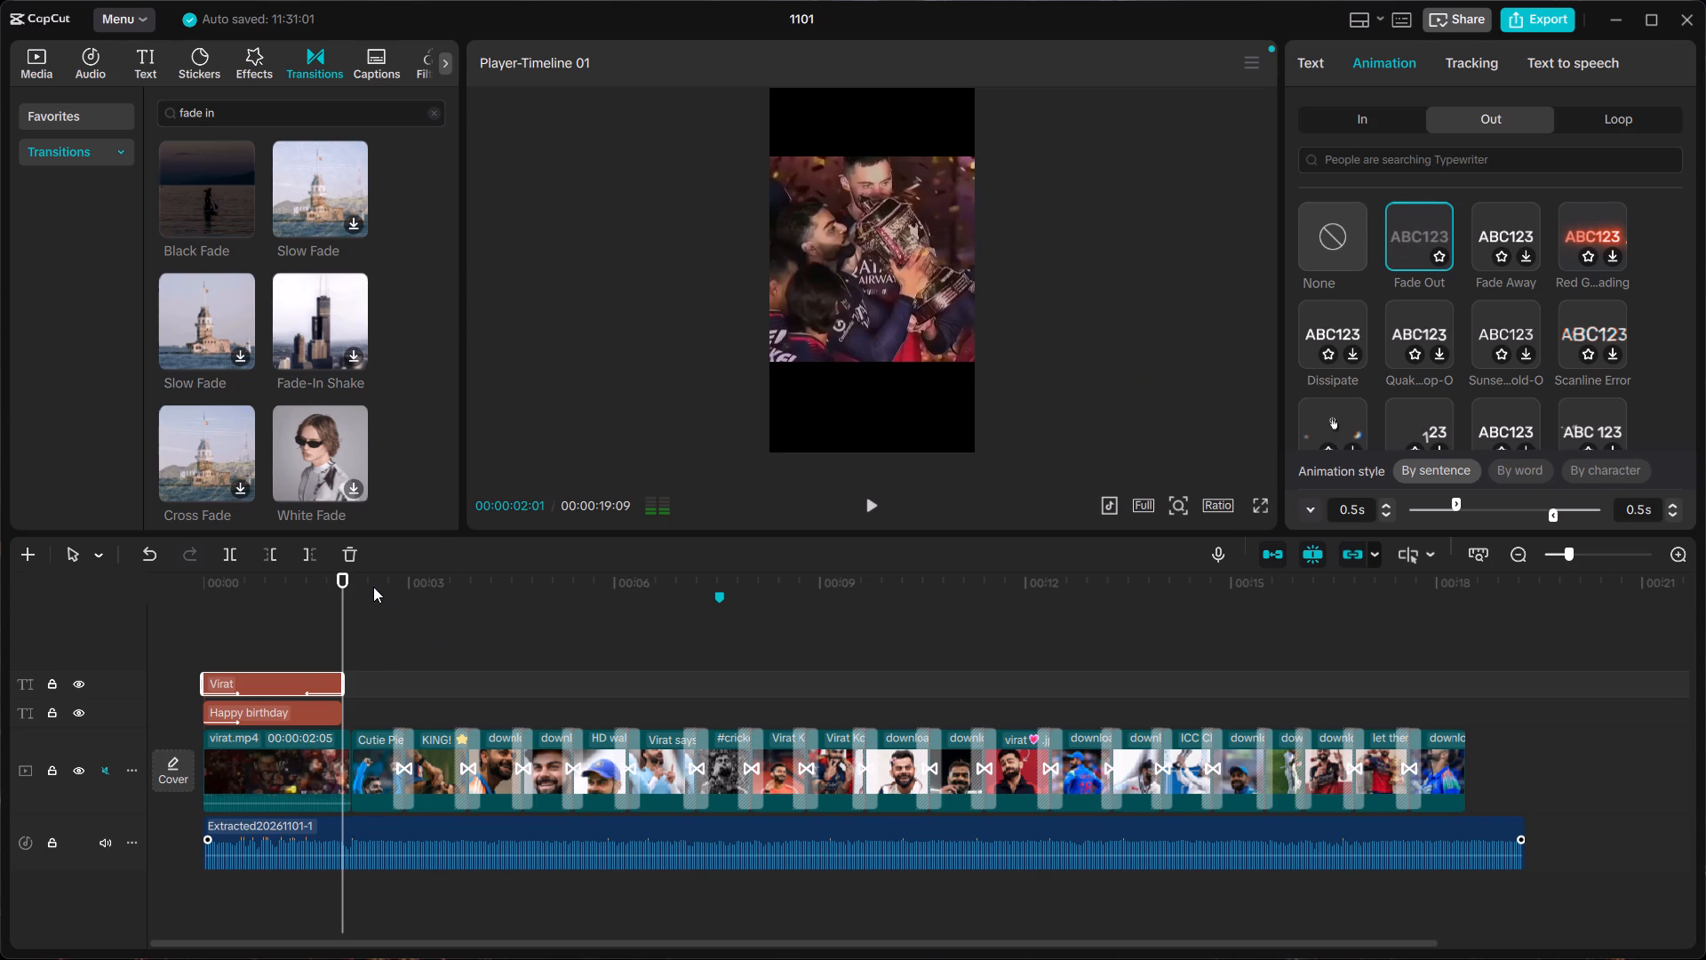
Apply the same "Fade Out" exit animation to the "Happy birthday" text.
{"action": "left_click_drag", "start_coordinate": [342, 573], "coordinate": [309, 581]}
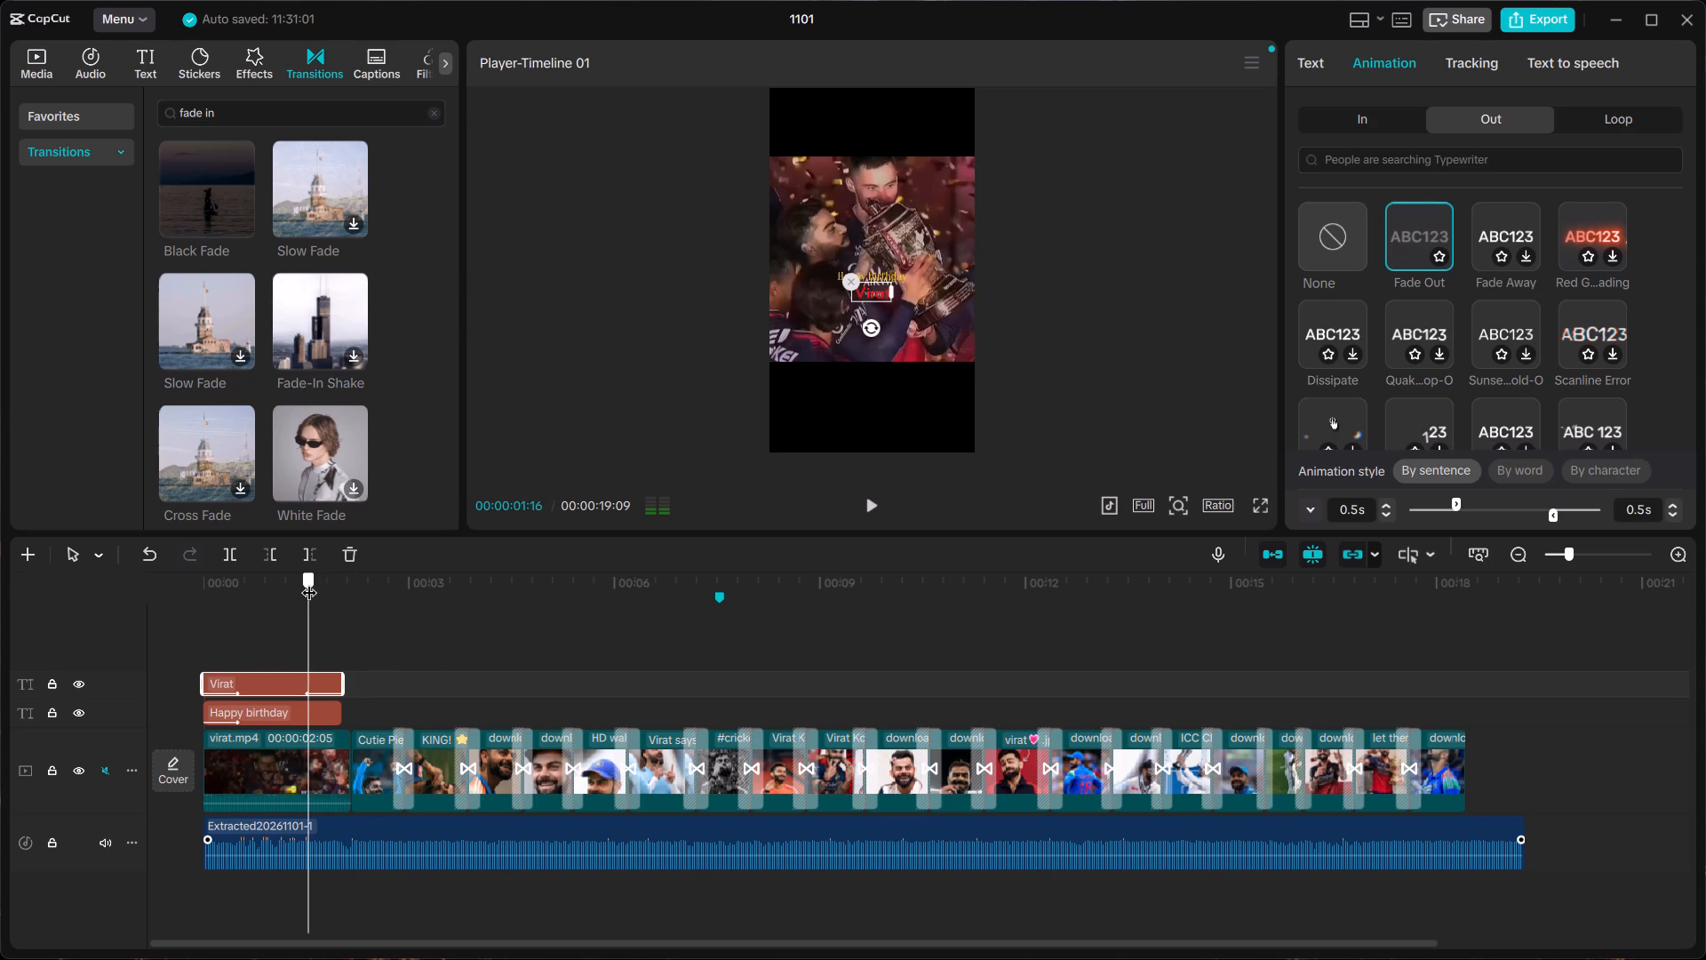
{"action": "left_click_drag", "start_coordinate": [309, 581], "coordinate": [306, 582]}
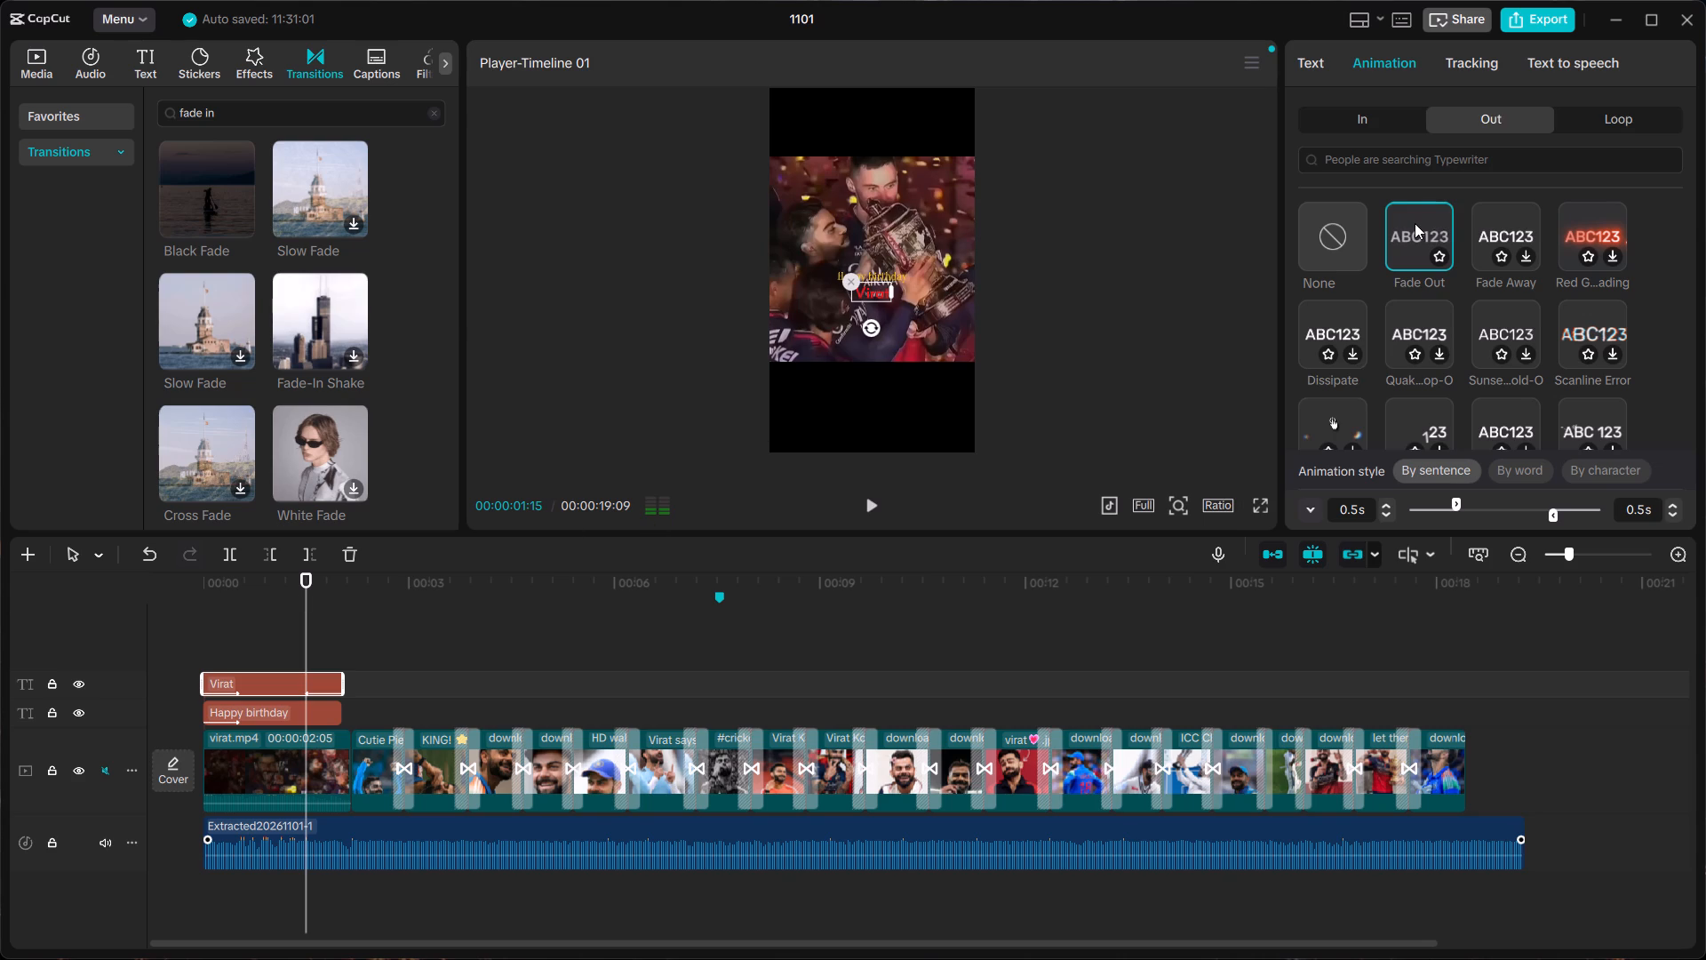
{"action": "left_click", "coordinate": [307, 708]}
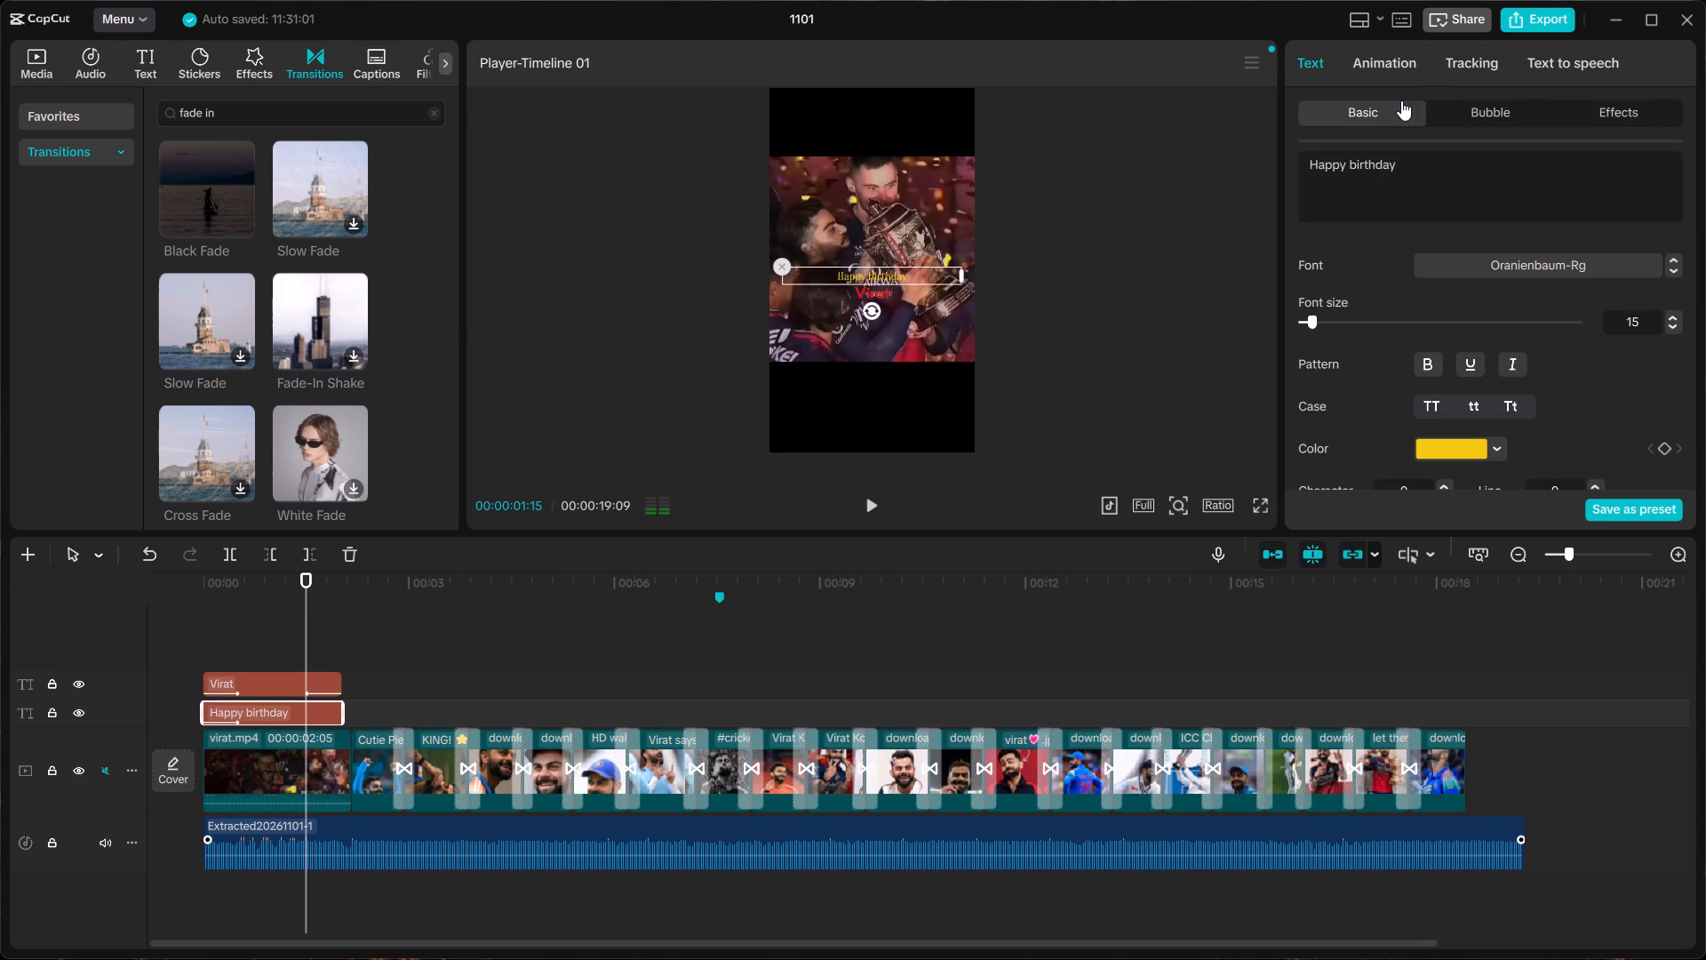
{"action": "left_click", "coordinate": [1394, 66]}
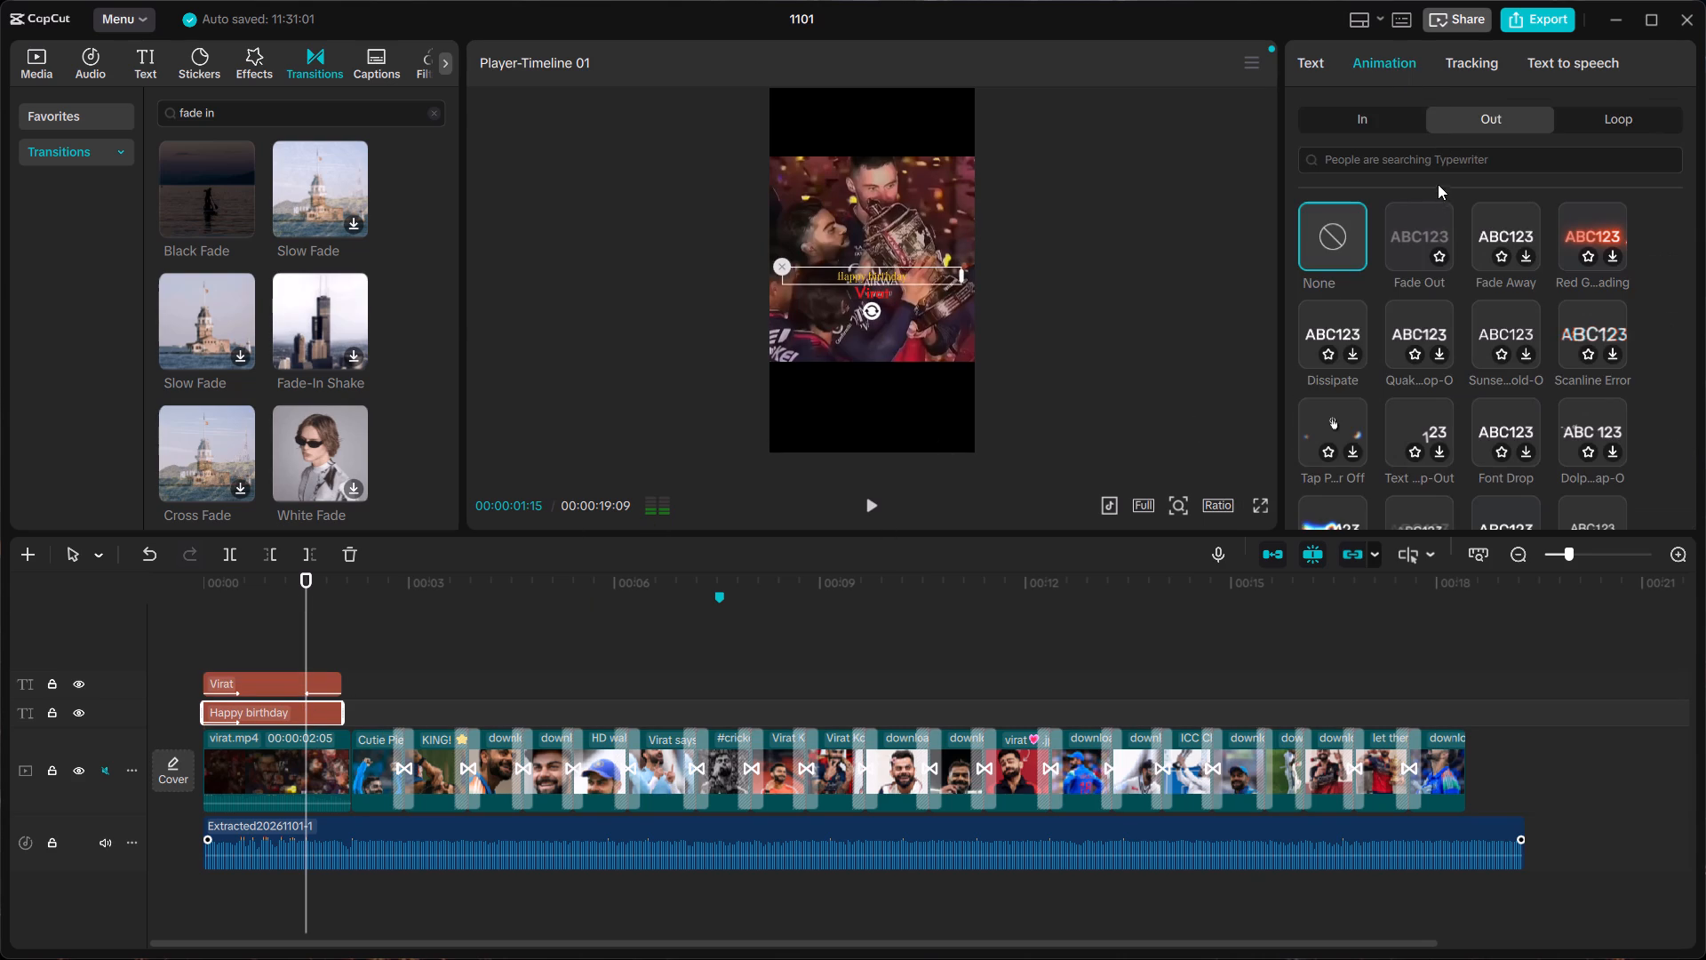
{"action": "double_click", "coordinate": [1410, 222]}
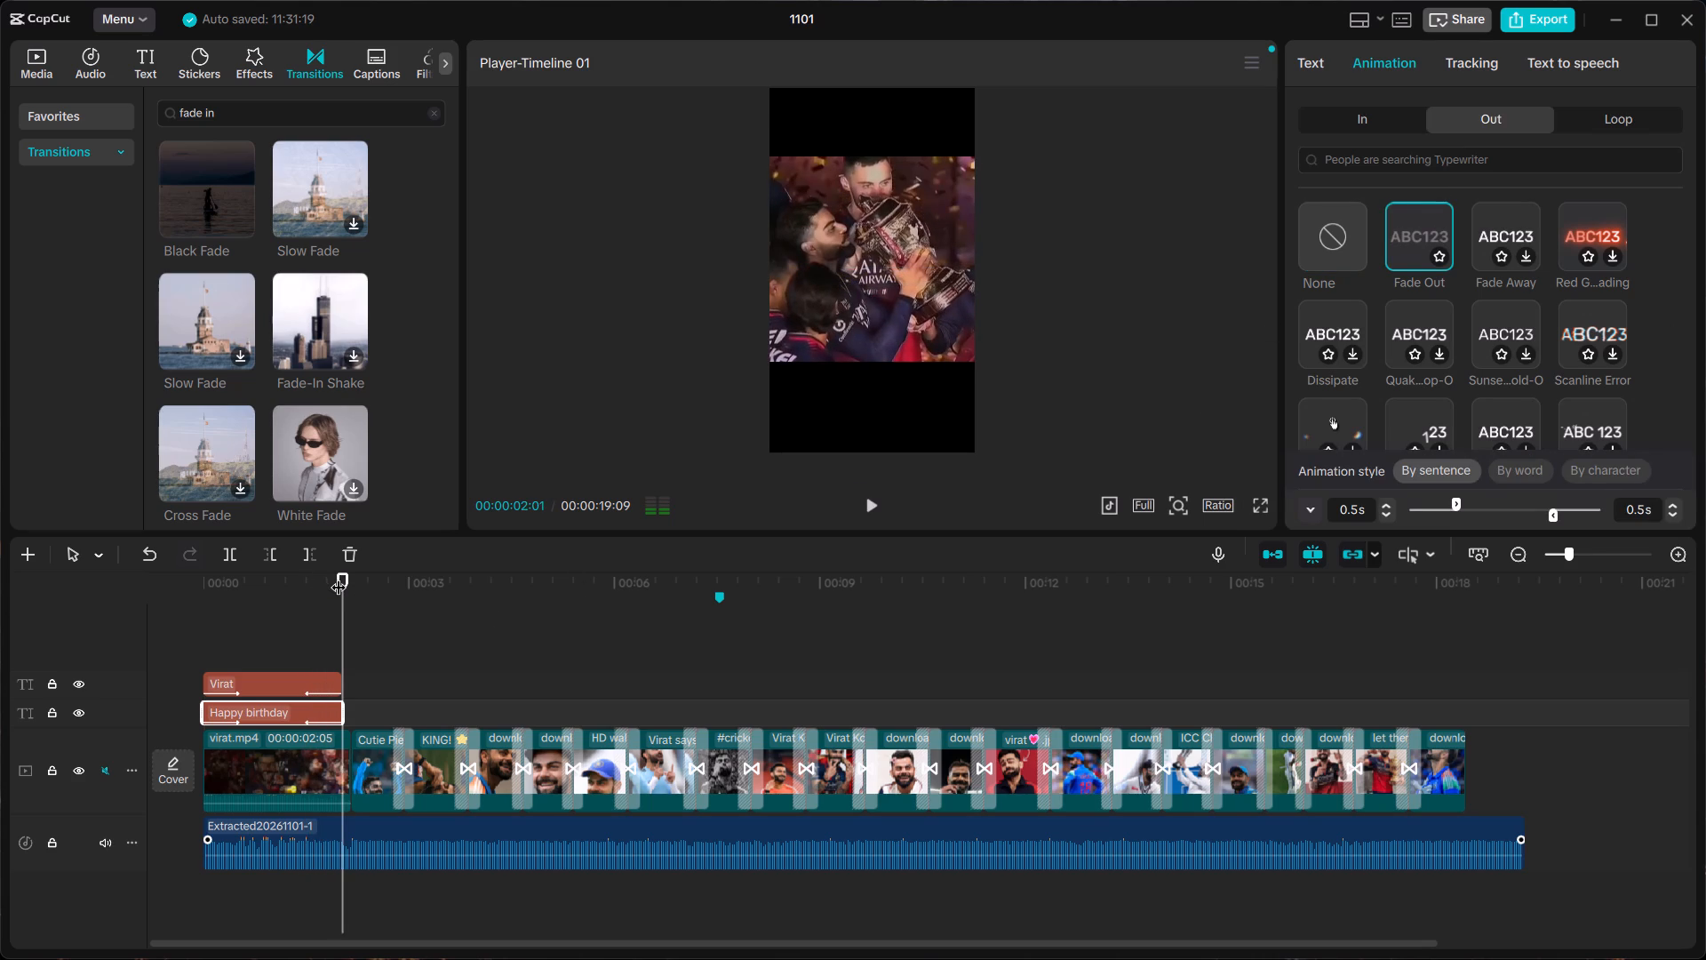
Play the edit from the beginning through the picture sequence to review the animated titles and transitions.
{"action": "left_click_drag", "start_coordinate": [339, 576], "coordinate": [113, 566]}
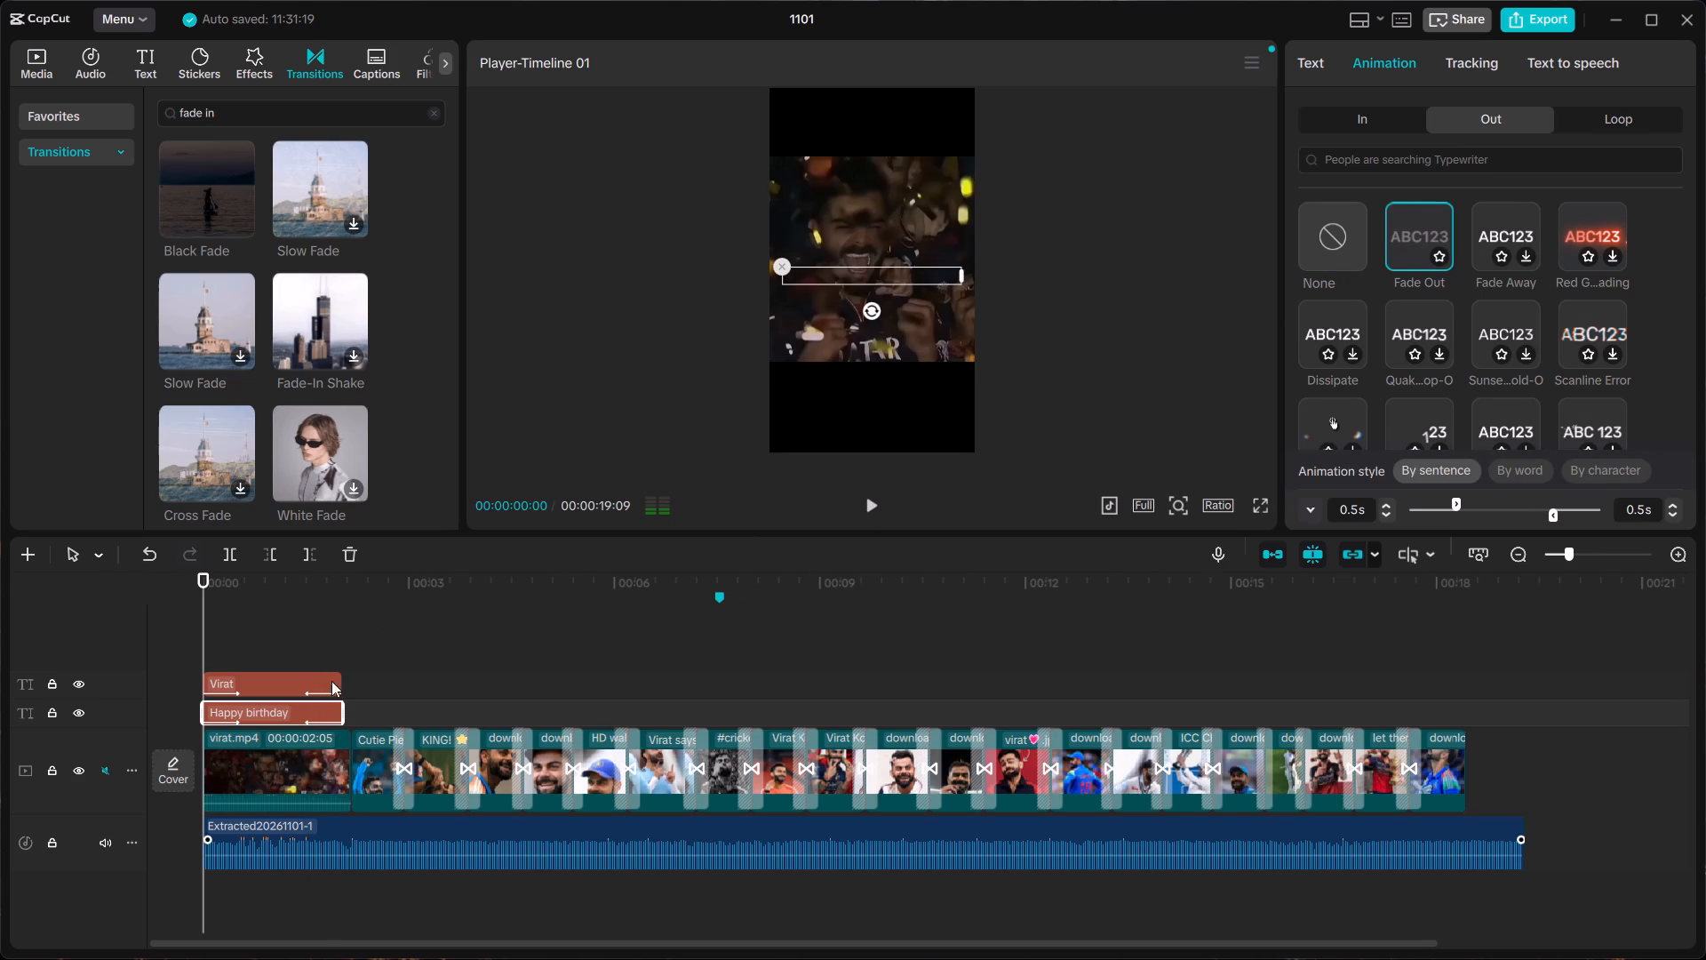
{"action": "left_click", "coordinate": [302, 708]}
{"action": "left_click", "coordinate": [788, 378]}
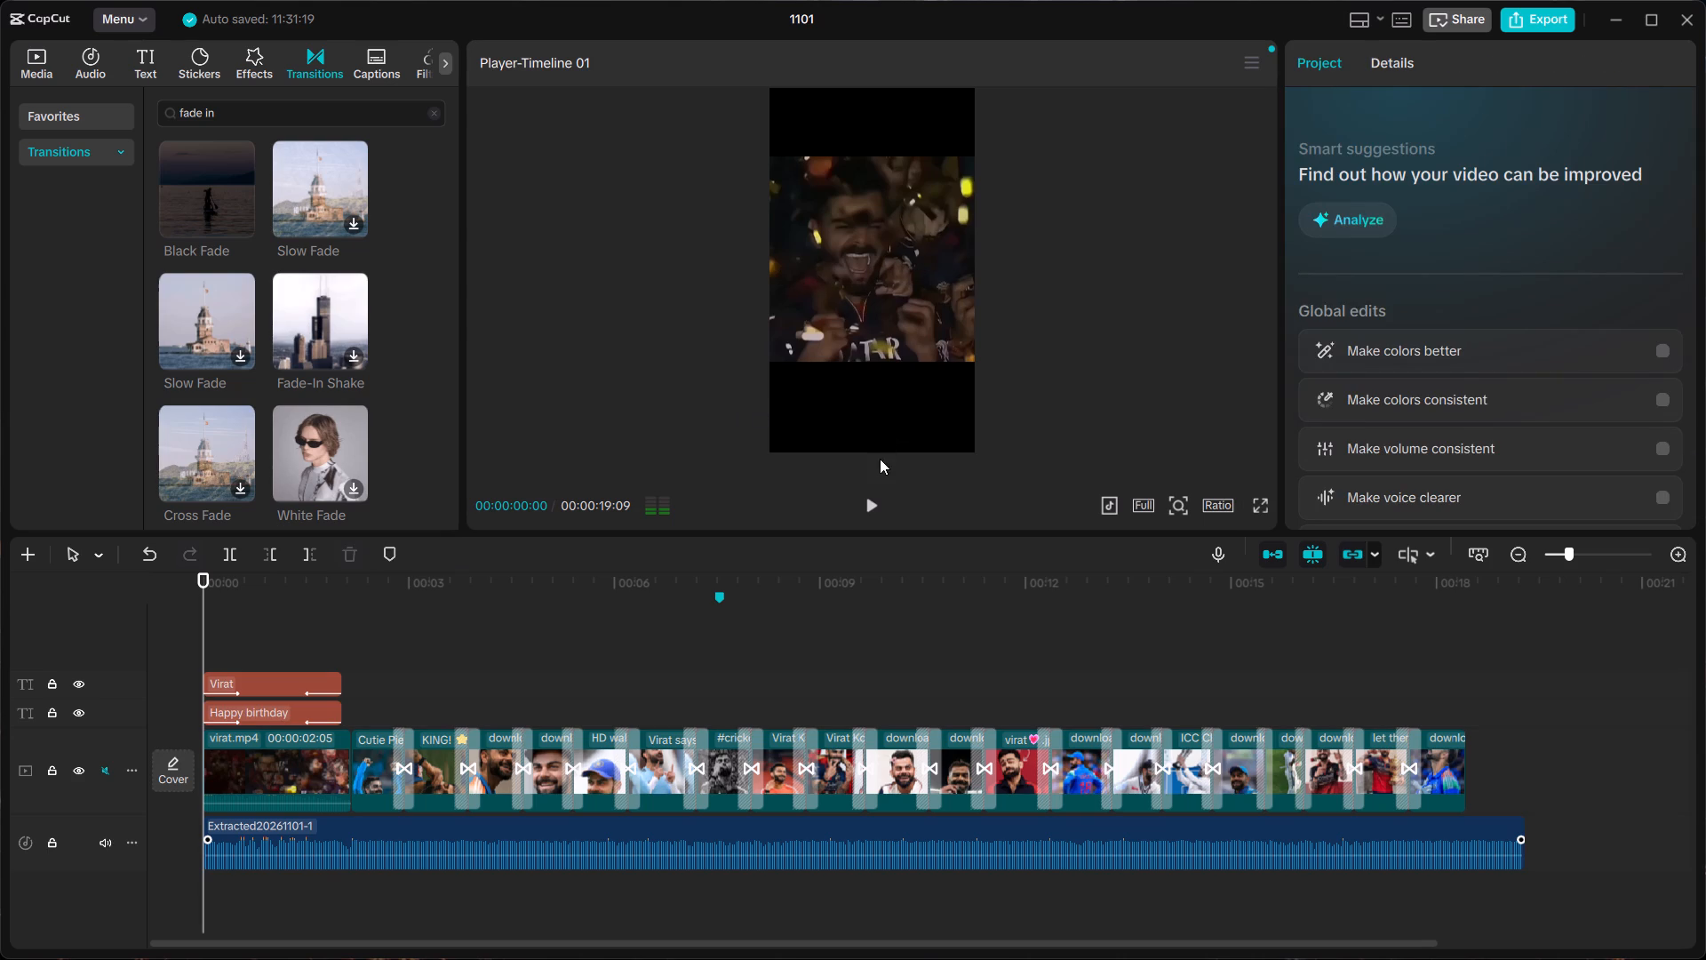
{"action": "left_click", "coordinate": [873, 507]}
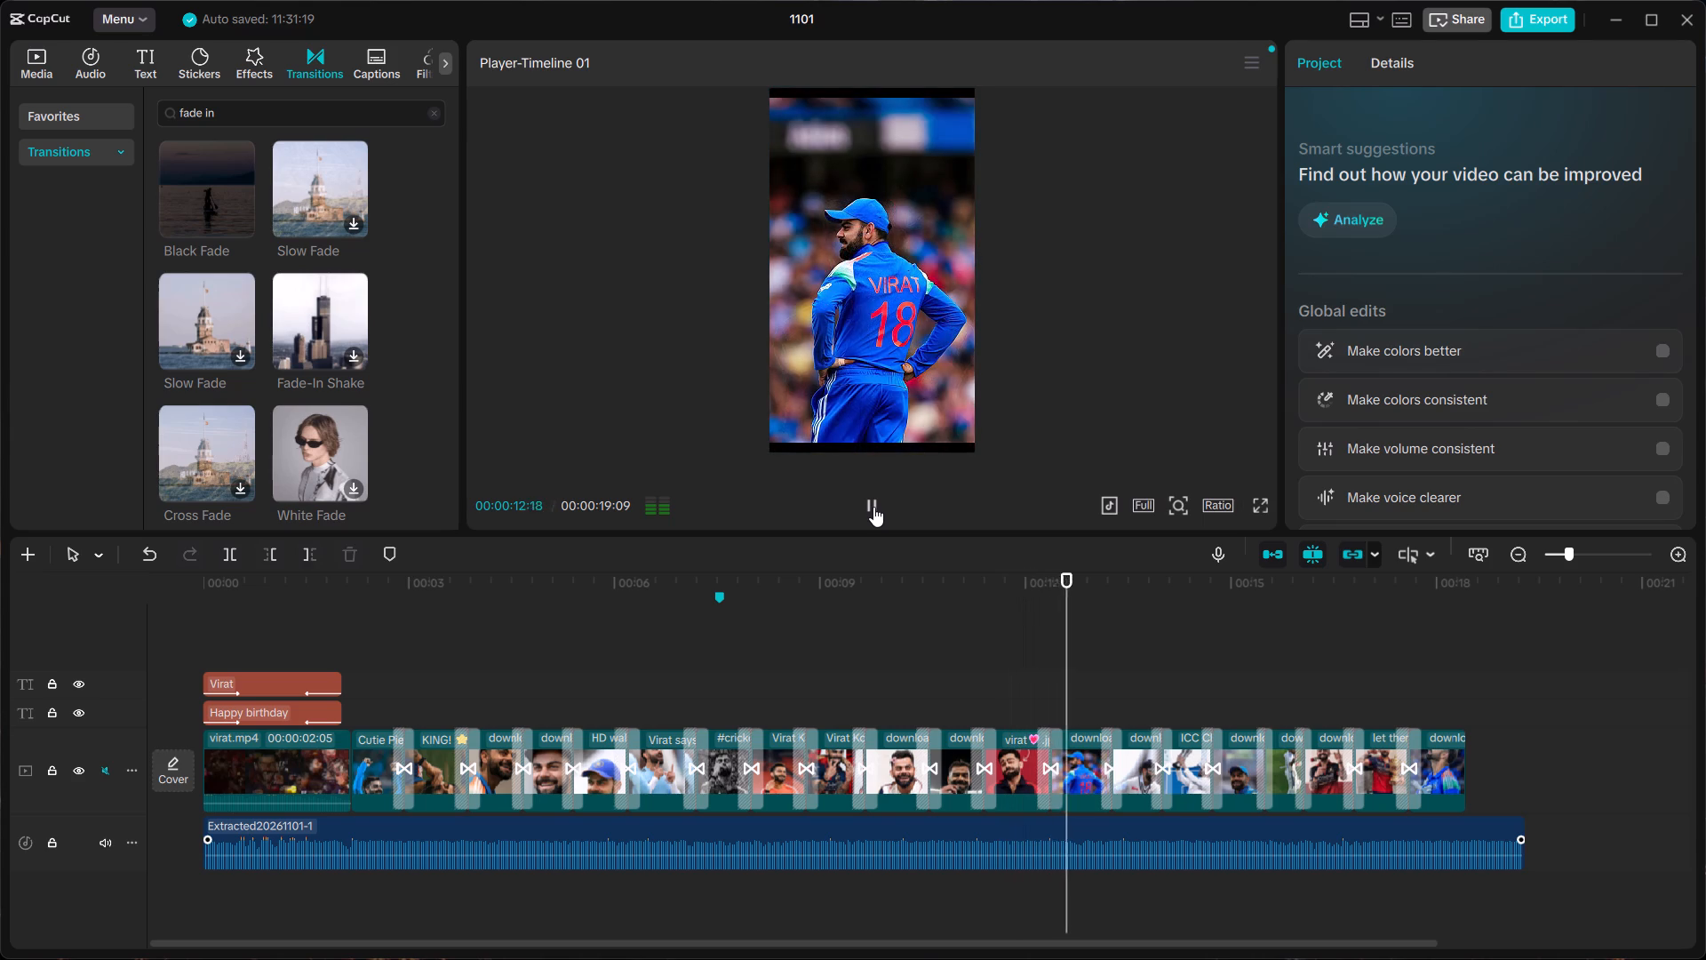
{"action": "left_click", "coordinate": [873, 507]}
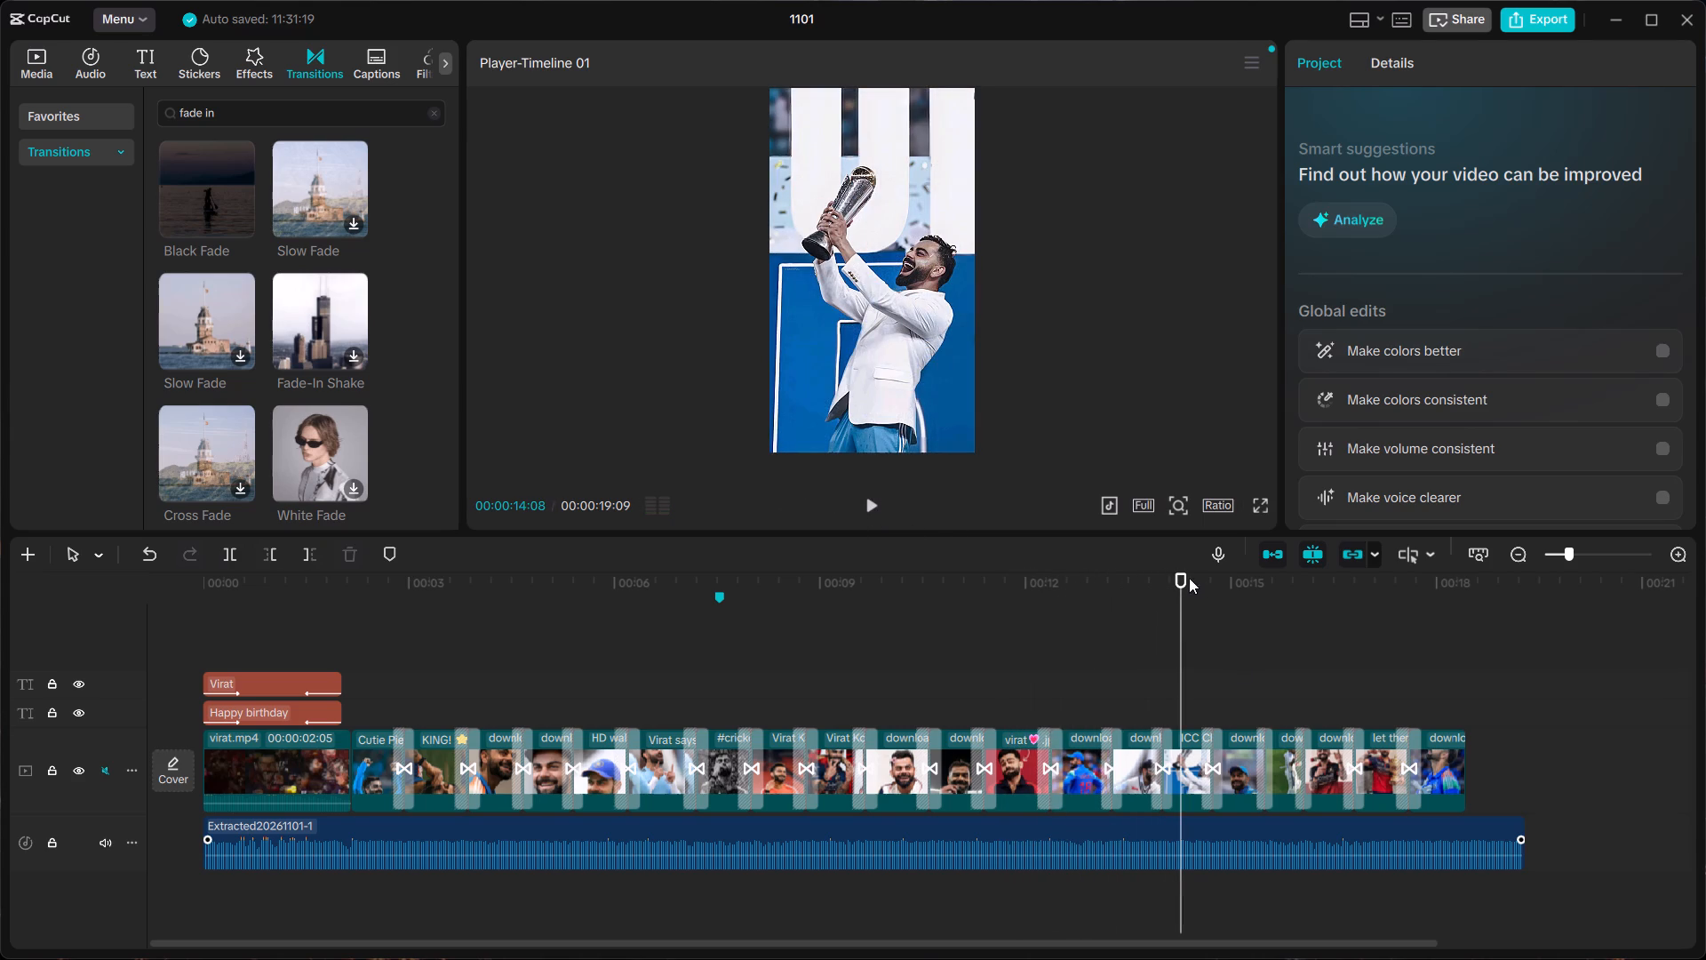
Replay the intro twice from the beginning to check how both titles fade out before the first pictures.
{"action": "left_click_drag", "start_coordinate": [1183, 579], "coordinate": [0, 420]}
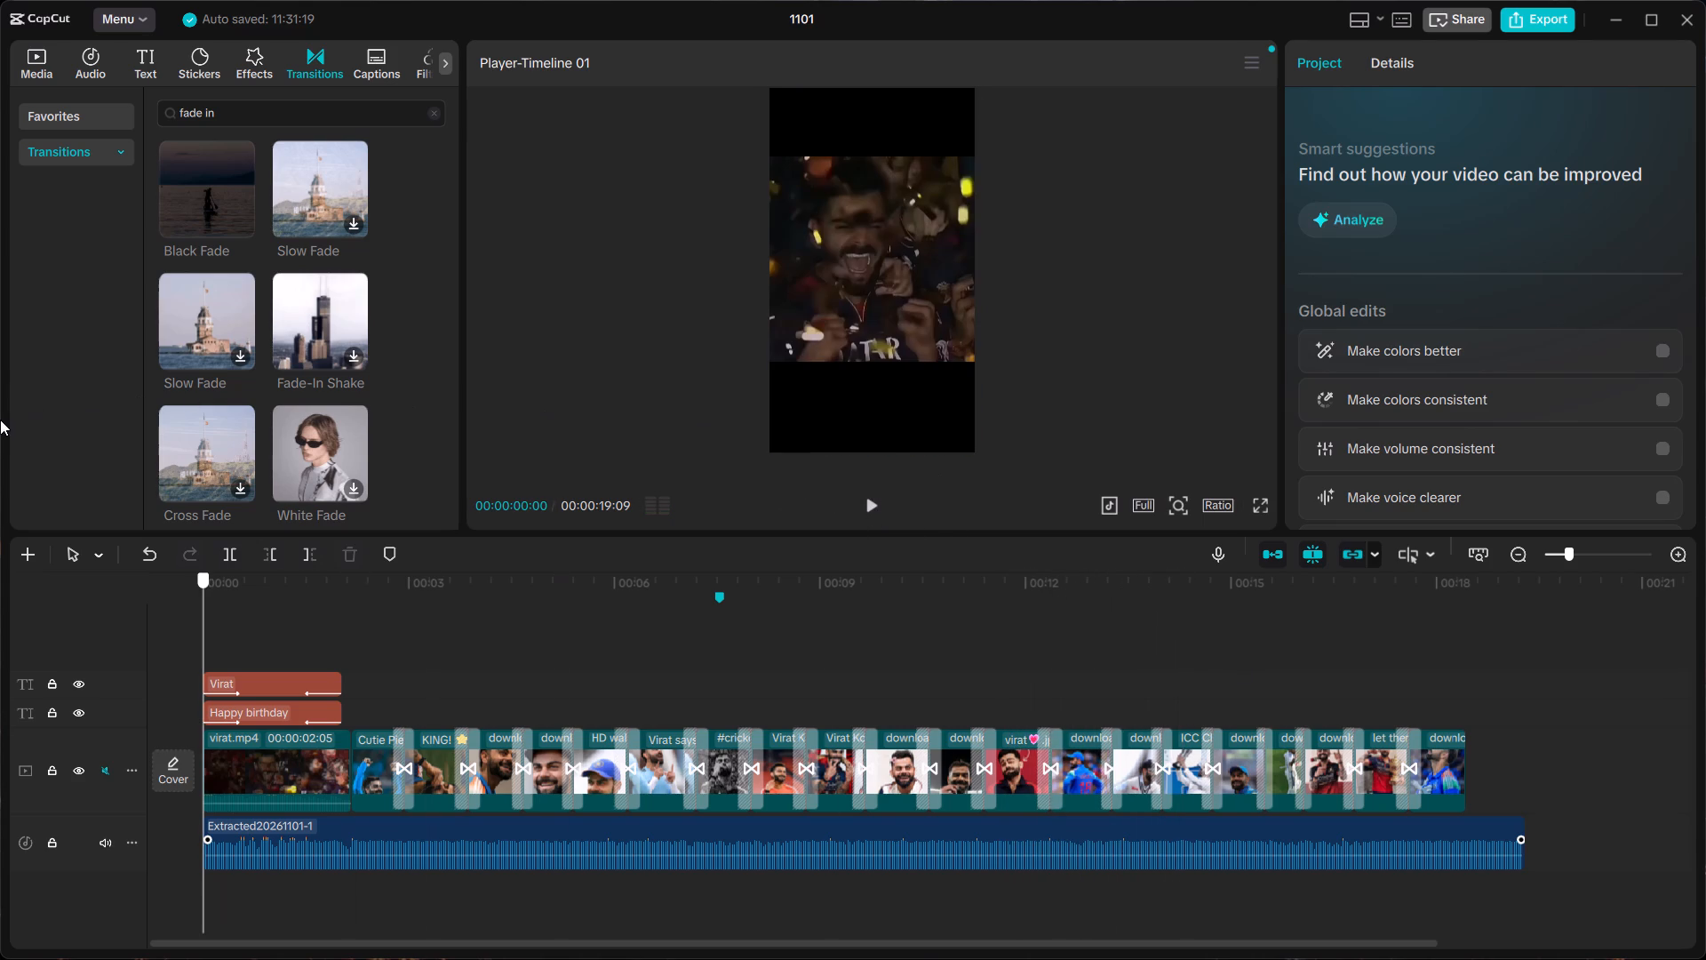
{"action": "left_click_drag", "start_coordinate": [0, 420], "coordinate": [0, 426]}
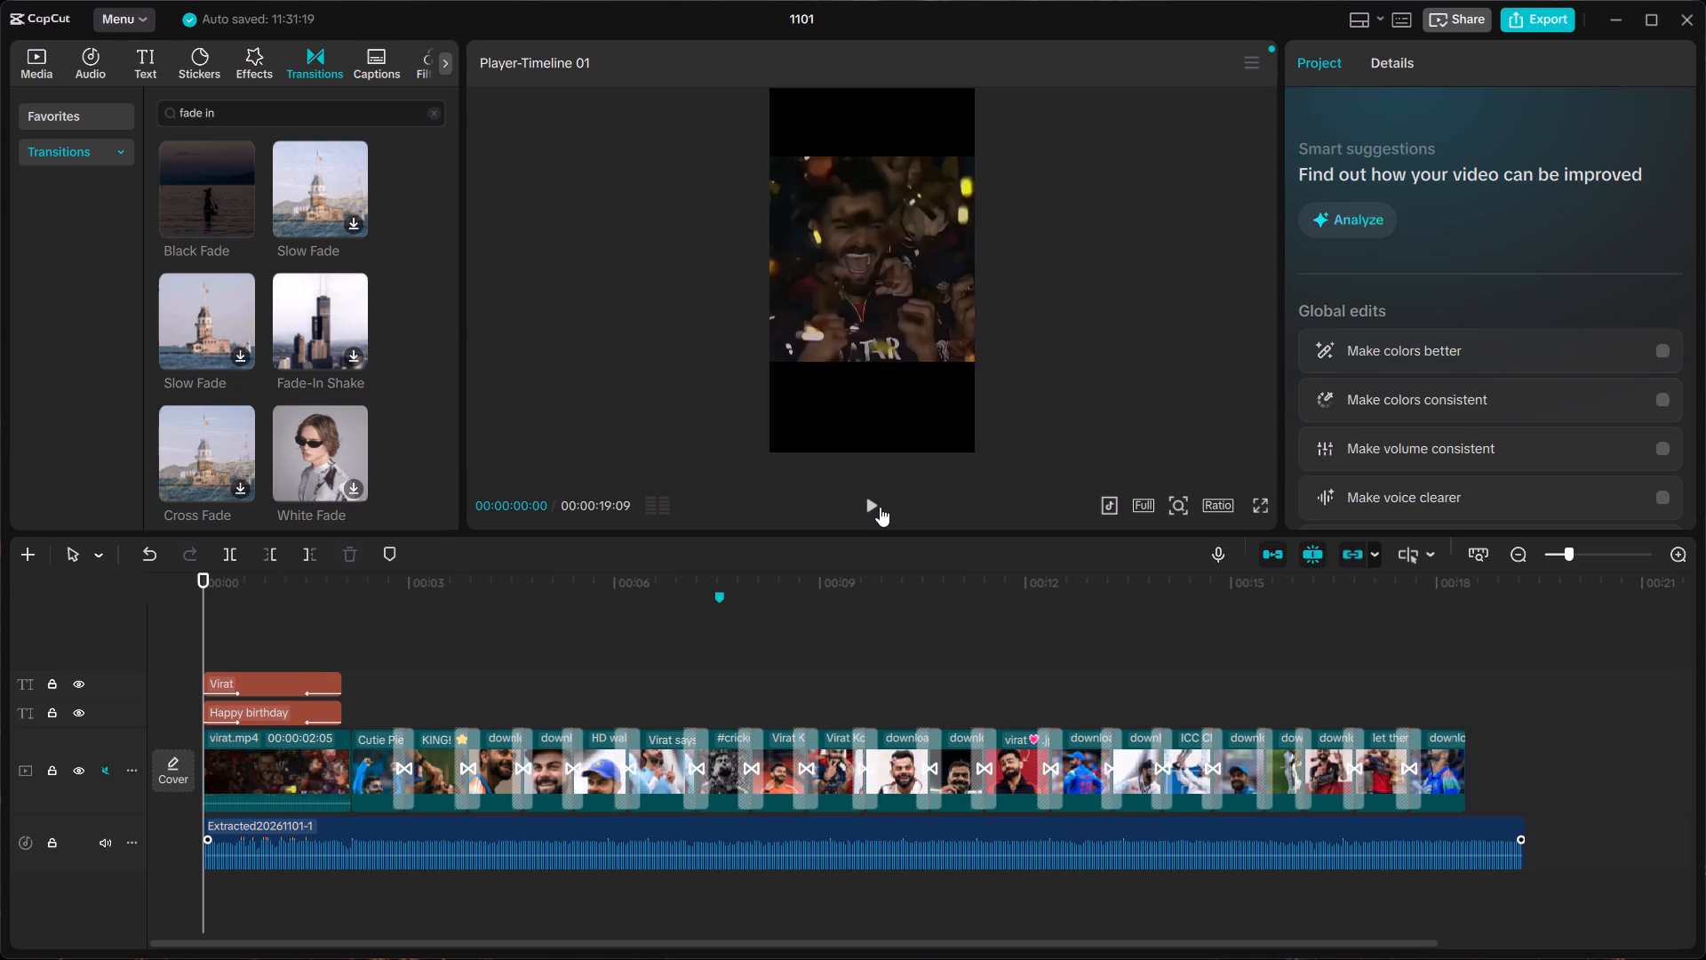
{"action": "left_click", "coordinate": [865, 503]}
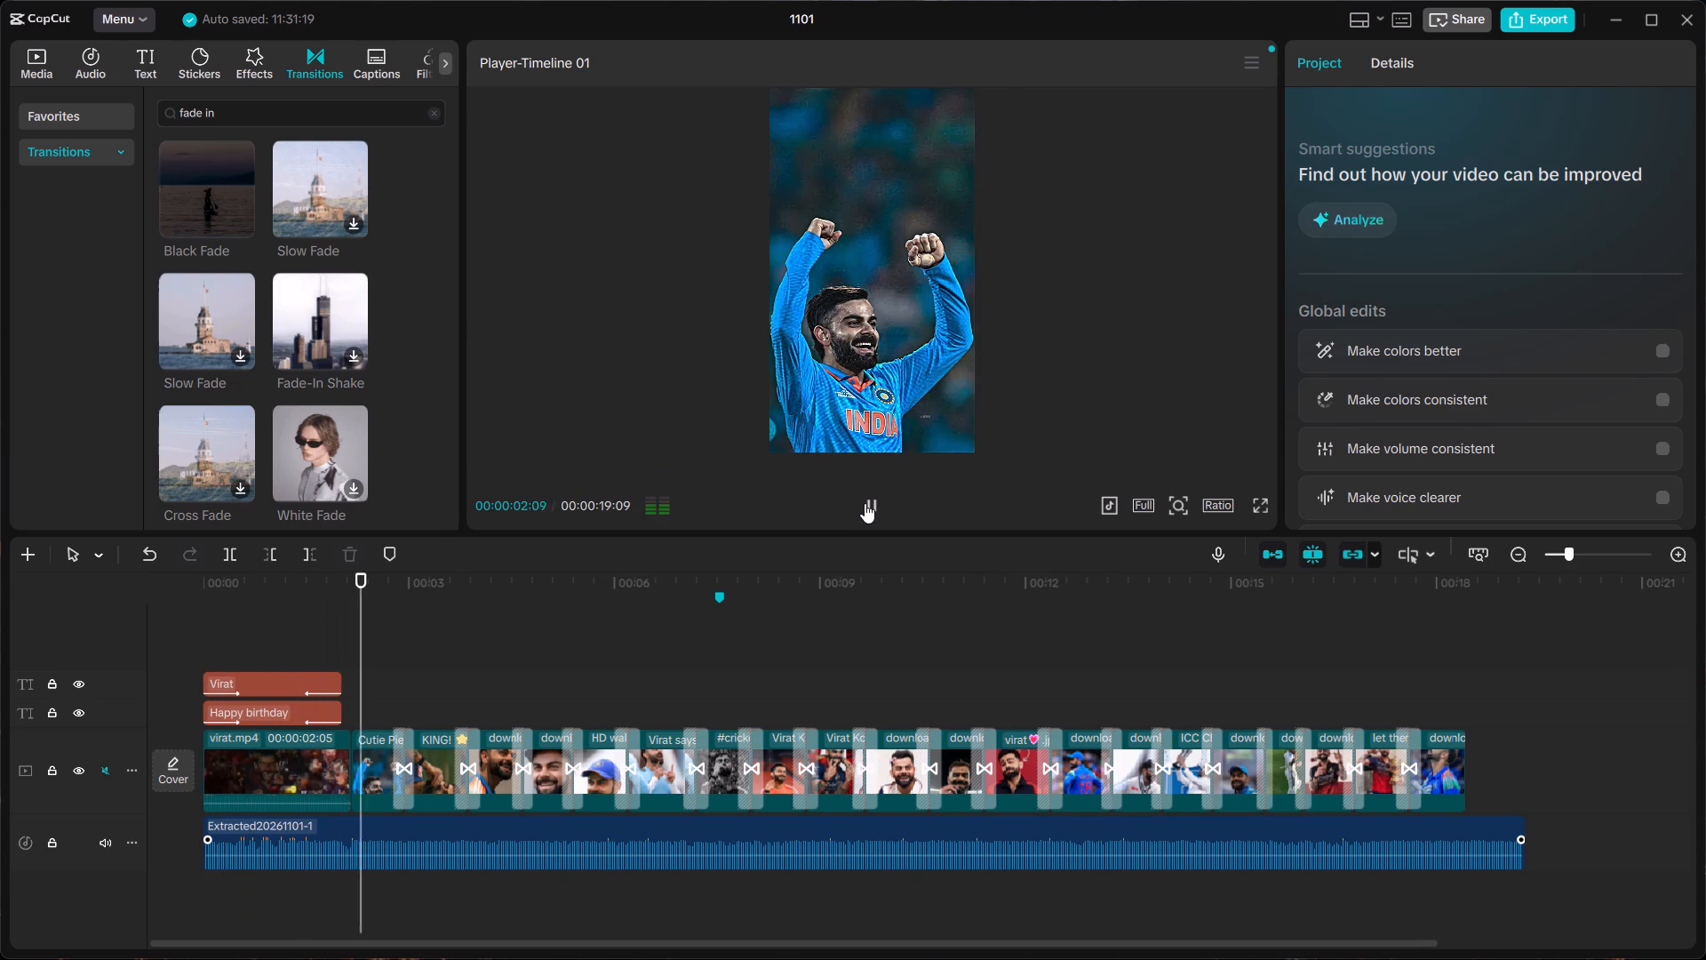
{"action": "left_click", "coordinate": [865, 503]}
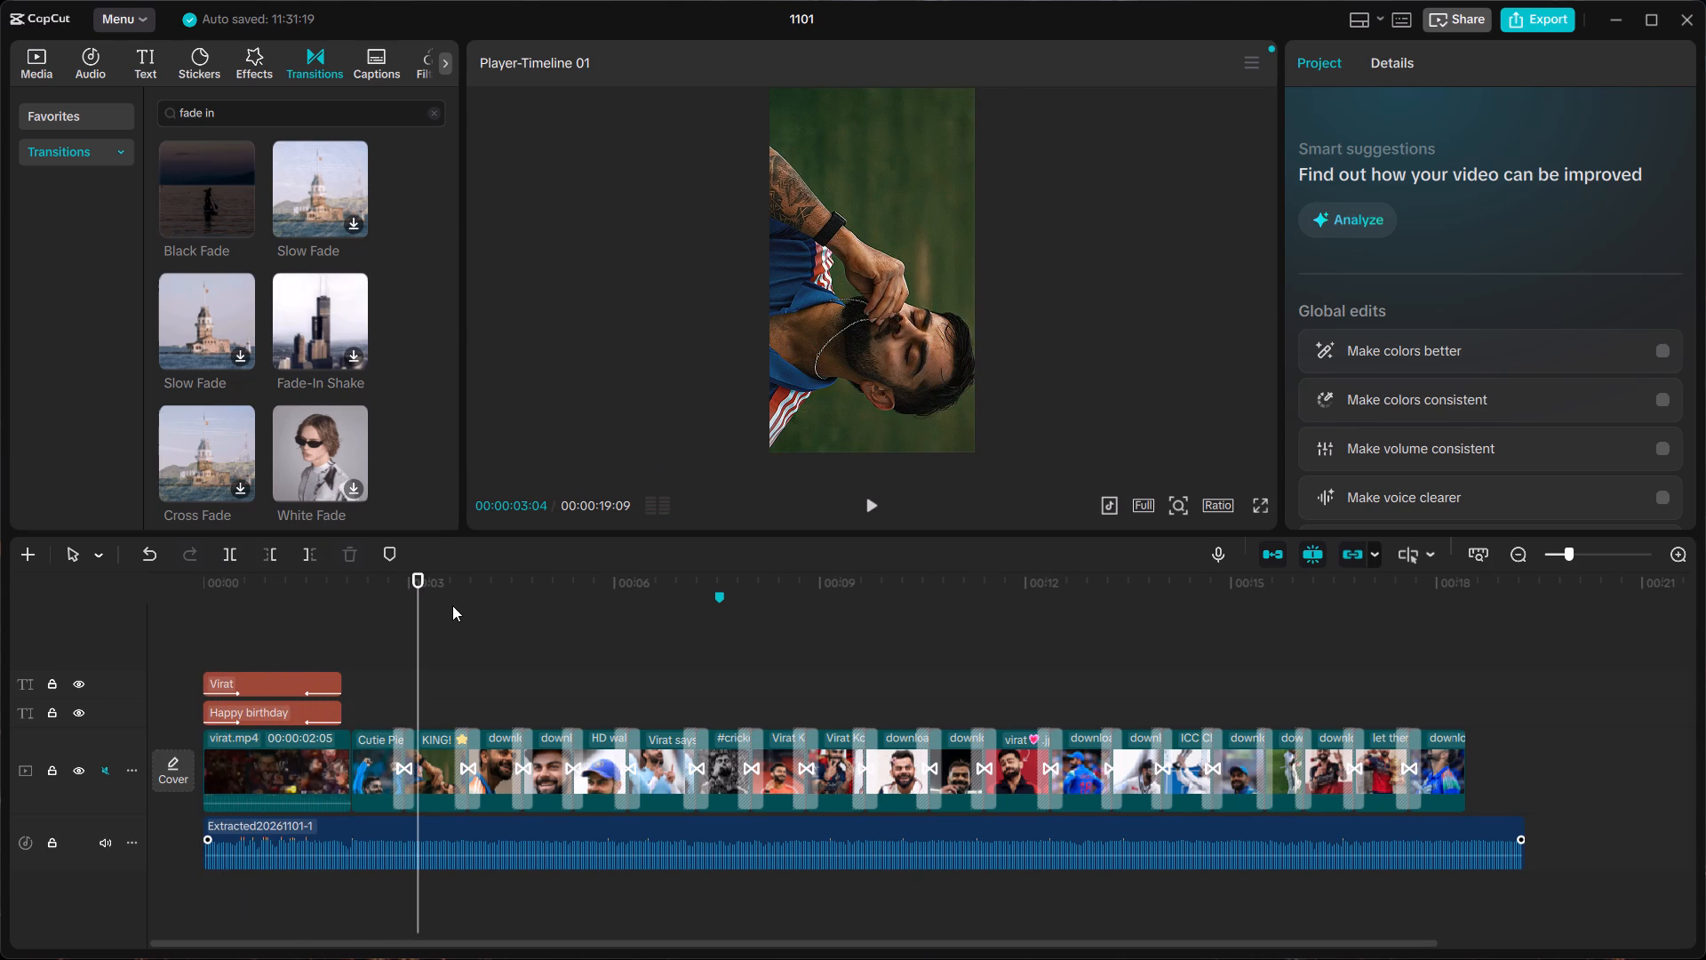
{"action": "left_click_drag", "start_coordinate": [426, 576], "coordinate": [181, 578]}
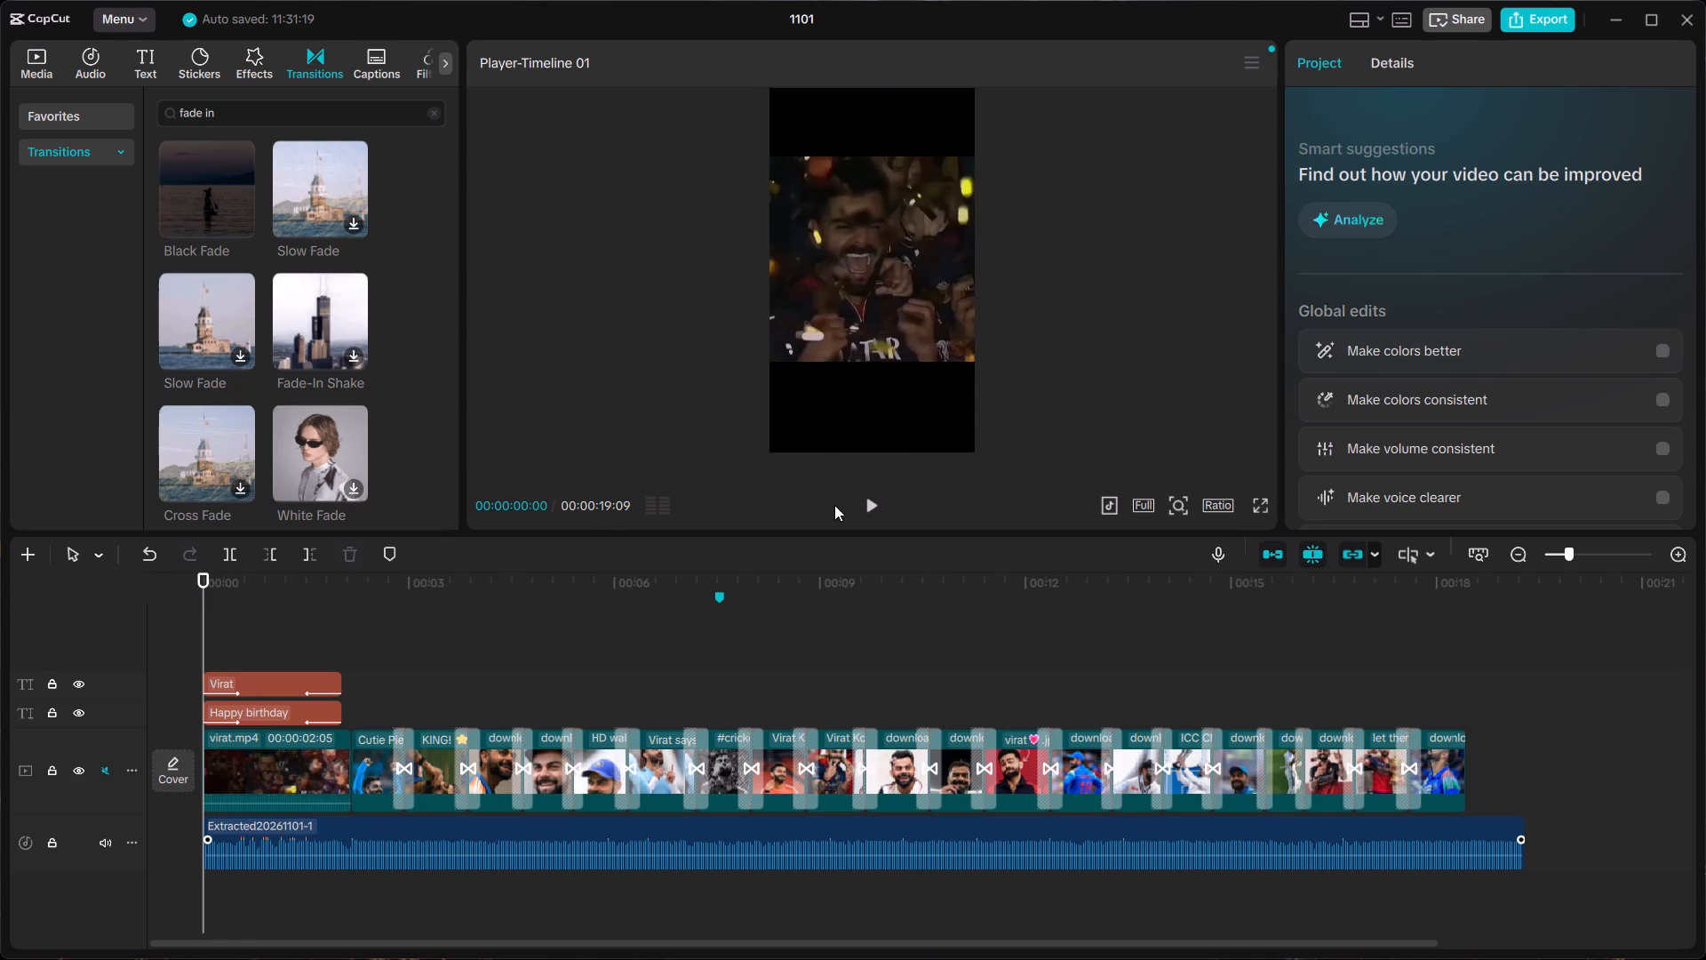
{"action": "left_click", "coordinate": [868, 507]}
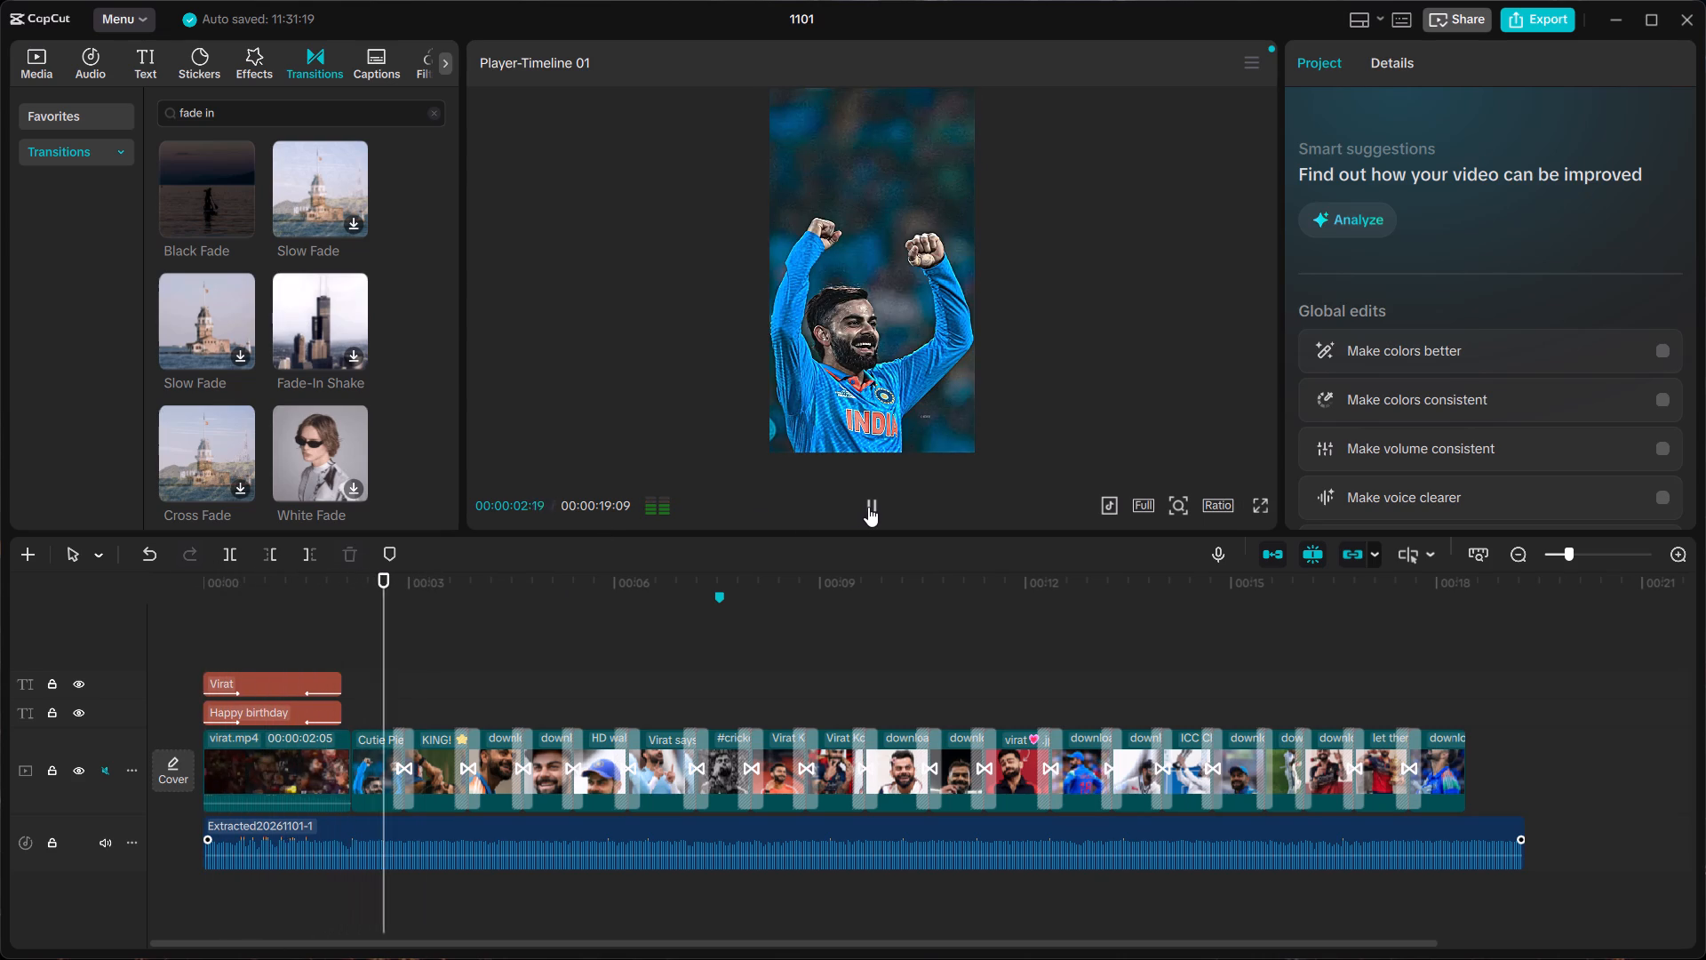
{"action": "left_click", "coordinate": [868, 507]}
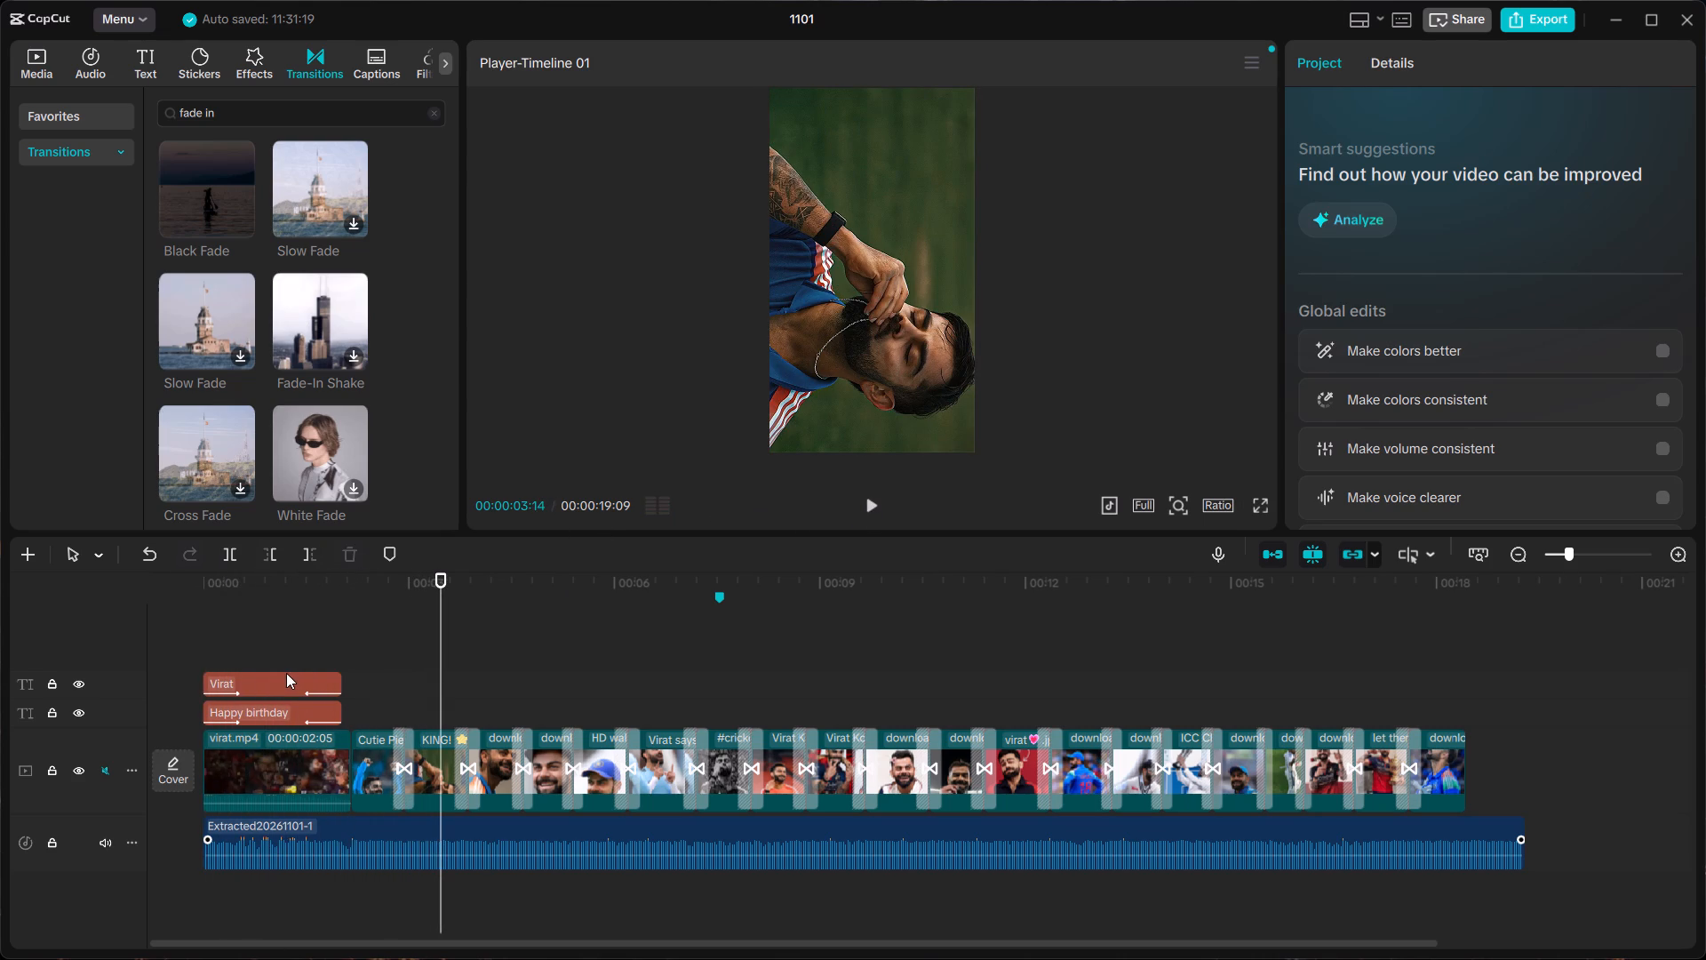
Preview the "Fade Out" exit animation again on the "Virat" and "Happy birthday" texts.
{"action": "left_click", "coordinate": [313, 686]}
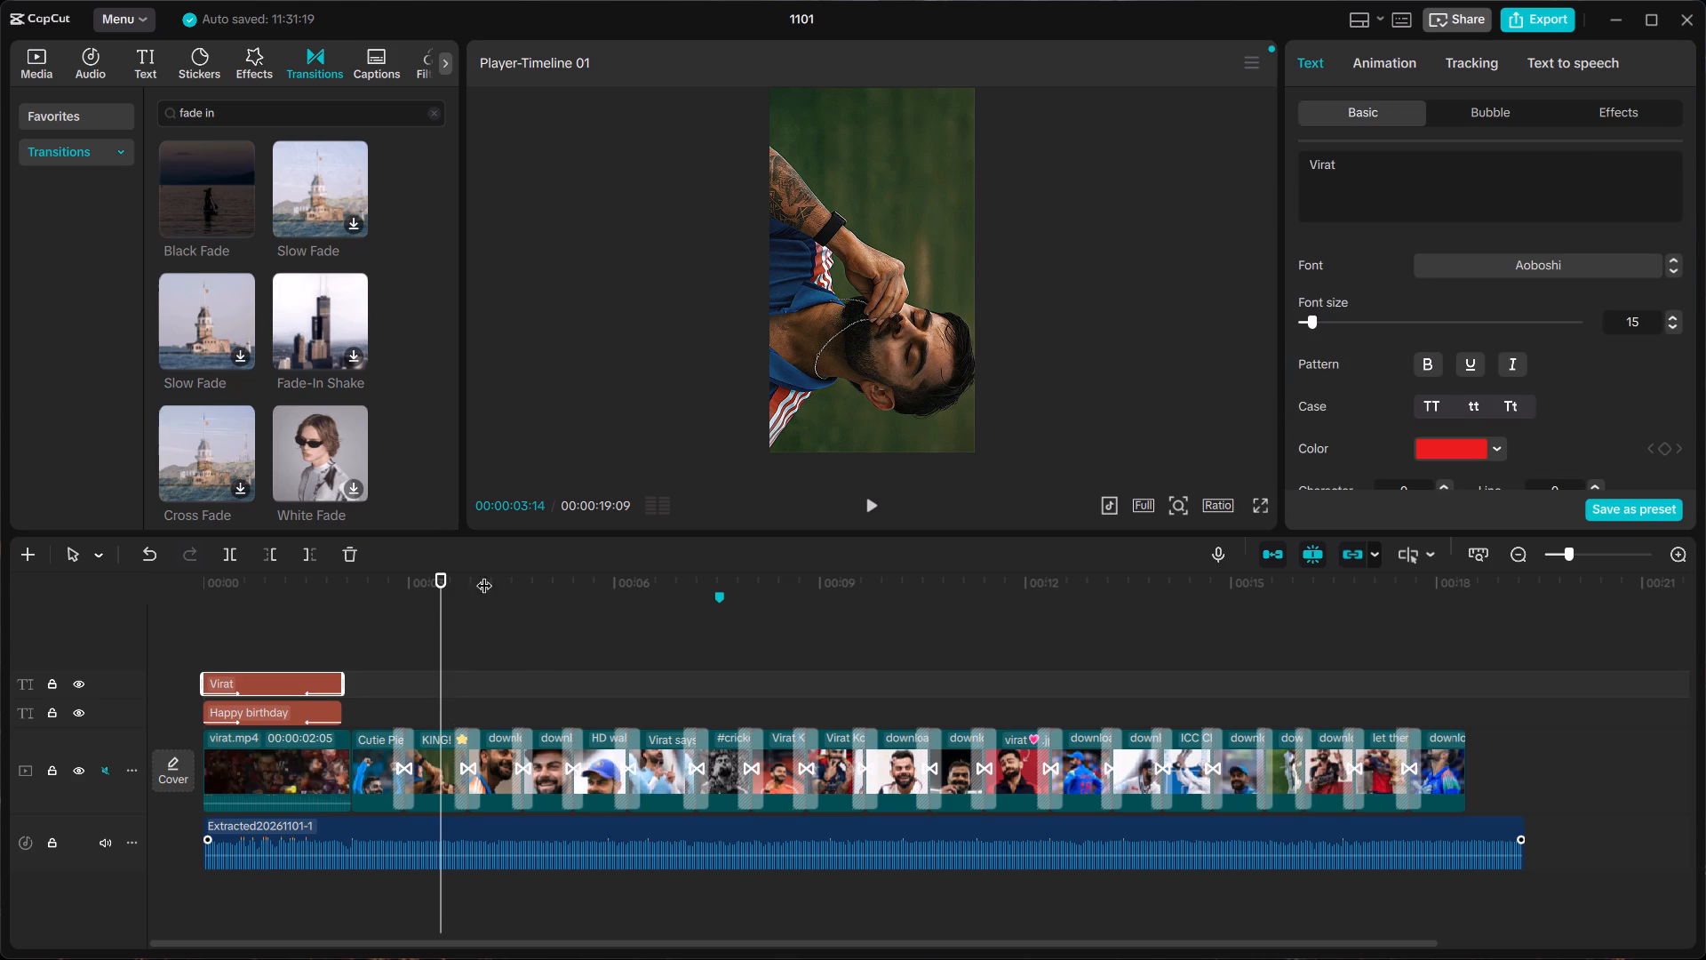
{"action": "left_click", "coordinate": [1389, 65]}
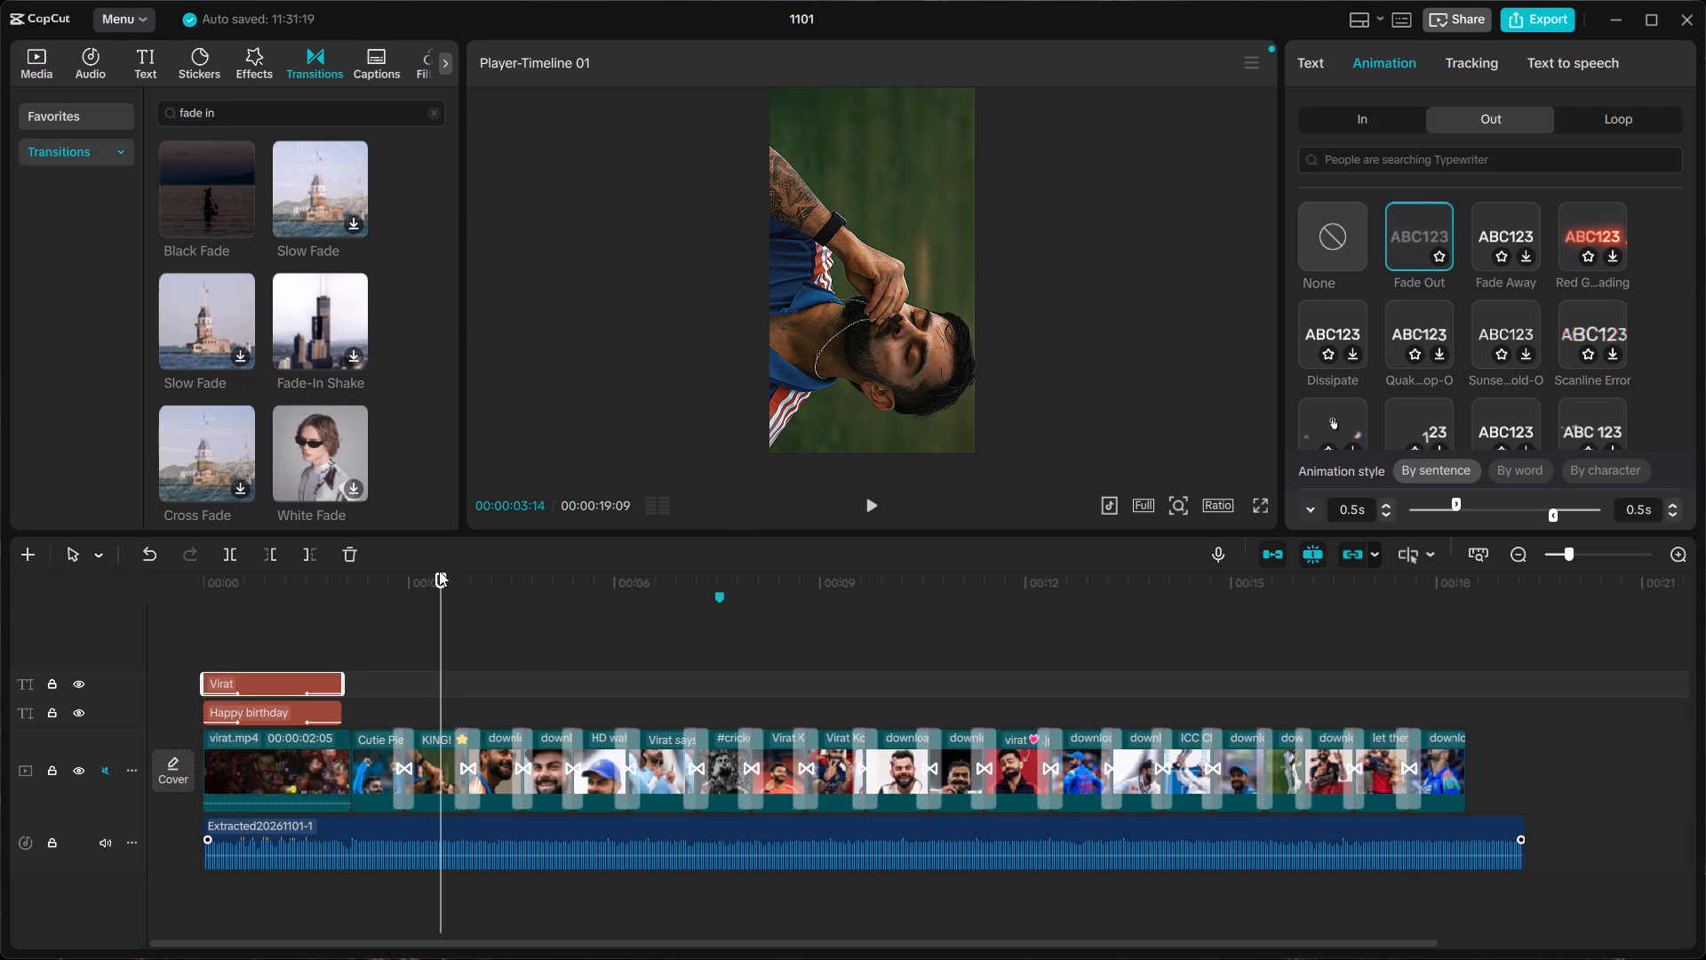
{"action": "left_click_drag", "start_coordinate": [438, 571], "coordinate": [319, 593]}
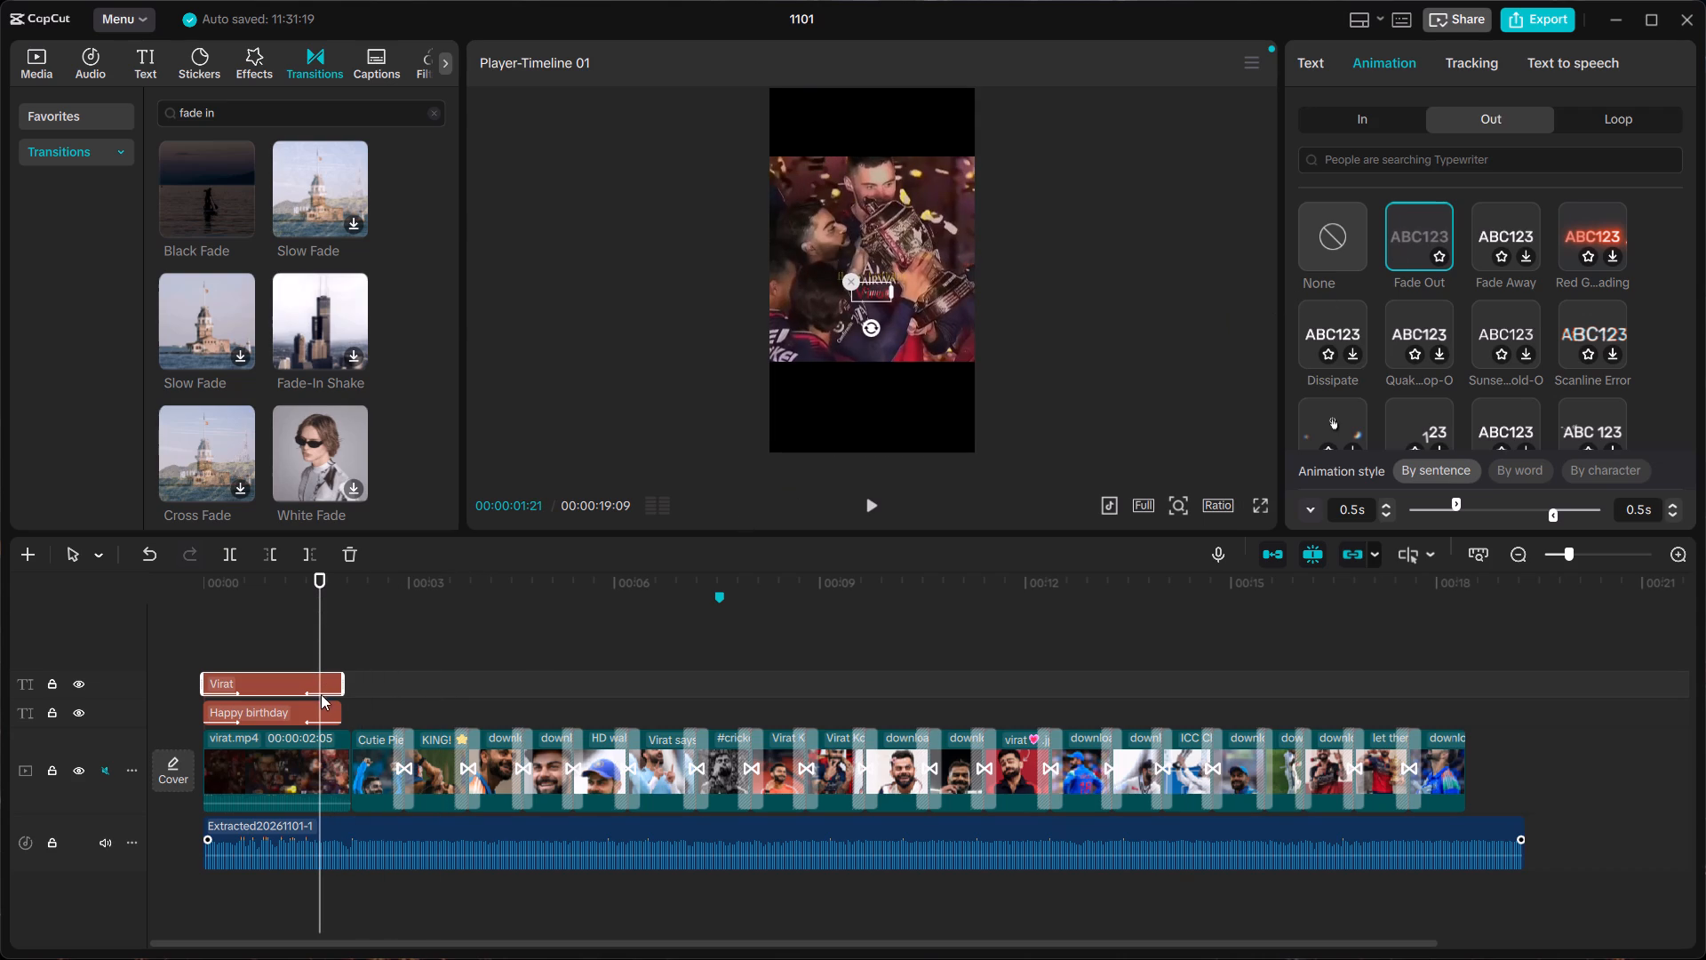
{"action": "left_click", "coordinate": [315, 684]}
{"action": "double_click", "coordinate": [1409, 221]}
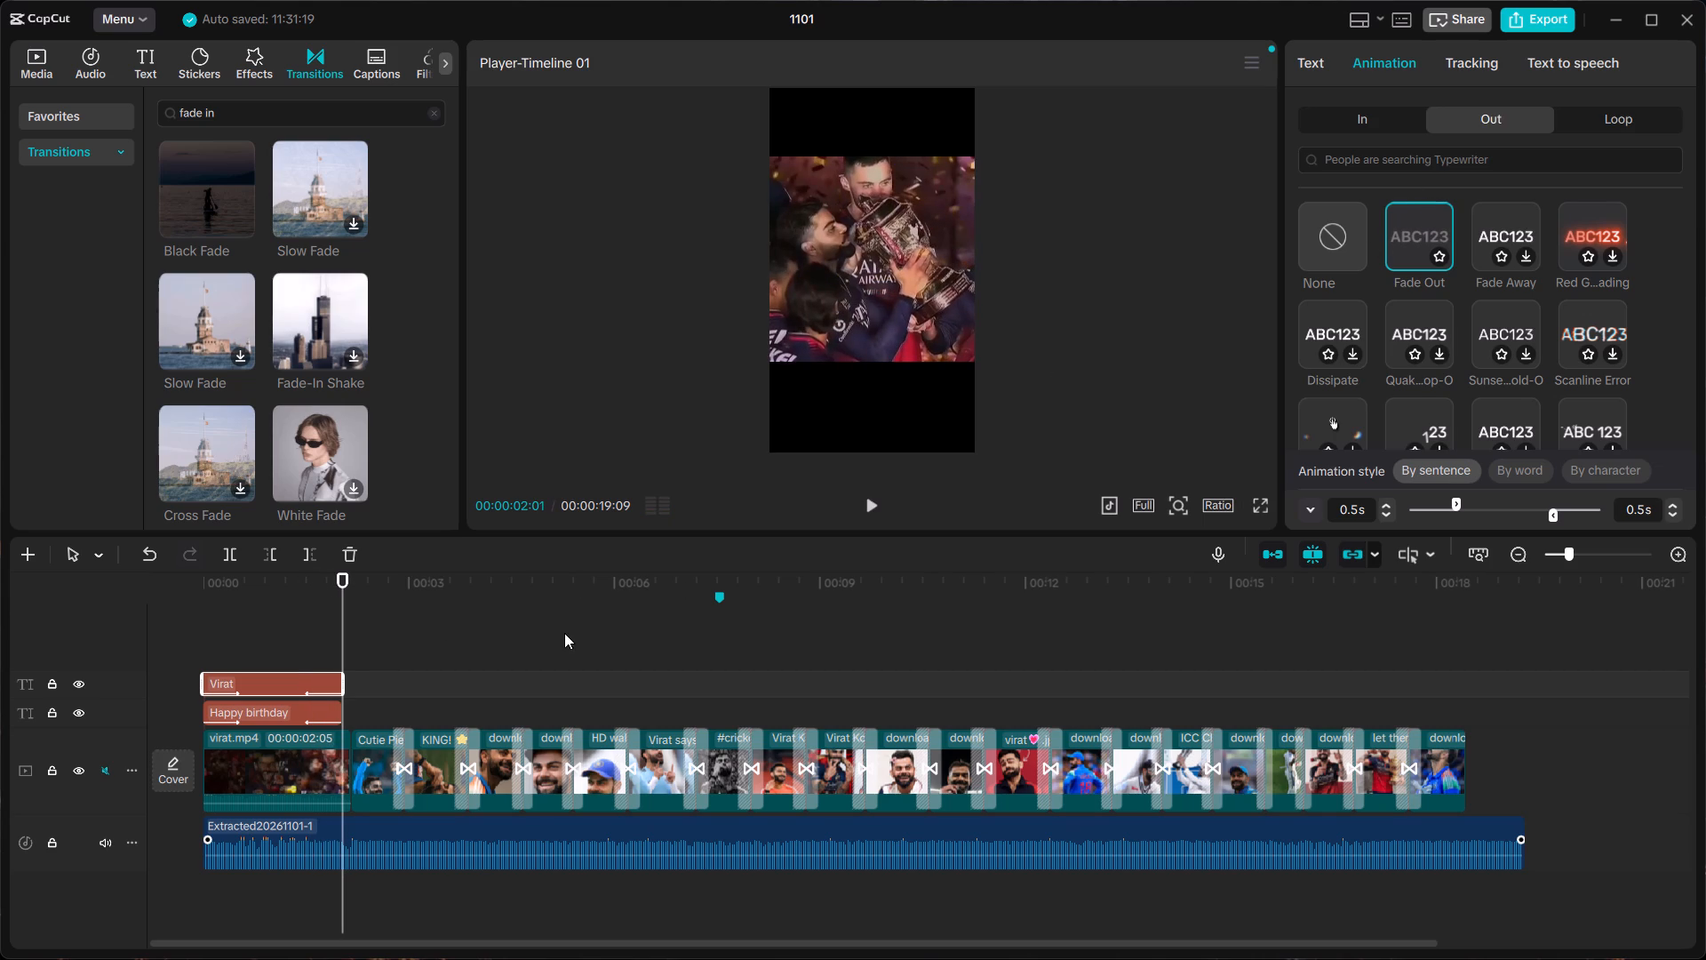
{"action": "left_click", "coordinate": [331, 713]}
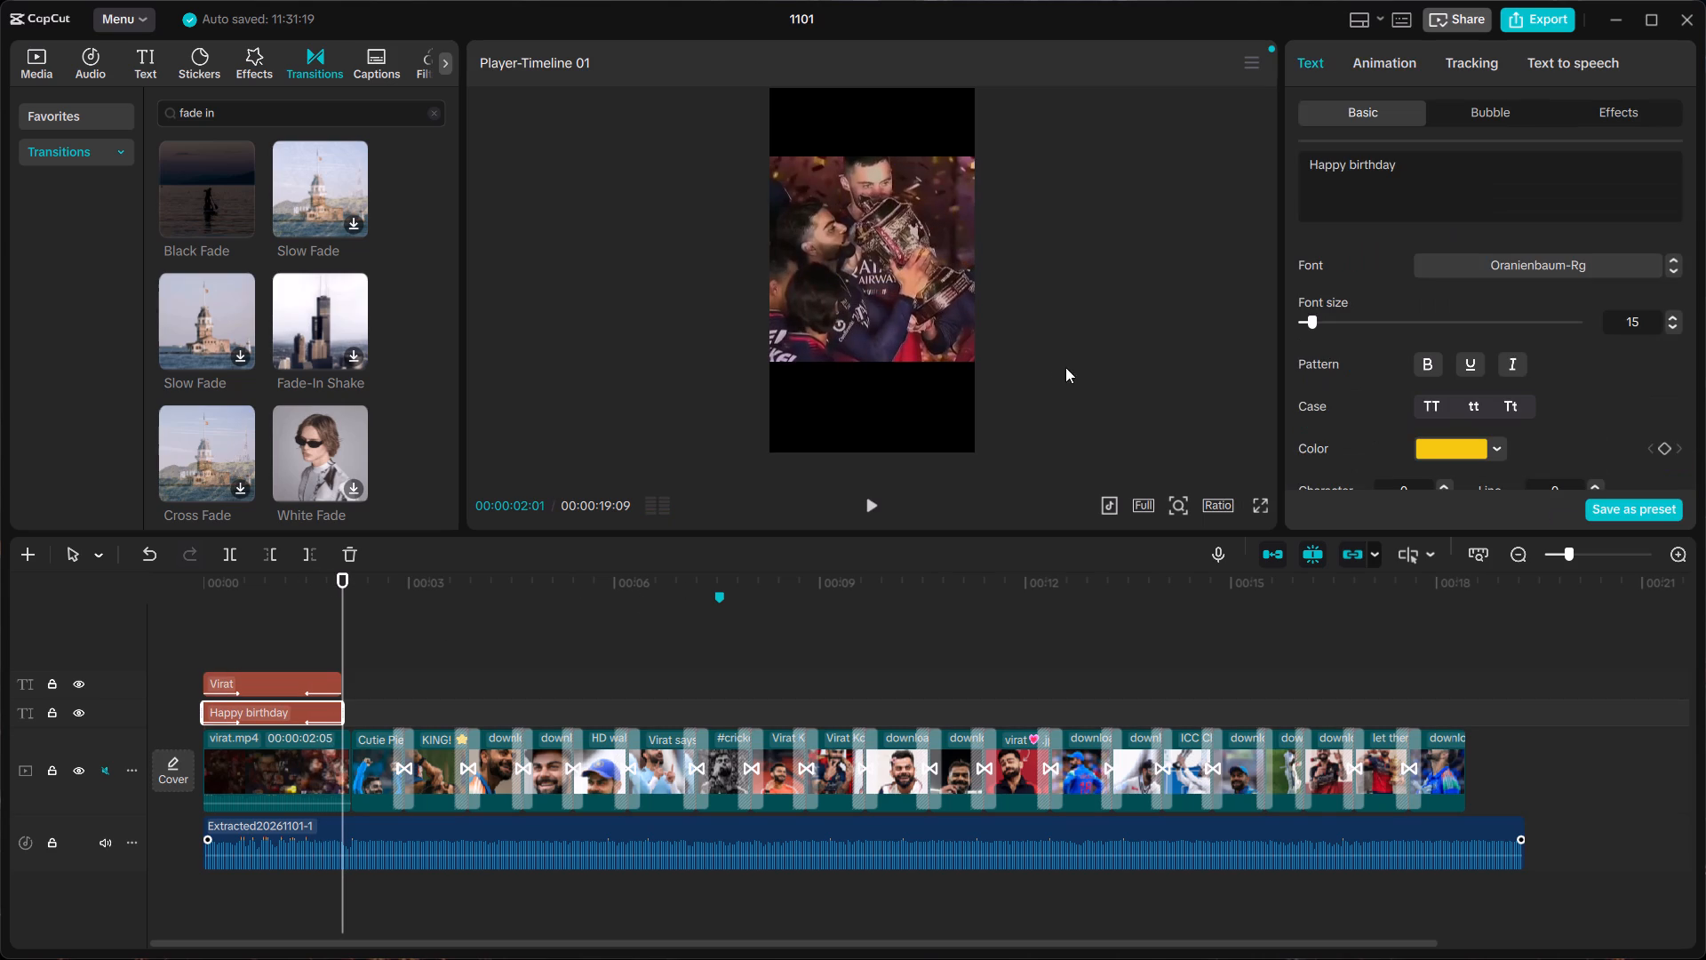
{"action": "left_click", "coordinate": [1377, 67]}
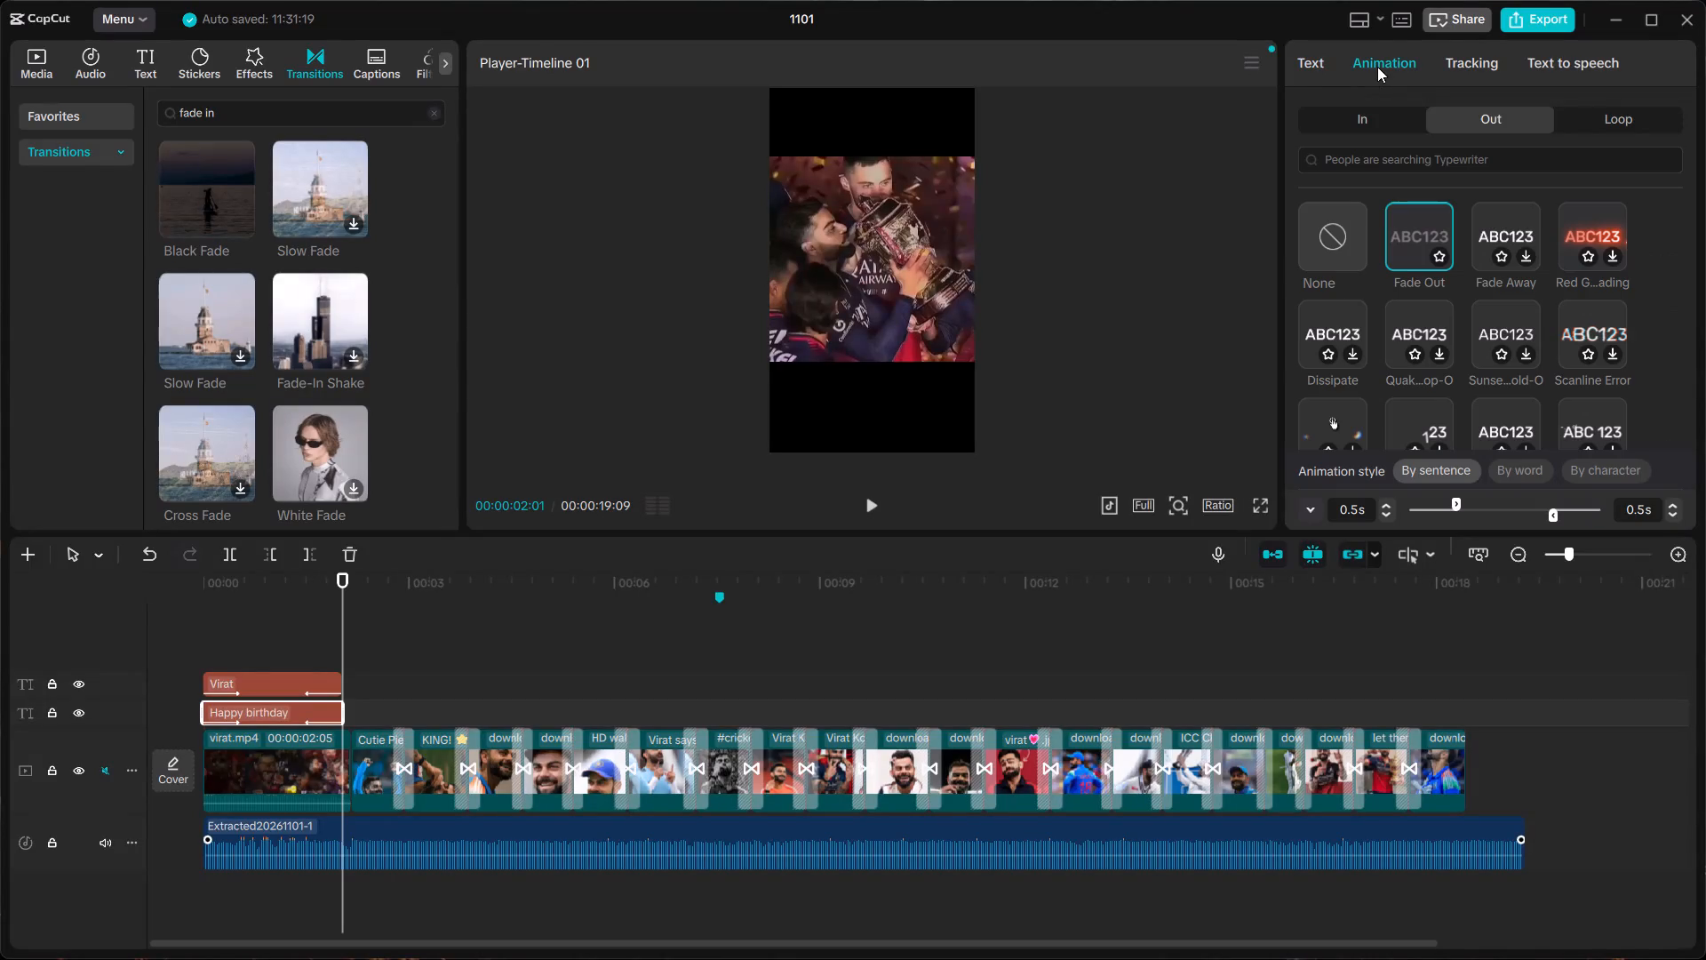
{"action": "double_click", "coordinate": [1413, 226]}
Replay the intro and first pictures from the beginning to check the animated titles.
{"action": "left_click_drag", "start_coordinate": [347, 579], "coordinate": [170, 568]}
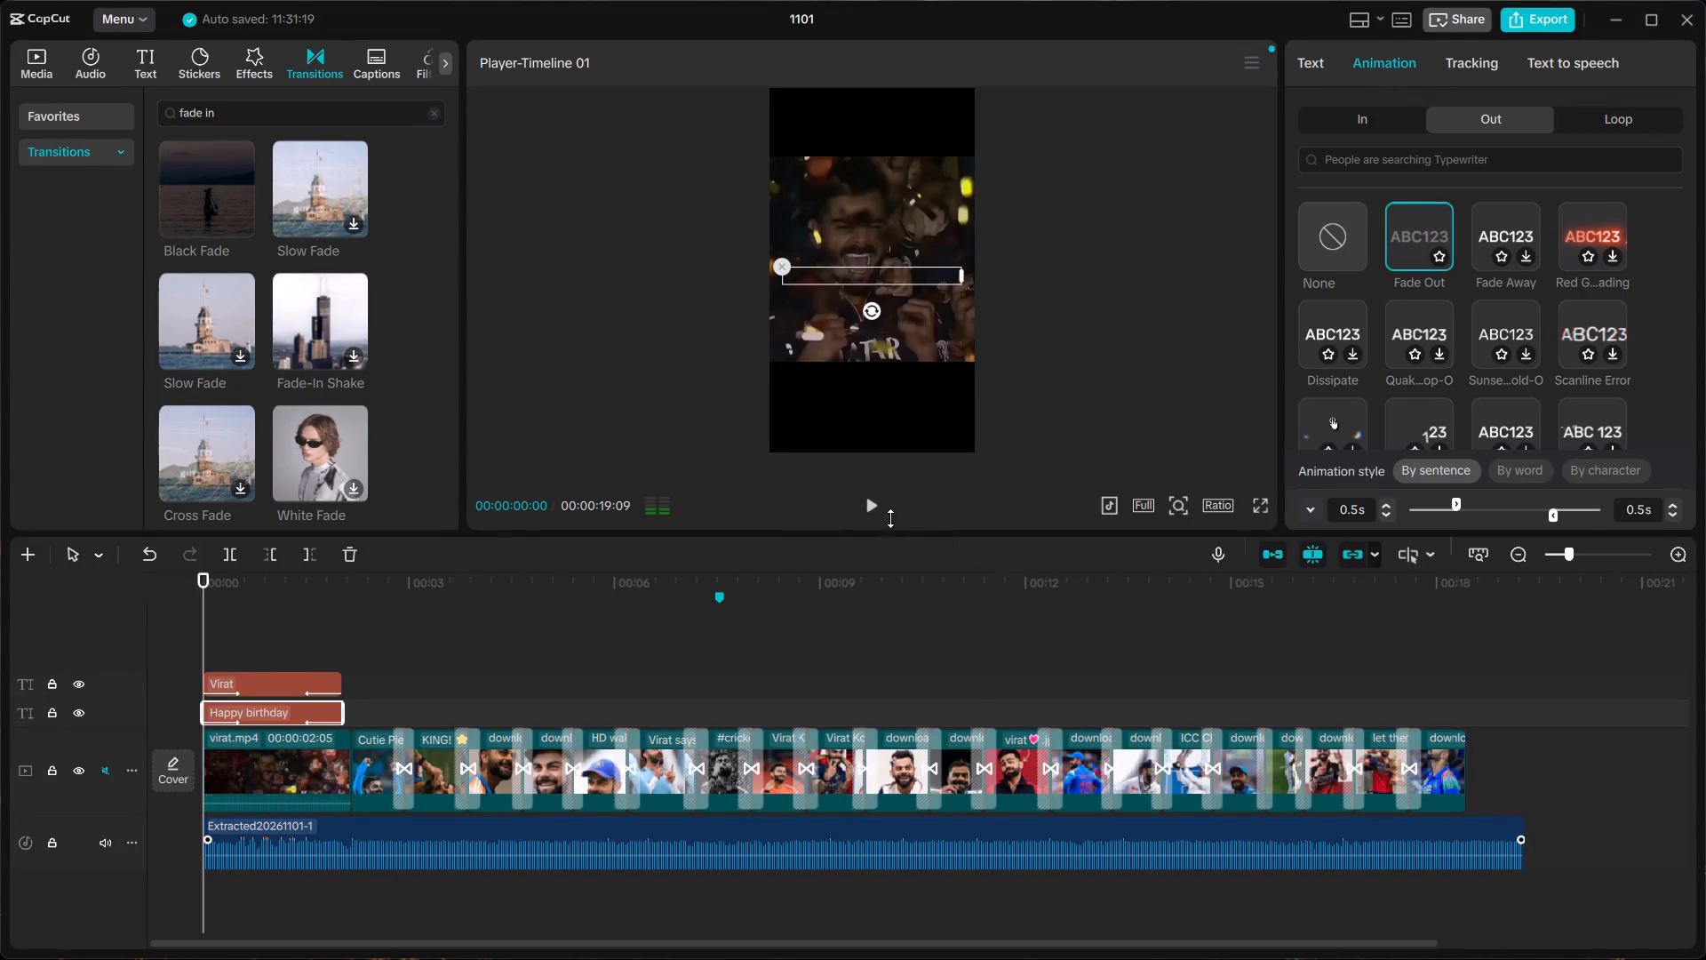
{"action": "left_click", "coordinate": [873, 509]}
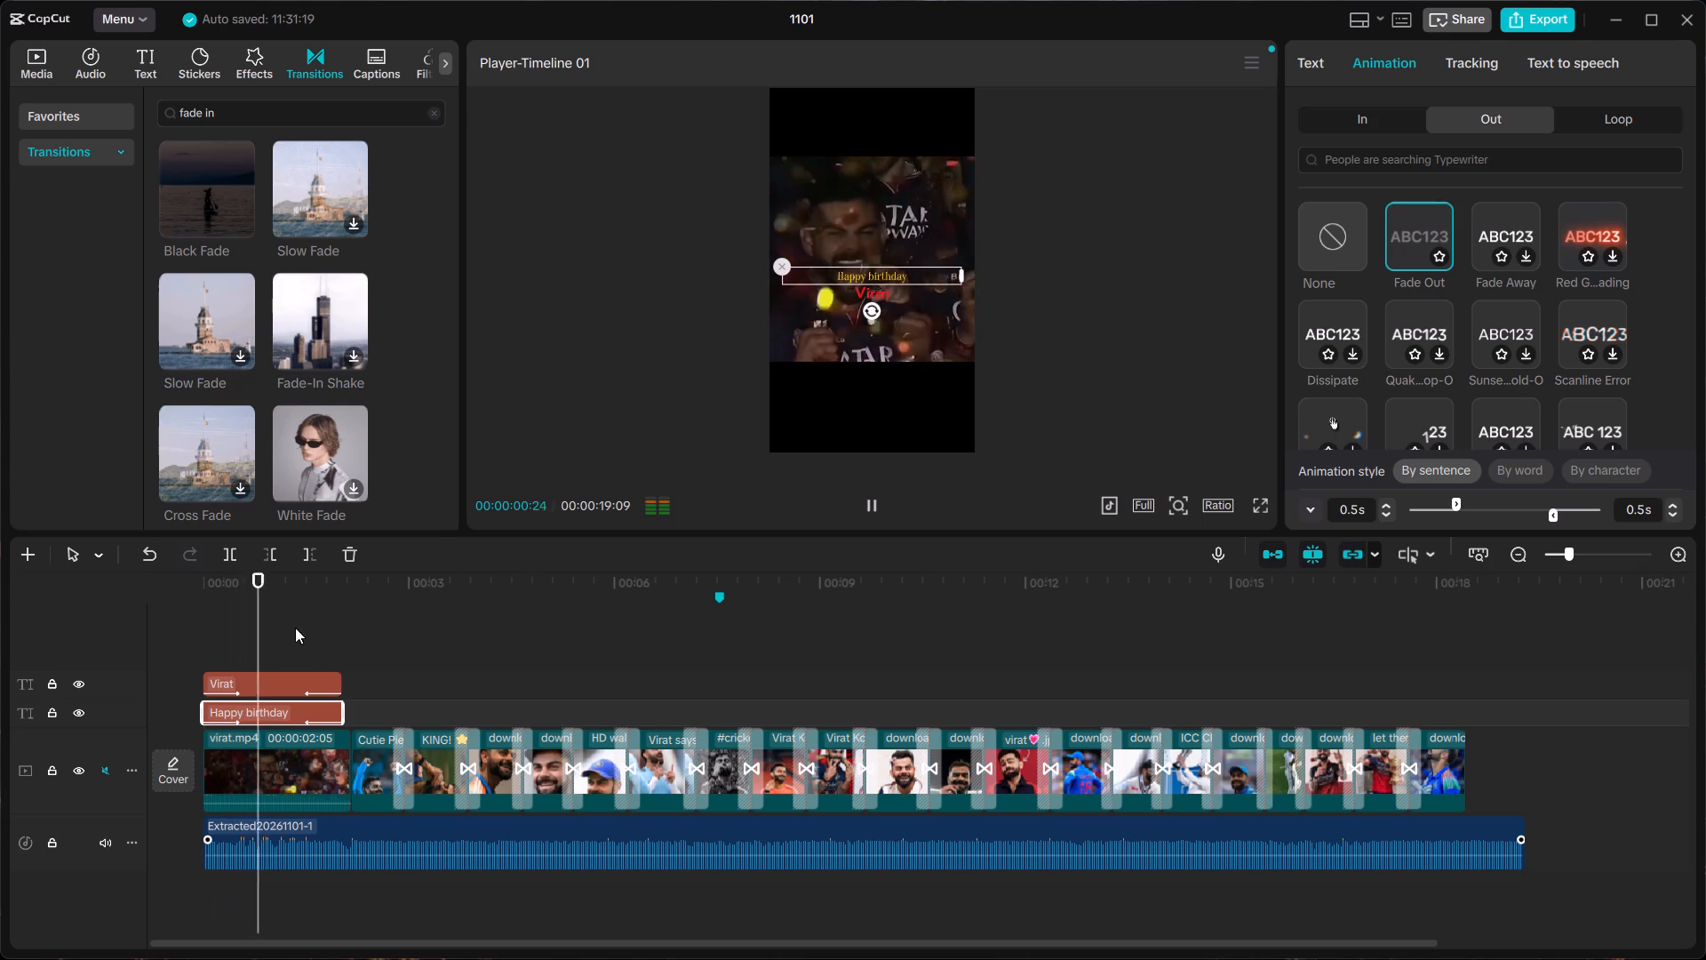
{"action": "left_click", "coordinate": [262, 674]}
{"action": "left_click", "coordinate": [262, 674]}
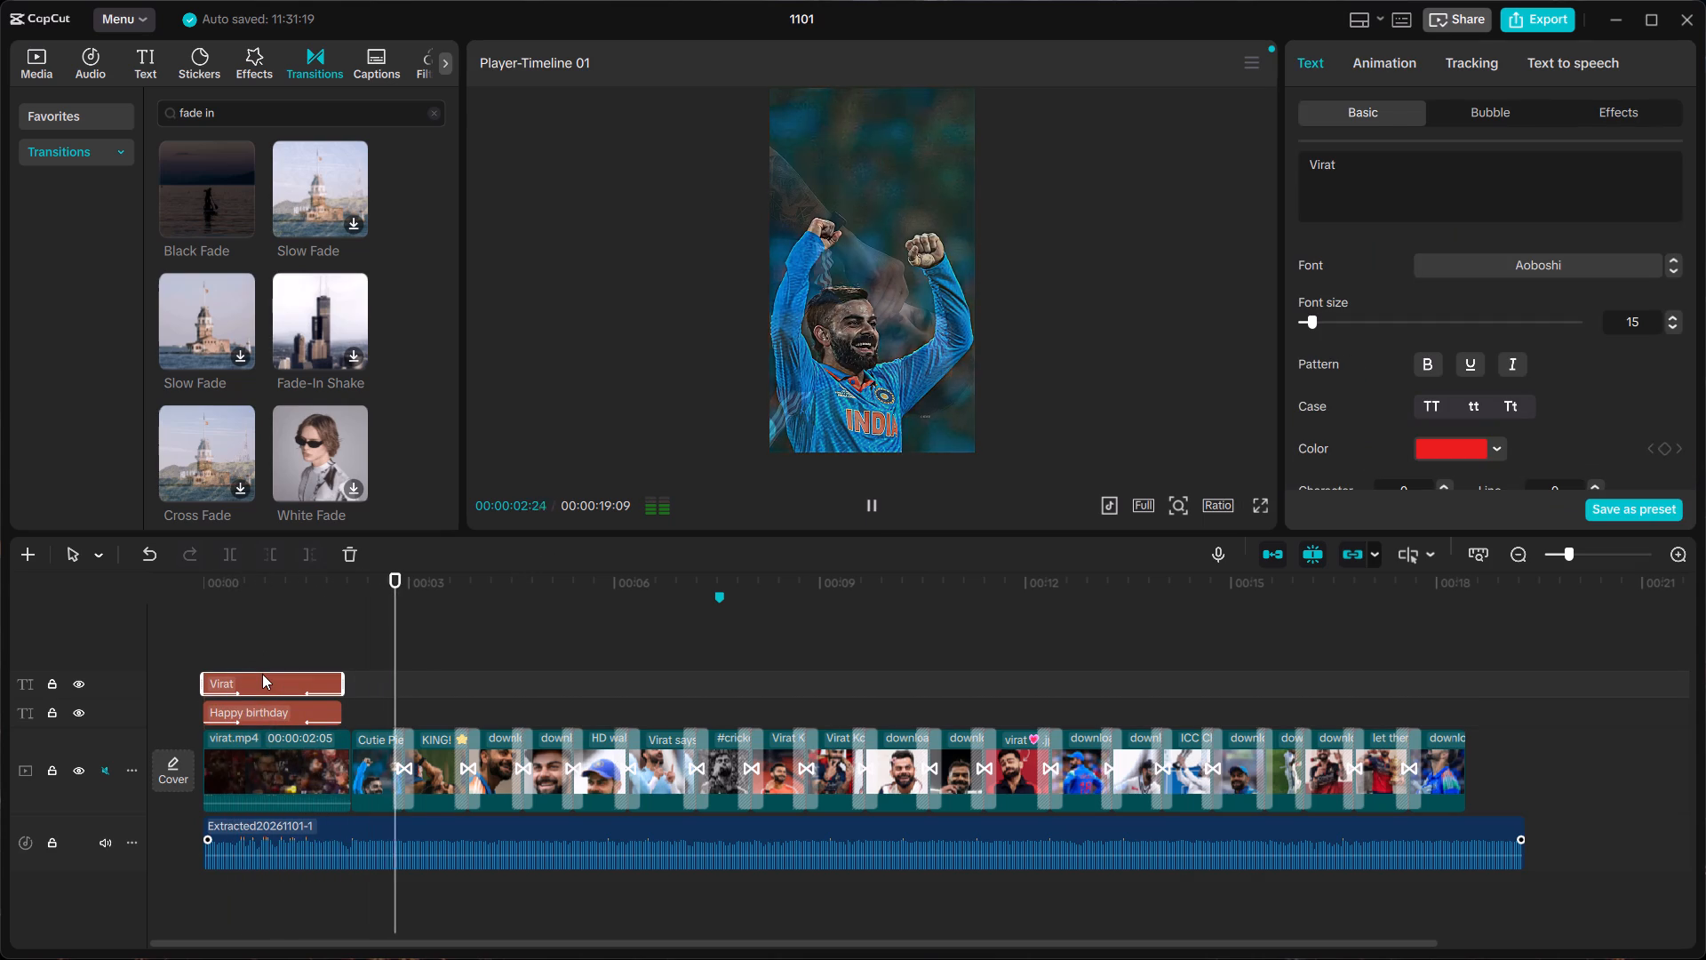
{"action": "left_click", "coordinate": [835, 416]}
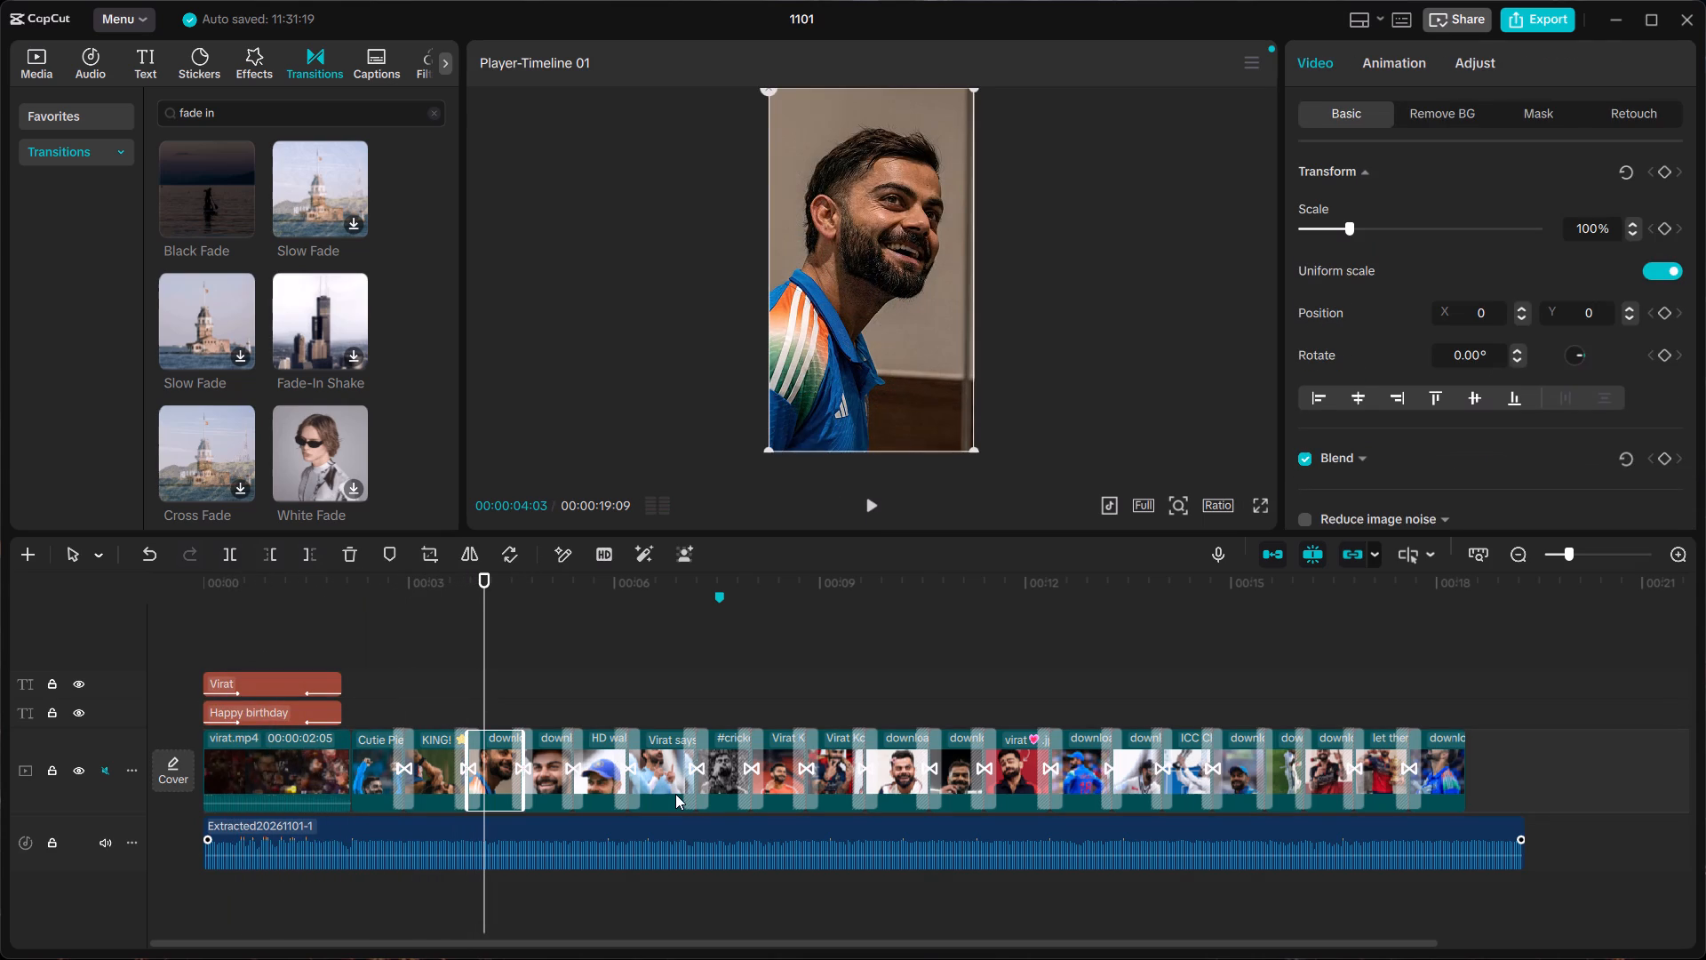
{"action": "left_click", "coordinate": [666, 653]}
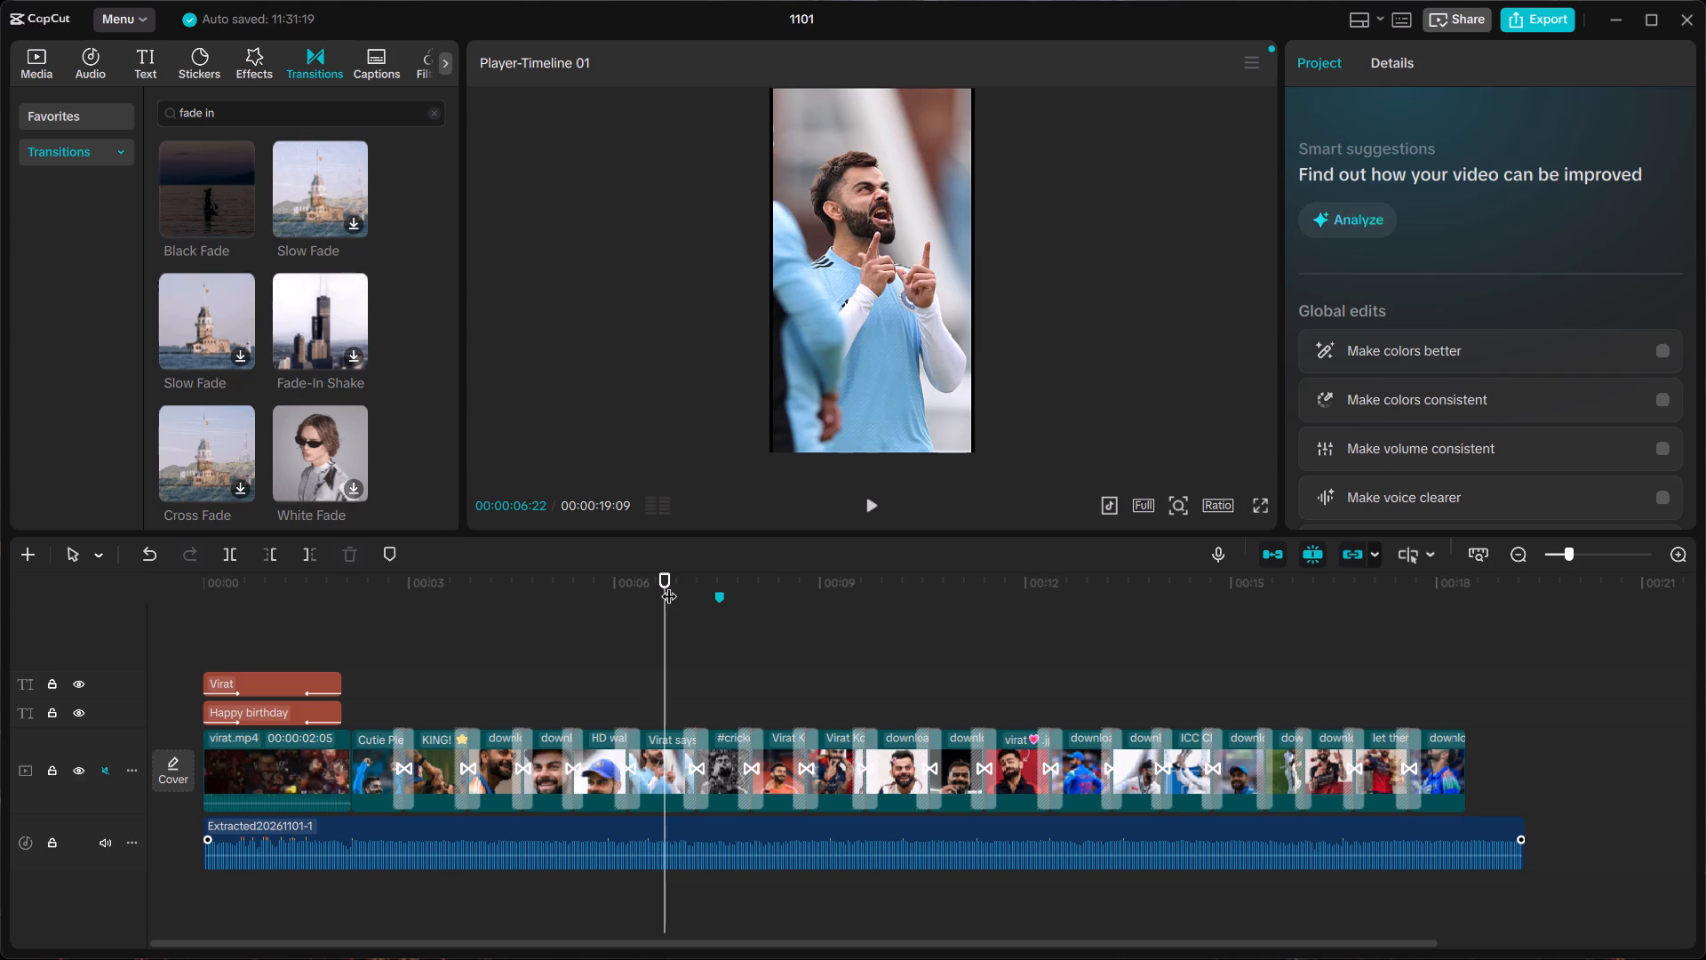
Play the whole edit from the beginning to the end of the music to review the complete picture sequence.
{"action": "left_click_drag", "start_coordinate": [669, 585], "coordinate": [134, 547]}
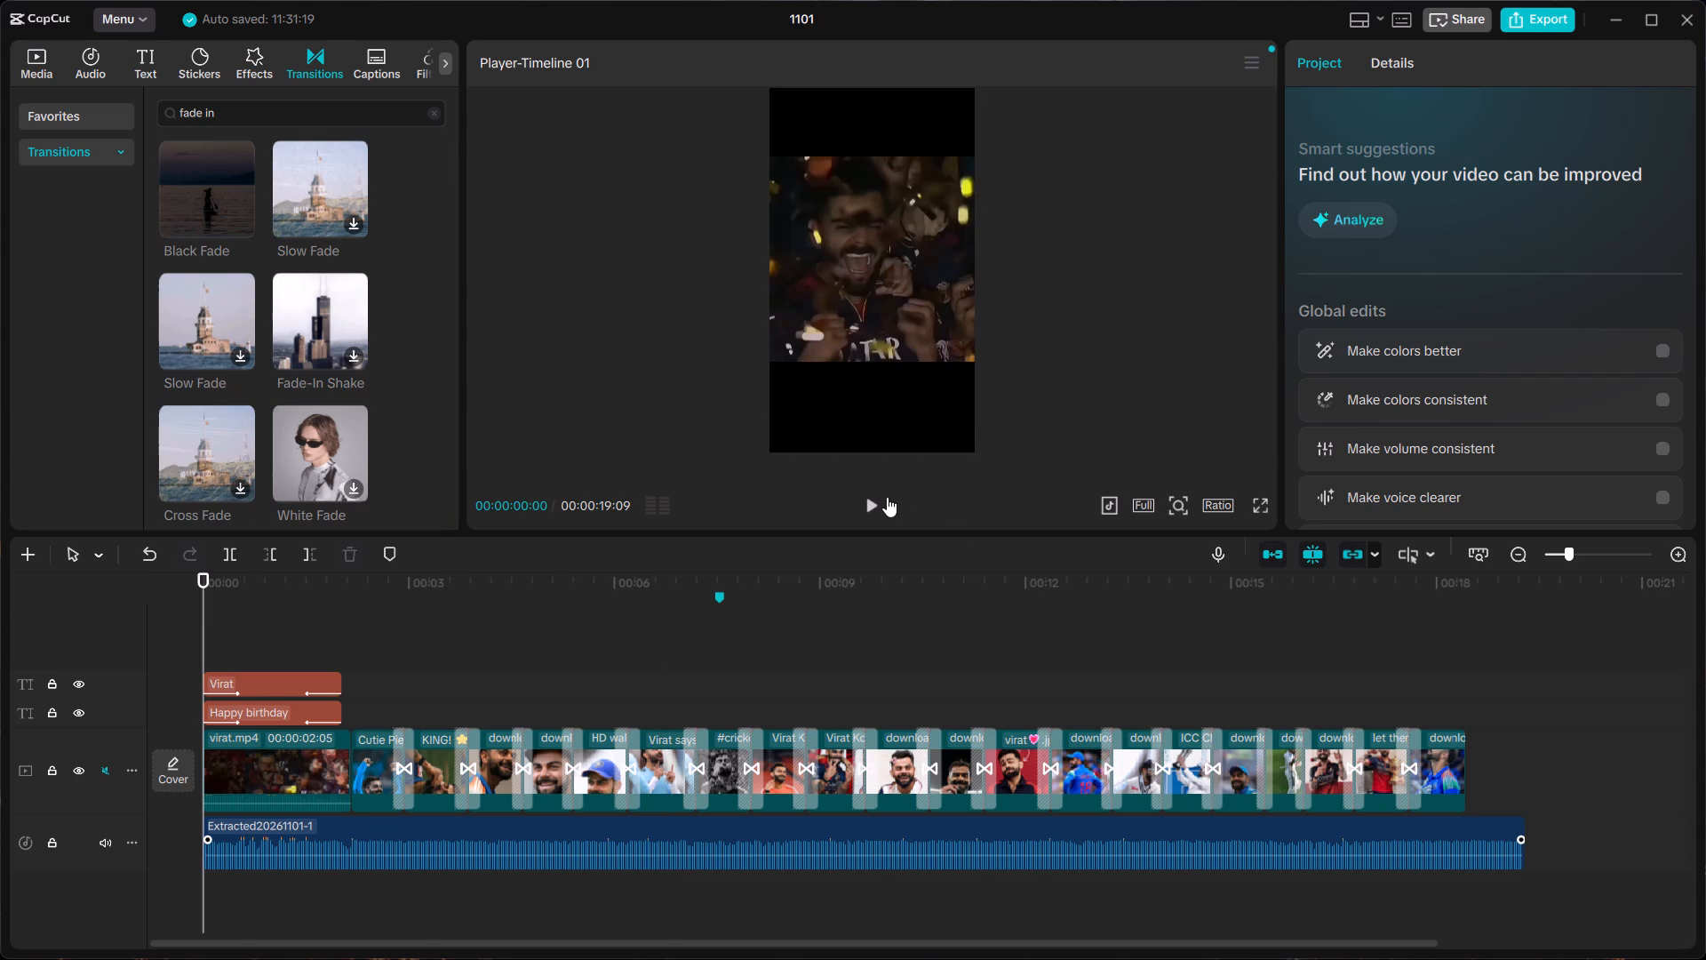
{"action": "left_click", "coordinate": [871, 505]}
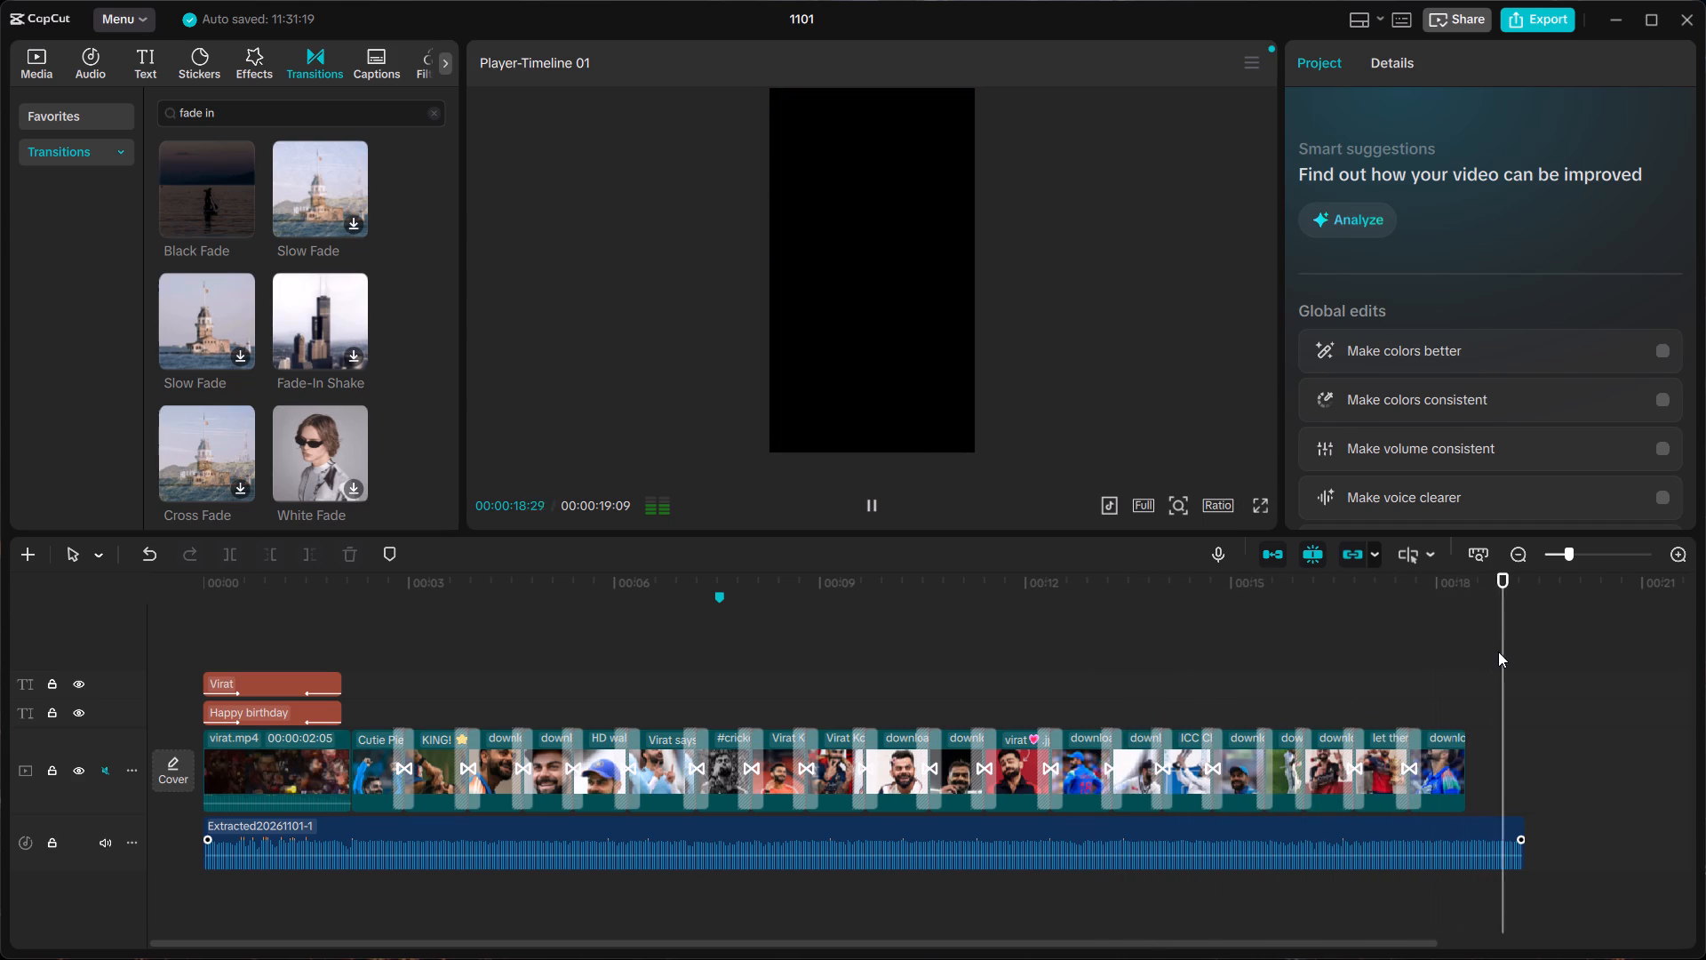
{"action": "left_click", "coordinate": [1512, 768]}
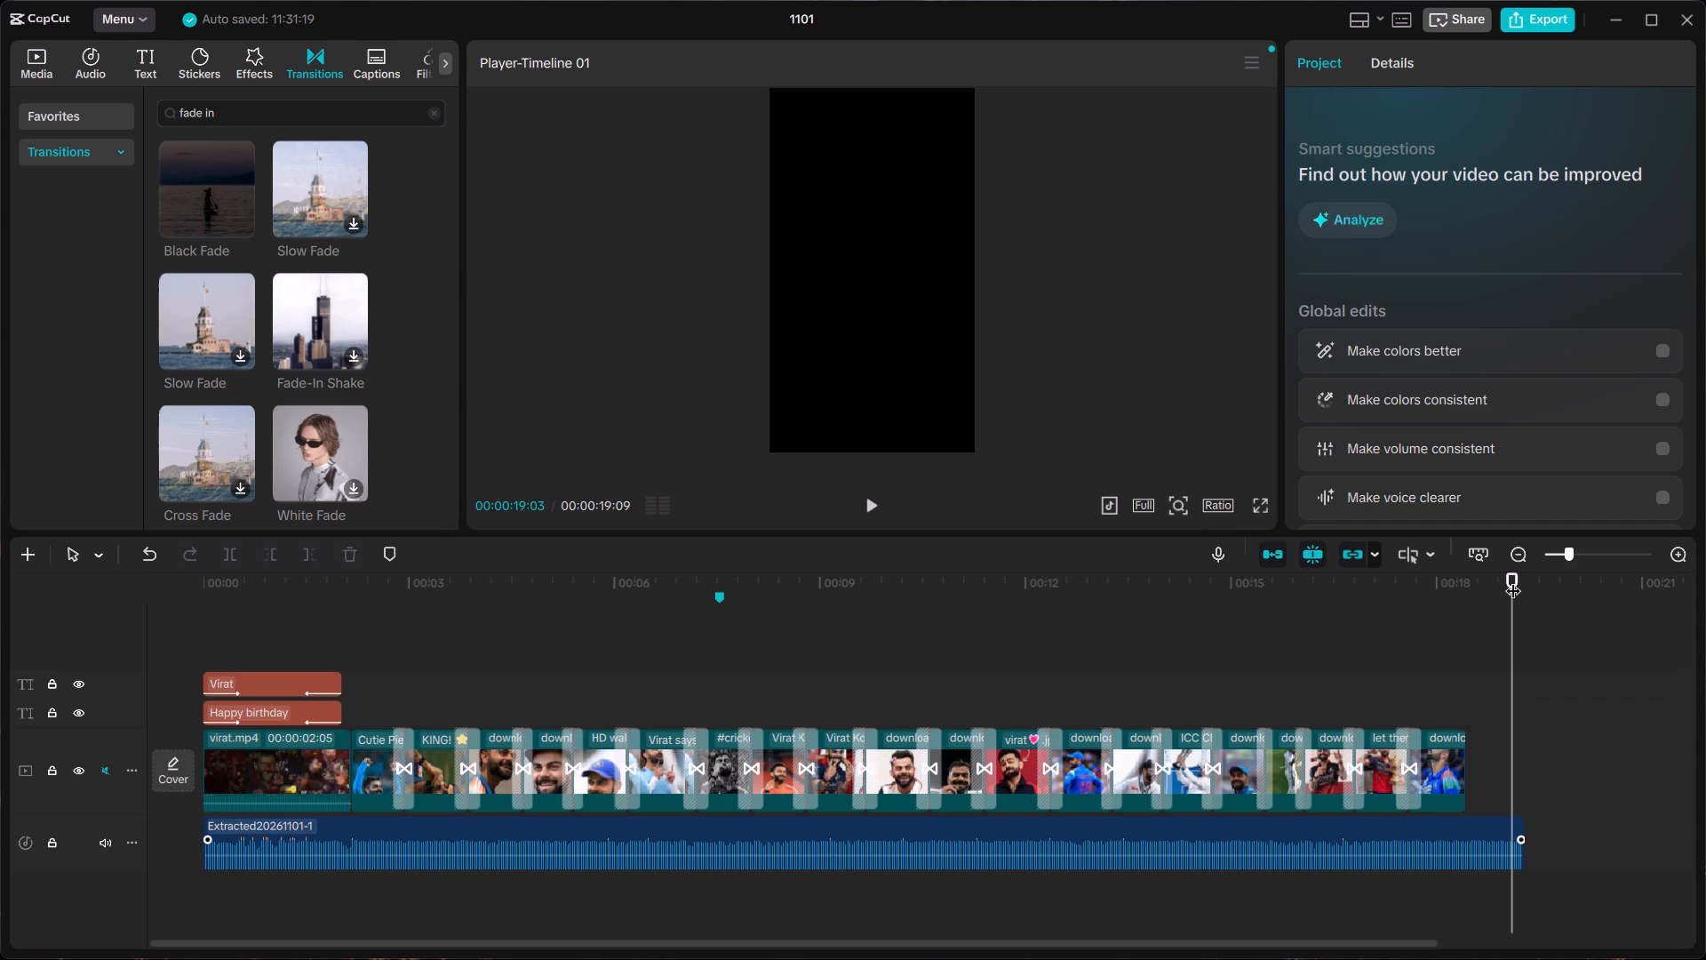
Trim the end of the extracted music clip to the end of the last picture, at about 00:00:18:13.
{"action": "left_click_drag", "start_coordinate": [1513, 580], "coordinate": [1340, 604]}
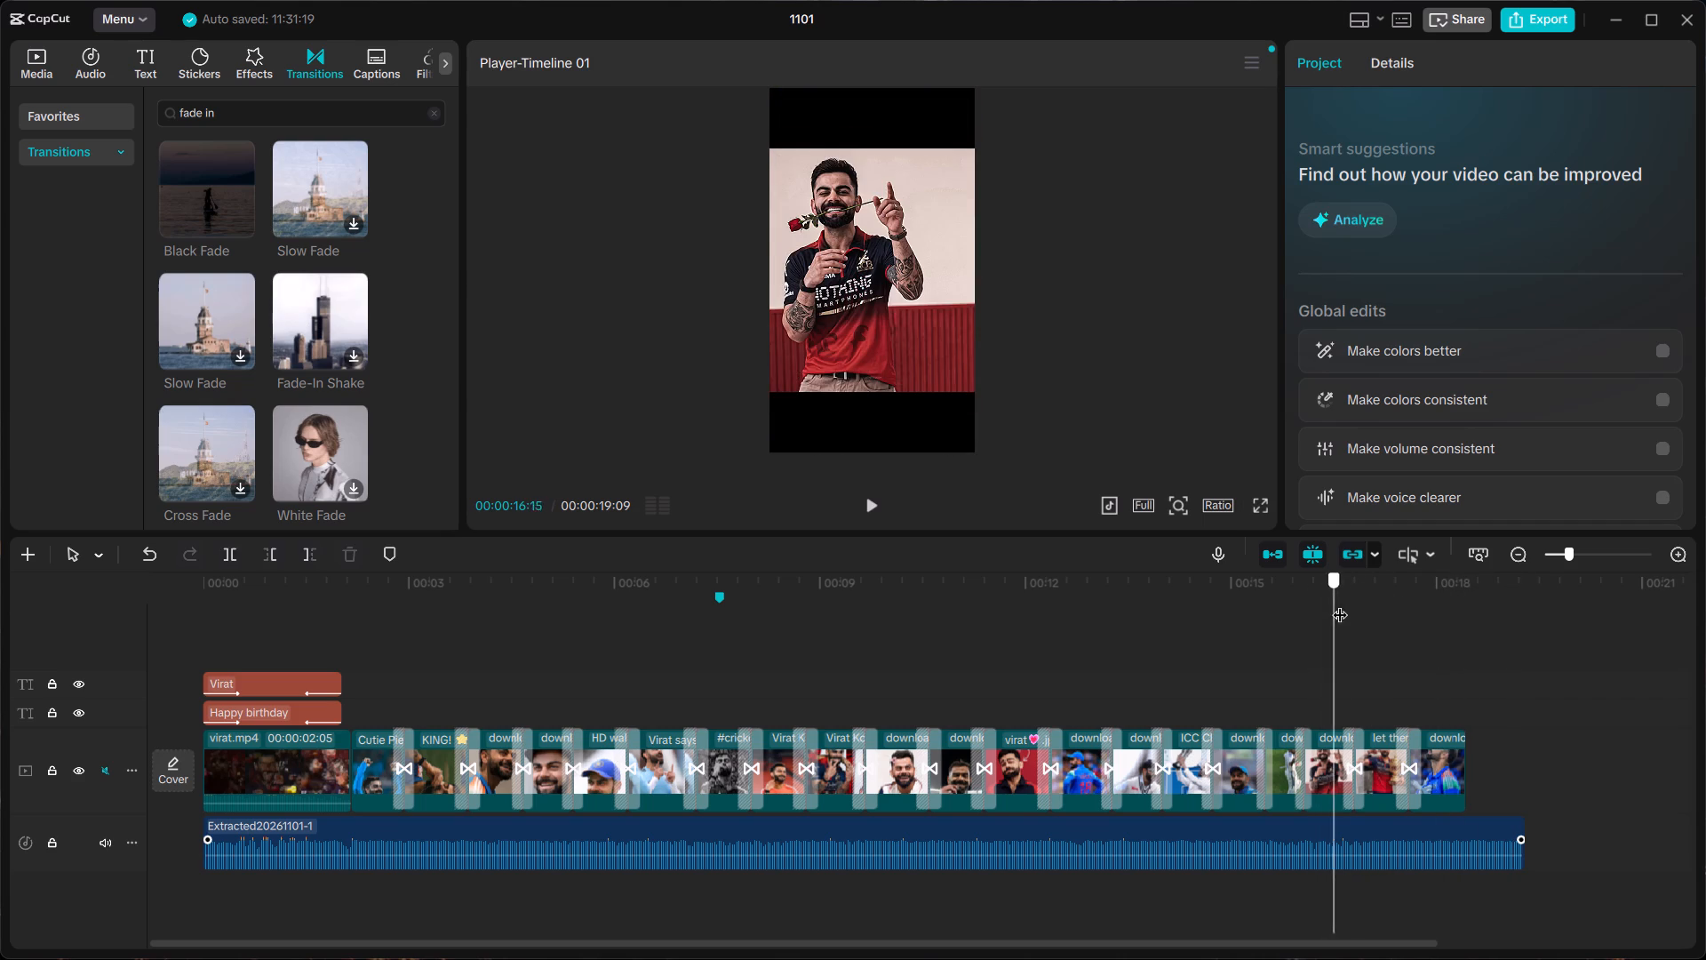
{"action": "left_click_drag", "start_coordinate": [1340, 604], "coordinate": [1374, 609]}
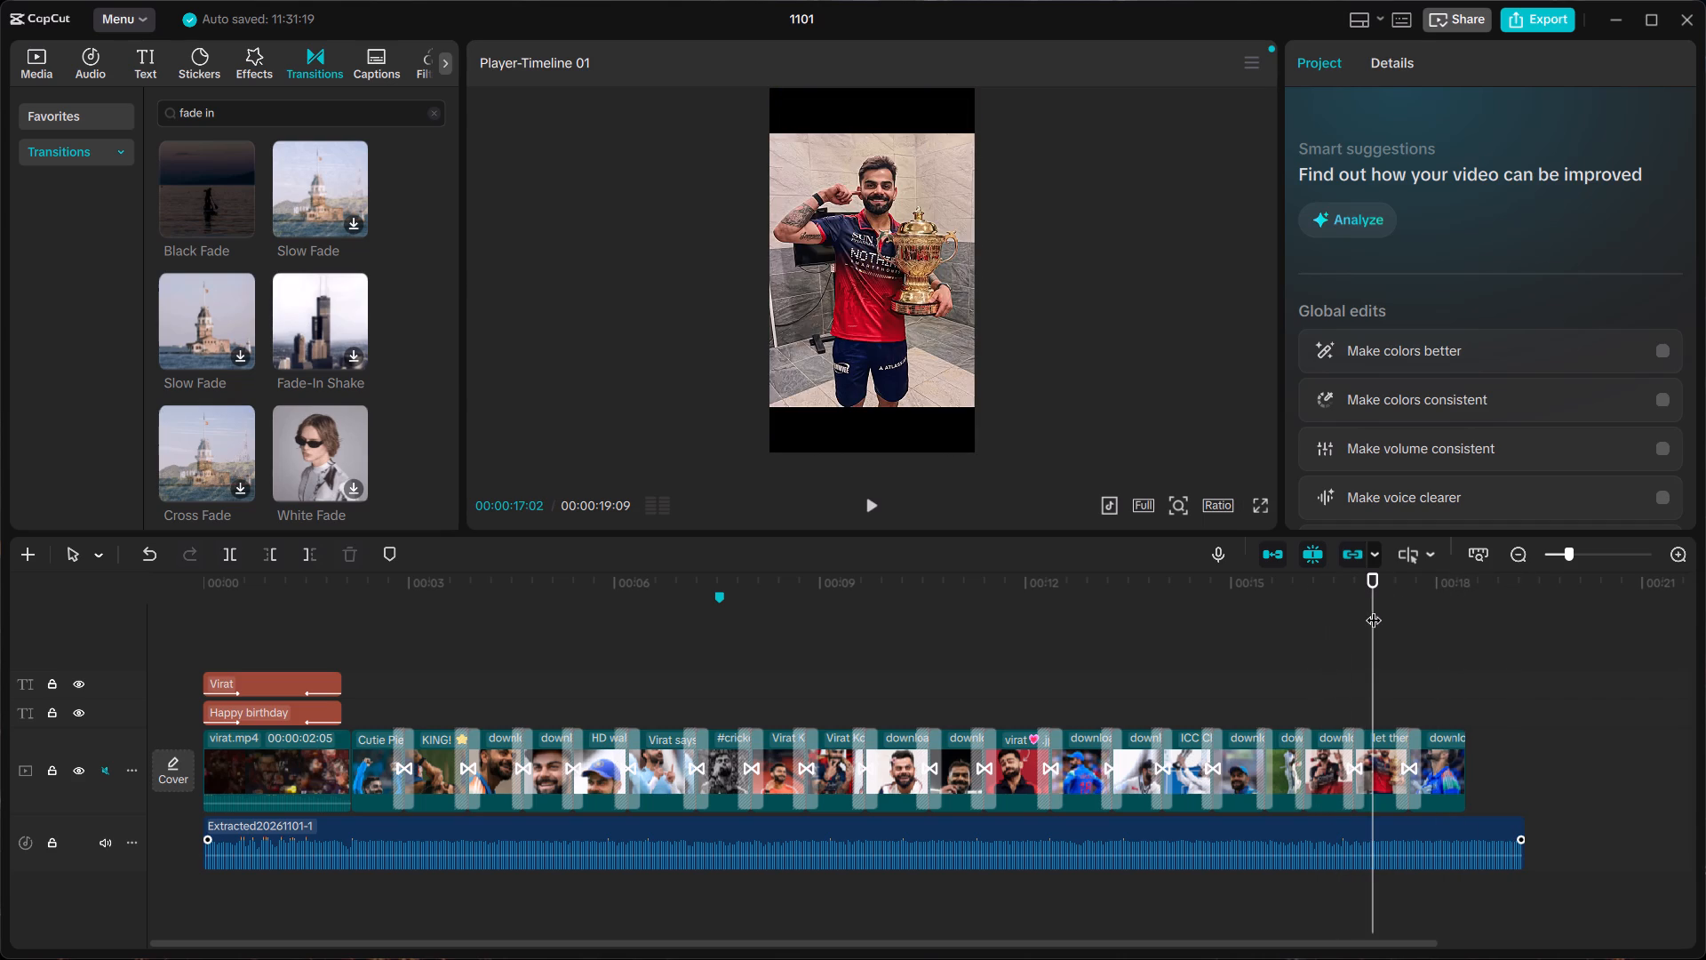
{"action": "left_click", "coordinate": [1513, 849]}
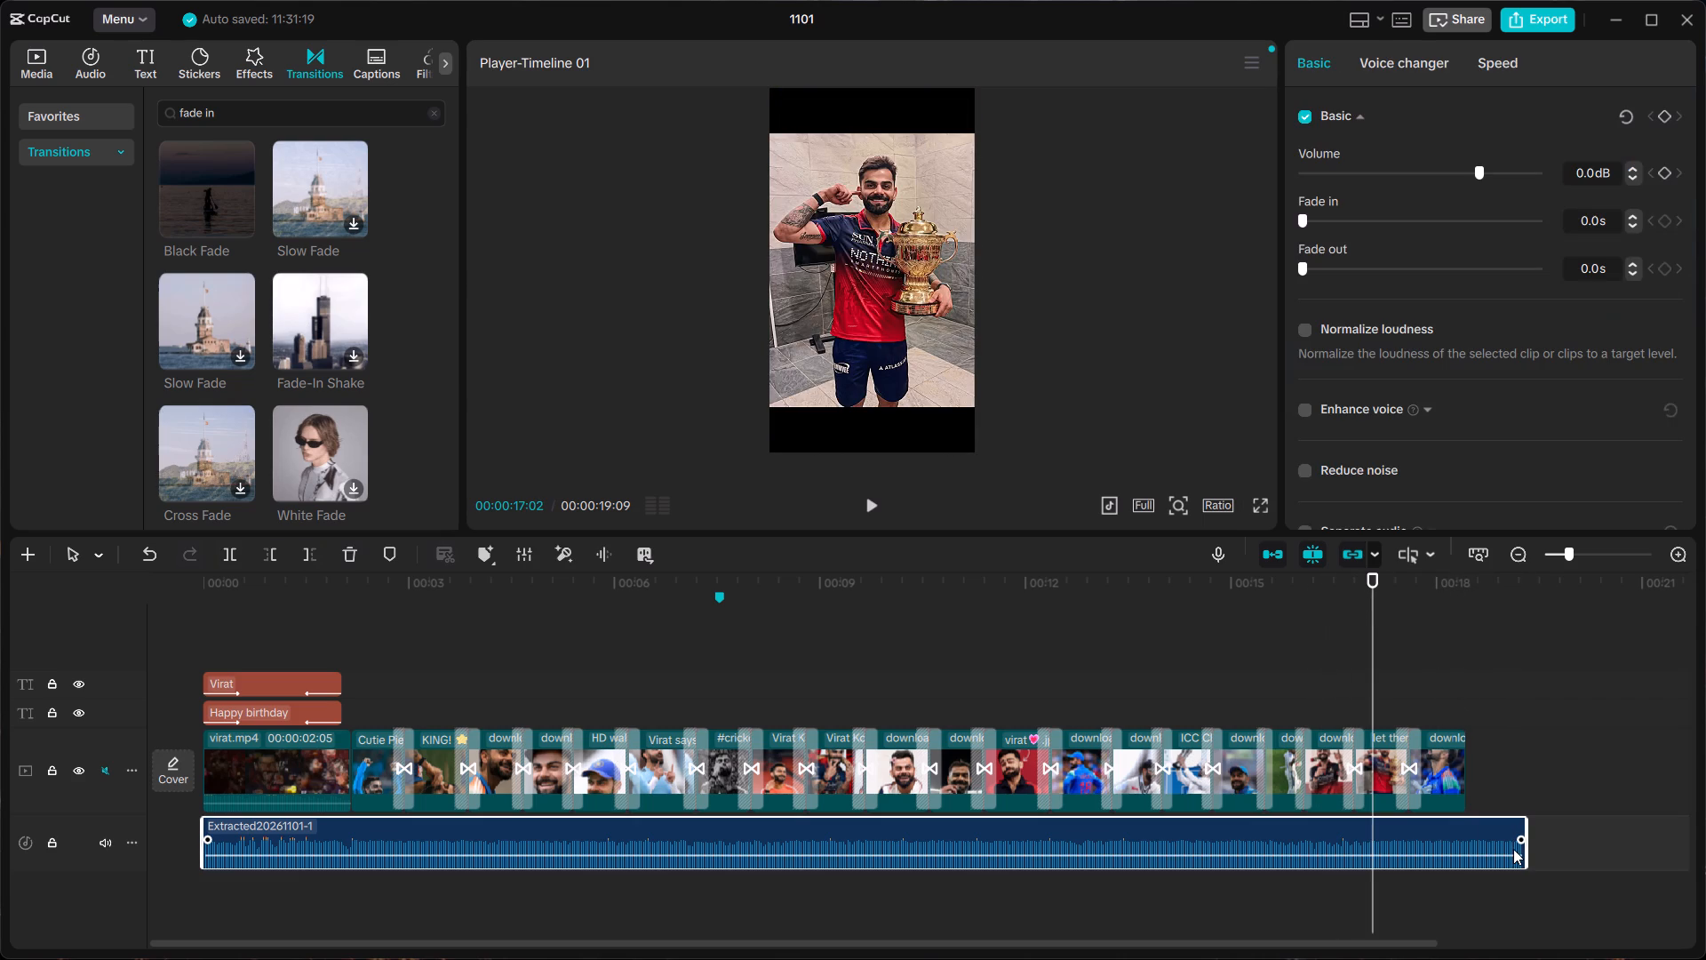
{"action": "left_click_drag", "start_coordinate": [1528, 844], "coordinate": [1466, 845]}
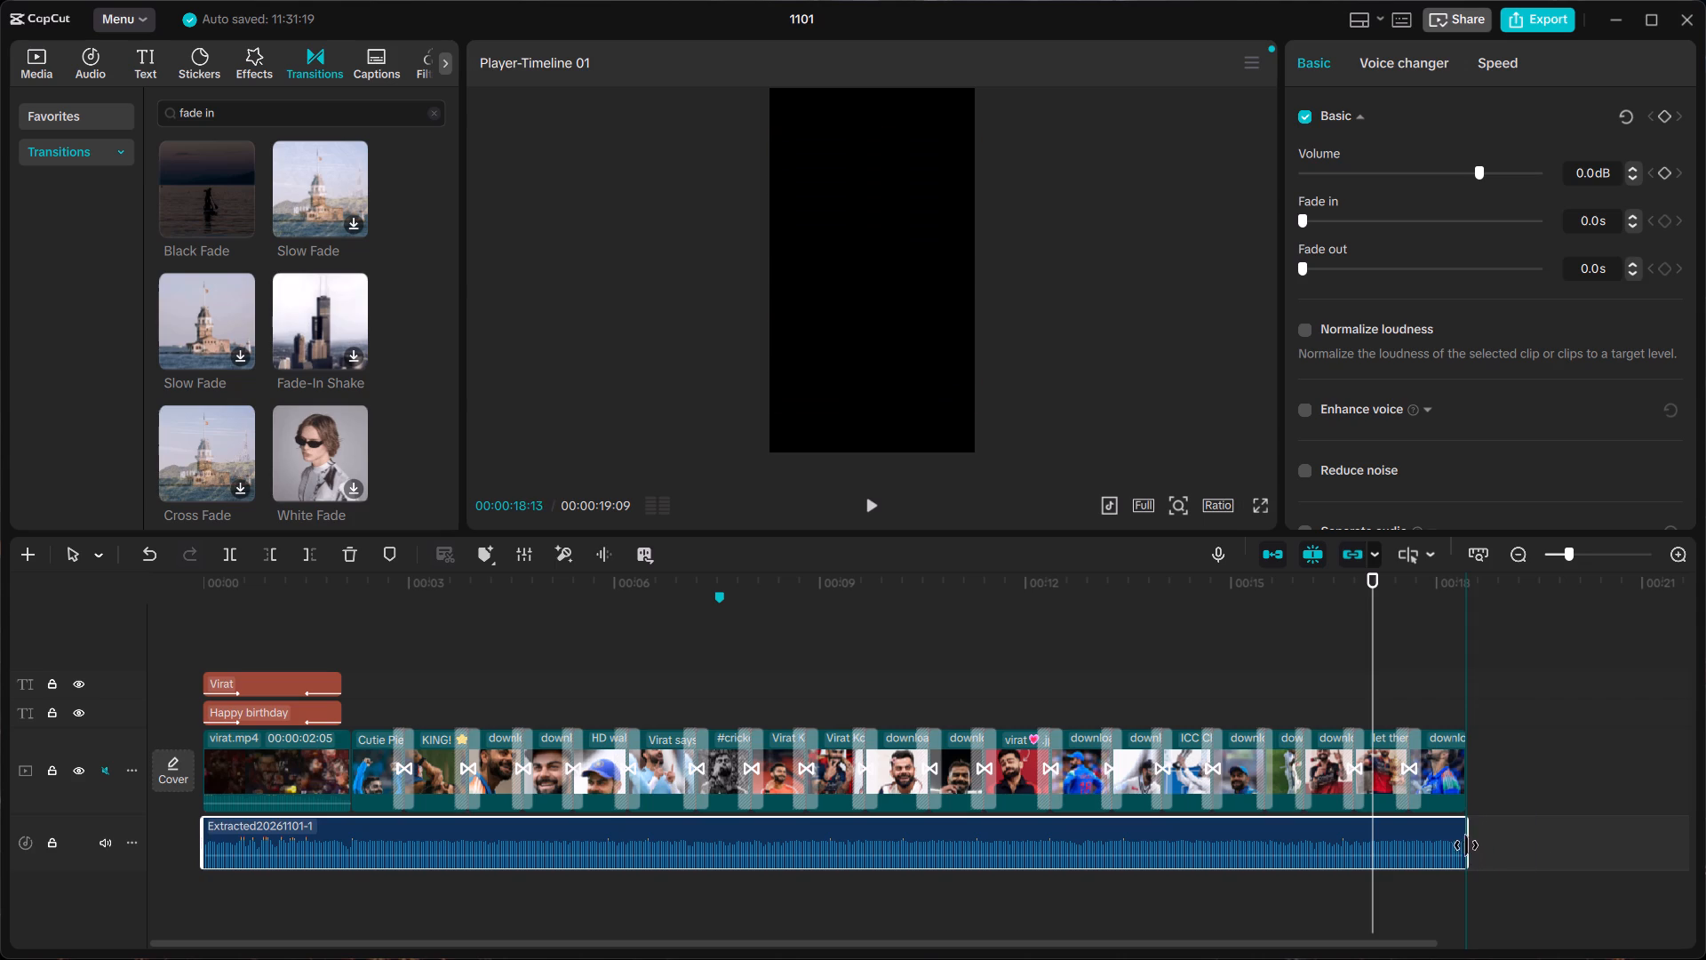
{"action": "left_click_drag", "start_coordinate": [1466, 845], "coordinate": [1463, 846]}
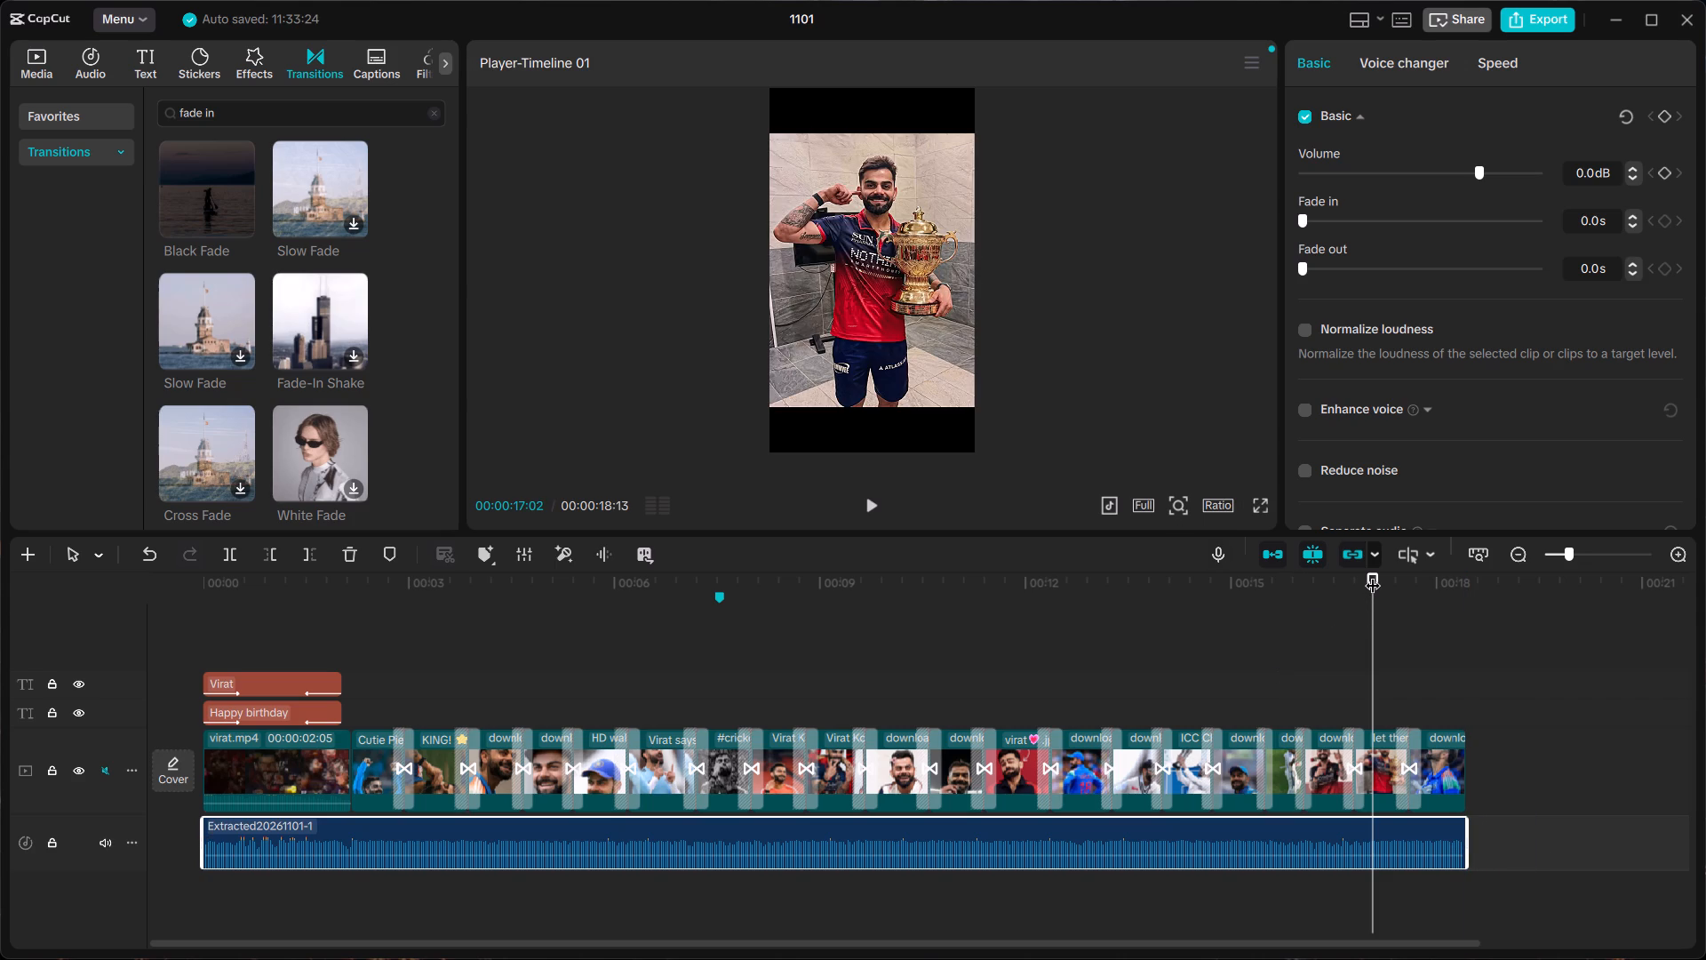
Import the "Virat Kohli" picture from the Downloads folder into the project media.
{"action": "left_click_drag", "start_coordinate": [1373, 574], "coordinate": [139, 634]}
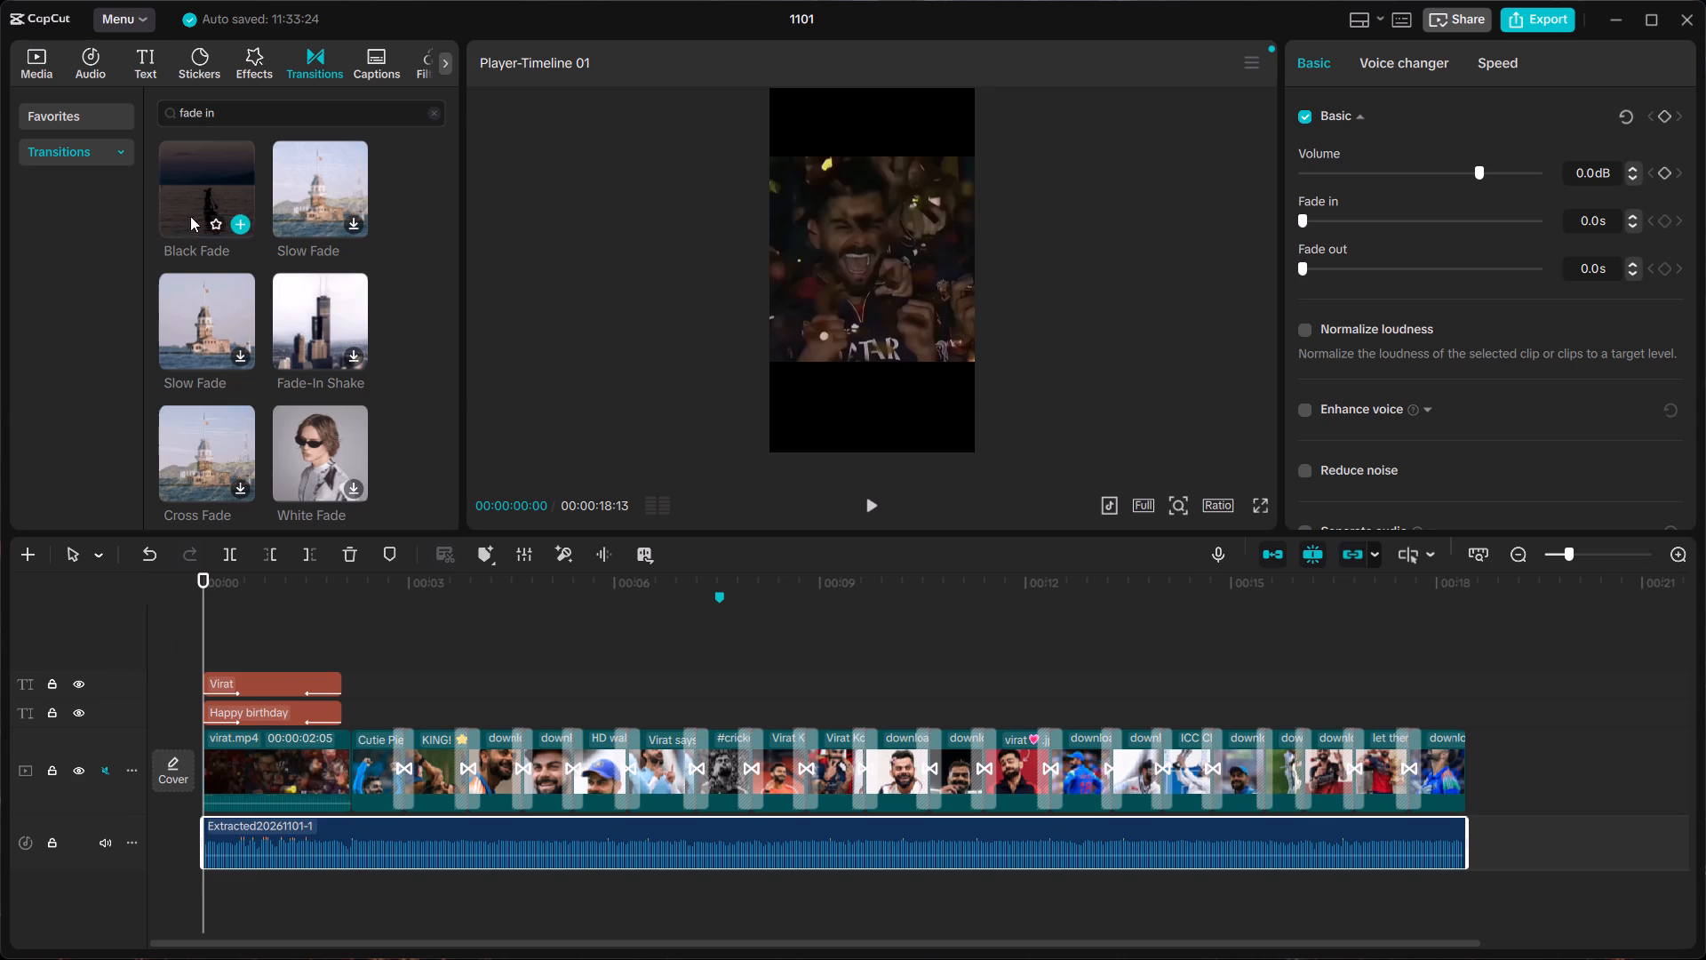
{"action": "left_click", "coordinate": [48, 55]}
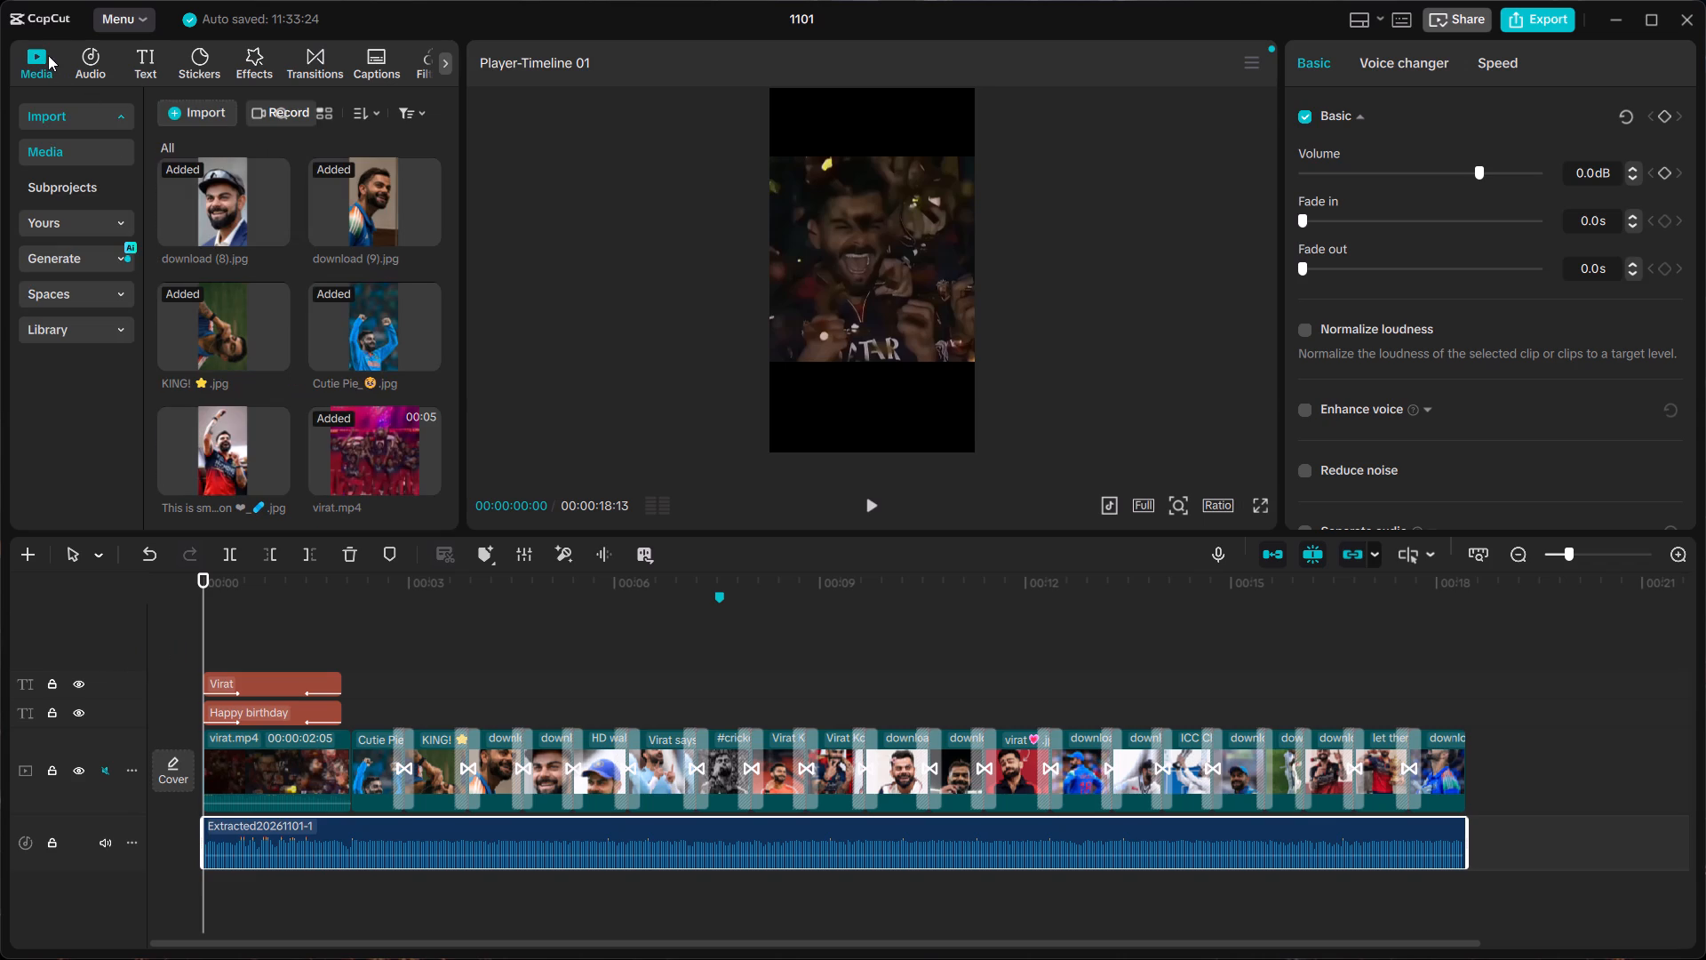
{"action": "left_click", "coordinate": [209, 116]}
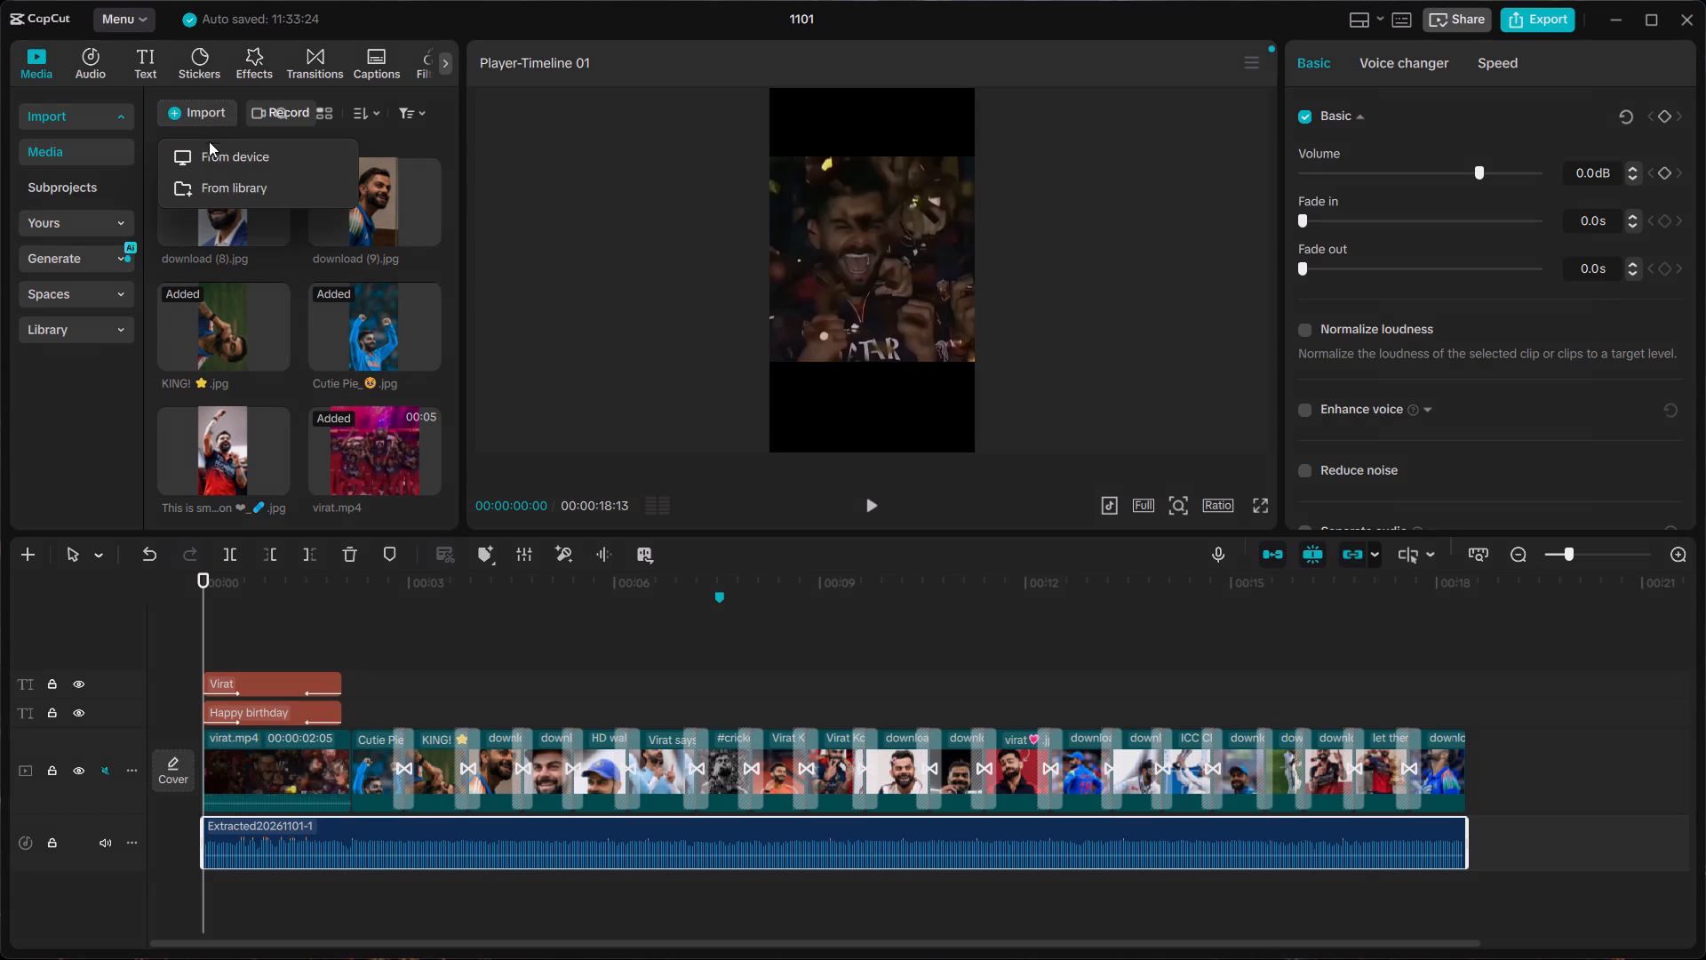
{"action": "left_click", "coordinate": [209, 156]}
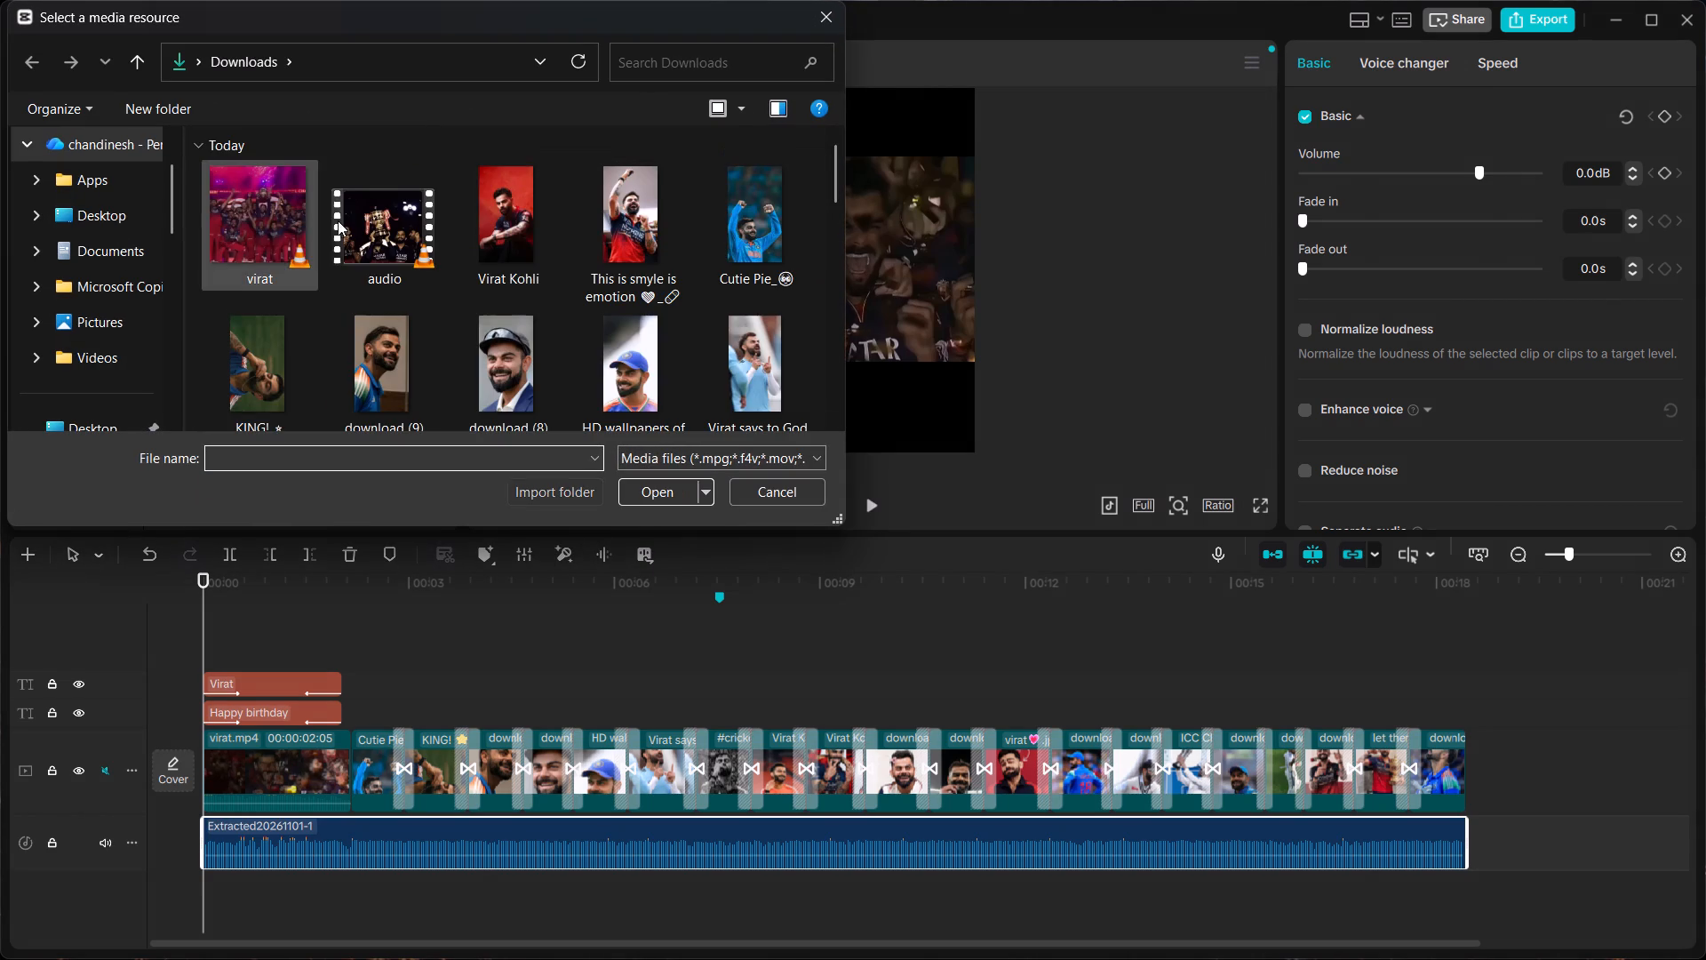
{"action": "double_click", "coordinate": [521, 218]}
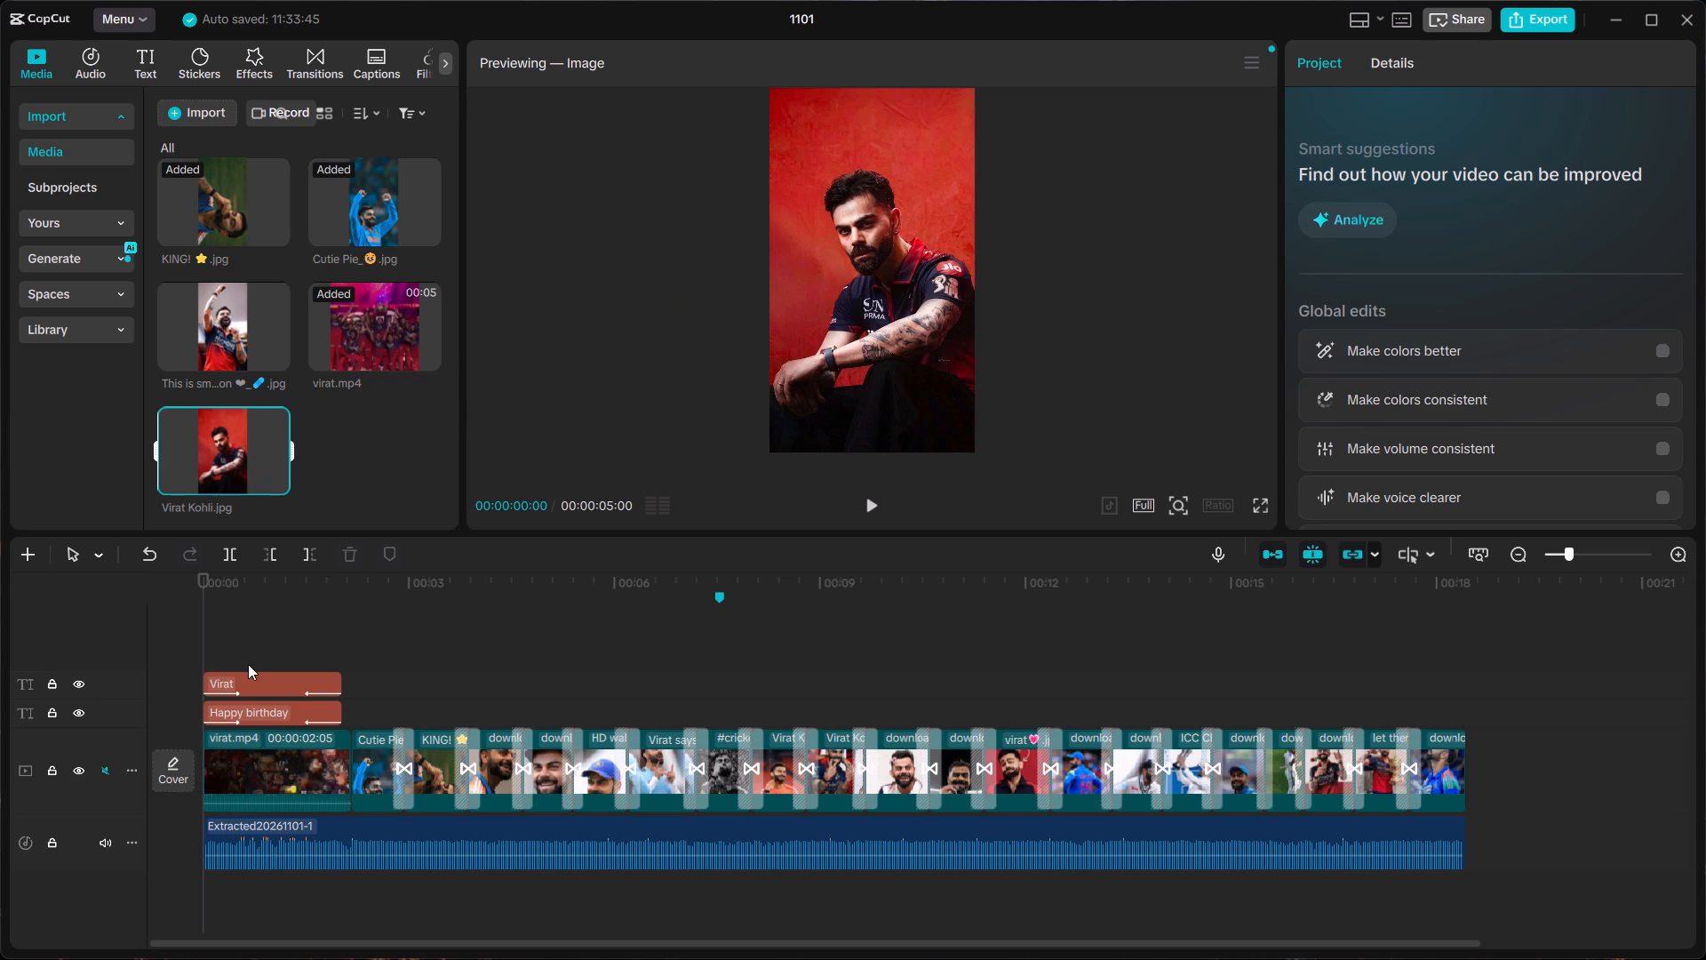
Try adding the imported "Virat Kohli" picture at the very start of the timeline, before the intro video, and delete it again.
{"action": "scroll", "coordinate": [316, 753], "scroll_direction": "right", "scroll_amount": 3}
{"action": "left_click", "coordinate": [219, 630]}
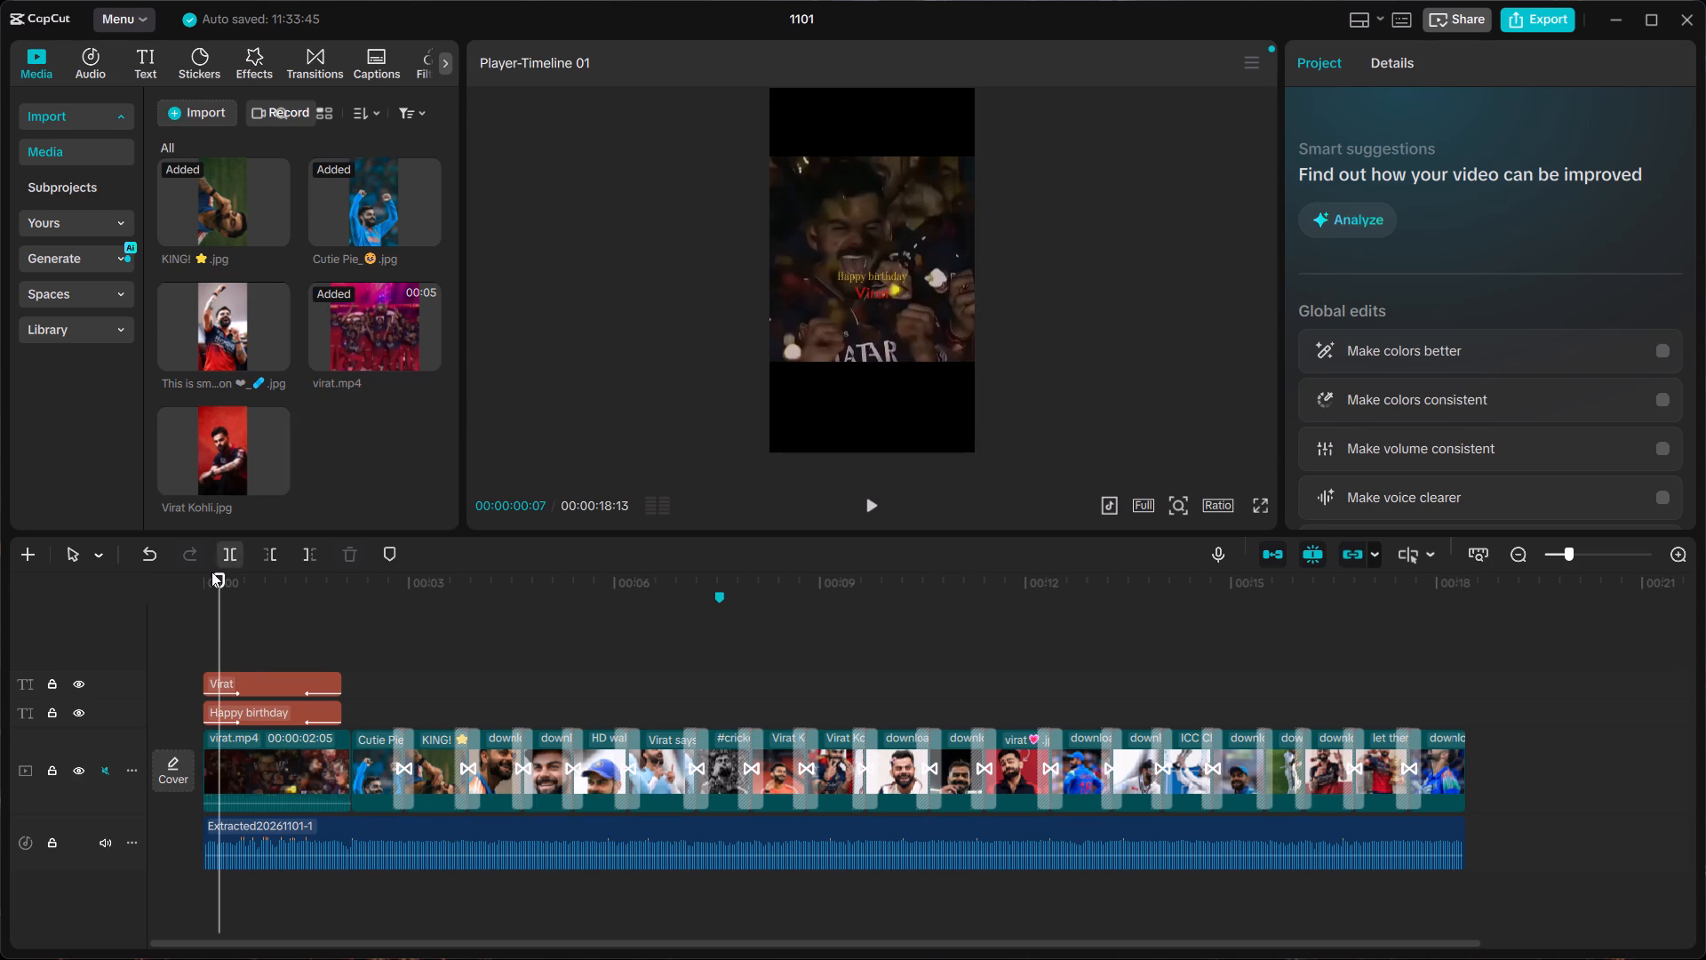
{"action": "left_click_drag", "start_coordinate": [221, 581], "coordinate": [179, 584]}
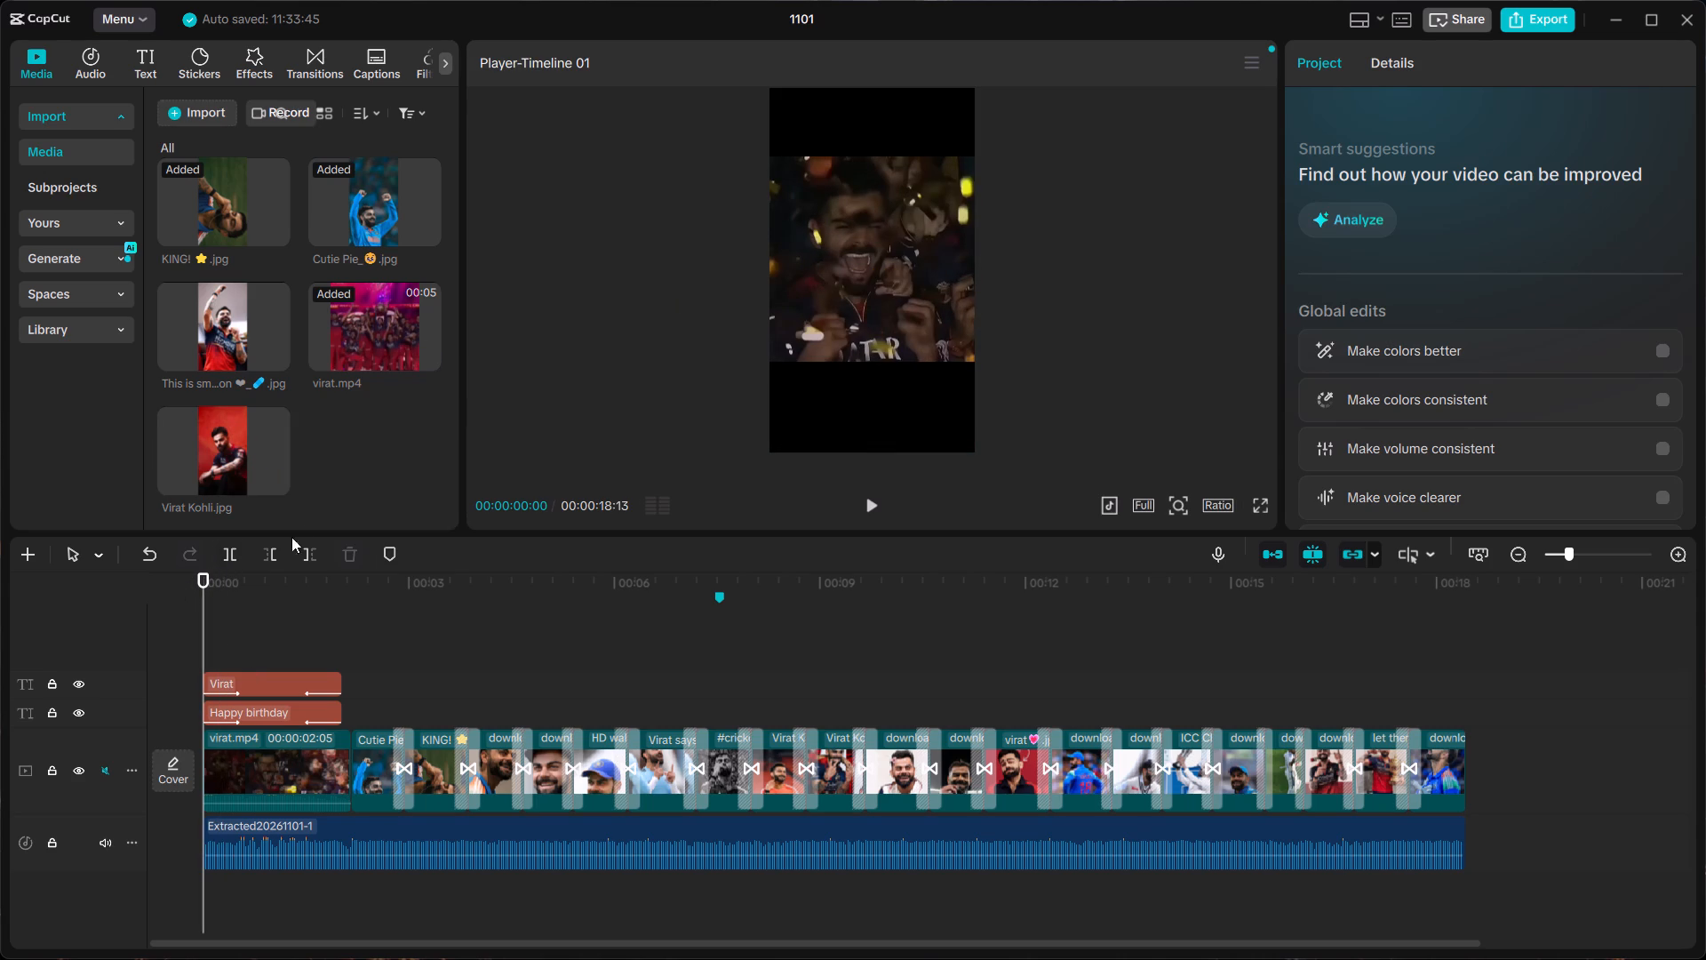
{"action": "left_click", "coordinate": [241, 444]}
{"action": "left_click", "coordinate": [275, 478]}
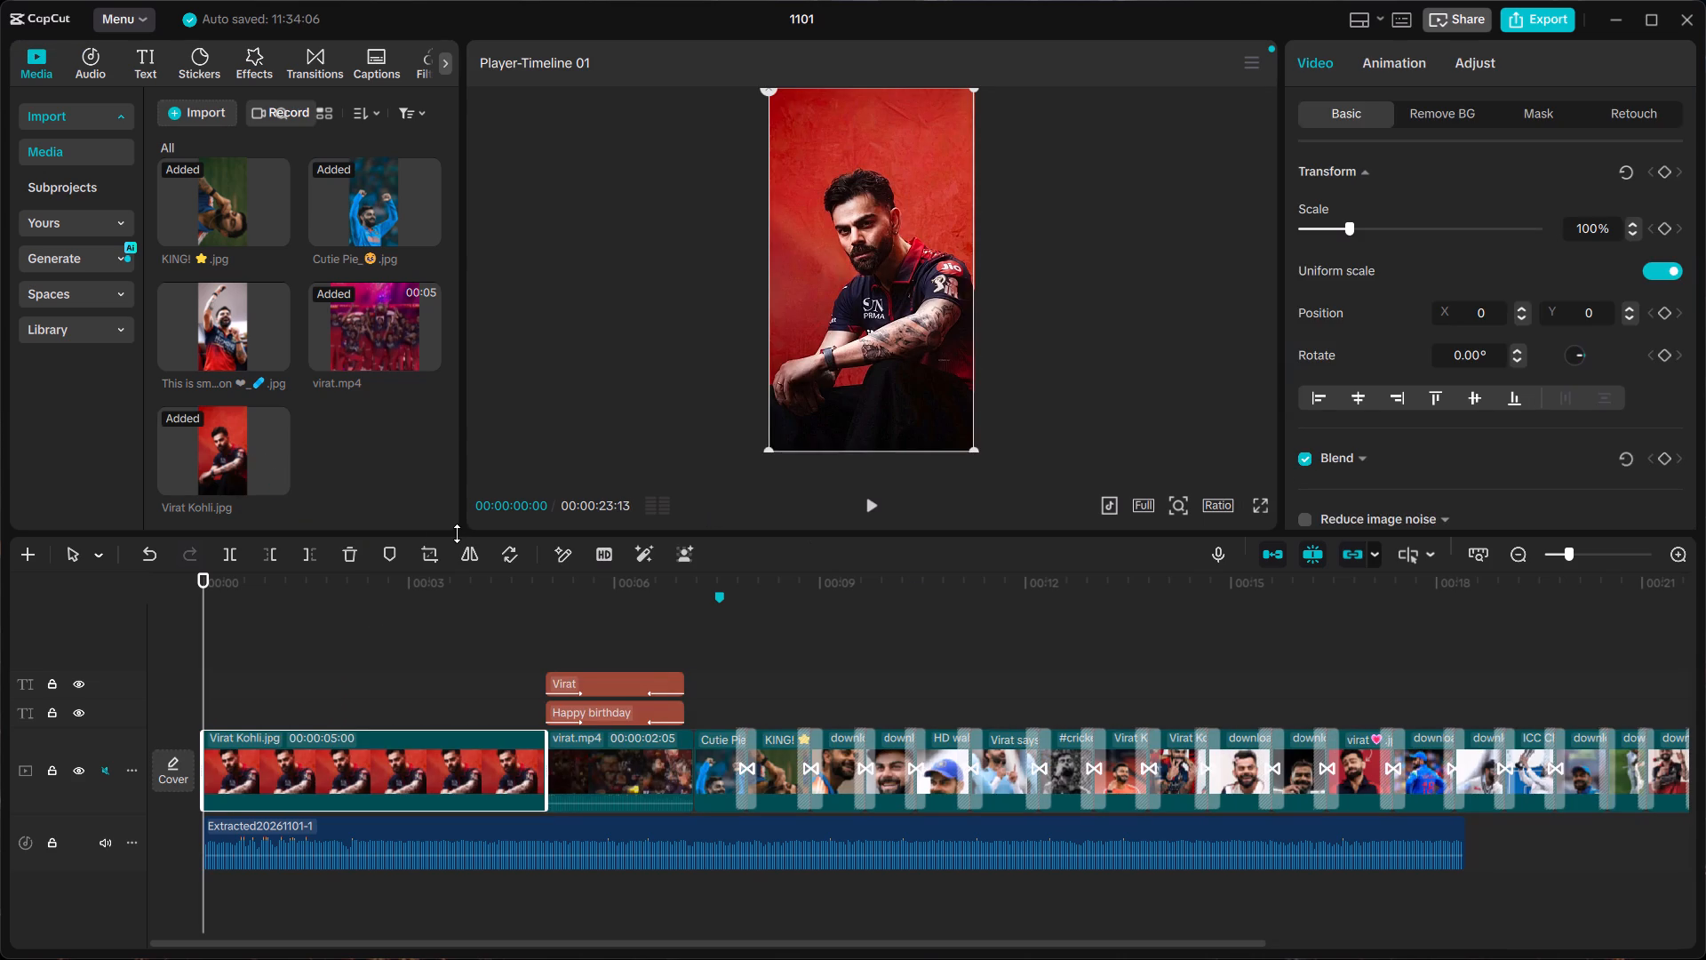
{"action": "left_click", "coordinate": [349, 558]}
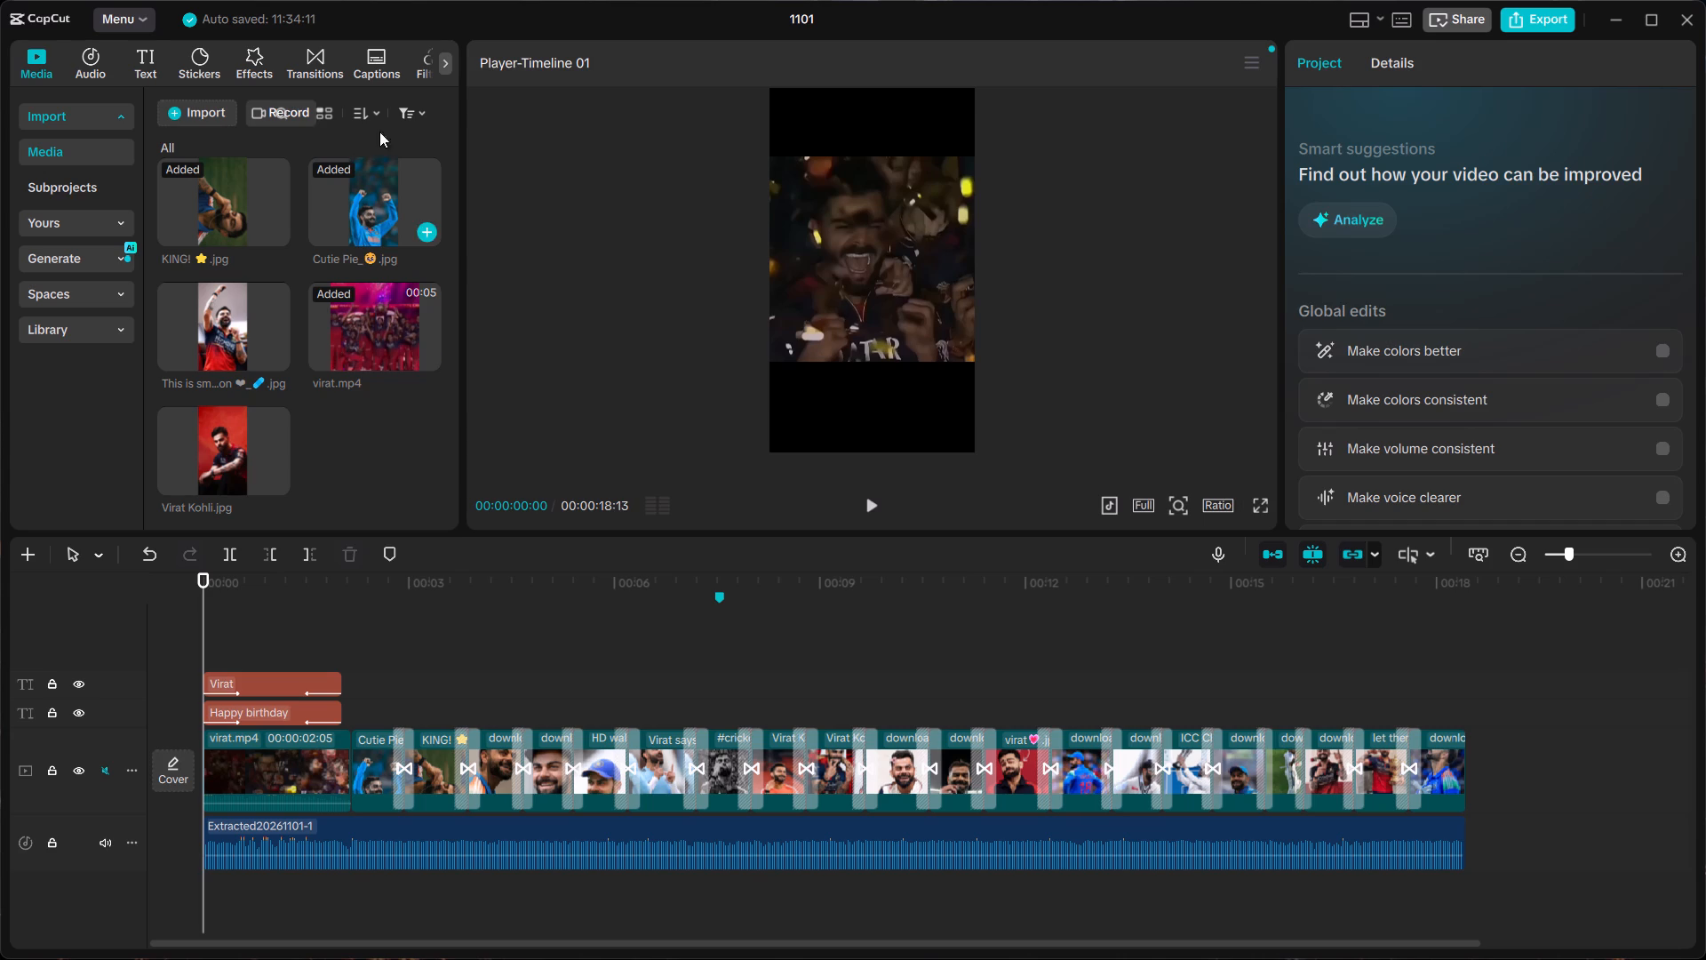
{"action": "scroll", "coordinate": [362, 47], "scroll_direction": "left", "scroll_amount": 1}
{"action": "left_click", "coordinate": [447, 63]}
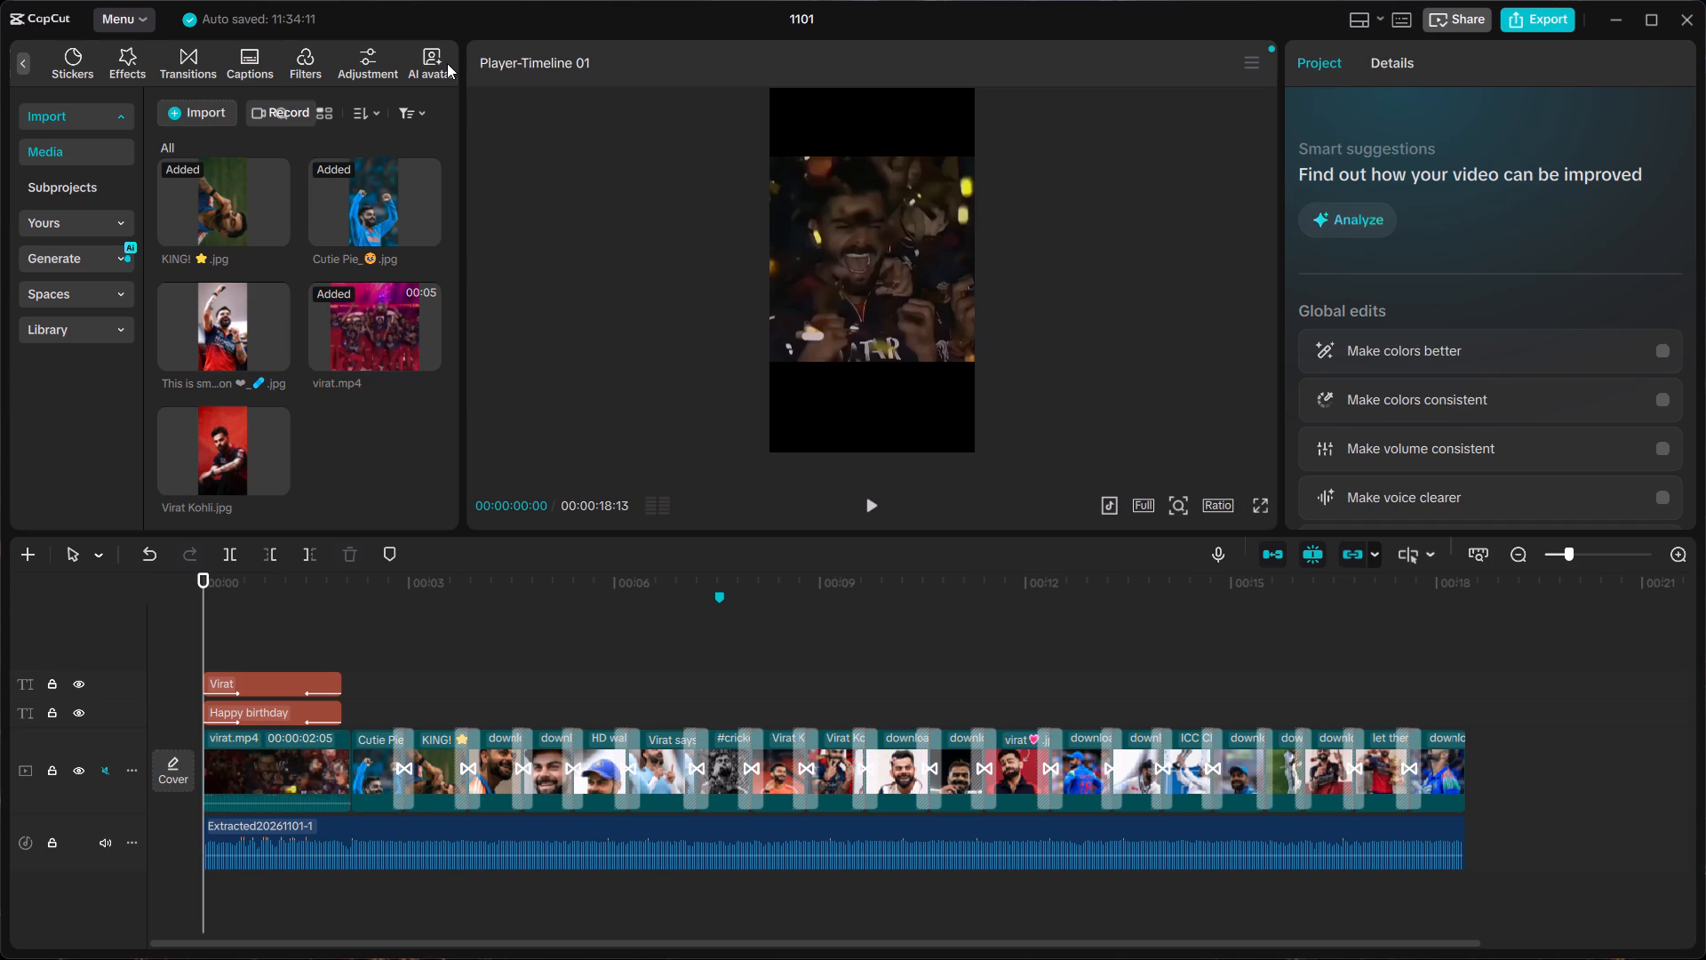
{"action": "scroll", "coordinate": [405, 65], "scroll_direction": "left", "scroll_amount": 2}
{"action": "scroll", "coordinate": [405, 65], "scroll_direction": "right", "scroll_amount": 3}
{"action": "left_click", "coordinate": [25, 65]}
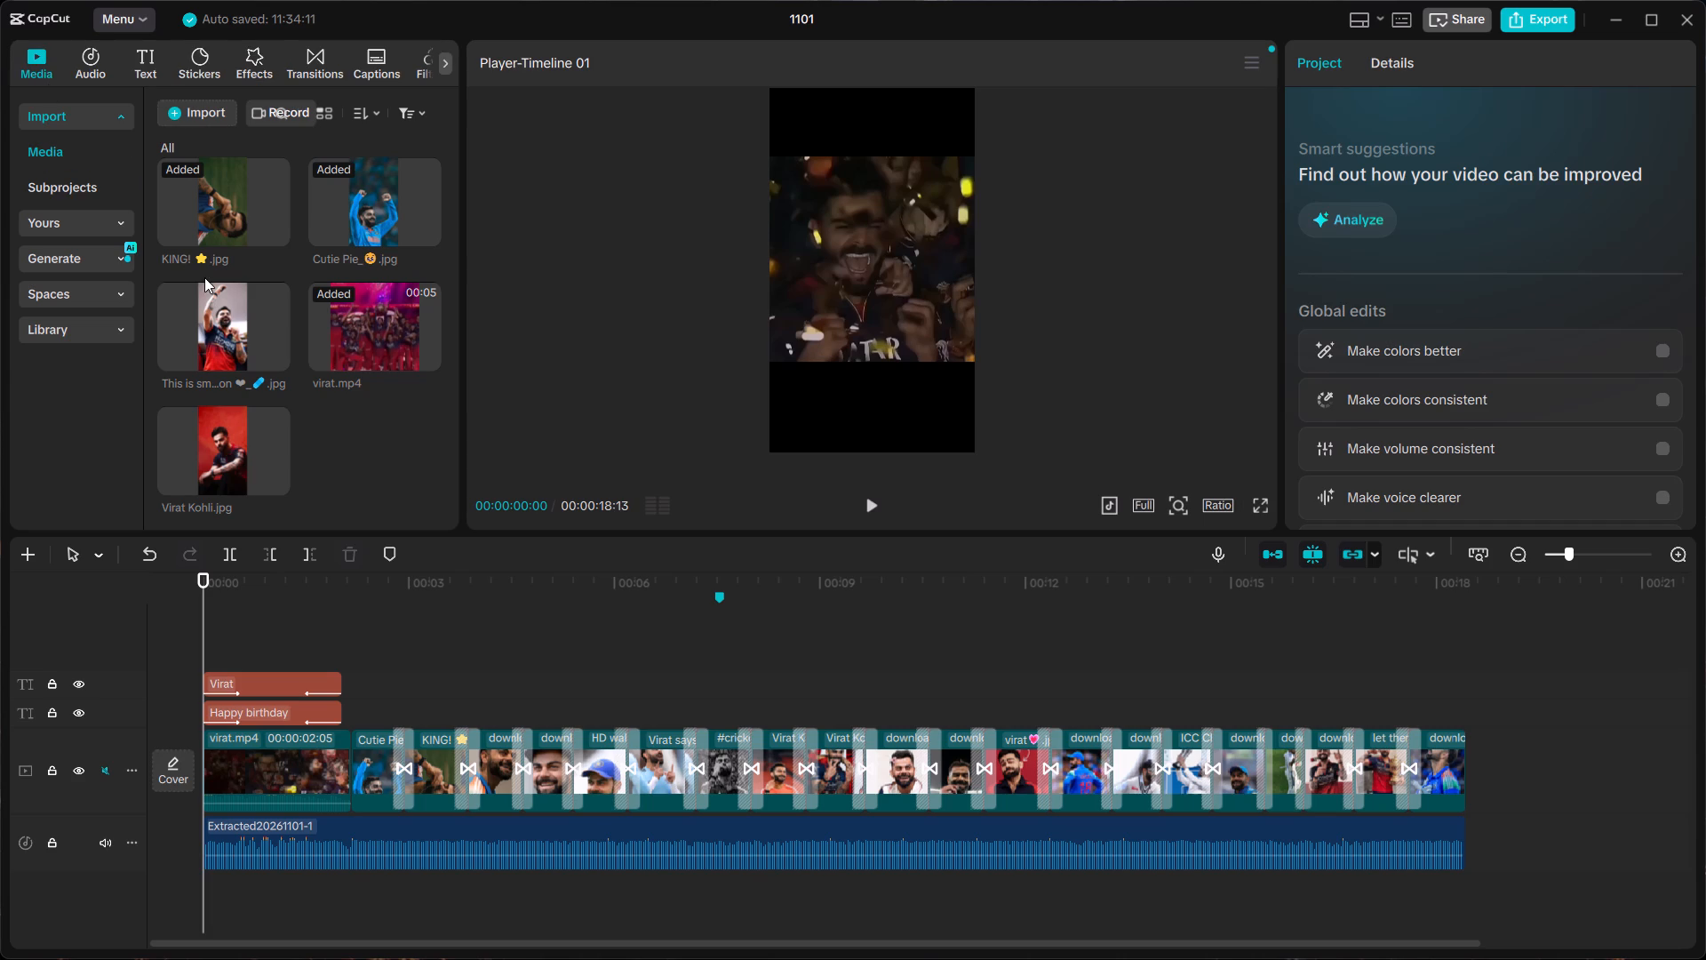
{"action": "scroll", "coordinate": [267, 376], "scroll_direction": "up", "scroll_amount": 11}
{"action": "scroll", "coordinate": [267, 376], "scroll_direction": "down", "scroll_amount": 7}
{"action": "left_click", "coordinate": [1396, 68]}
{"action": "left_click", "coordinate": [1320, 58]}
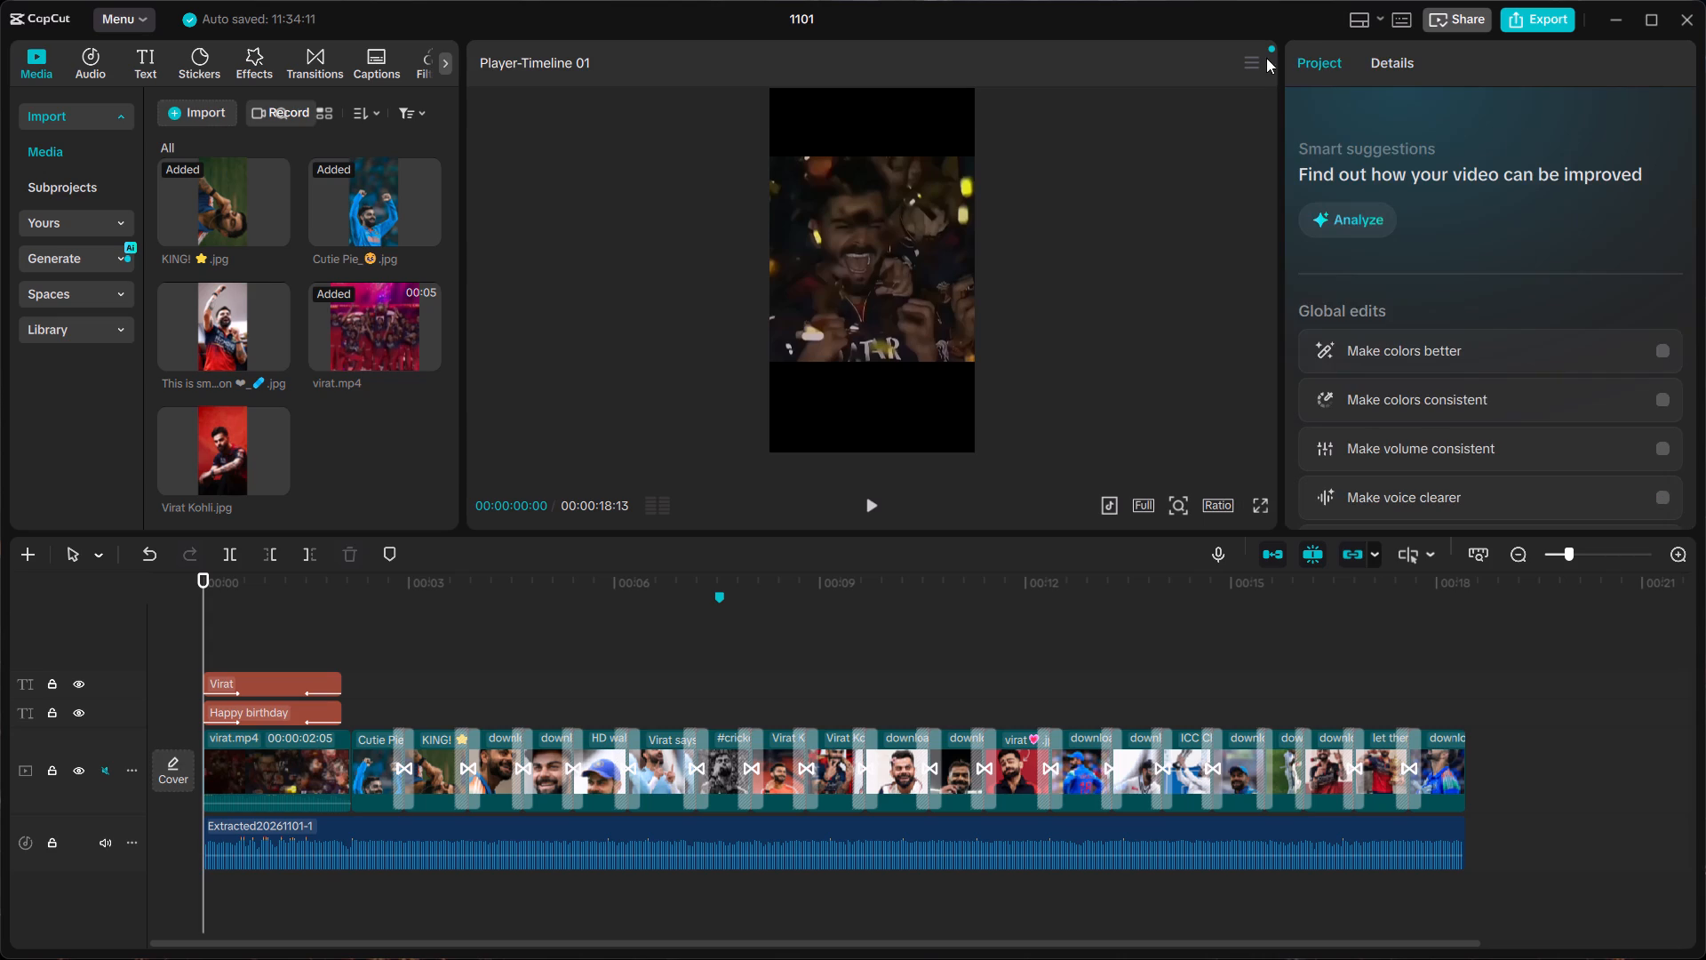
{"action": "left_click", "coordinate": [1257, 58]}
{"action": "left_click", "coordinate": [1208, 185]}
Play the edit from the beginning into the picture sequence to review it with the trimmed music.
{"action": "left_click", "coordinate": [872, 512]}
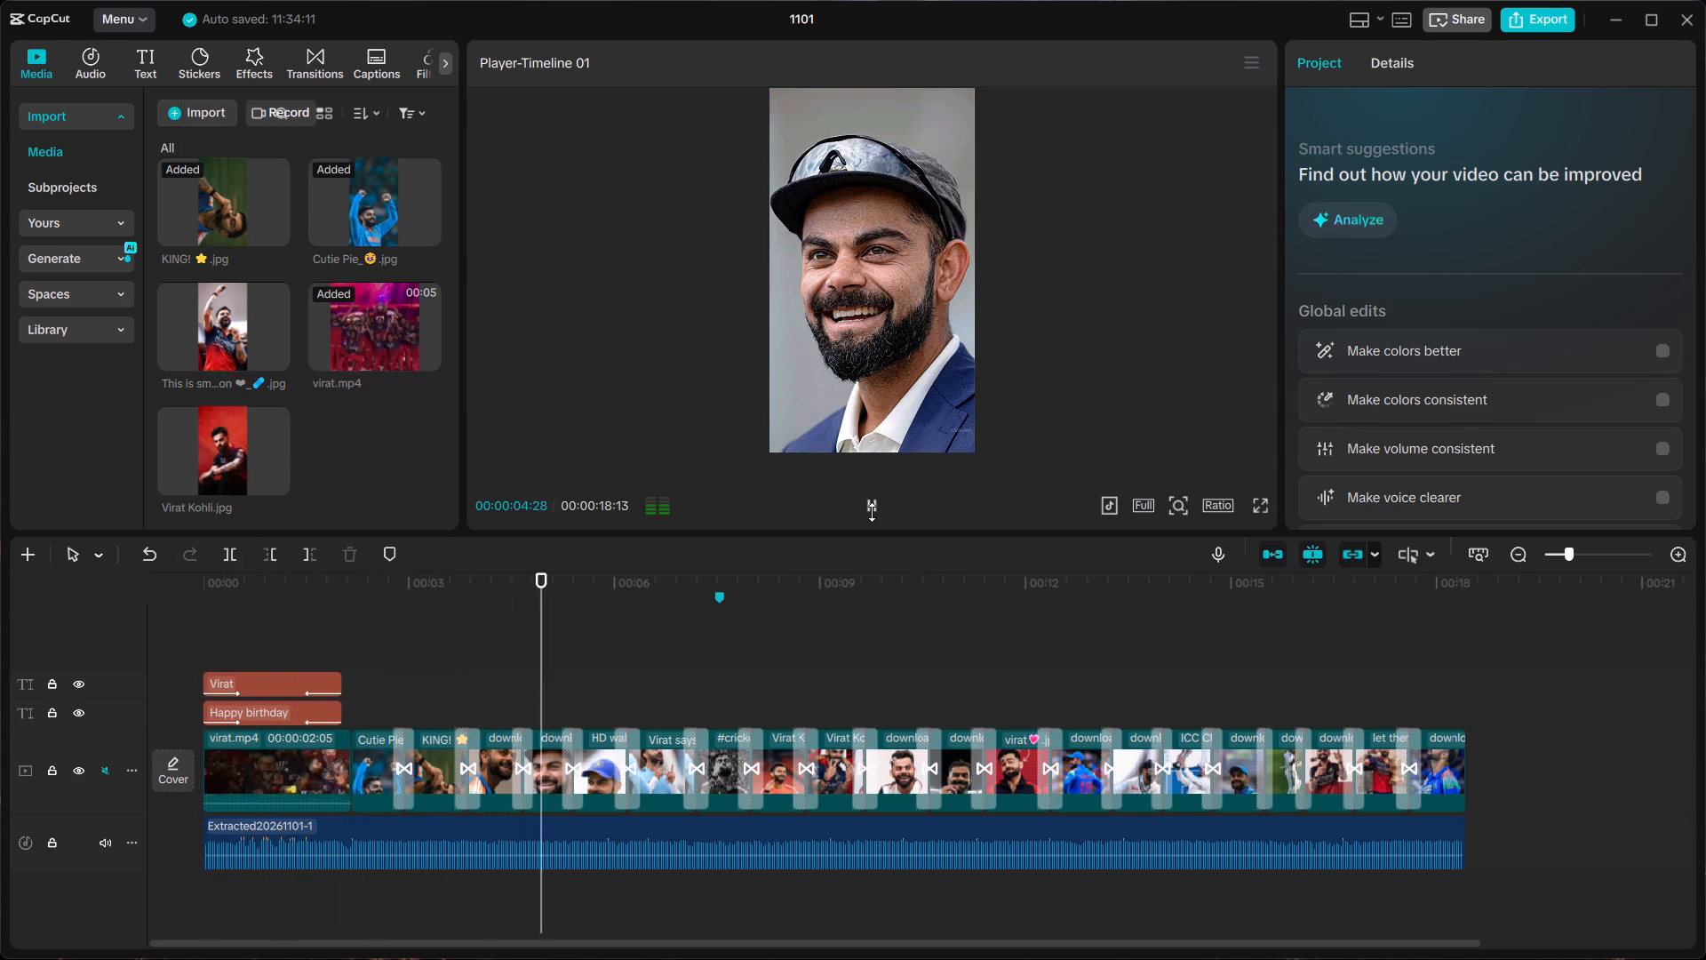
{"action": "left_click", "coordinate": [872, 512]}
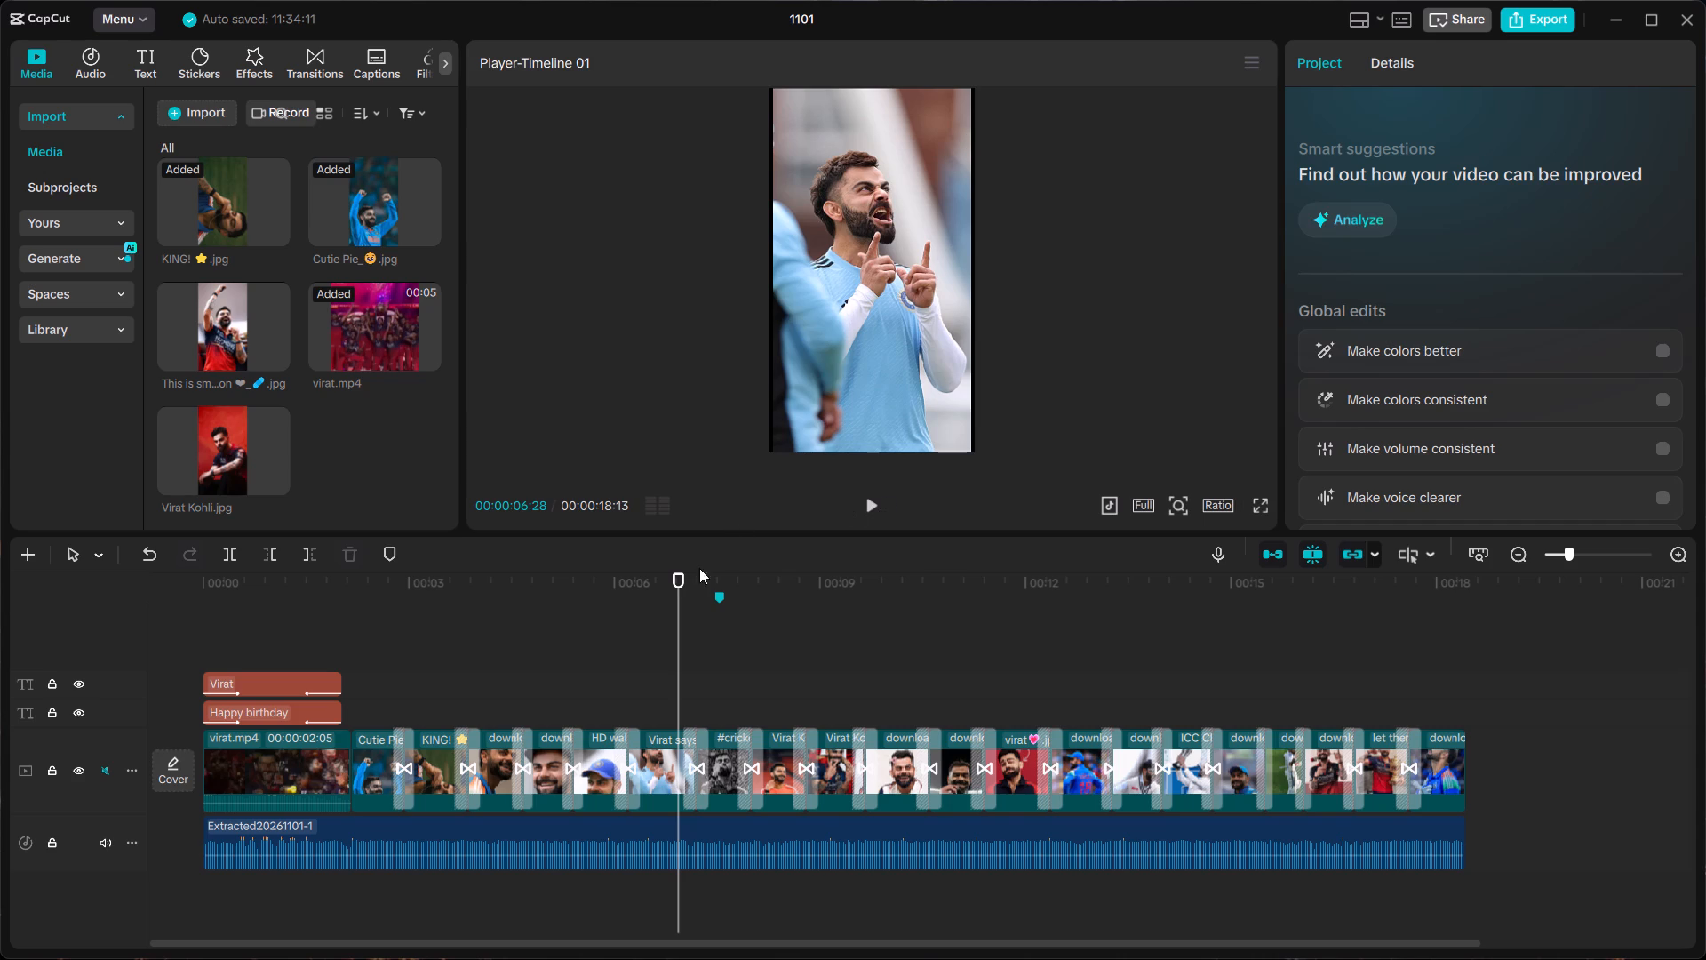
Scrub back through the first pictures and the intro, returning the playhead to the start of the timeline.
{"action": "left_click_drag", "start_coordinate": [678, 571], "coordinate": [306, 619]}
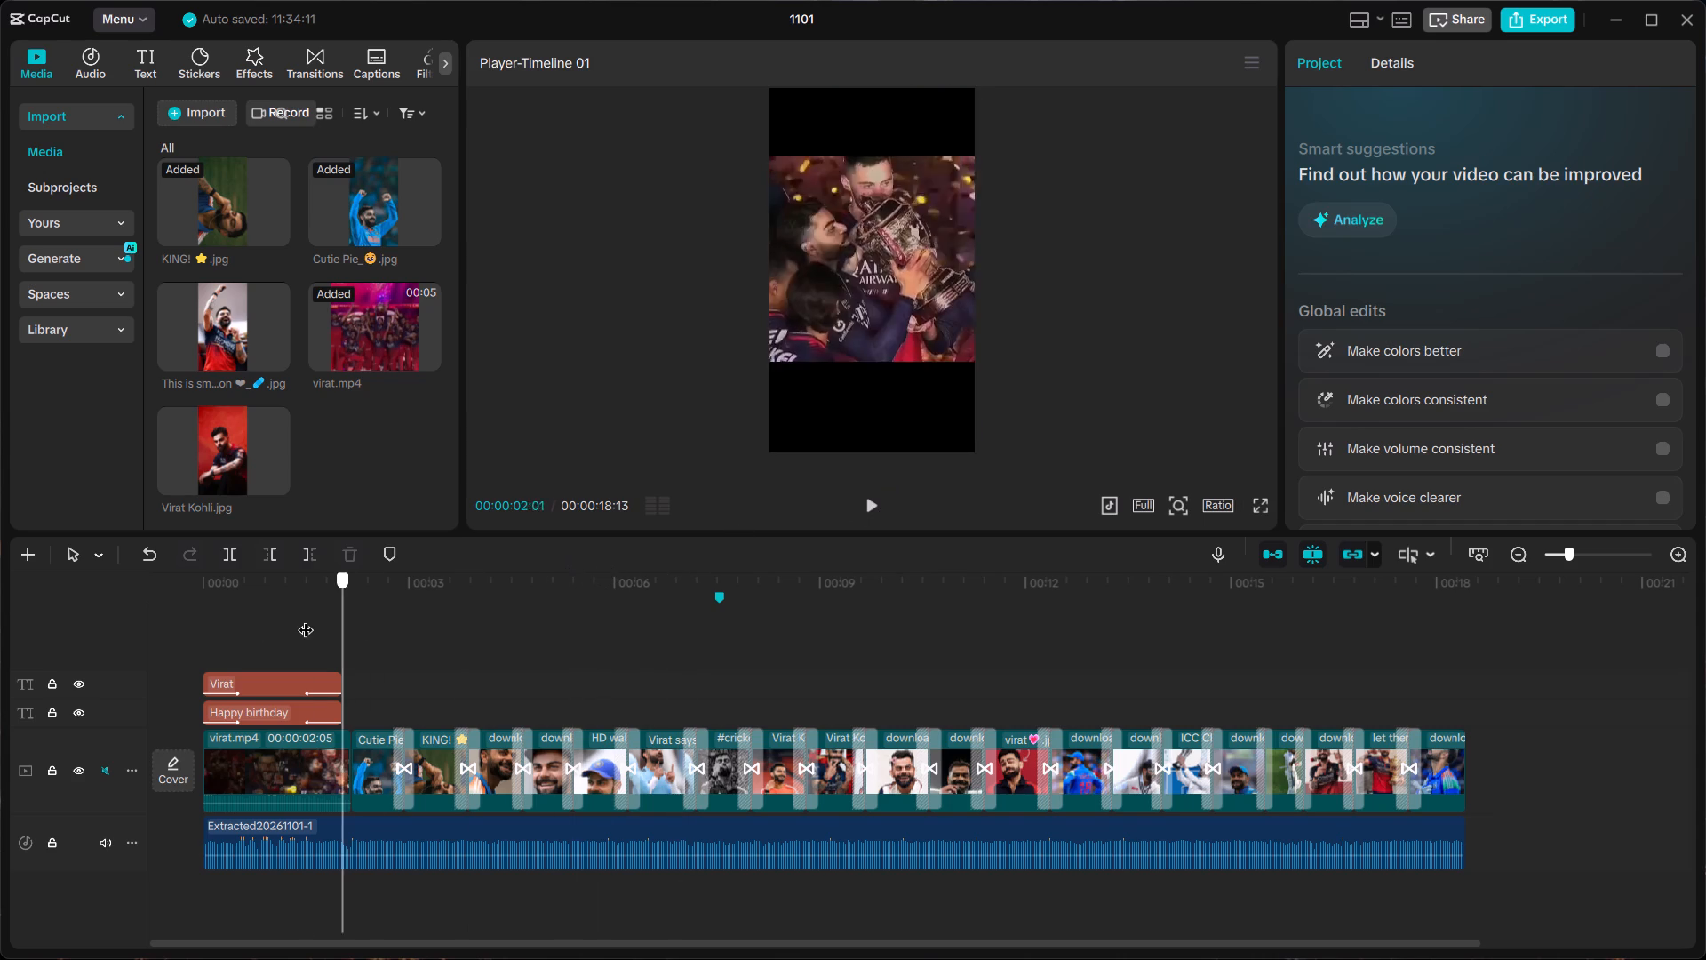
{"action": "left_click_drag", "start_coordinate": [306, 619], "coordinate": [329, 747]}
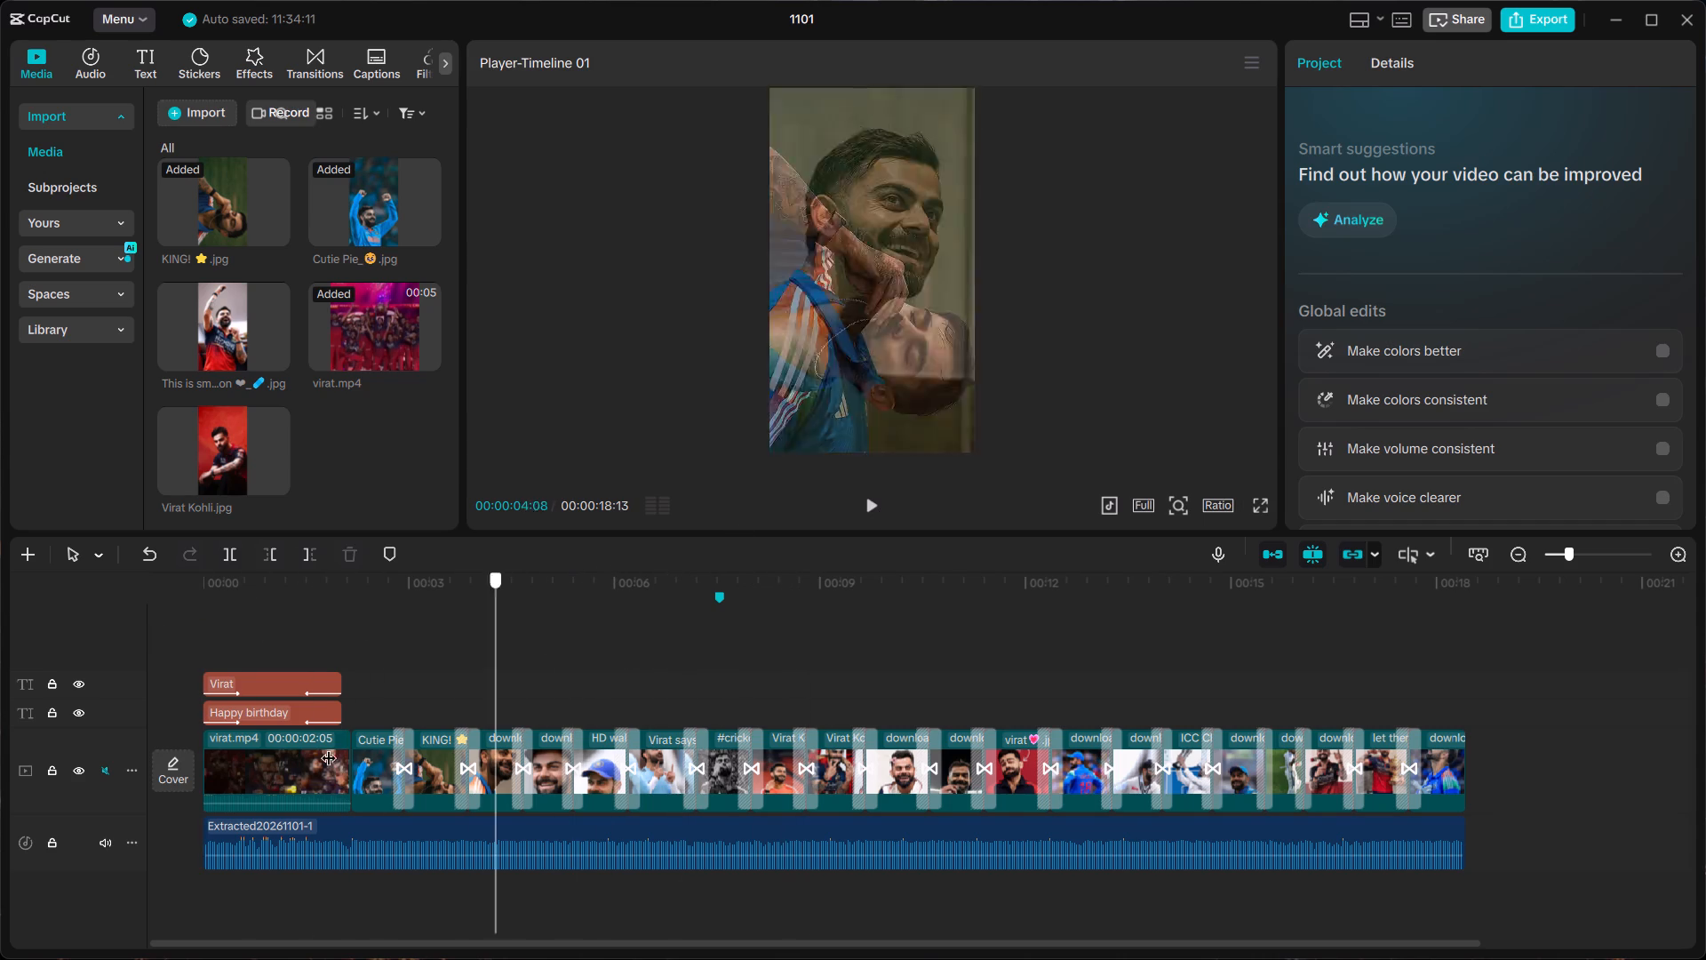
{"action": "left_click_drag", "start_coordinate": [329, 747], "coordinate": [232, 879]}
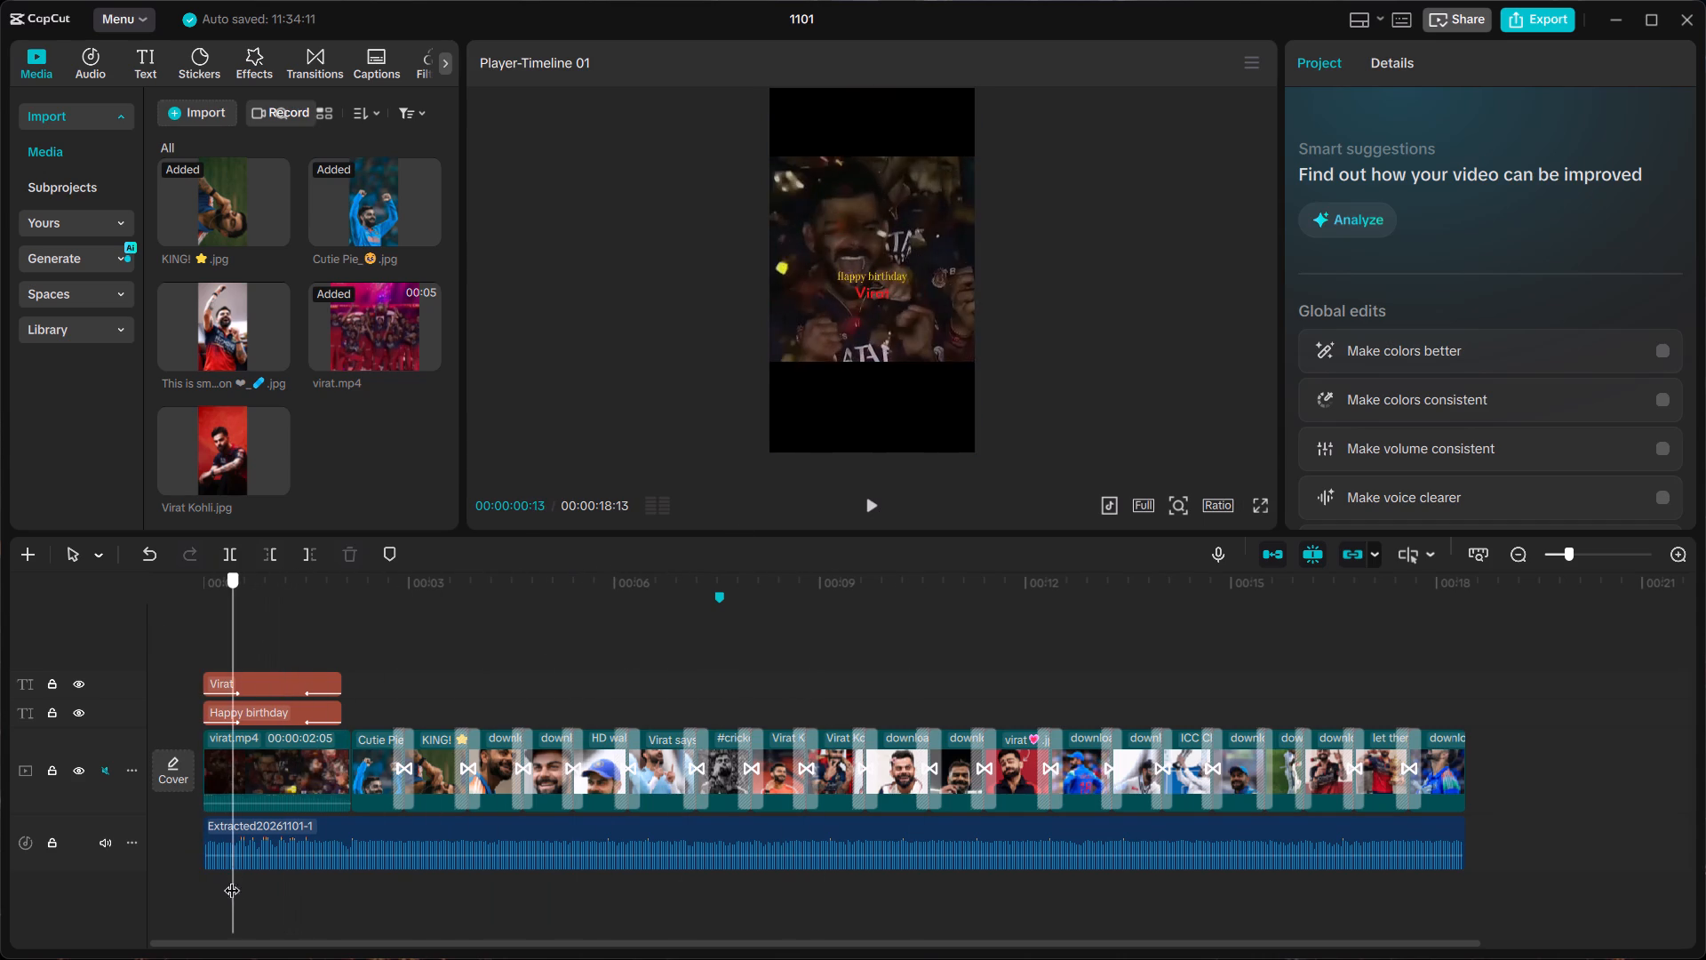
{"action": "left_click_drag", "start_coordinate": [232, 879], "coordinate": [93, 959]}
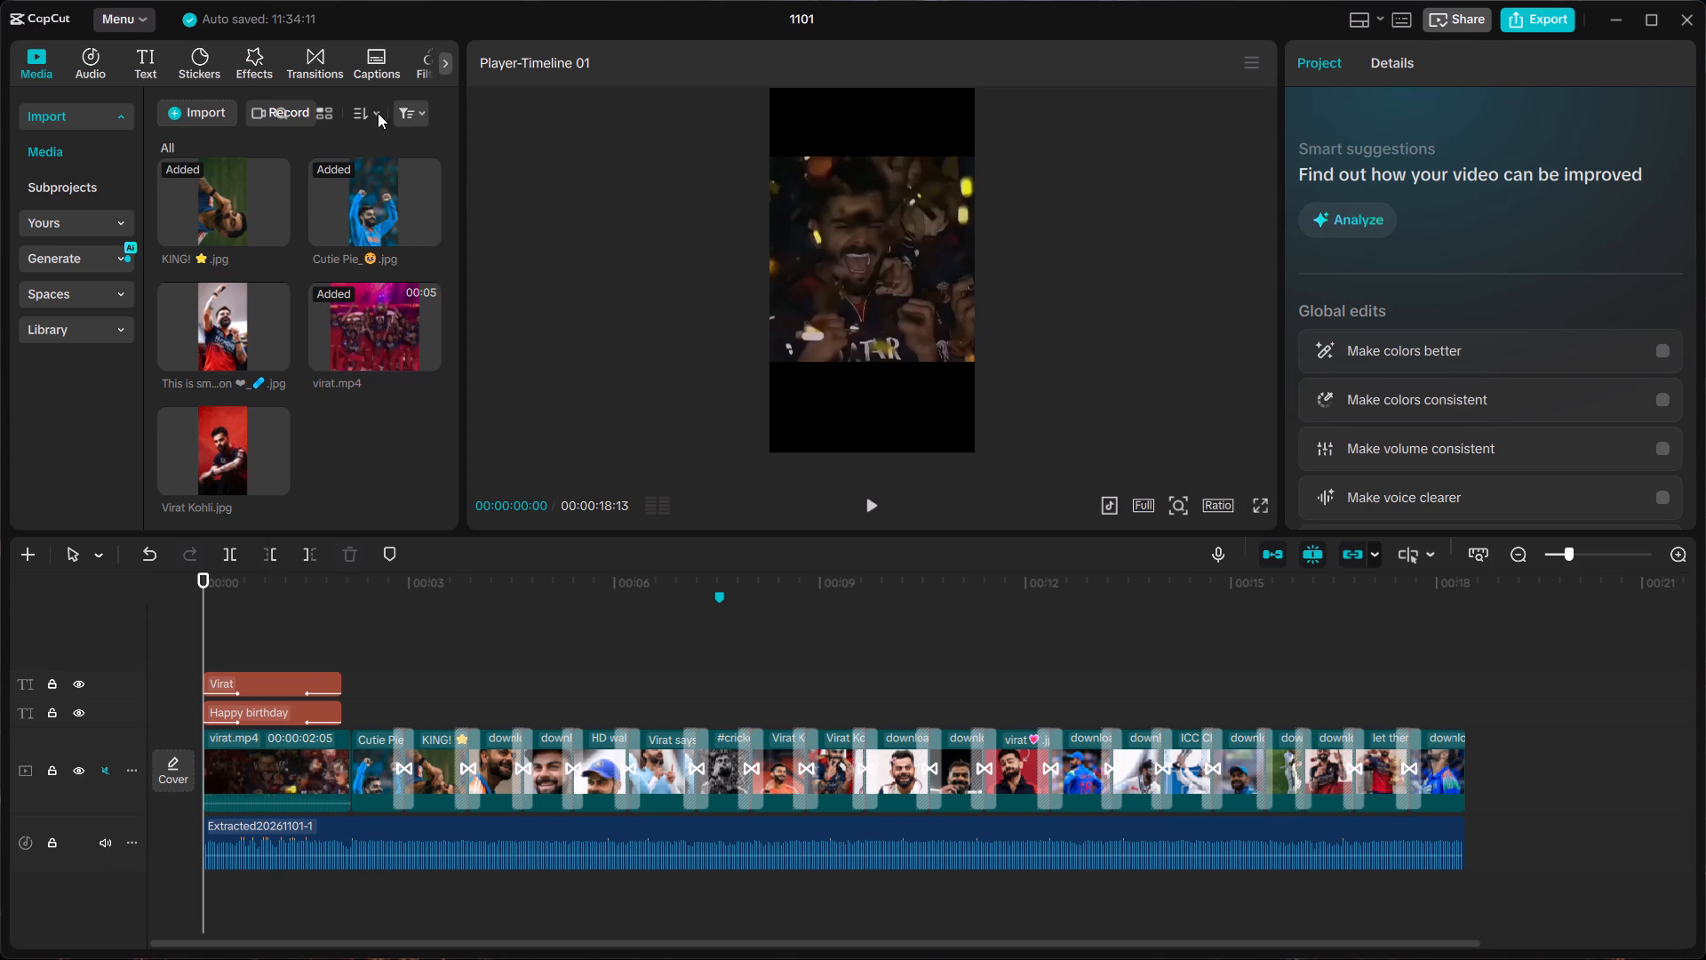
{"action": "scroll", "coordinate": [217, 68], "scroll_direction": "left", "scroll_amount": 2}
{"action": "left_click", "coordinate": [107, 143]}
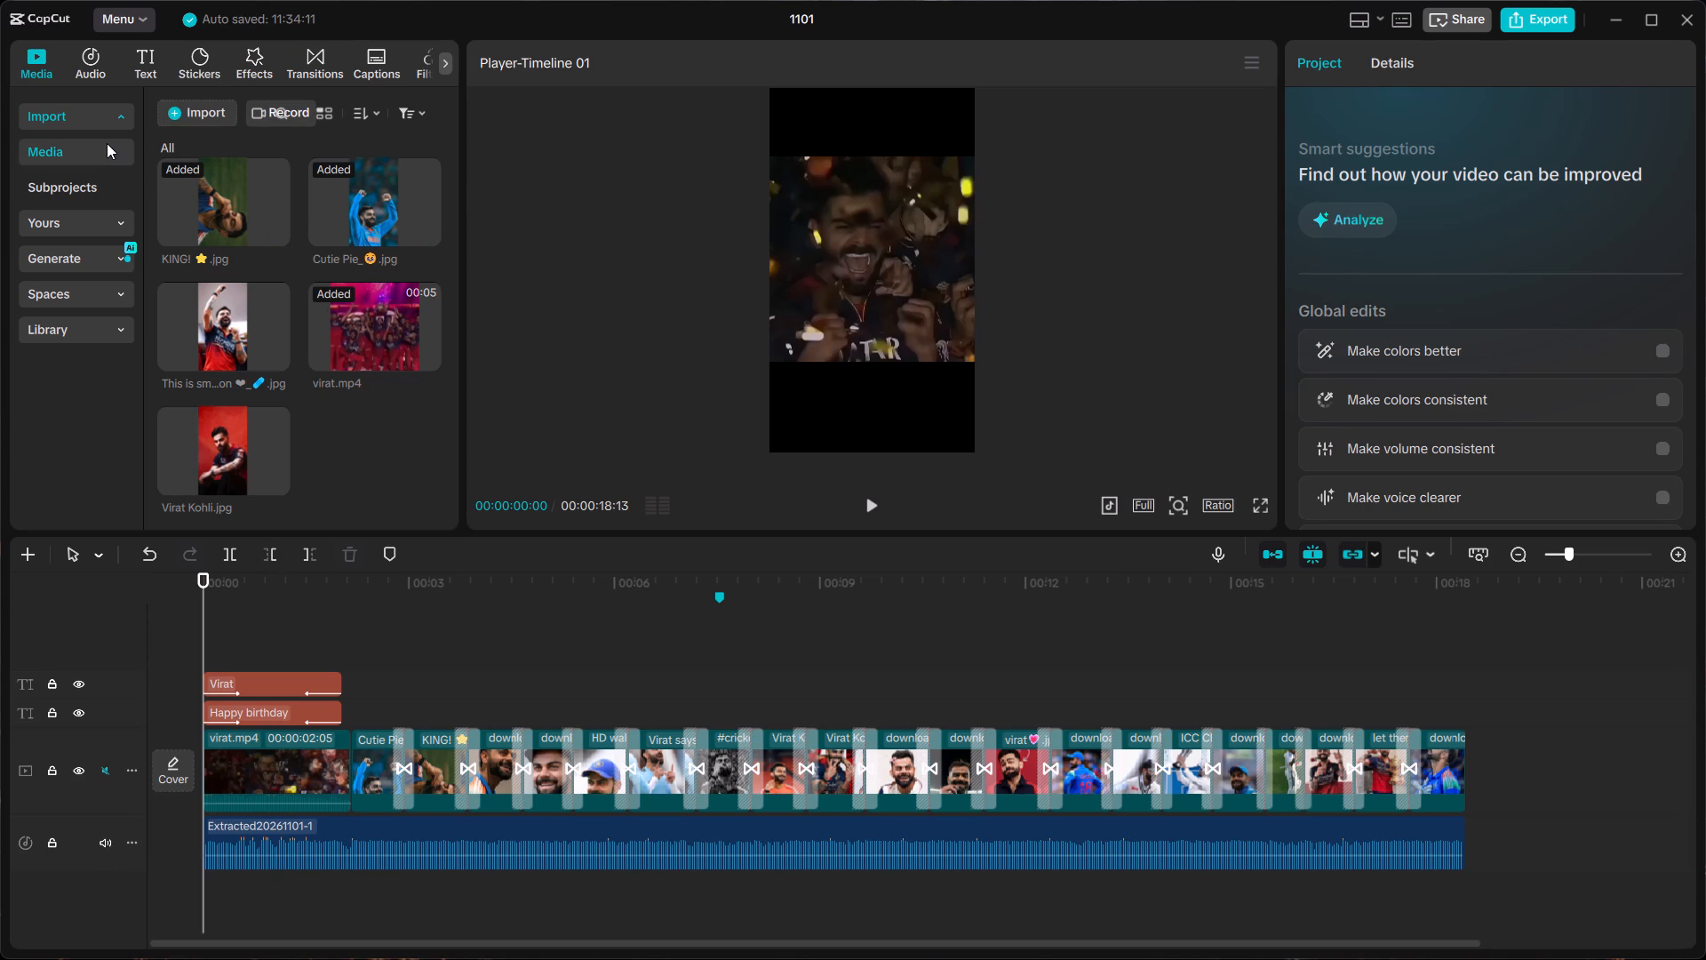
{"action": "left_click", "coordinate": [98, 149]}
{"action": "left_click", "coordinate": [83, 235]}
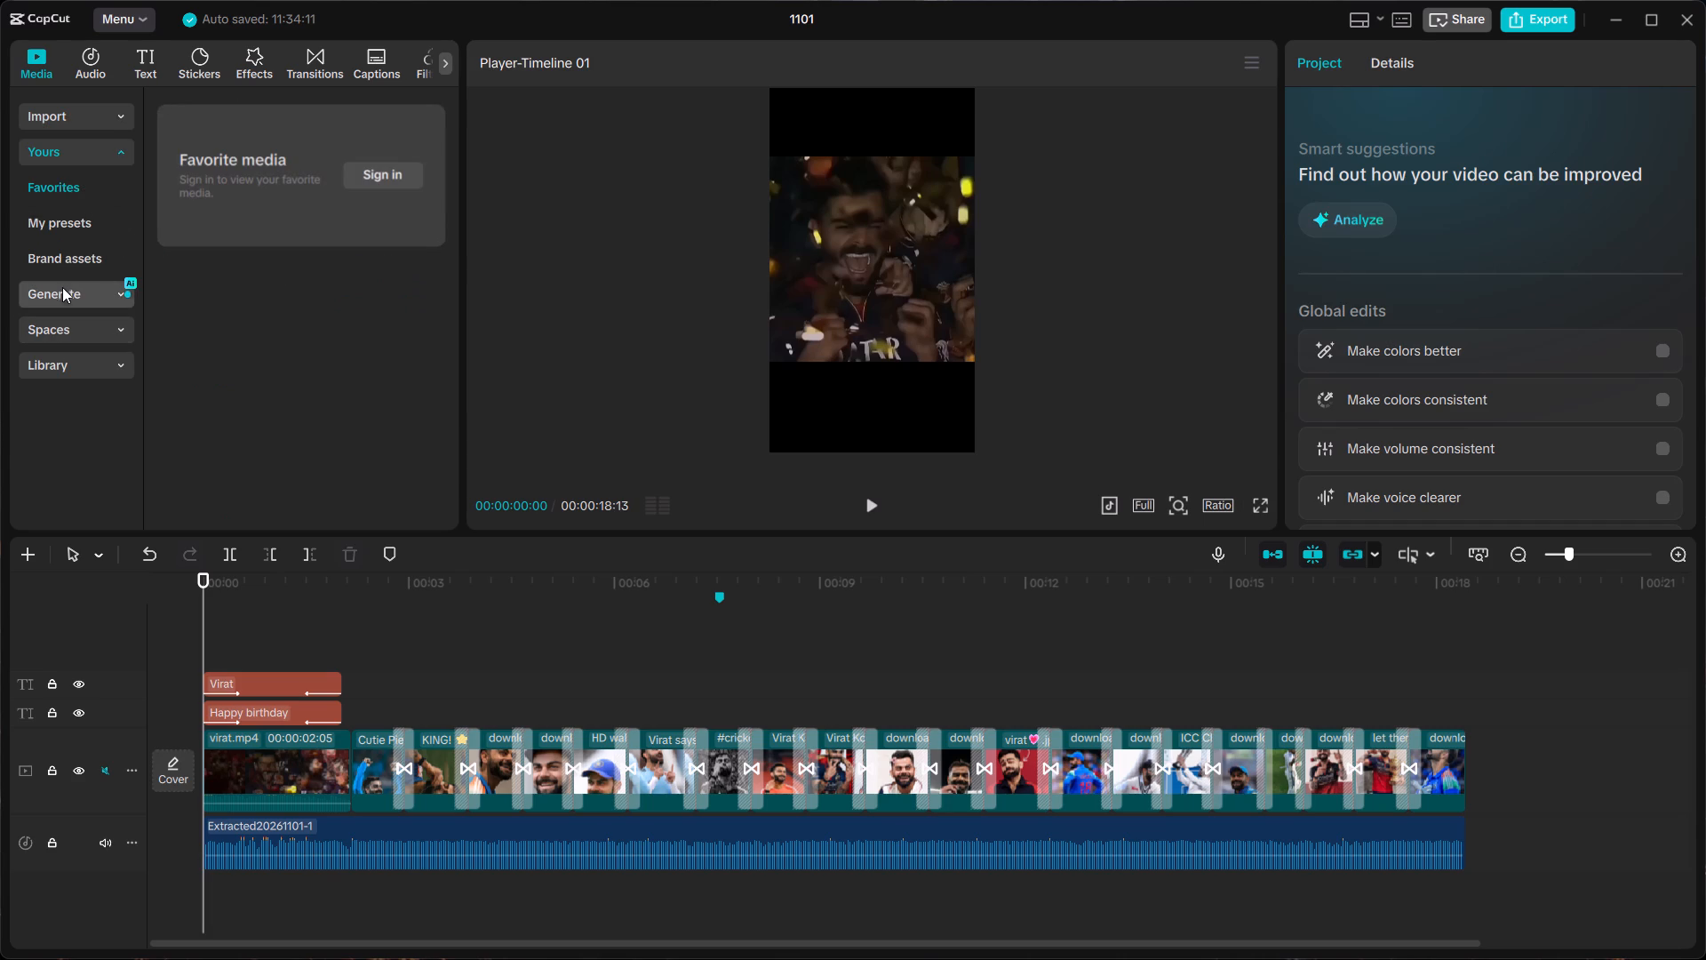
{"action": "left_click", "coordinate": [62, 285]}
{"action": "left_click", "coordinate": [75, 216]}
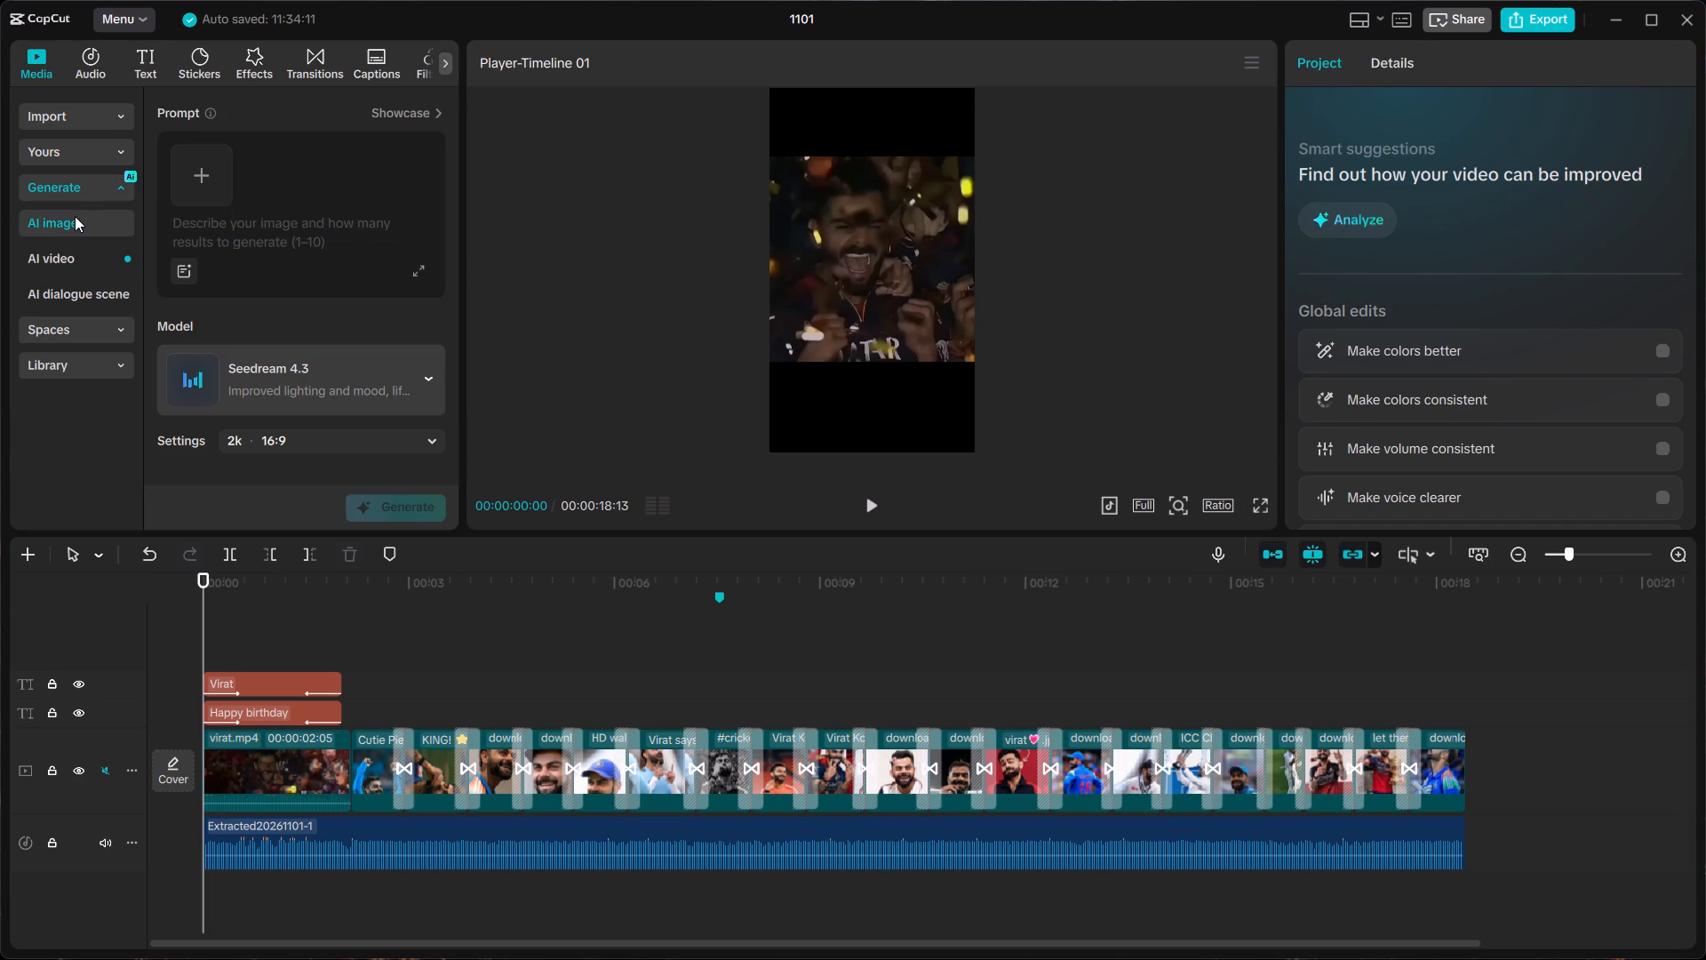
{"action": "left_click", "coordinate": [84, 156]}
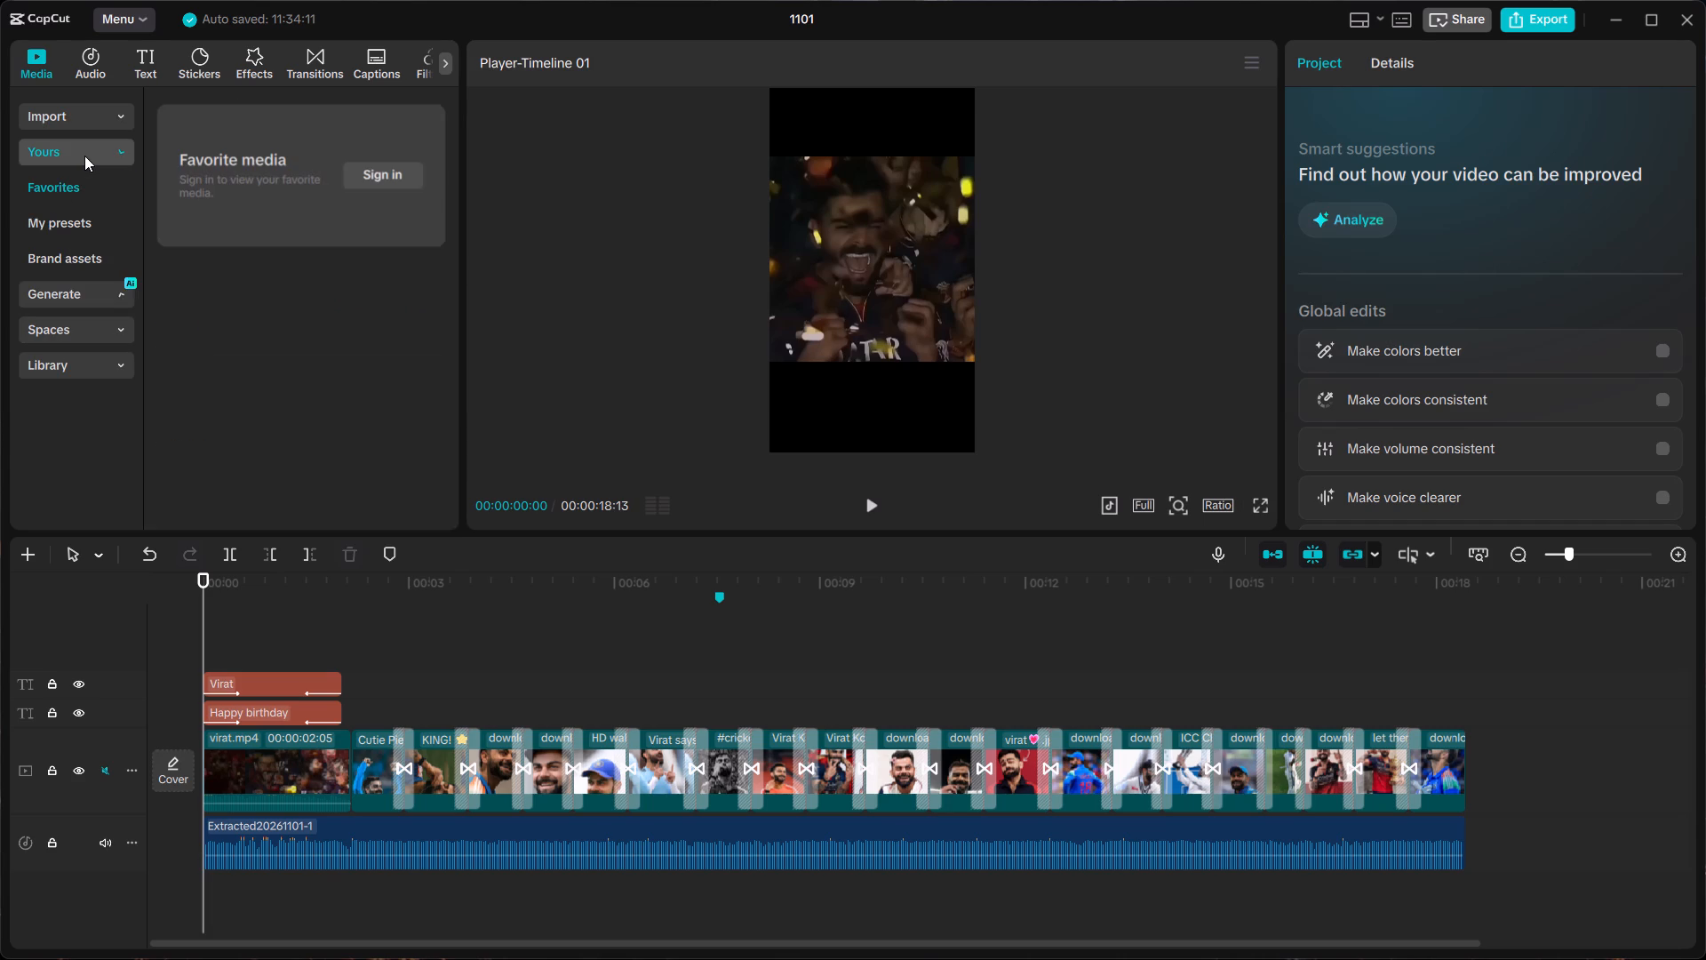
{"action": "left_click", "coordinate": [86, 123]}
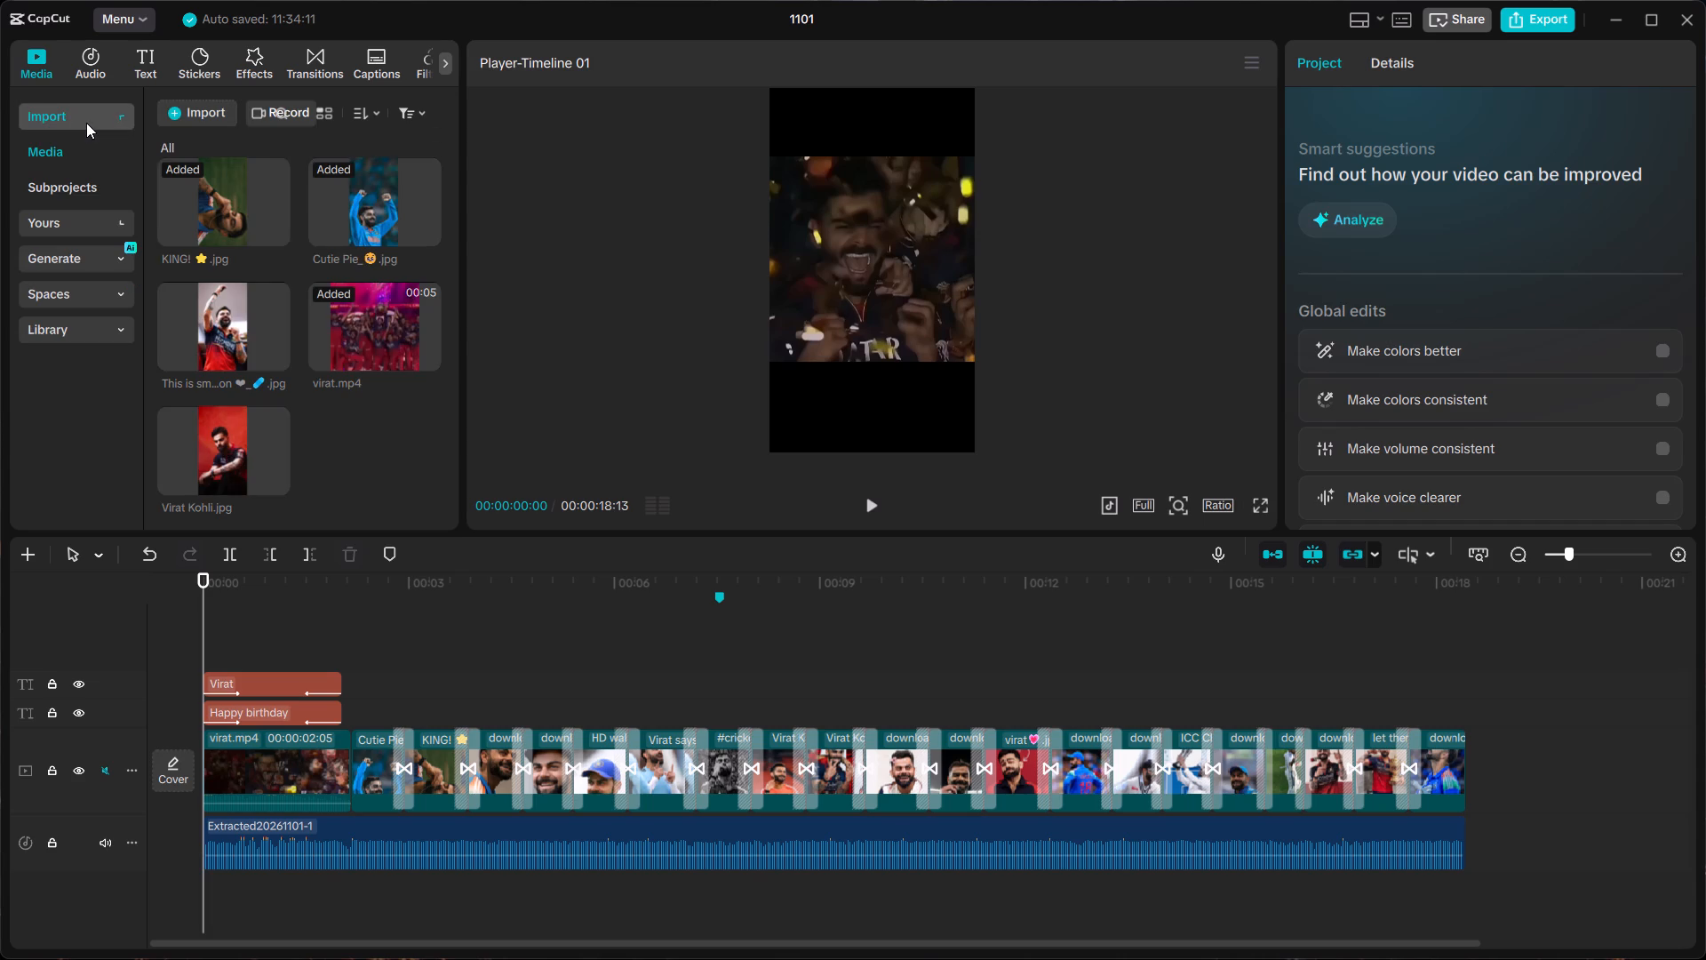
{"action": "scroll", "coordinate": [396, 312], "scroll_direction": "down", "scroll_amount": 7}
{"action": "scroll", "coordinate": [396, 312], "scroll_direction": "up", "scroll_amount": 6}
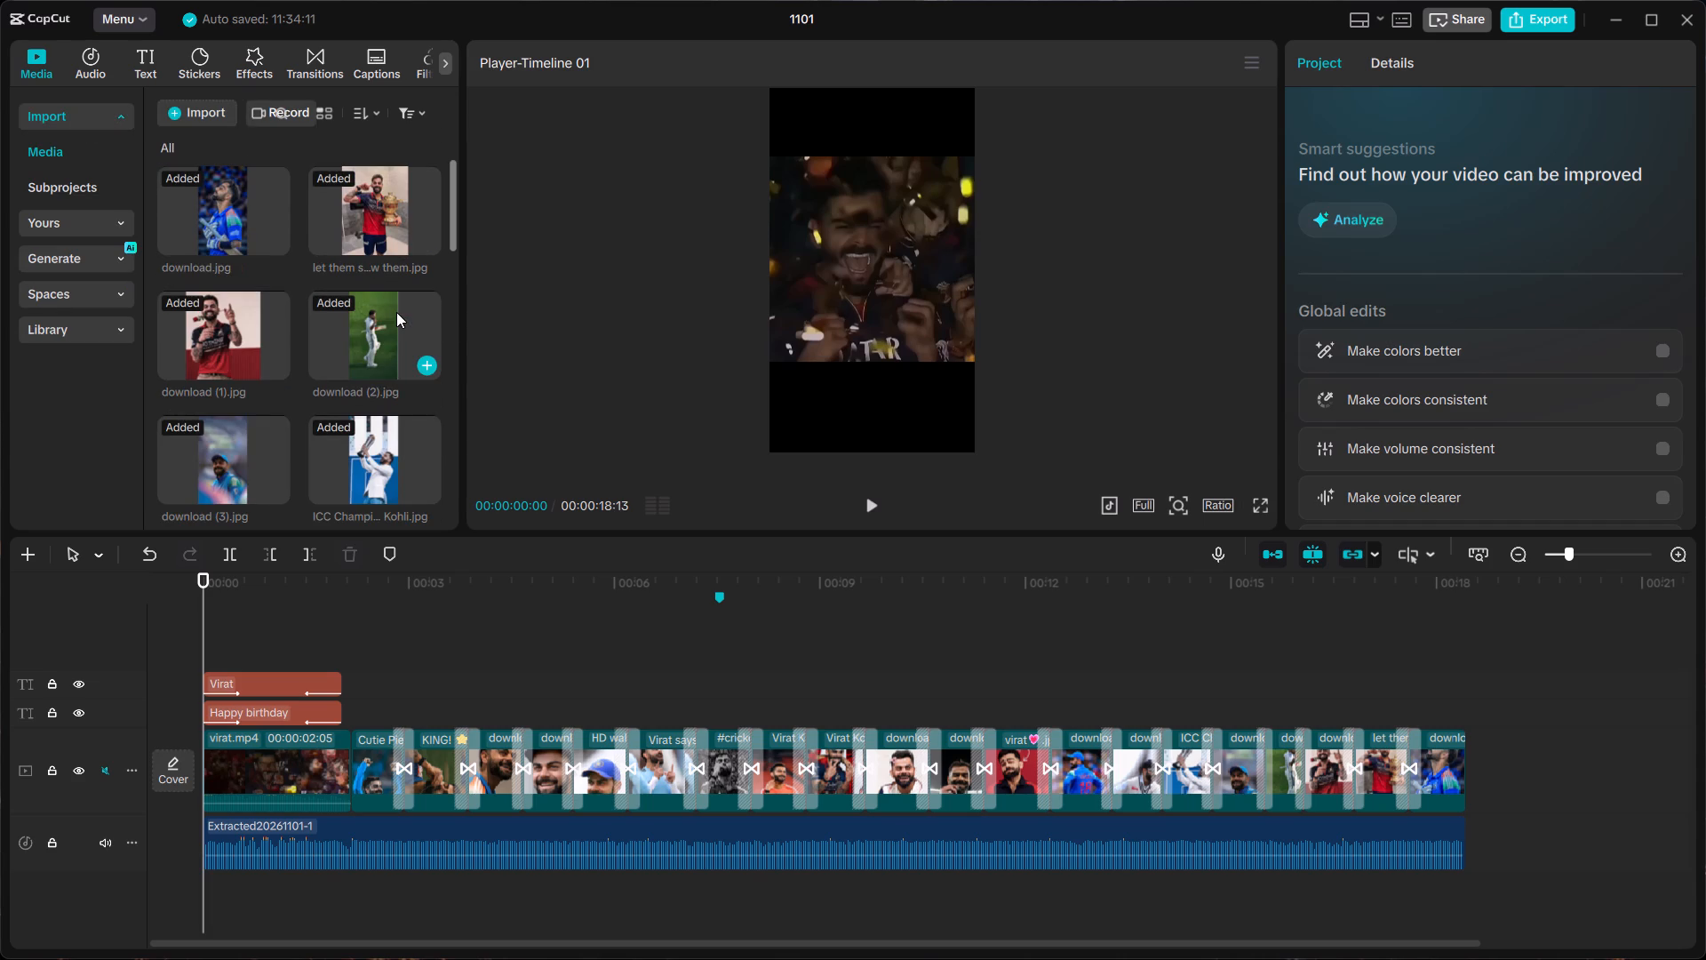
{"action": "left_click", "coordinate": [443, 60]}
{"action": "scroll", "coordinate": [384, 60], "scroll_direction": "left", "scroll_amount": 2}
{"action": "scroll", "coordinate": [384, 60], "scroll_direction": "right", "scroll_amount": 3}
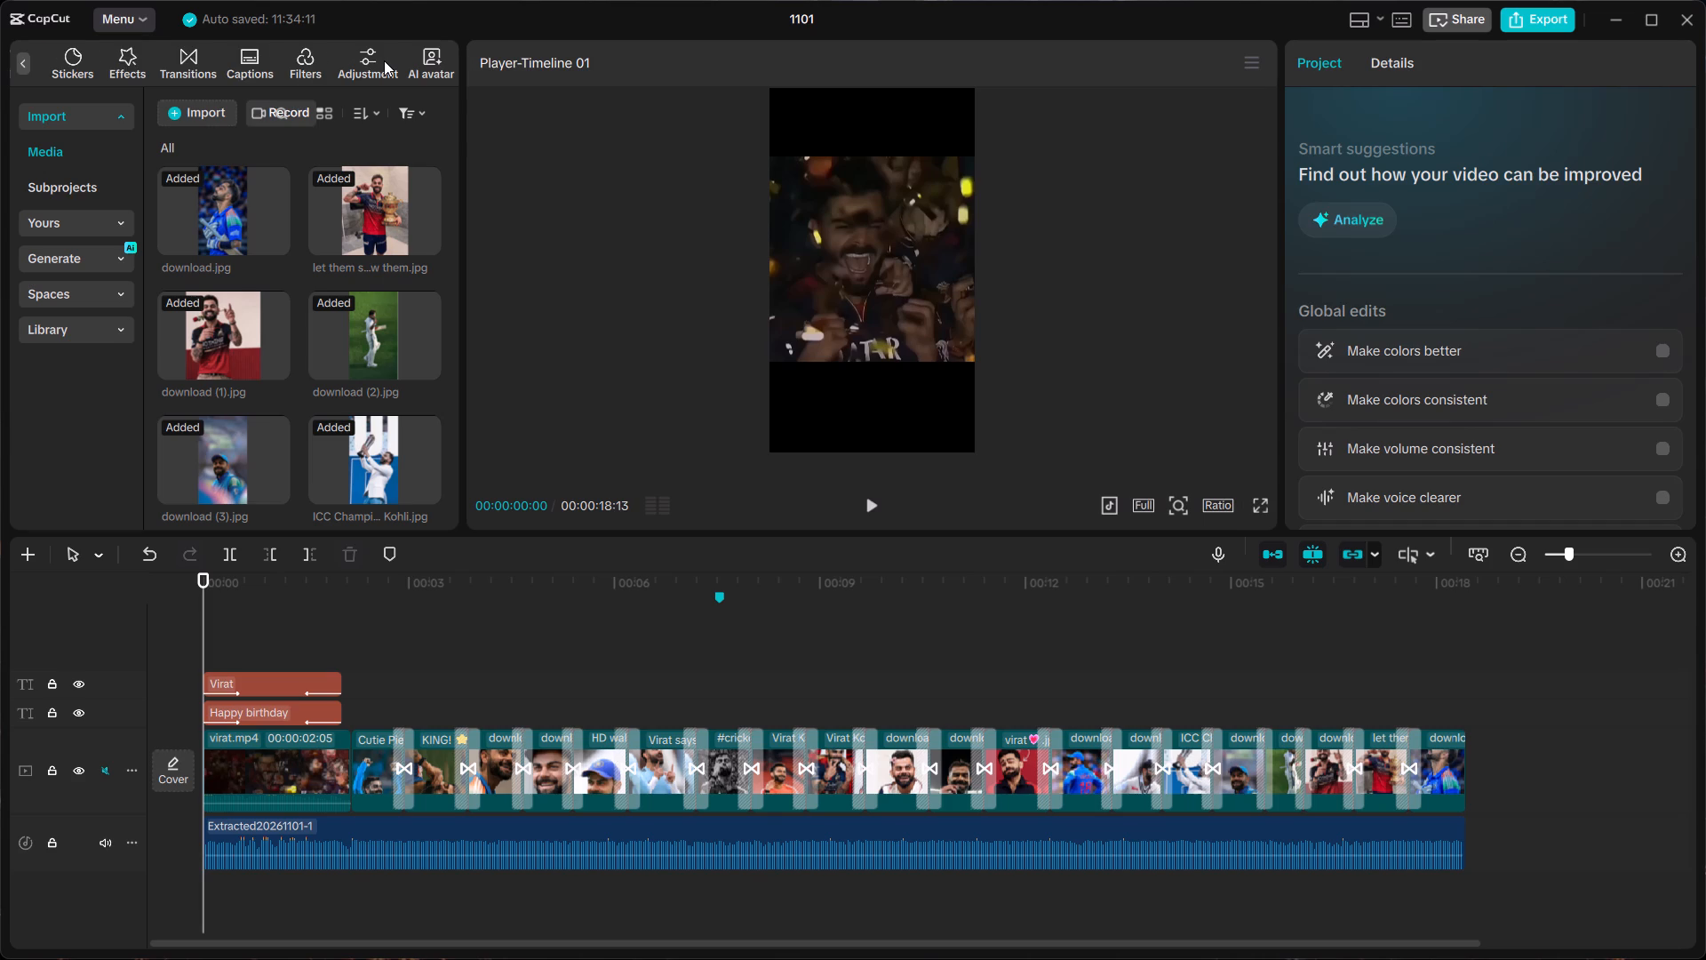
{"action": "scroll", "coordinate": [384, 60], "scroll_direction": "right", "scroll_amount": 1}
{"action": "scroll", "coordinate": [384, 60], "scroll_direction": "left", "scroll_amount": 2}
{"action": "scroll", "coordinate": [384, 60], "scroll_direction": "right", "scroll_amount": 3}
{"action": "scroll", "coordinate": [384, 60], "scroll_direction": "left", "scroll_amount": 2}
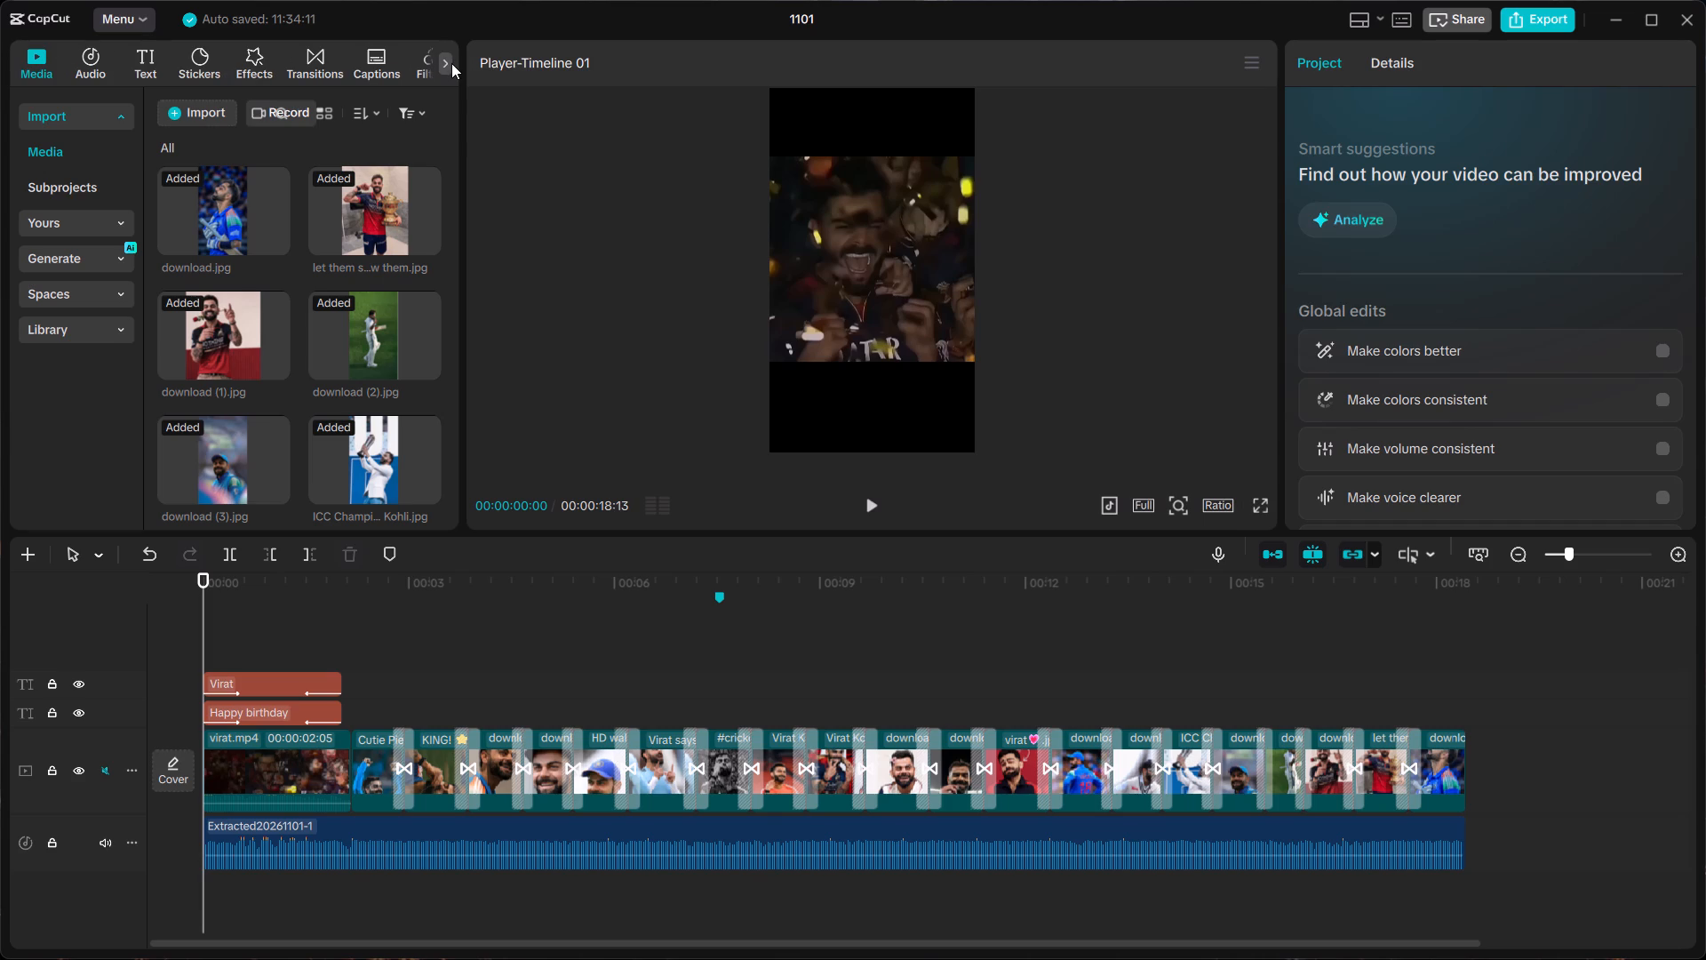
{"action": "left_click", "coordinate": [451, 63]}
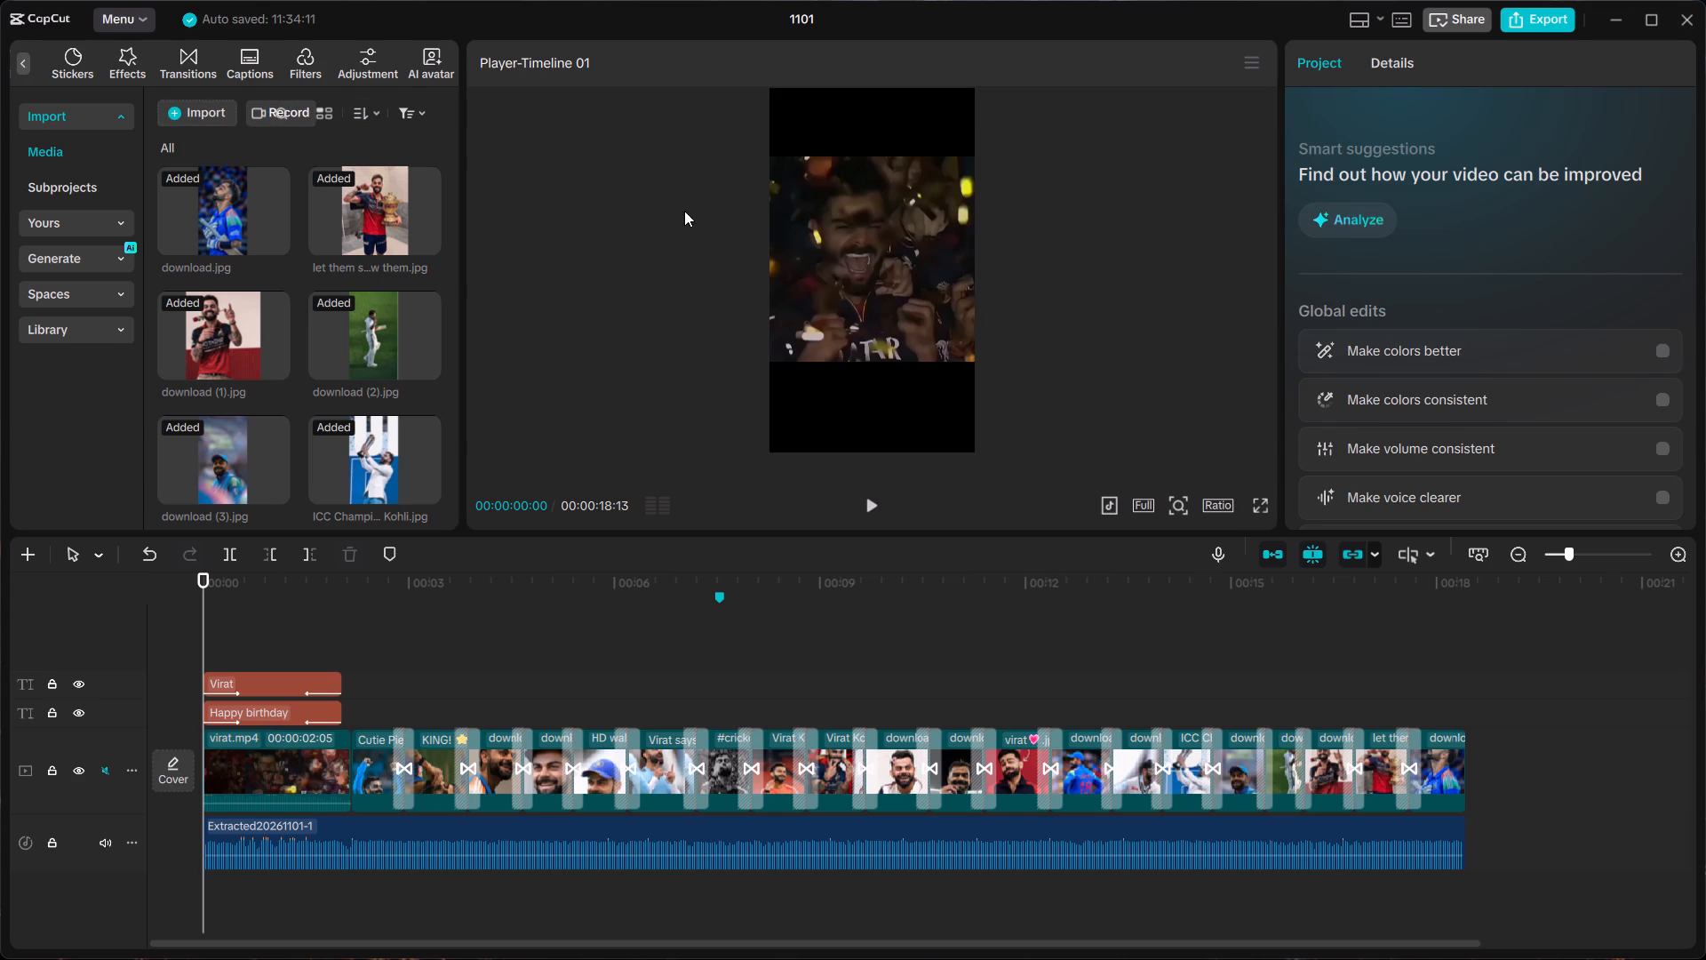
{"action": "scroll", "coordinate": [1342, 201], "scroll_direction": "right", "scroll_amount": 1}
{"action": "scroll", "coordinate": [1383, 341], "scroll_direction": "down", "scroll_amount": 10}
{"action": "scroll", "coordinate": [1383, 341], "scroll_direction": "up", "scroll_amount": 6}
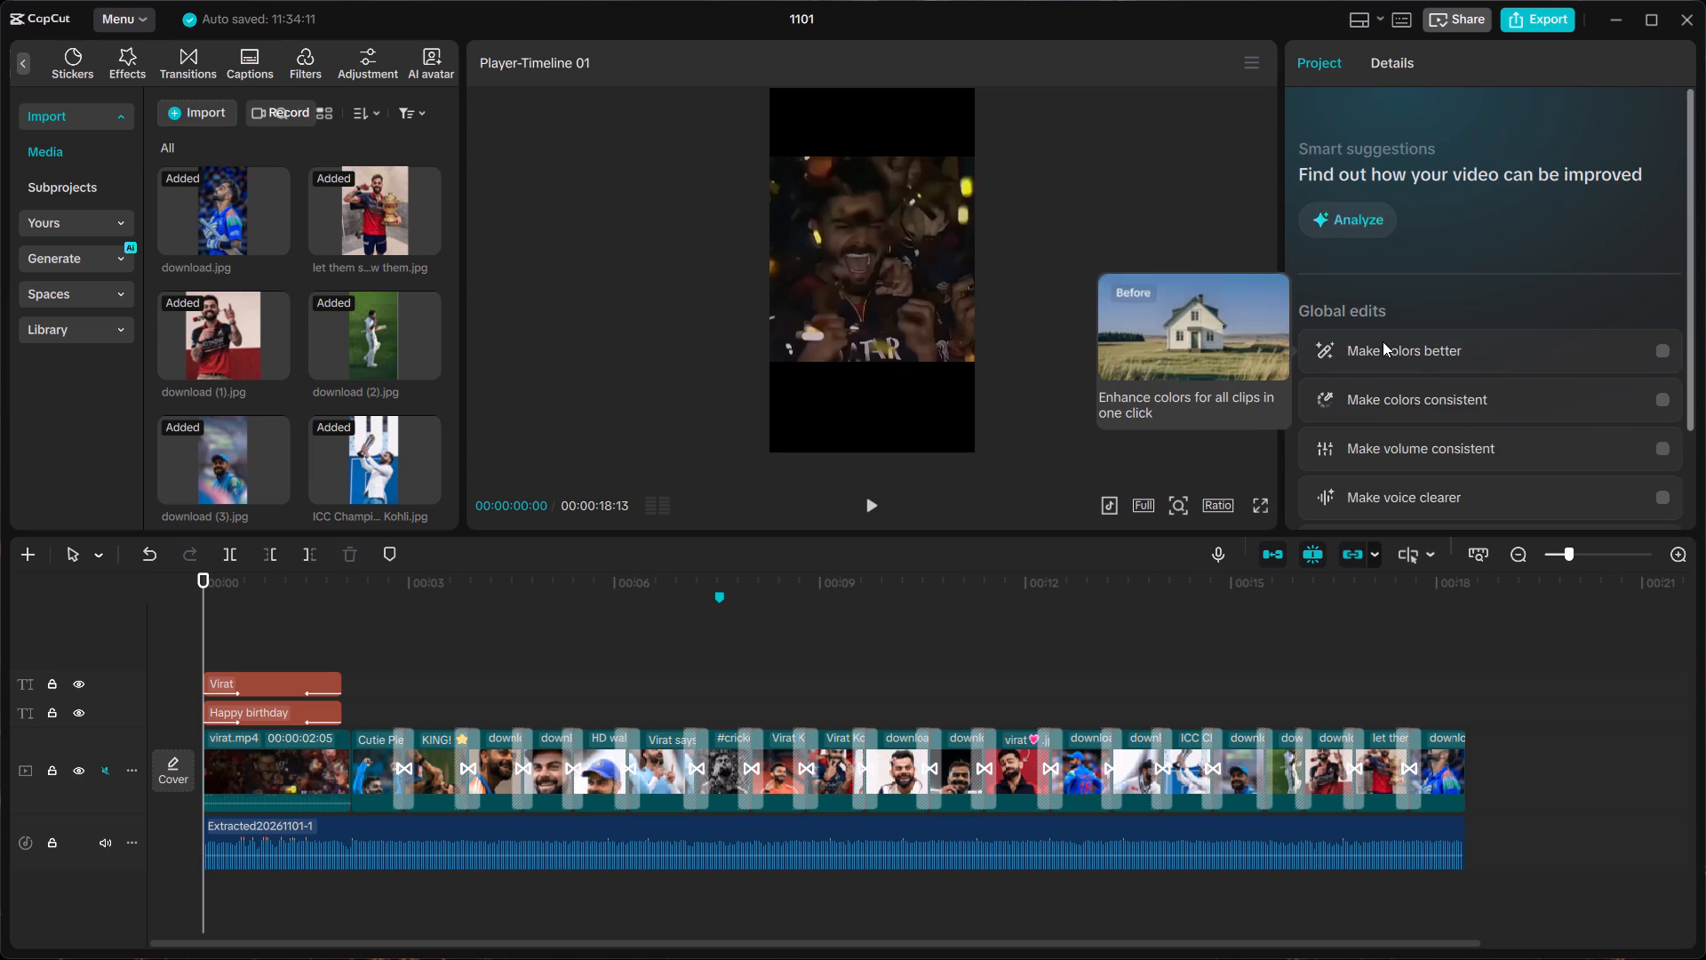
Show the details of project 1101 to review its aspect ratio, resolution and frame rate settings.
{"action": "left_click", "coordinate": [1400, 62]}
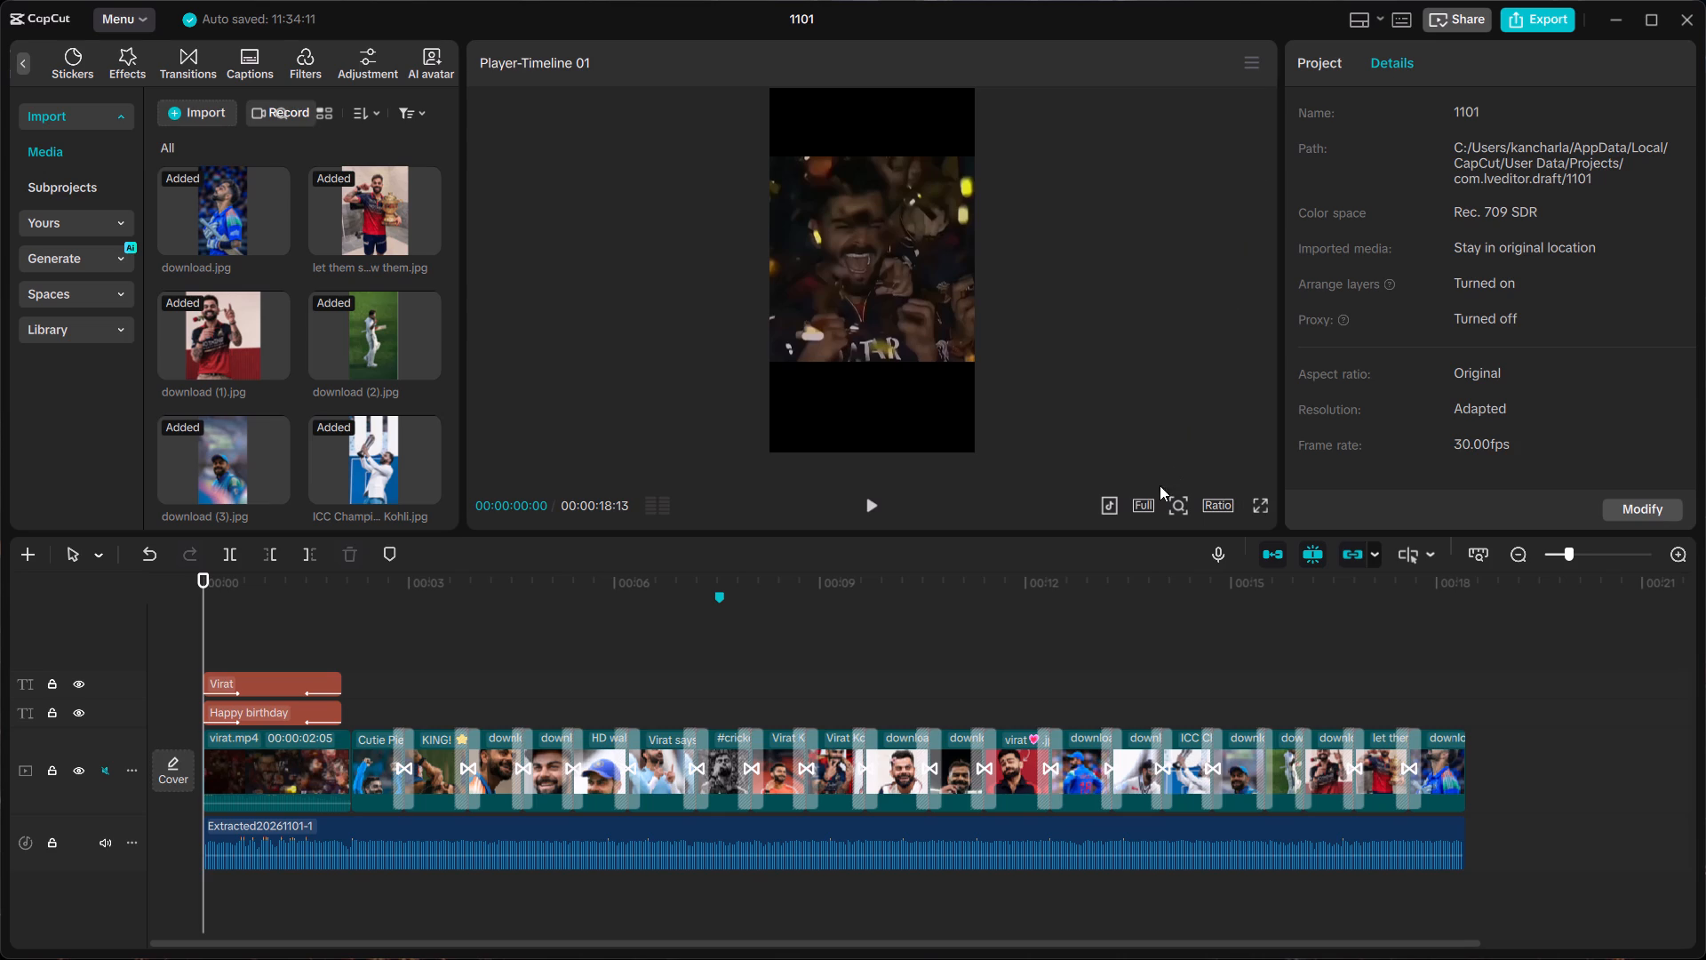
Preview the video with the Instagram Reels overlay and the TikTok overlay, and set the social media preview back to None.
{"action": "left_click", "coordinate": [1105, 501]}
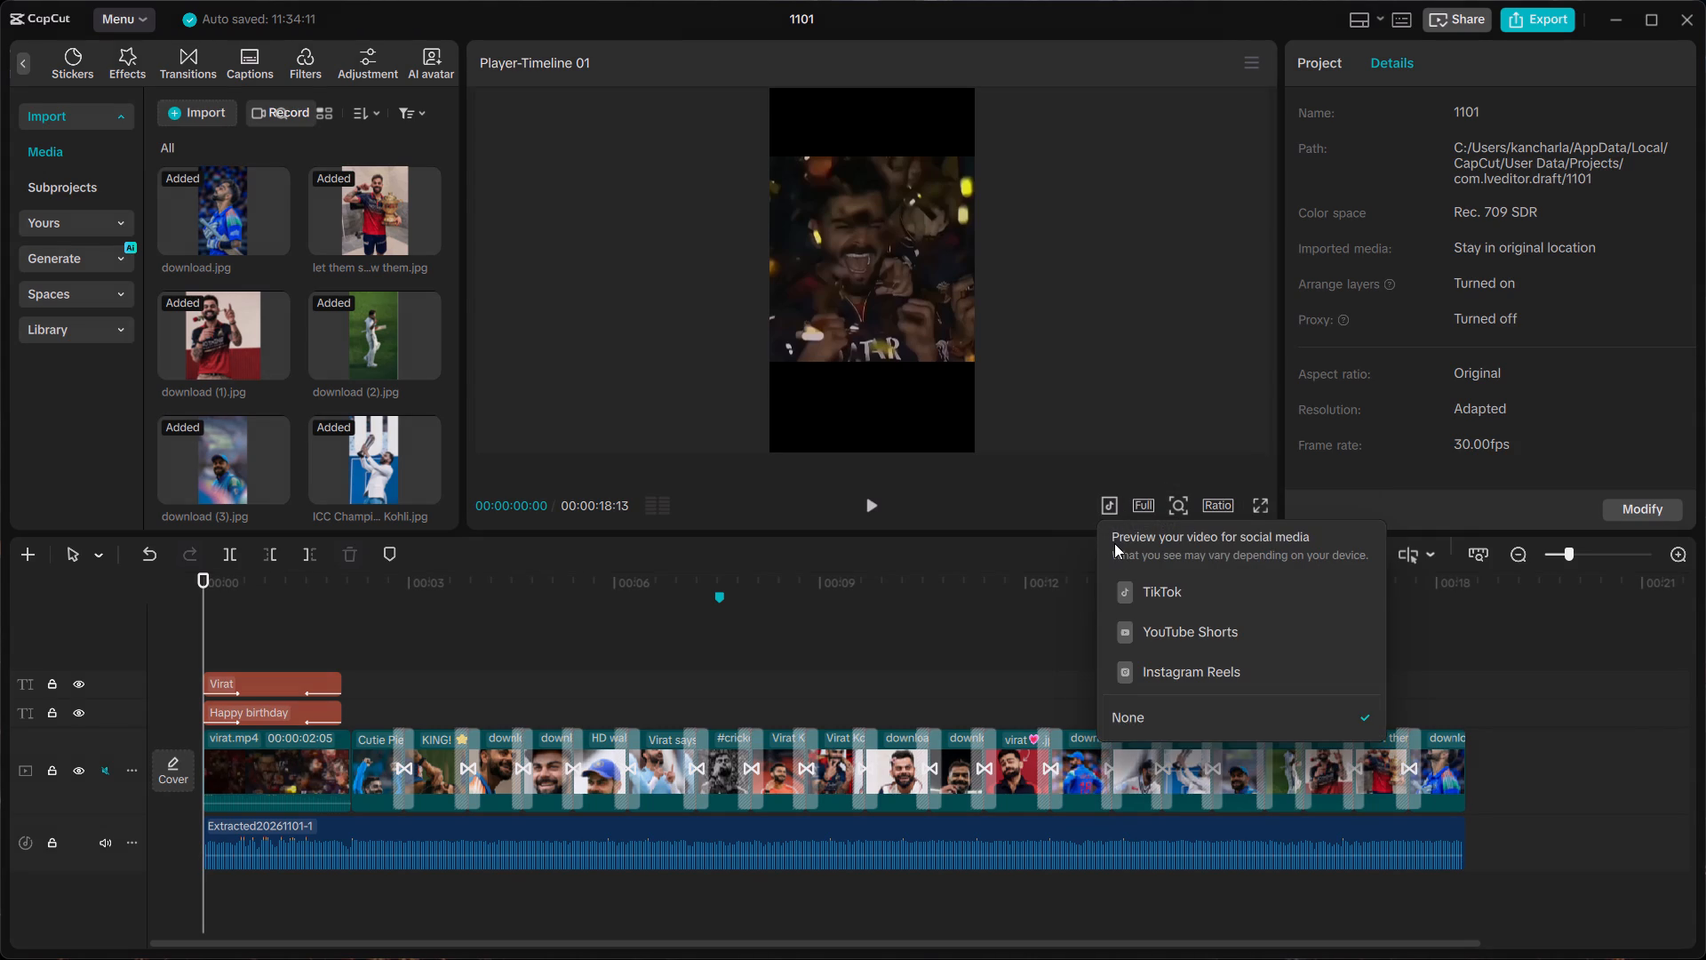
{"action": "left_click", "coordinate": [1150, 678]}
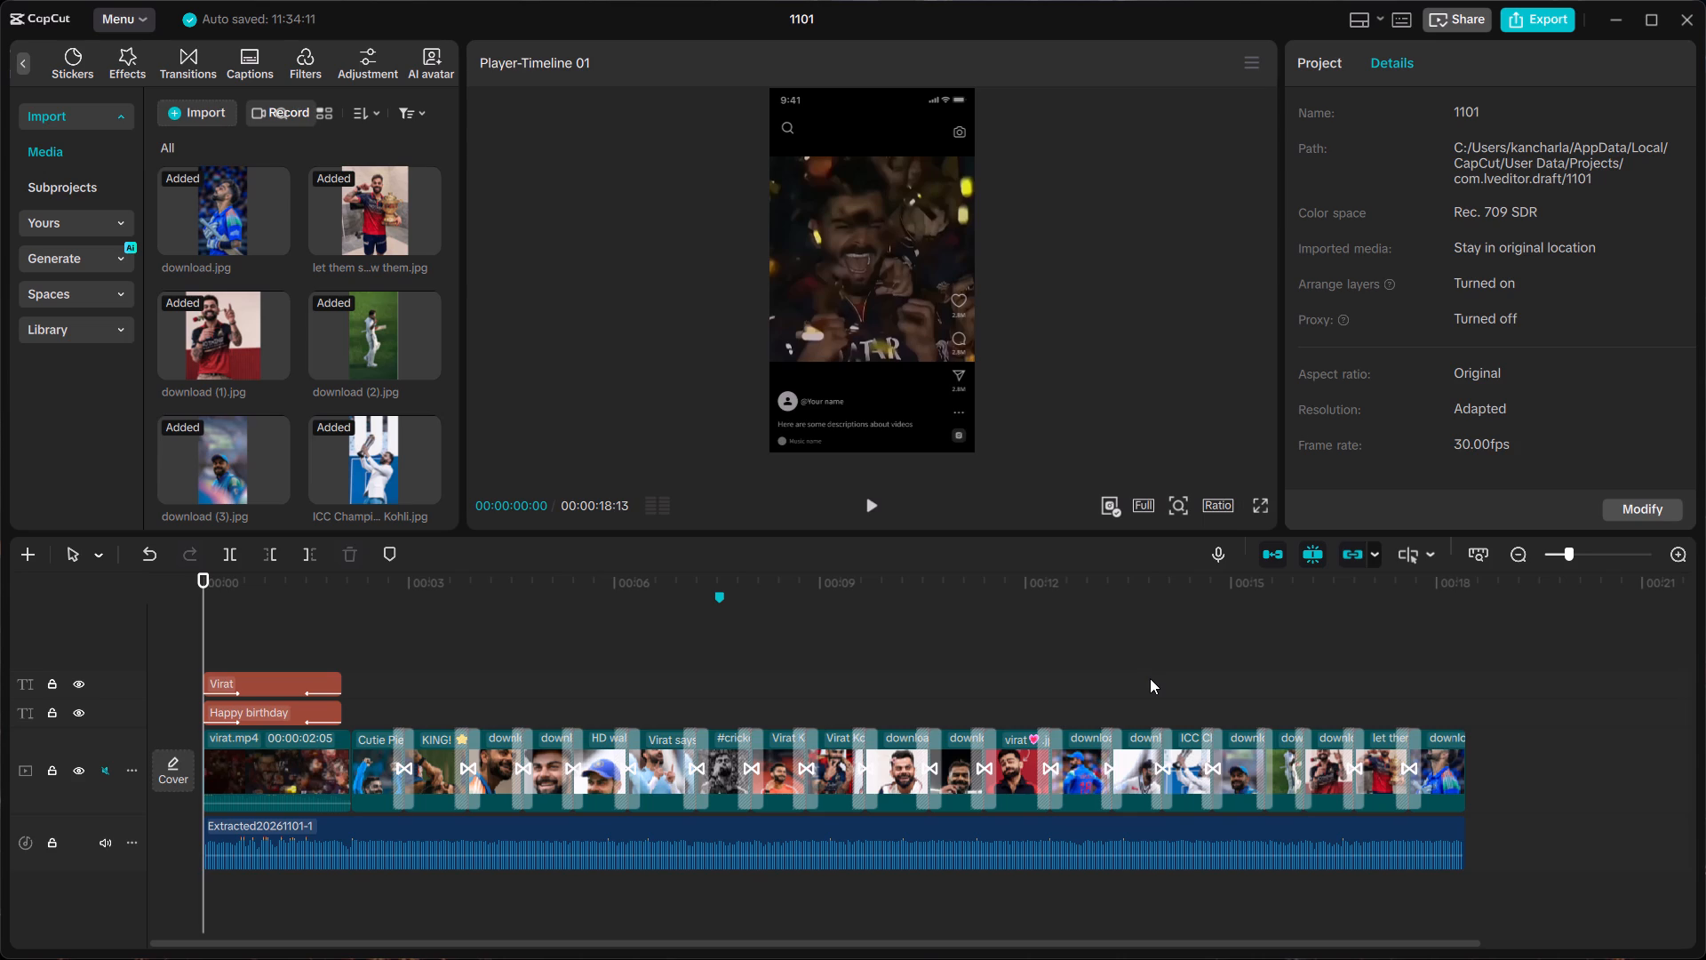
{"action": "left_click", "coordinate": [1109, 505]}
{"action": "left_click", "coordinate": [1130, 585]}
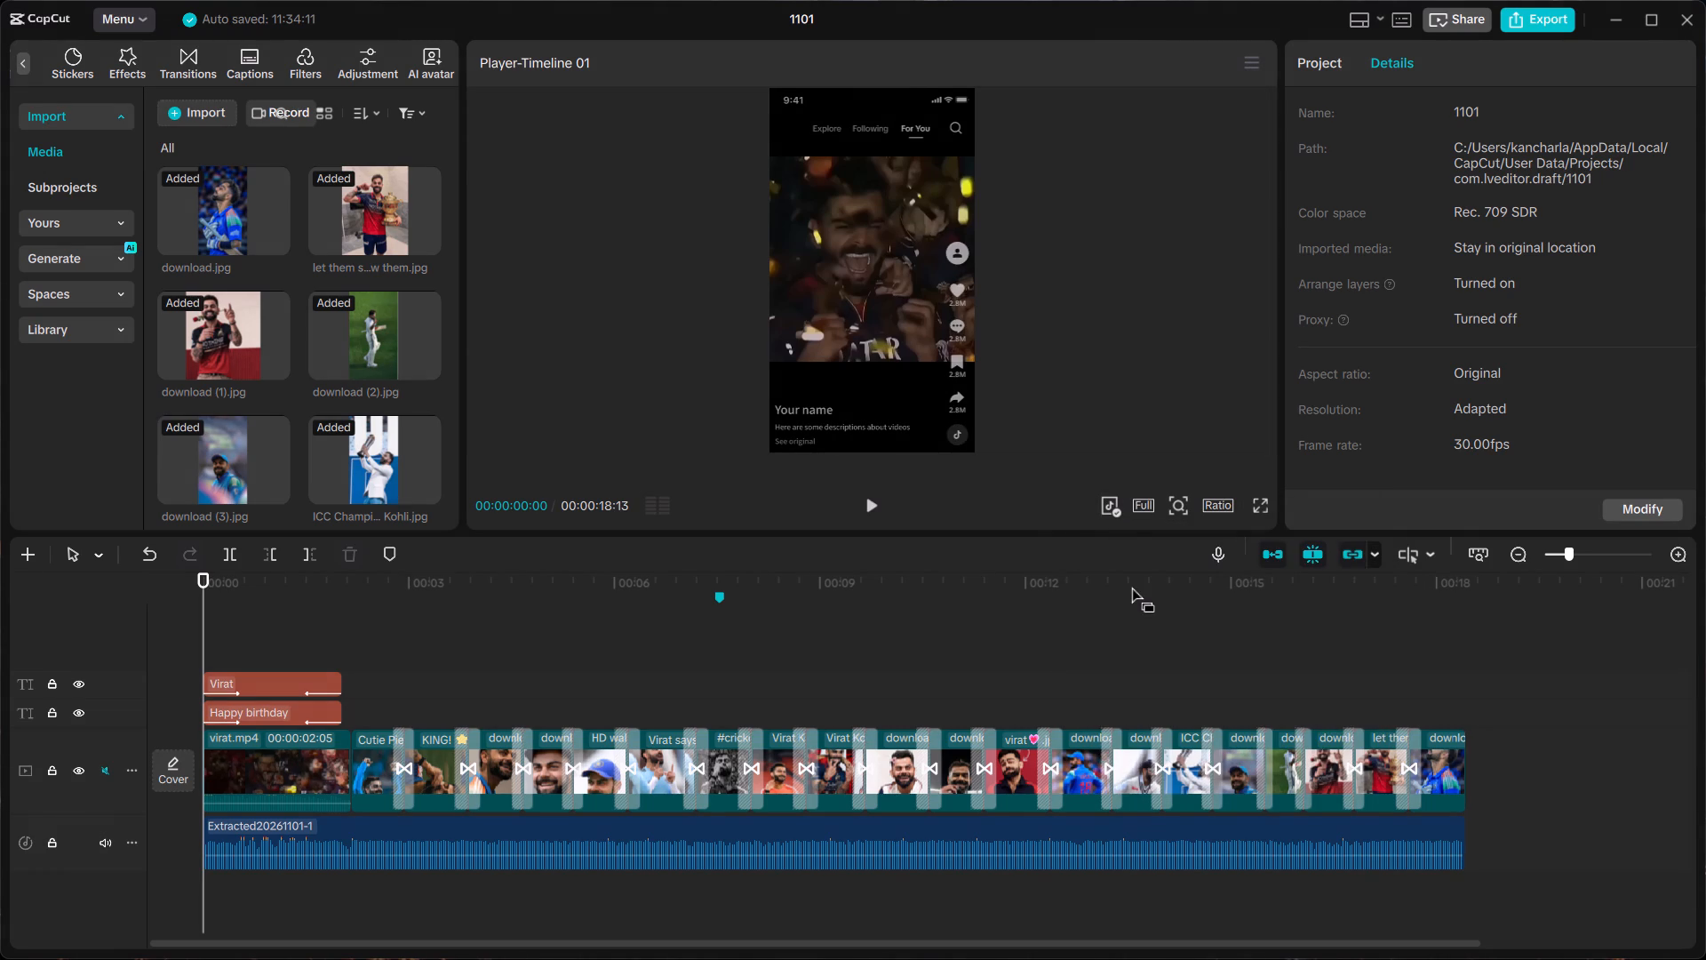
{"action": "left_click", "coordinate": [1112, 510]}
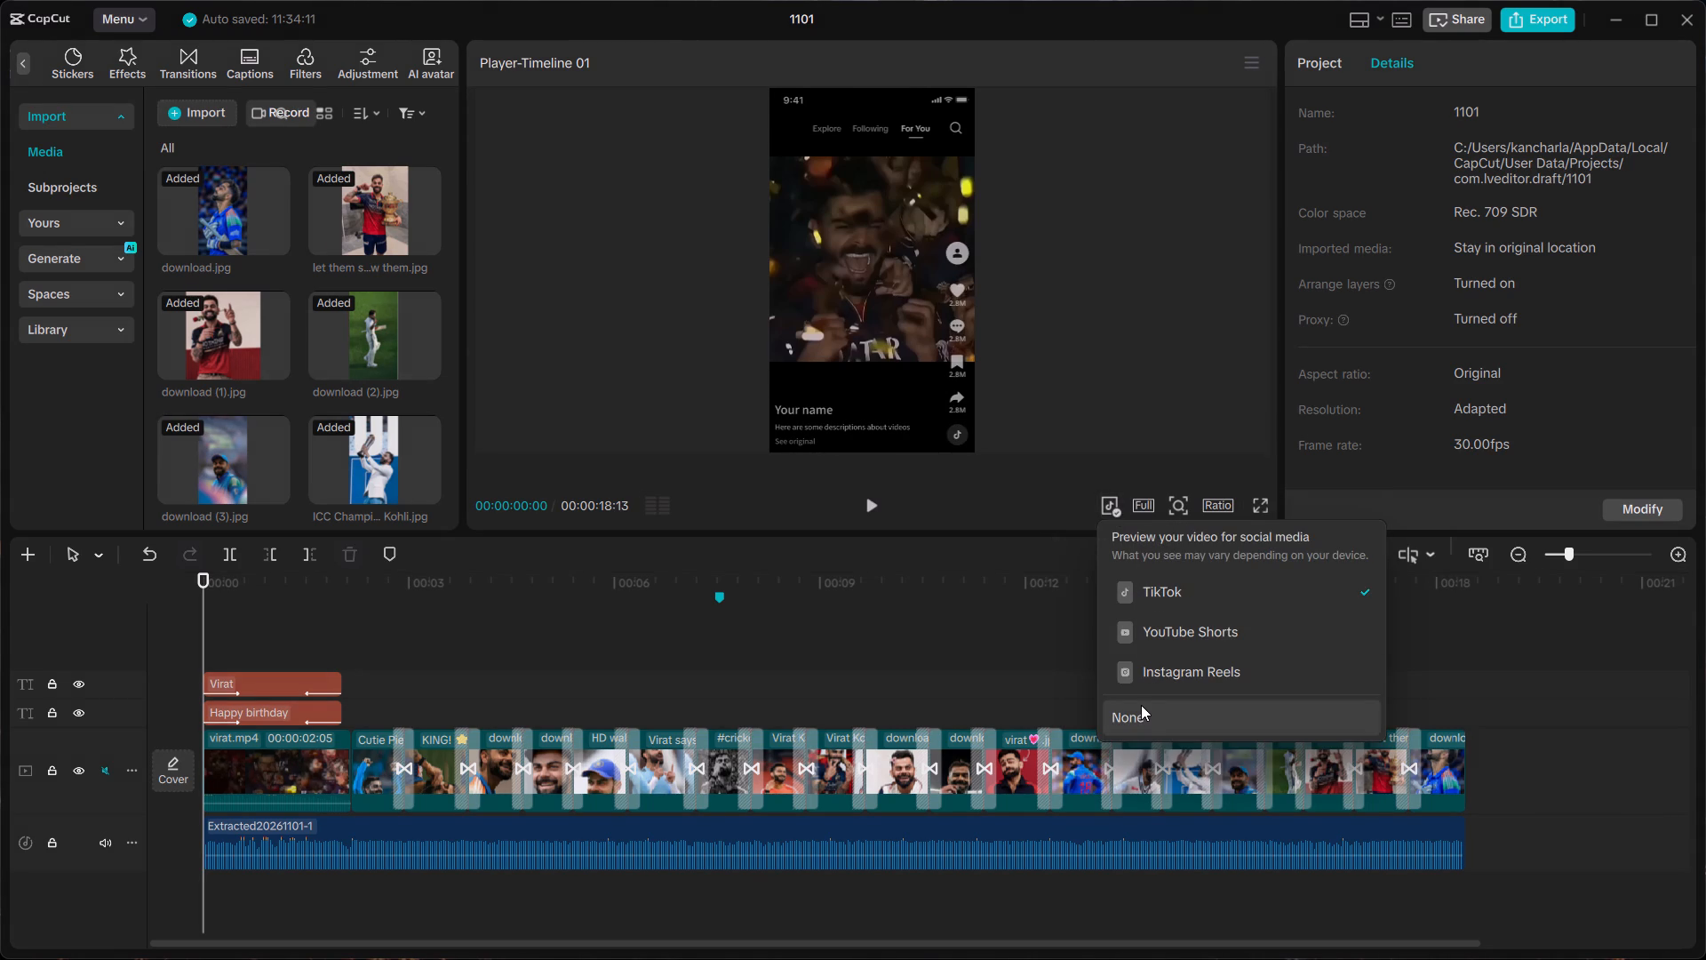
{"action": "left_click", "coordinate": [1128, 718]}
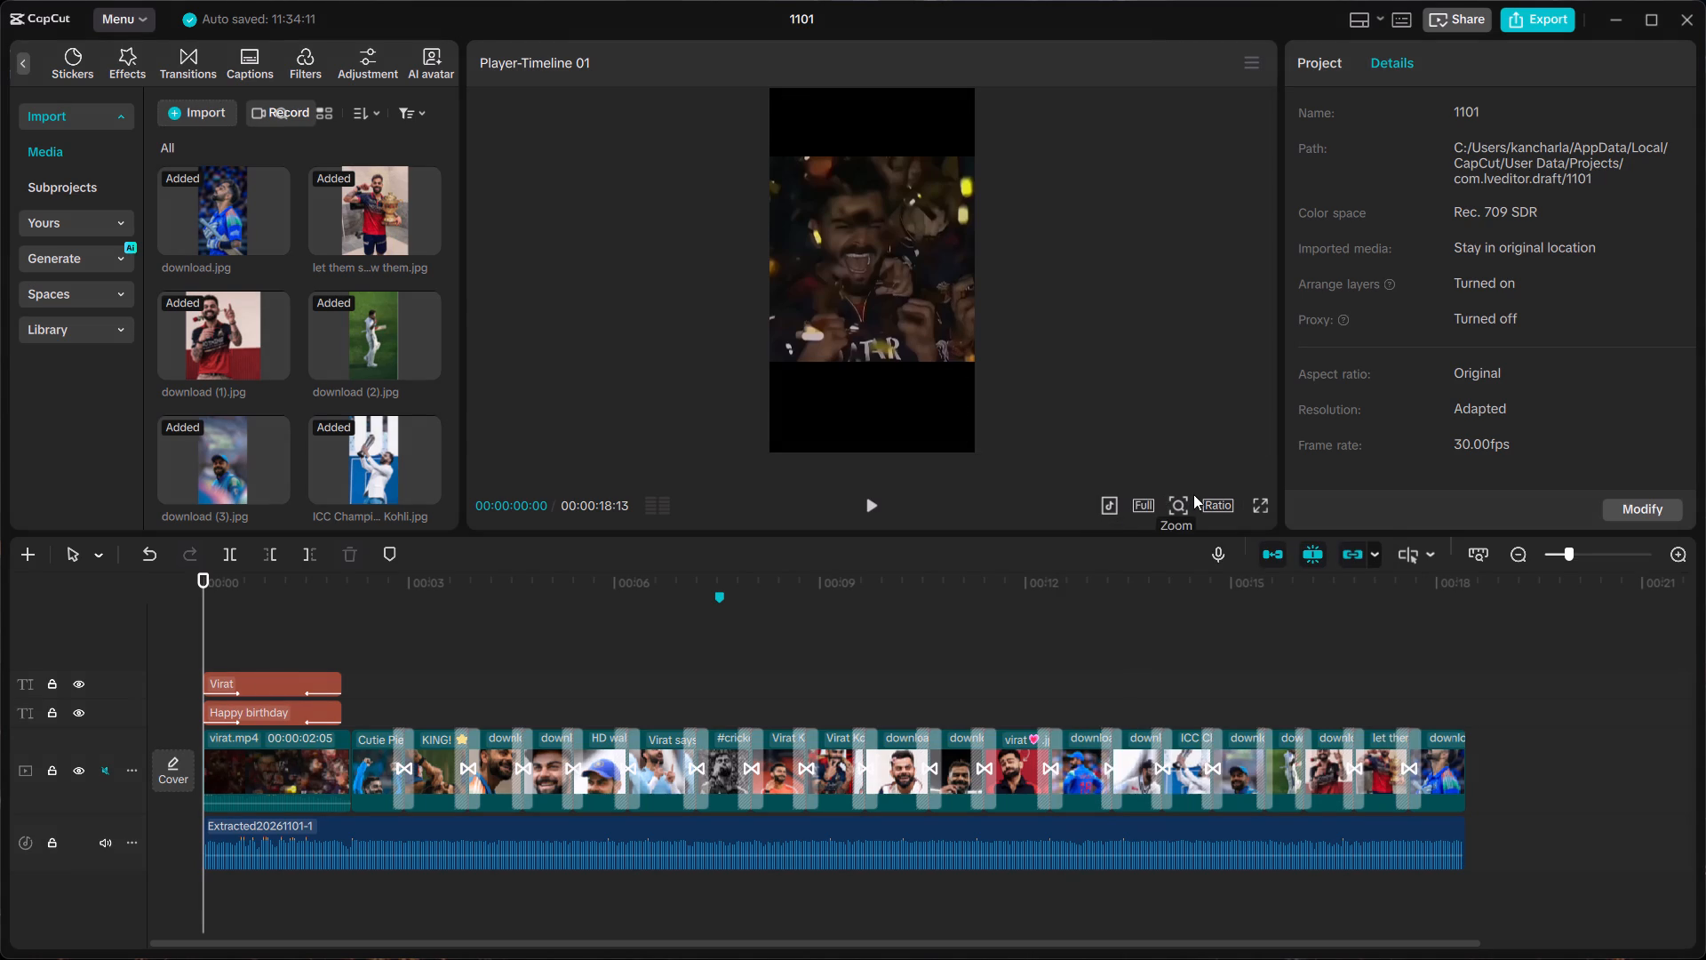
Open the aspect ratio options for the video preview.
{"action": "left_click", "coordinate": [1213, 505]}
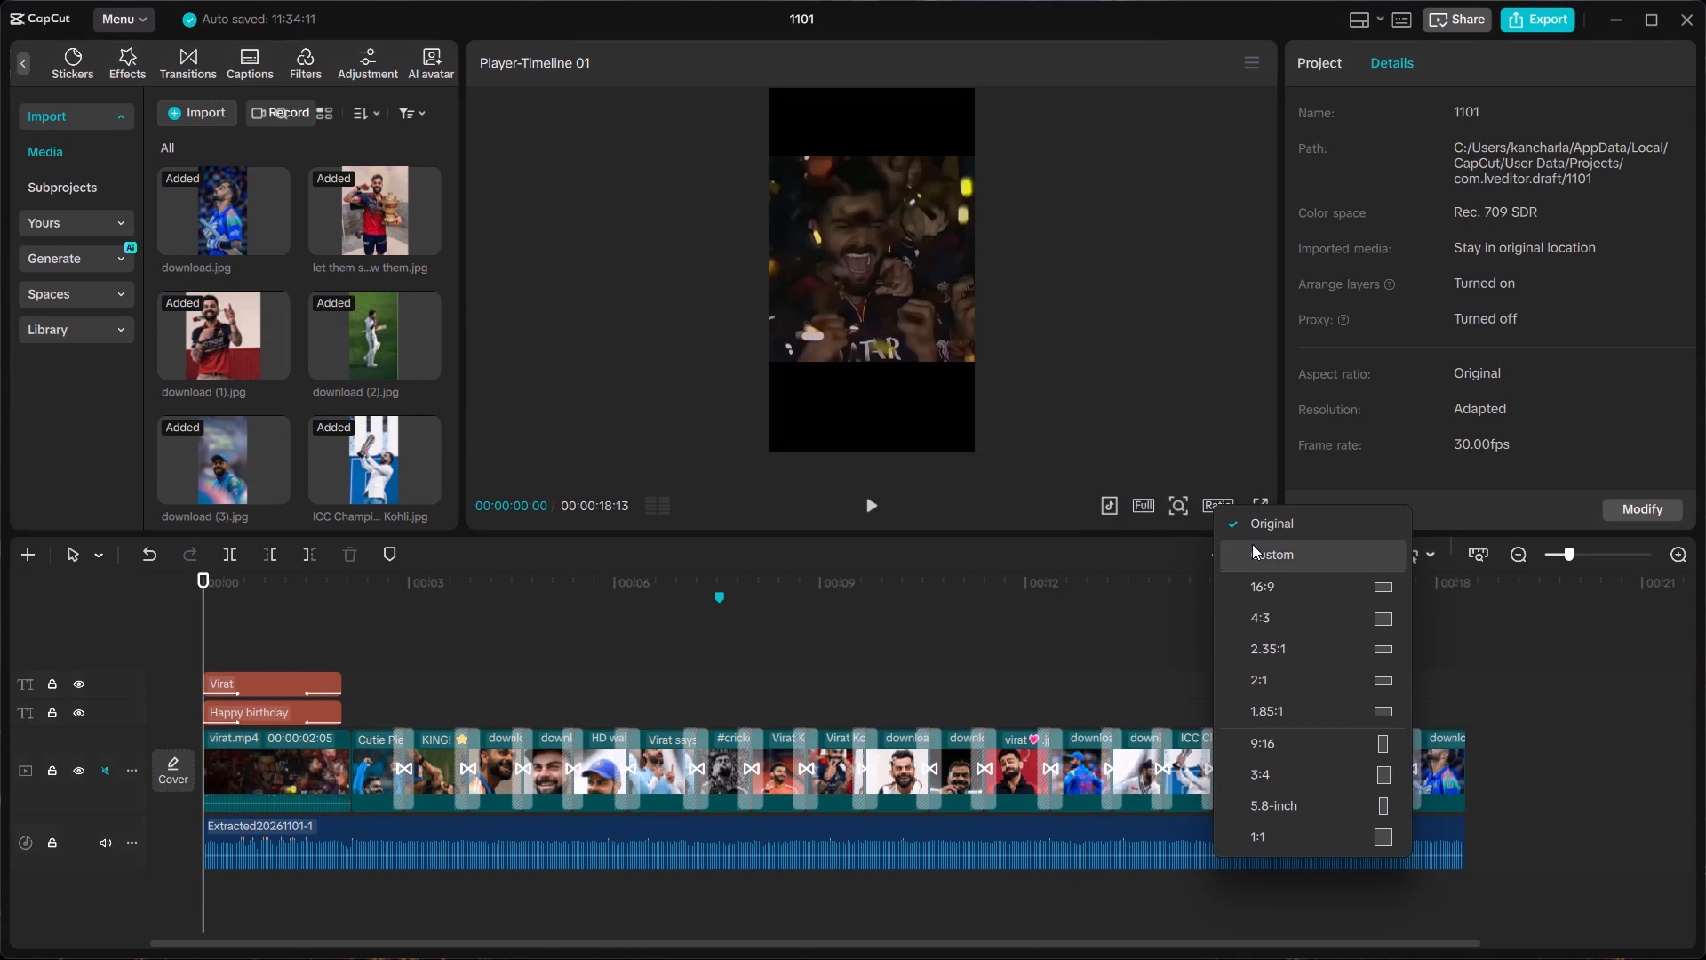
Set the project's aspect ratio to 9:16.
{"action": "left_click", "coordinate": [1268, 732]}
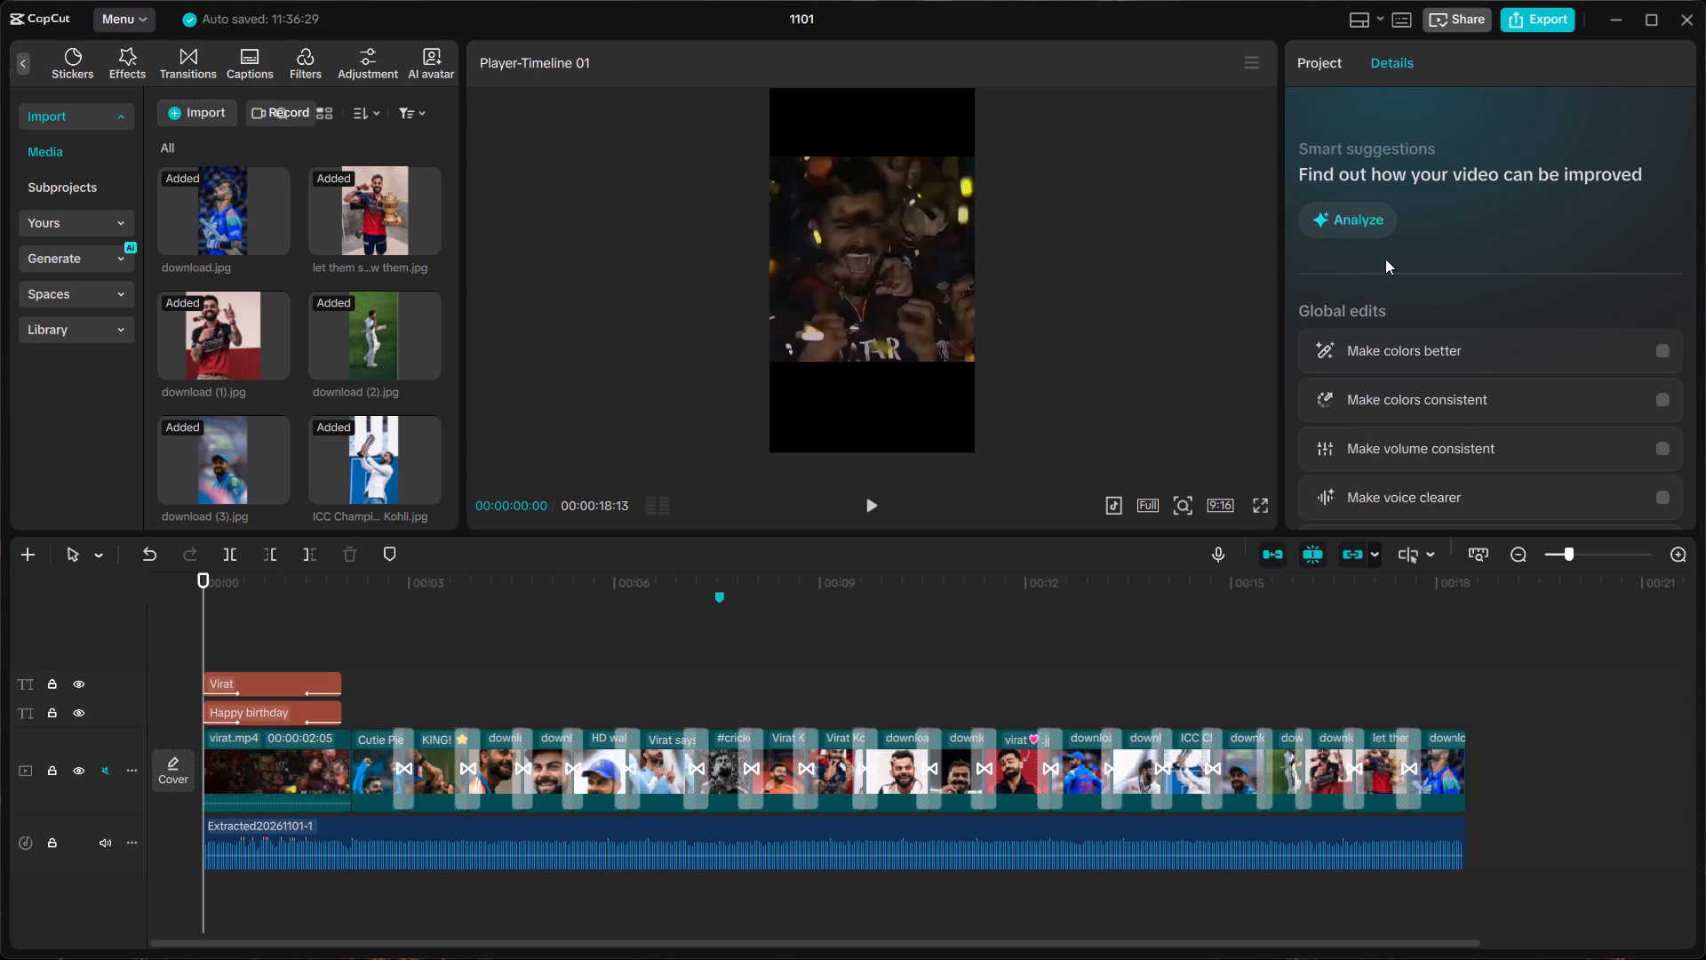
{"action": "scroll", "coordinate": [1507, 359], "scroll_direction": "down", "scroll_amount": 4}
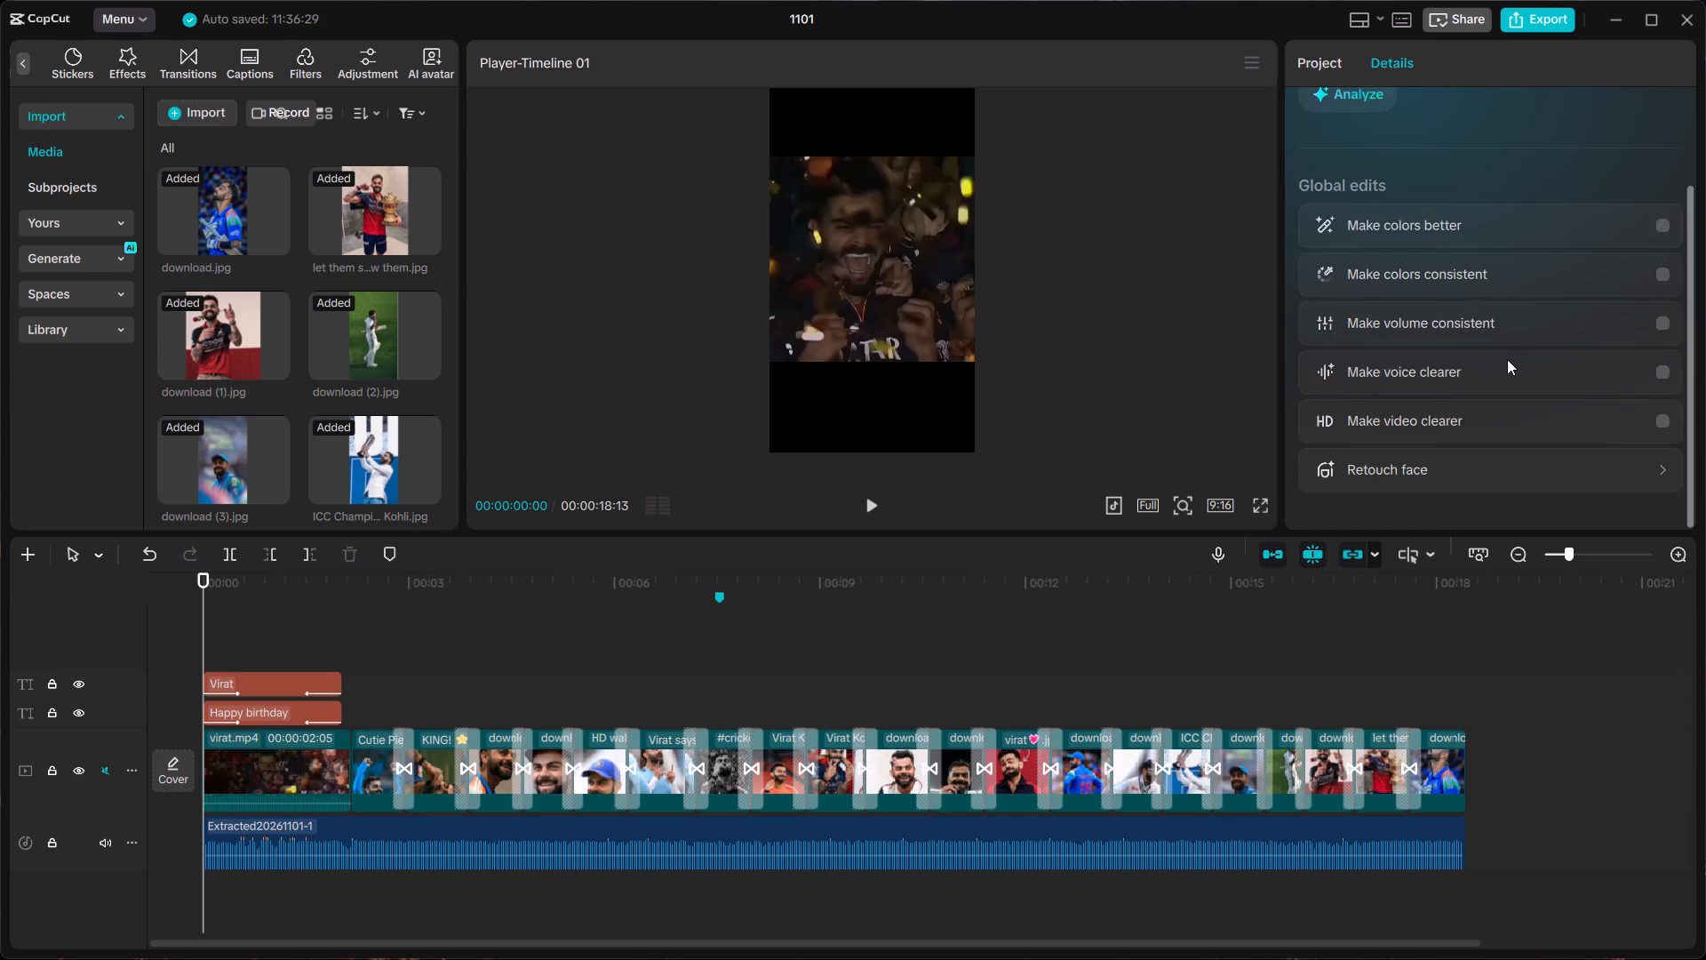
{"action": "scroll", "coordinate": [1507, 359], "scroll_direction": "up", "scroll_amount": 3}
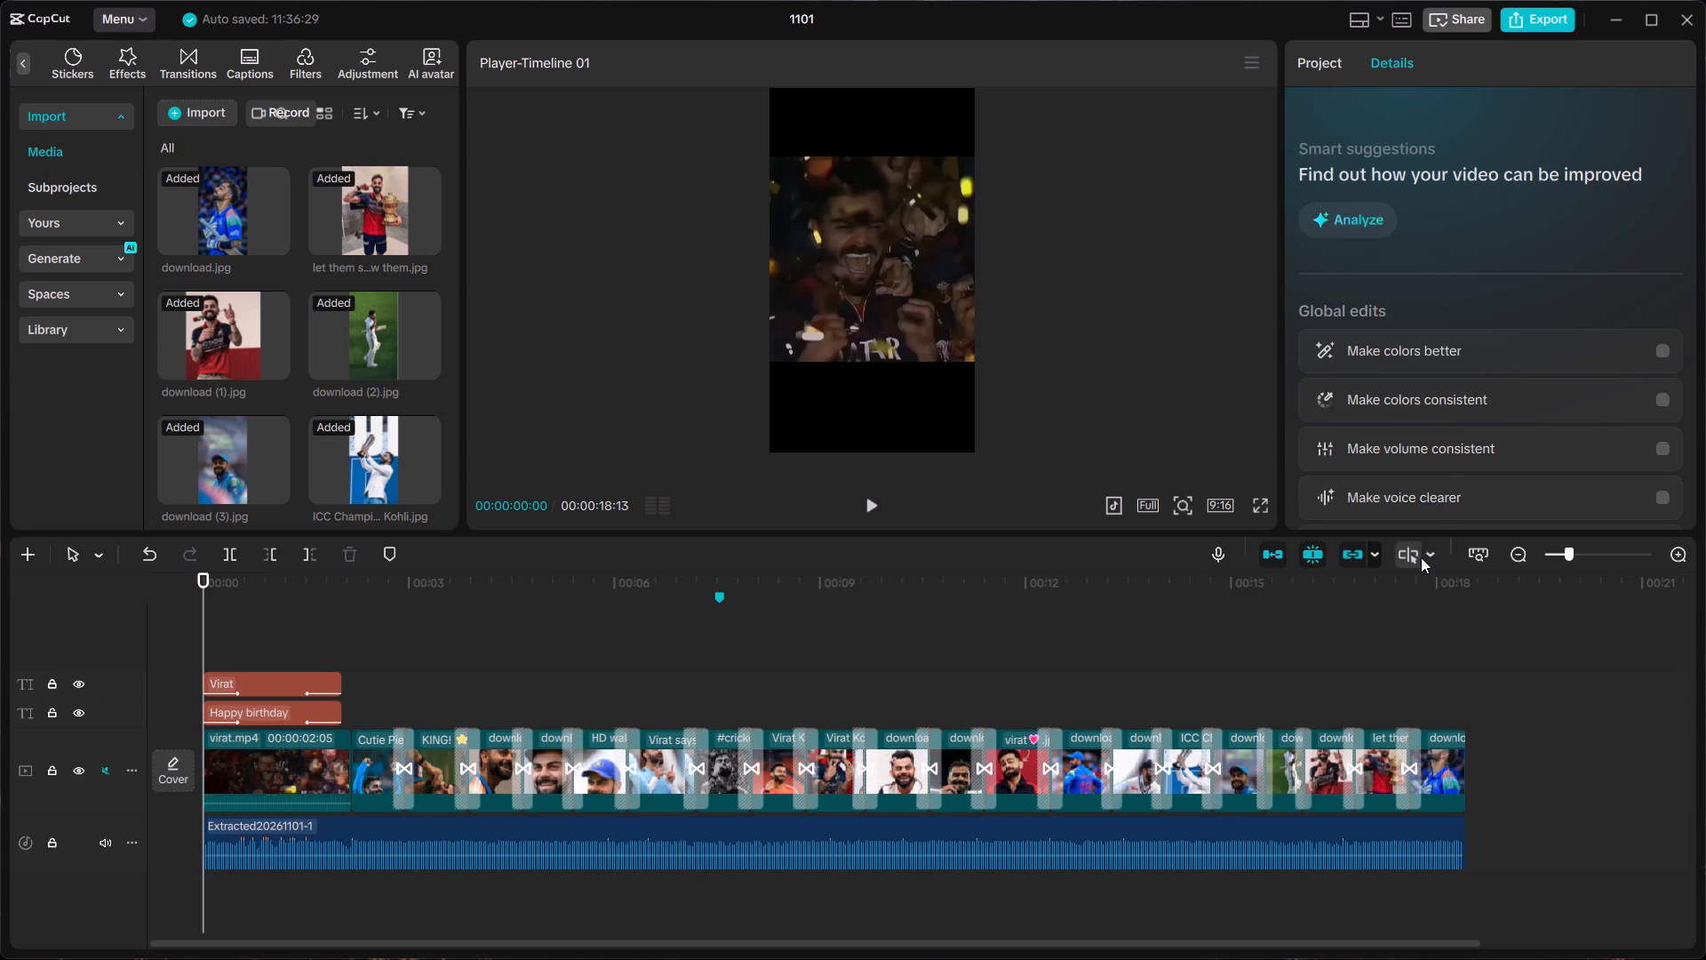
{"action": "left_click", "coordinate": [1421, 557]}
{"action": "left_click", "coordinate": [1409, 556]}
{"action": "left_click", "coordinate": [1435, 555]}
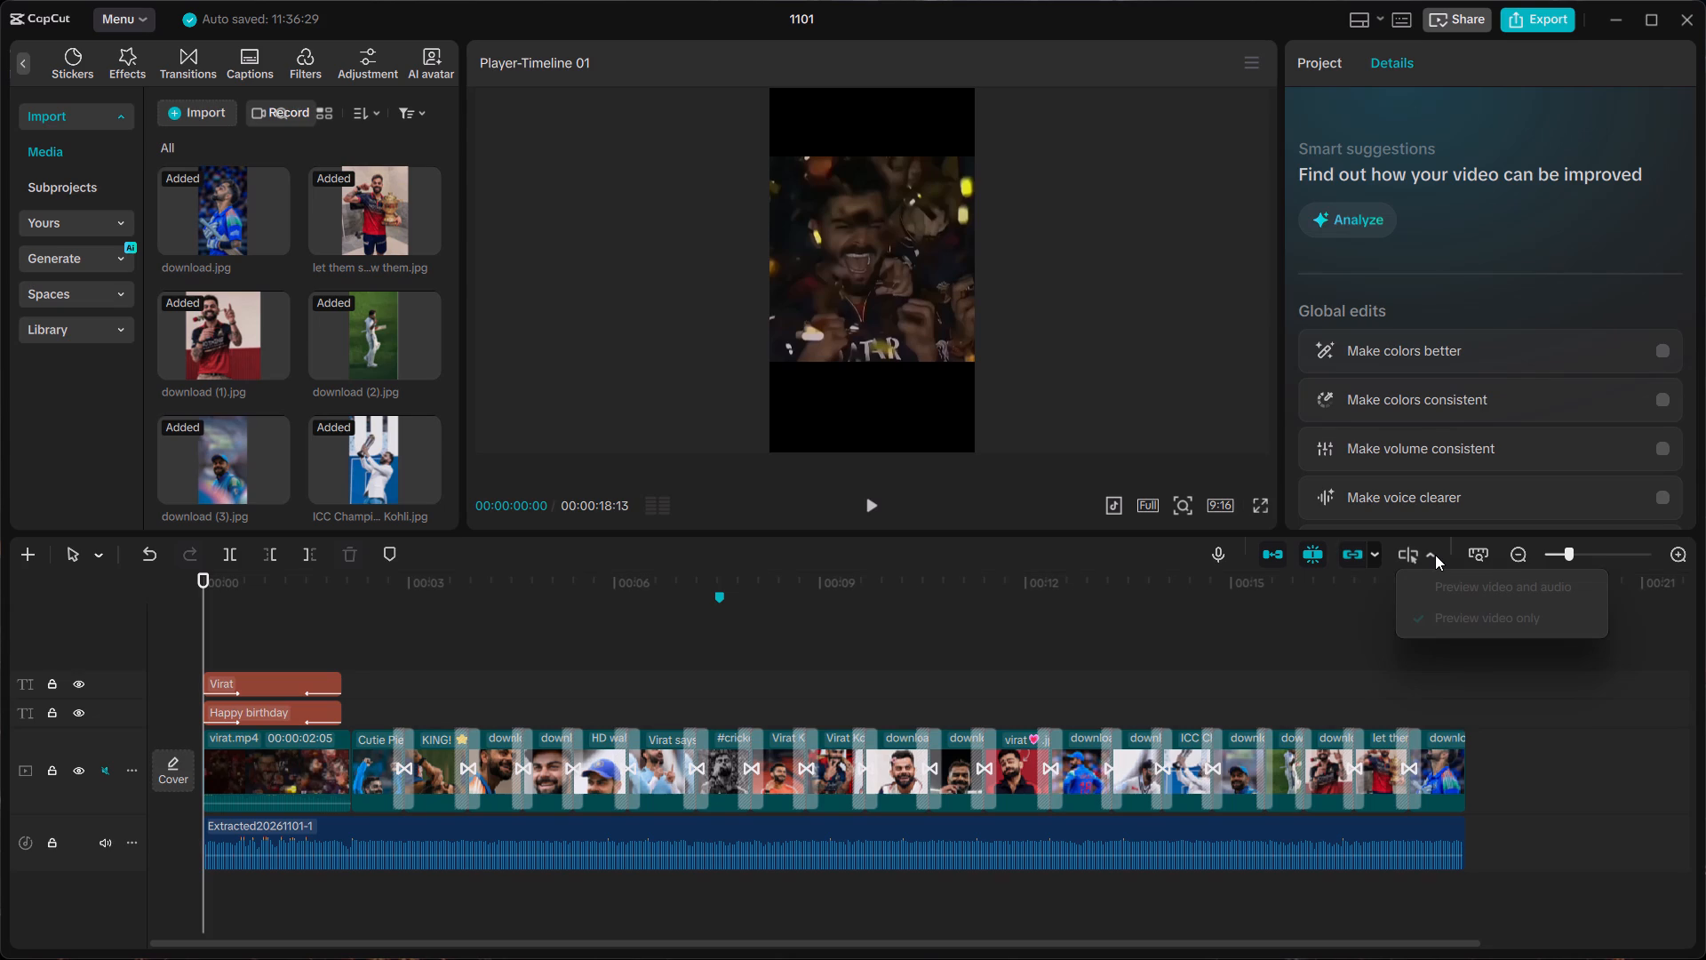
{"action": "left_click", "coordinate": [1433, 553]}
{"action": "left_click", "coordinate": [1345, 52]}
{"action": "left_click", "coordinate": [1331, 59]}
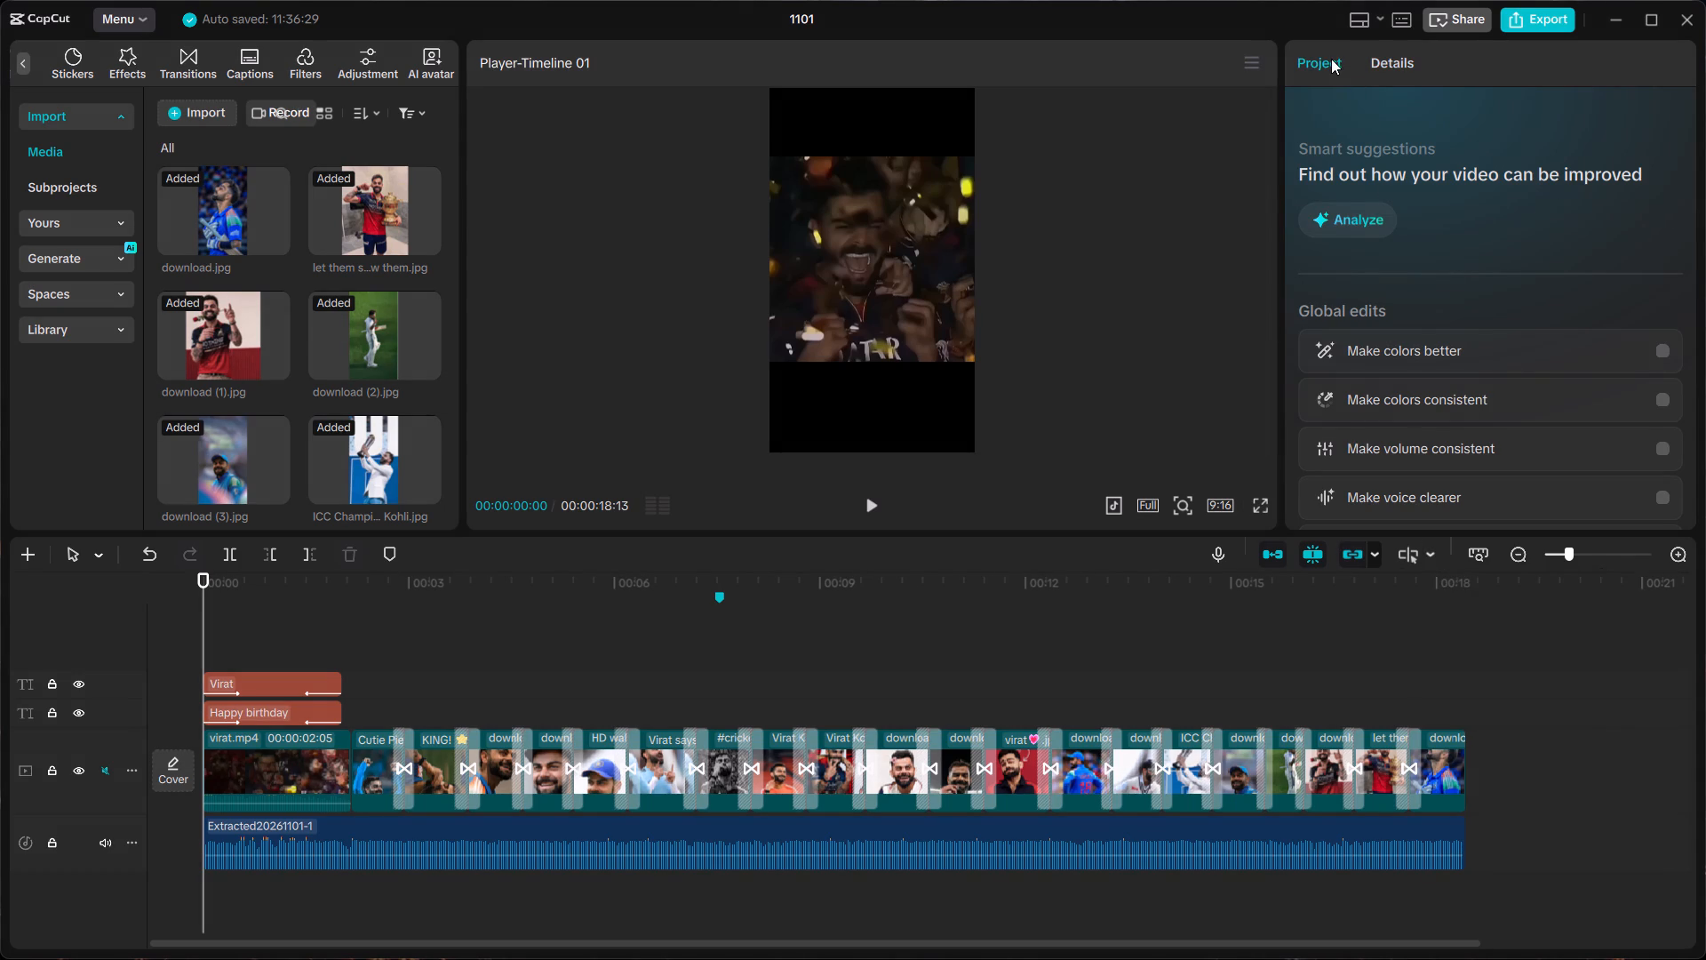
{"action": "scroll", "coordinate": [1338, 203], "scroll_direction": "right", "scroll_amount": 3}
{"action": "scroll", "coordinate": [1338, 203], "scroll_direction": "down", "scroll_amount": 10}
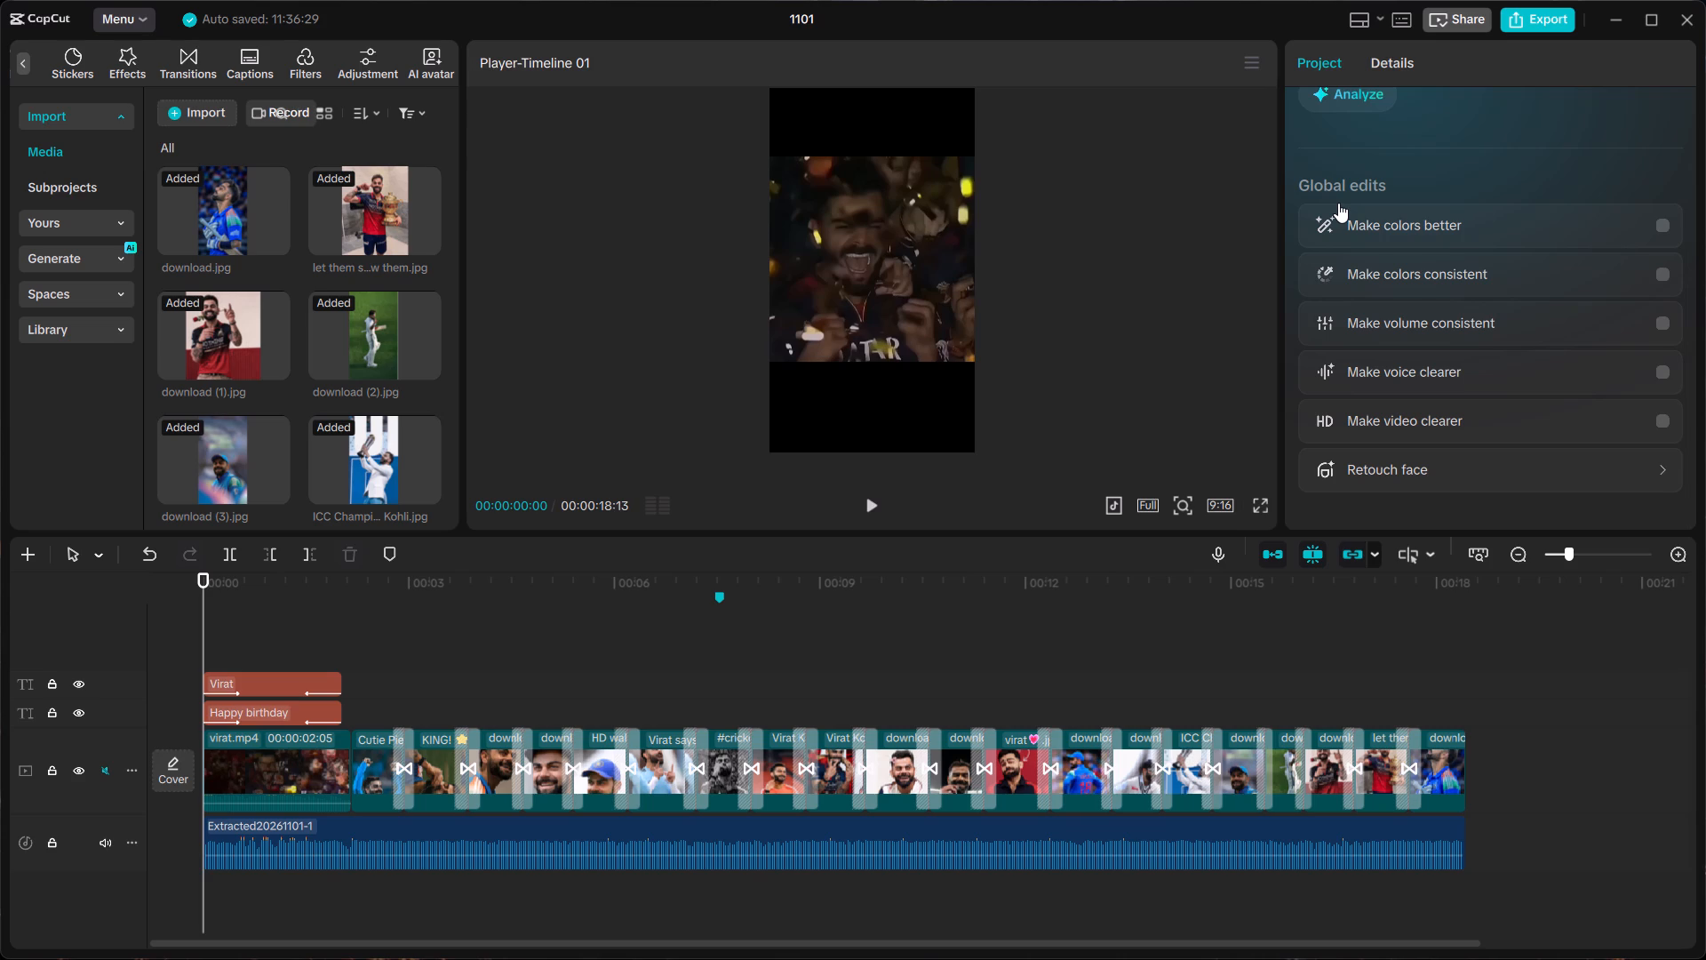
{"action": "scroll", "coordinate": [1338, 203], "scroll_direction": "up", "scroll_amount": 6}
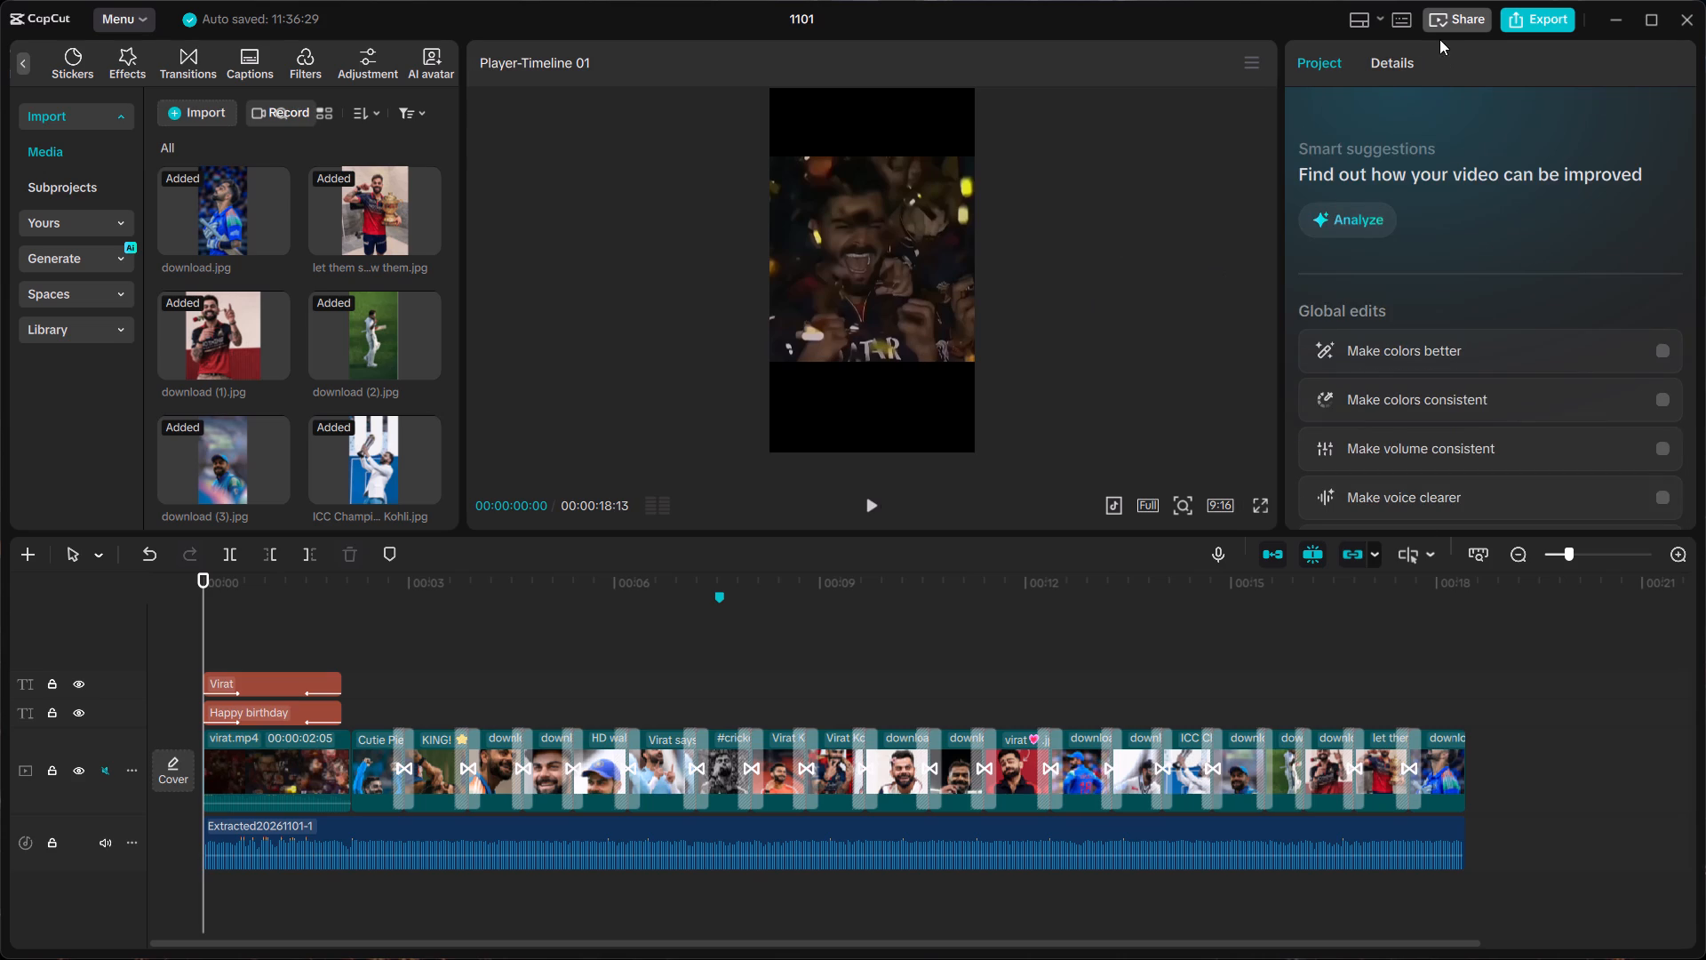
Open the export settings for the timeline and name the exported video "v".
{"action": "left_click", "coordinate": [1520, 13]}
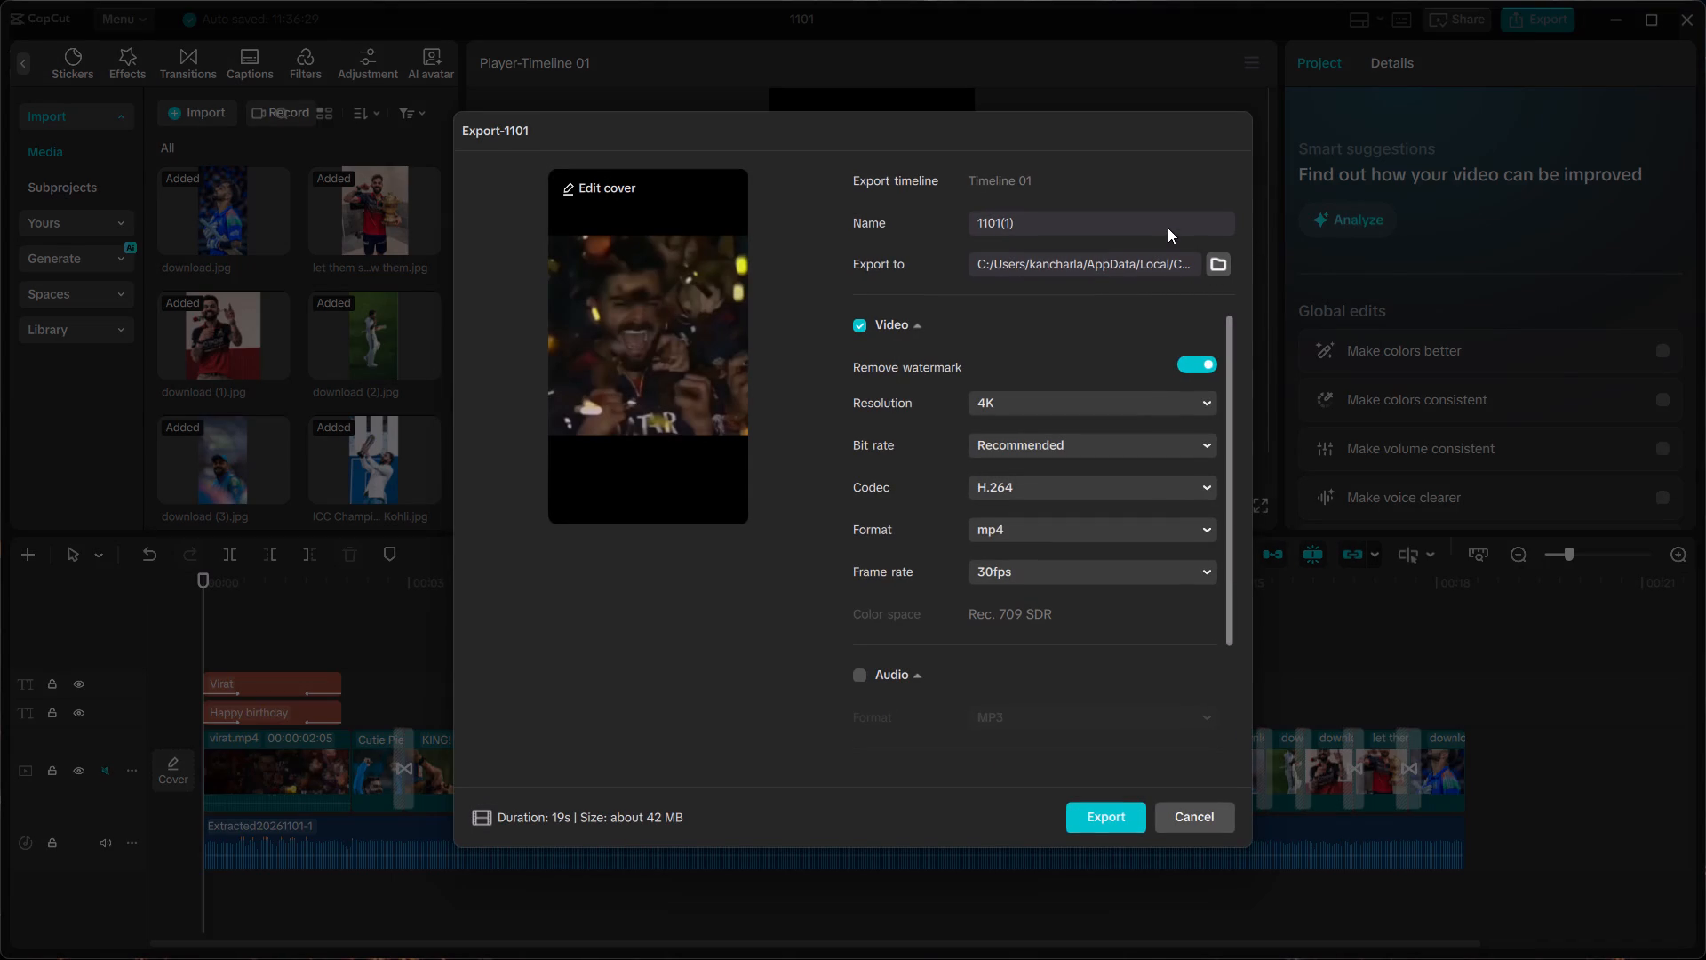
{"action": "left_click", "coordinate": [1168, 228]}
{"action": "key", "text": "BackSpace"}
{"action": "key", "text": "BackSpace"}
{"action": "key", "text": "BackSpace"}
{"action": "key", "text": "BackSpace"}
{"action": "key", "text": "BackSpace"}
{"action": "key", "text": "BackSpace"}
{"action": "key", "text": "BackSpace"}
{"action": "key", "text": "BackSpace"}
{"action": "key", "text": "BackSpace"}
{"action": "key", "text": "BackSpace"}
{"action": "key", "text": "BackSpace"}
{"action": "key", "text": "BackSpace"}
{"action": "key", "text": "BackSpace"}
{"action": "key", "text": "BackSpace"}
{"action": "key", "text": "v"}
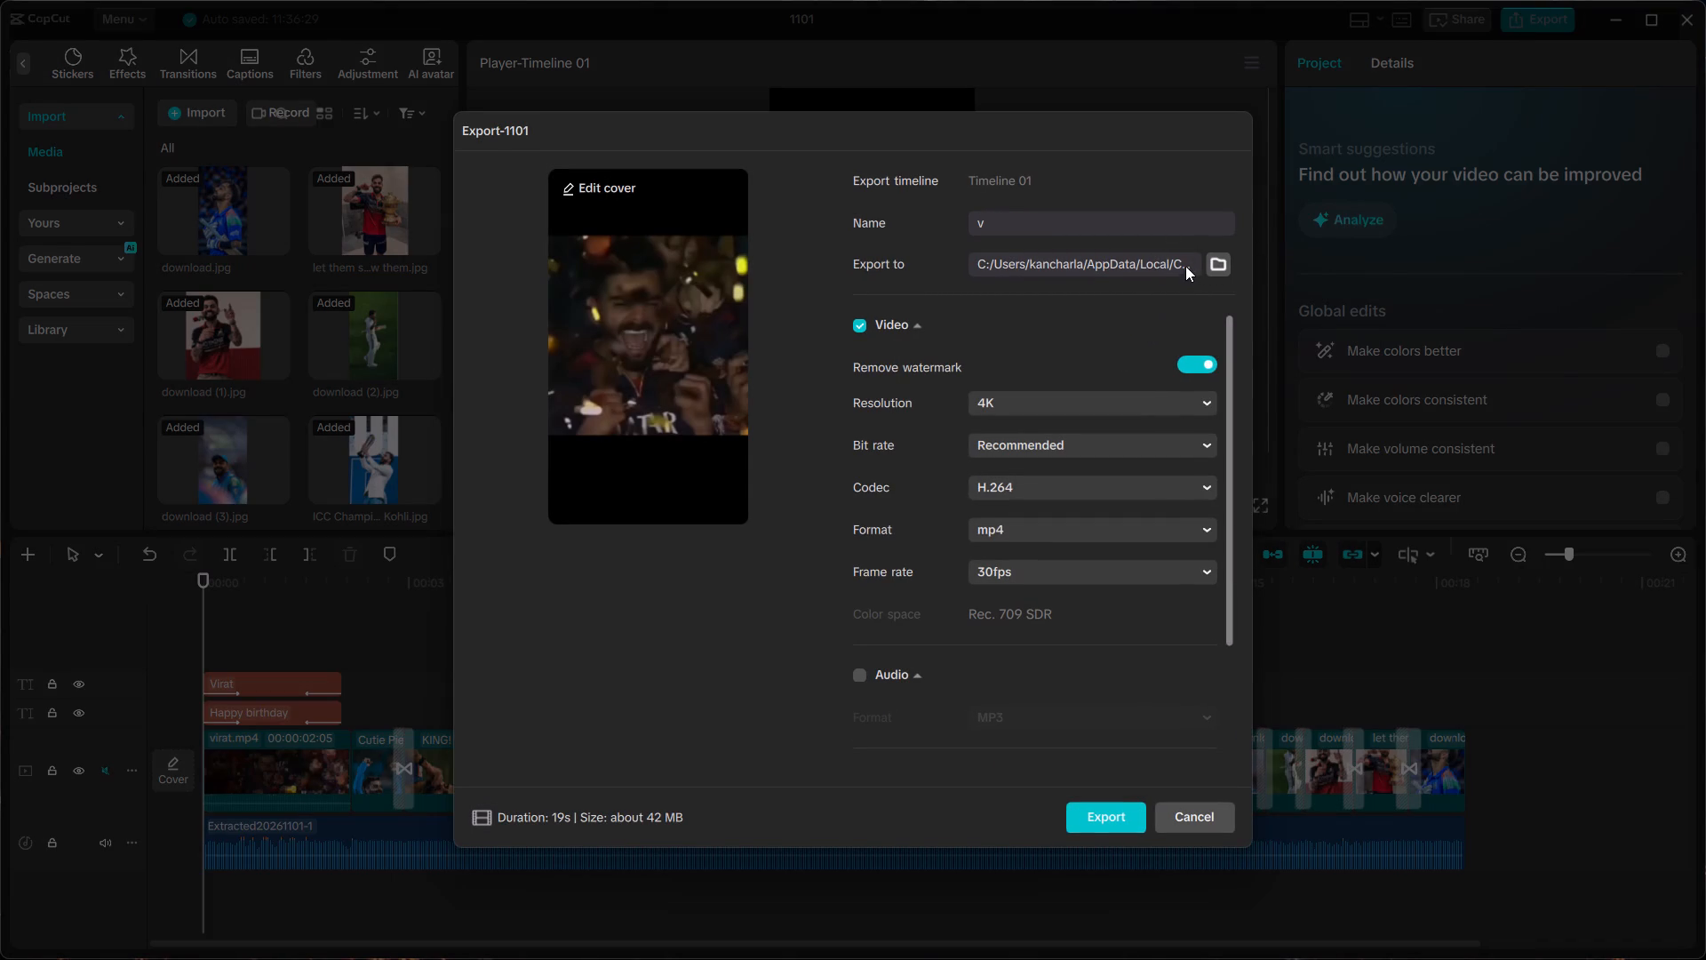
Open the export location chooser, open the OneDrive Videos folder and look through the folder list for a destination.
{"action": "left_click", "coordinate": [1180, 260]}
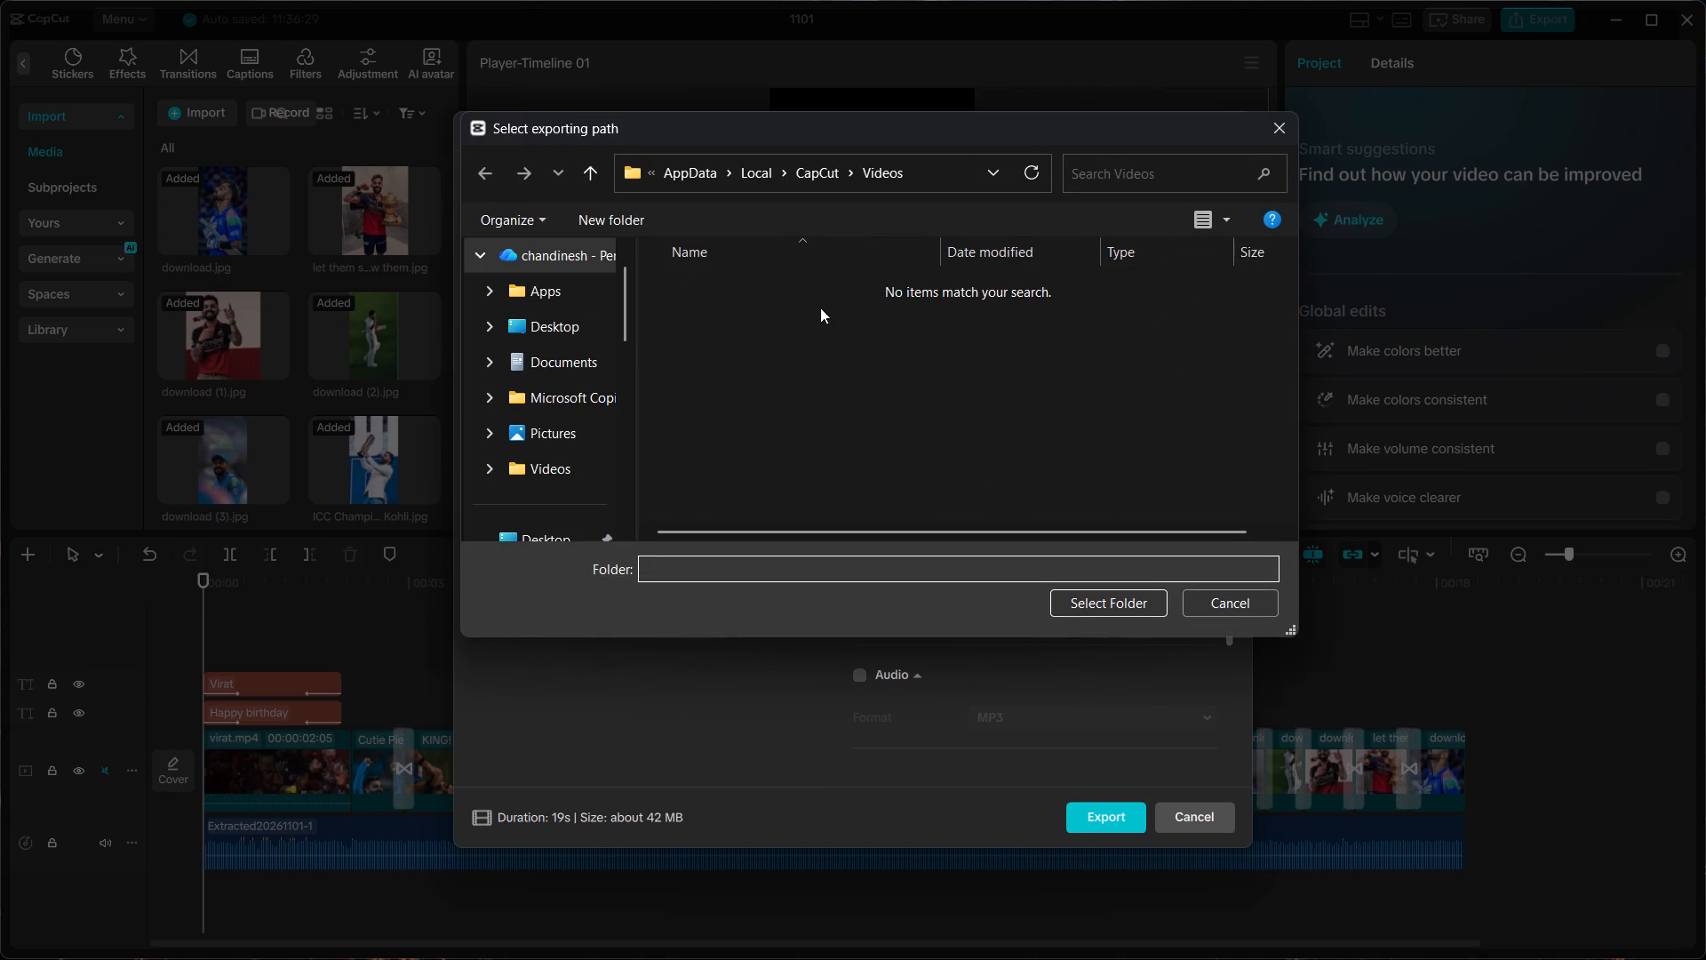
{"action": "scroll", "coordinate": [572, 388], "scroll_direction": "down", "scroll_amount": 1}
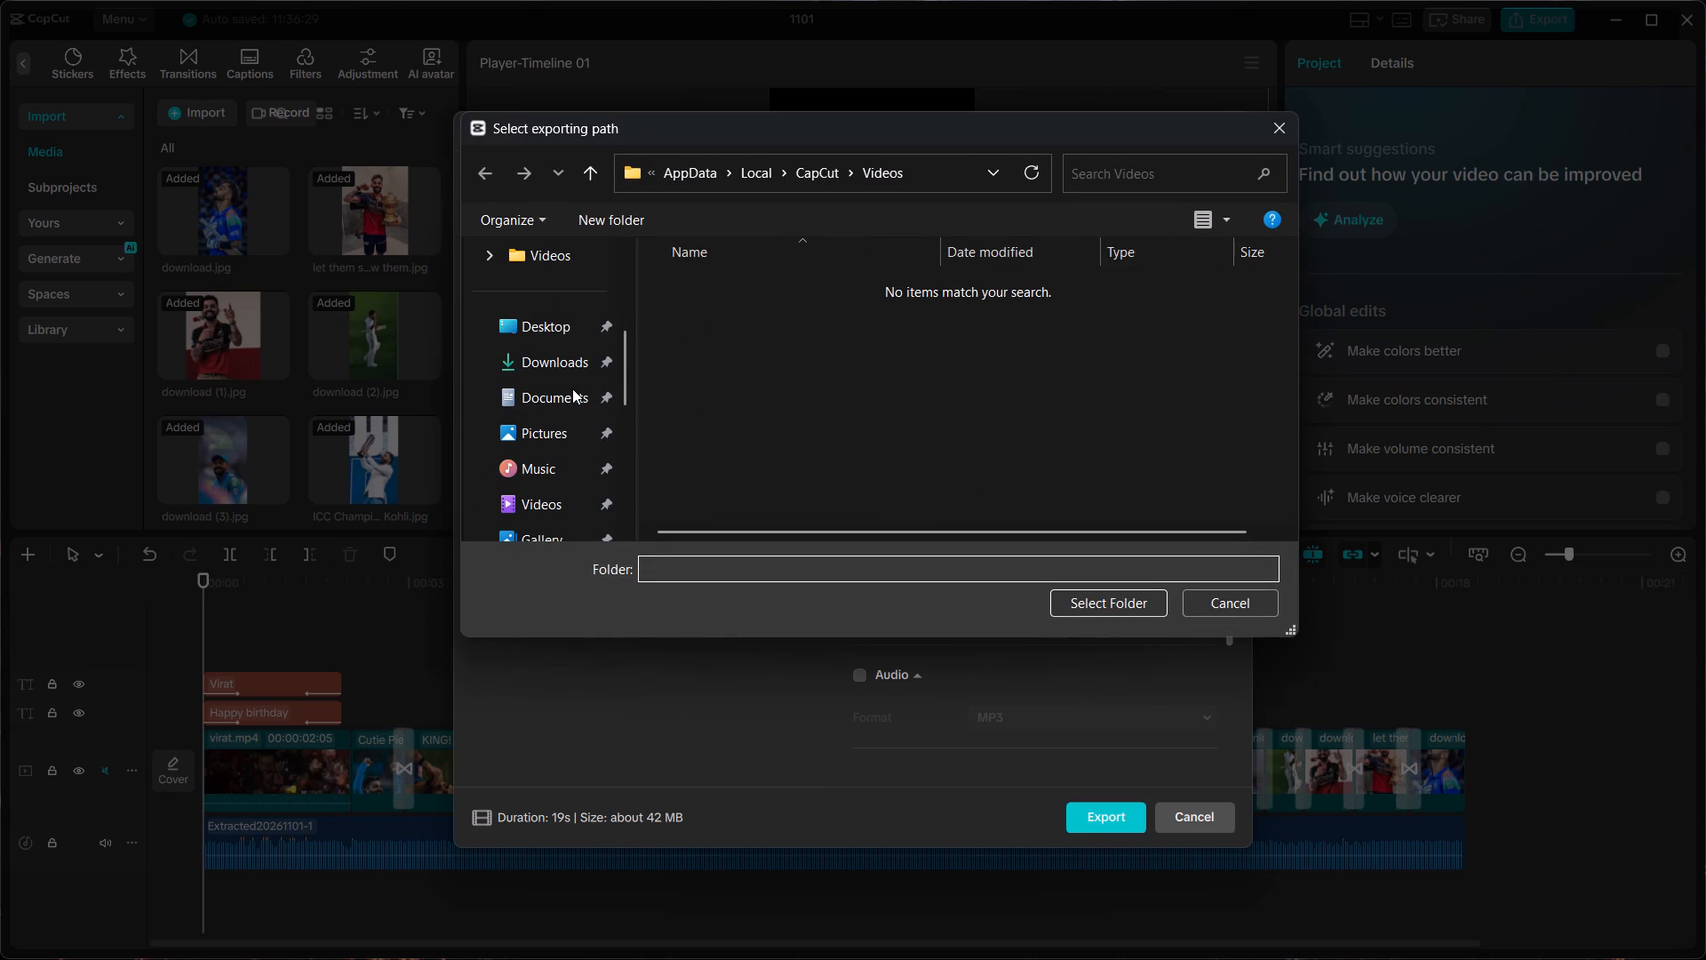
{"action": "double_click", "coordinate": [560, 263]}
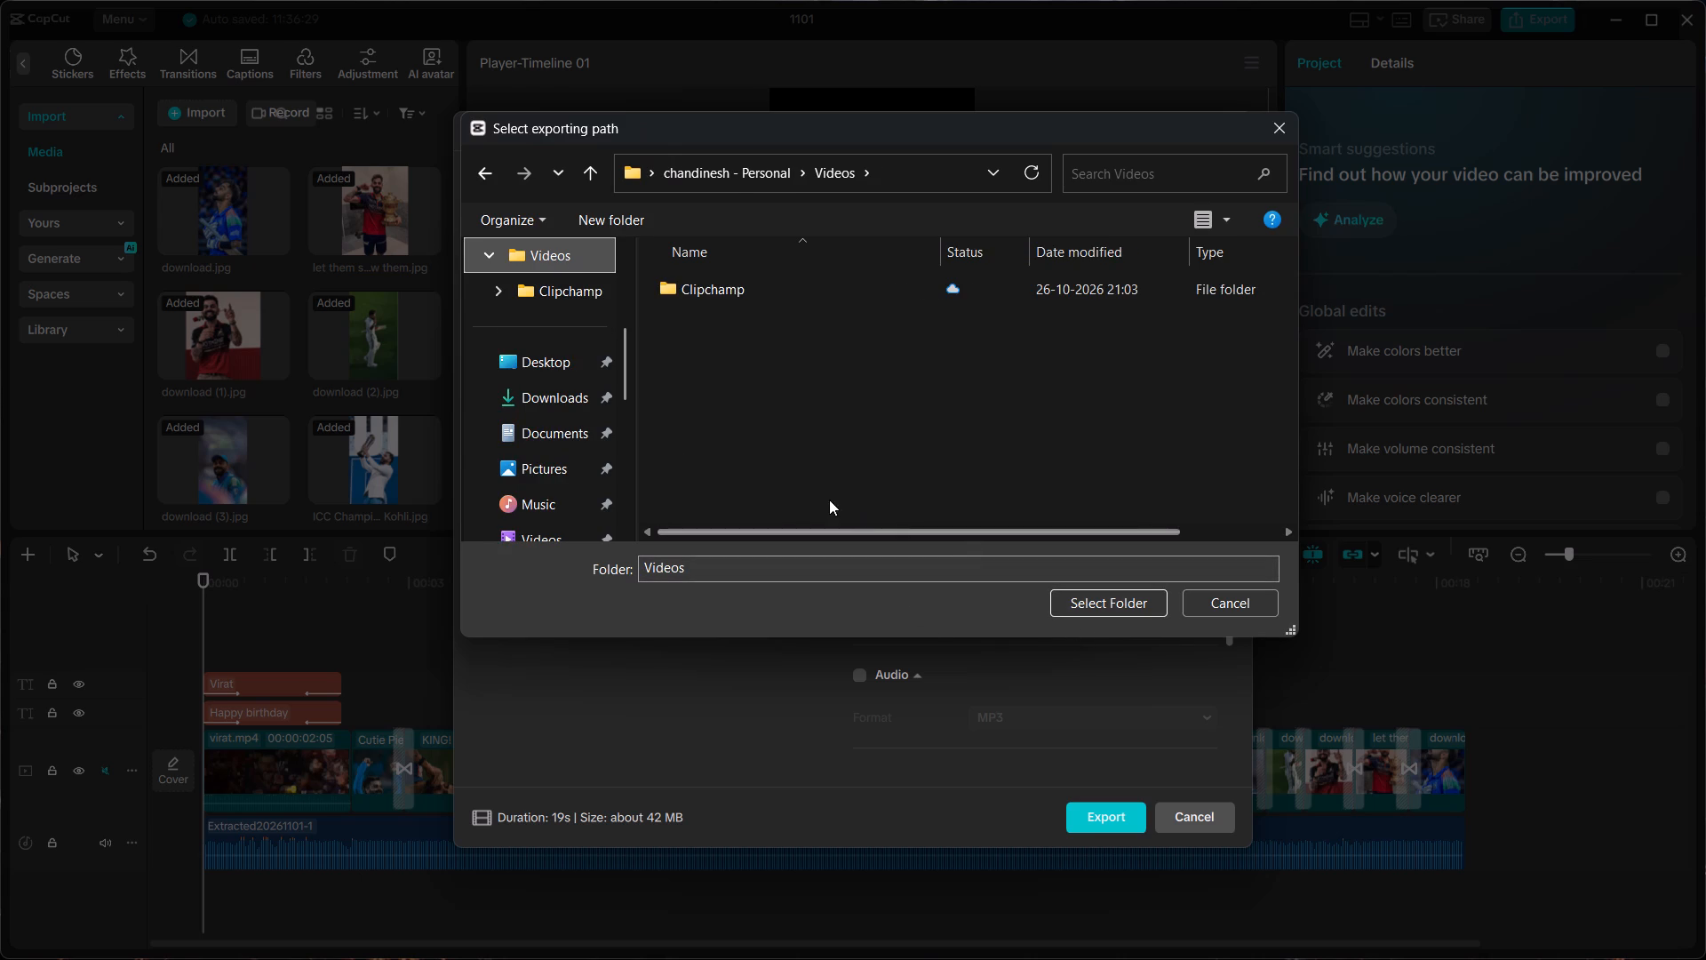
{"action": "scroll", "coordinate": [519, 412], "scroll_direction": "down", "scroll_amount": 4}
{"action": "scroll", "coordinate": [535, 379], "scroll_direction": "up", "scroll_amount": 1}
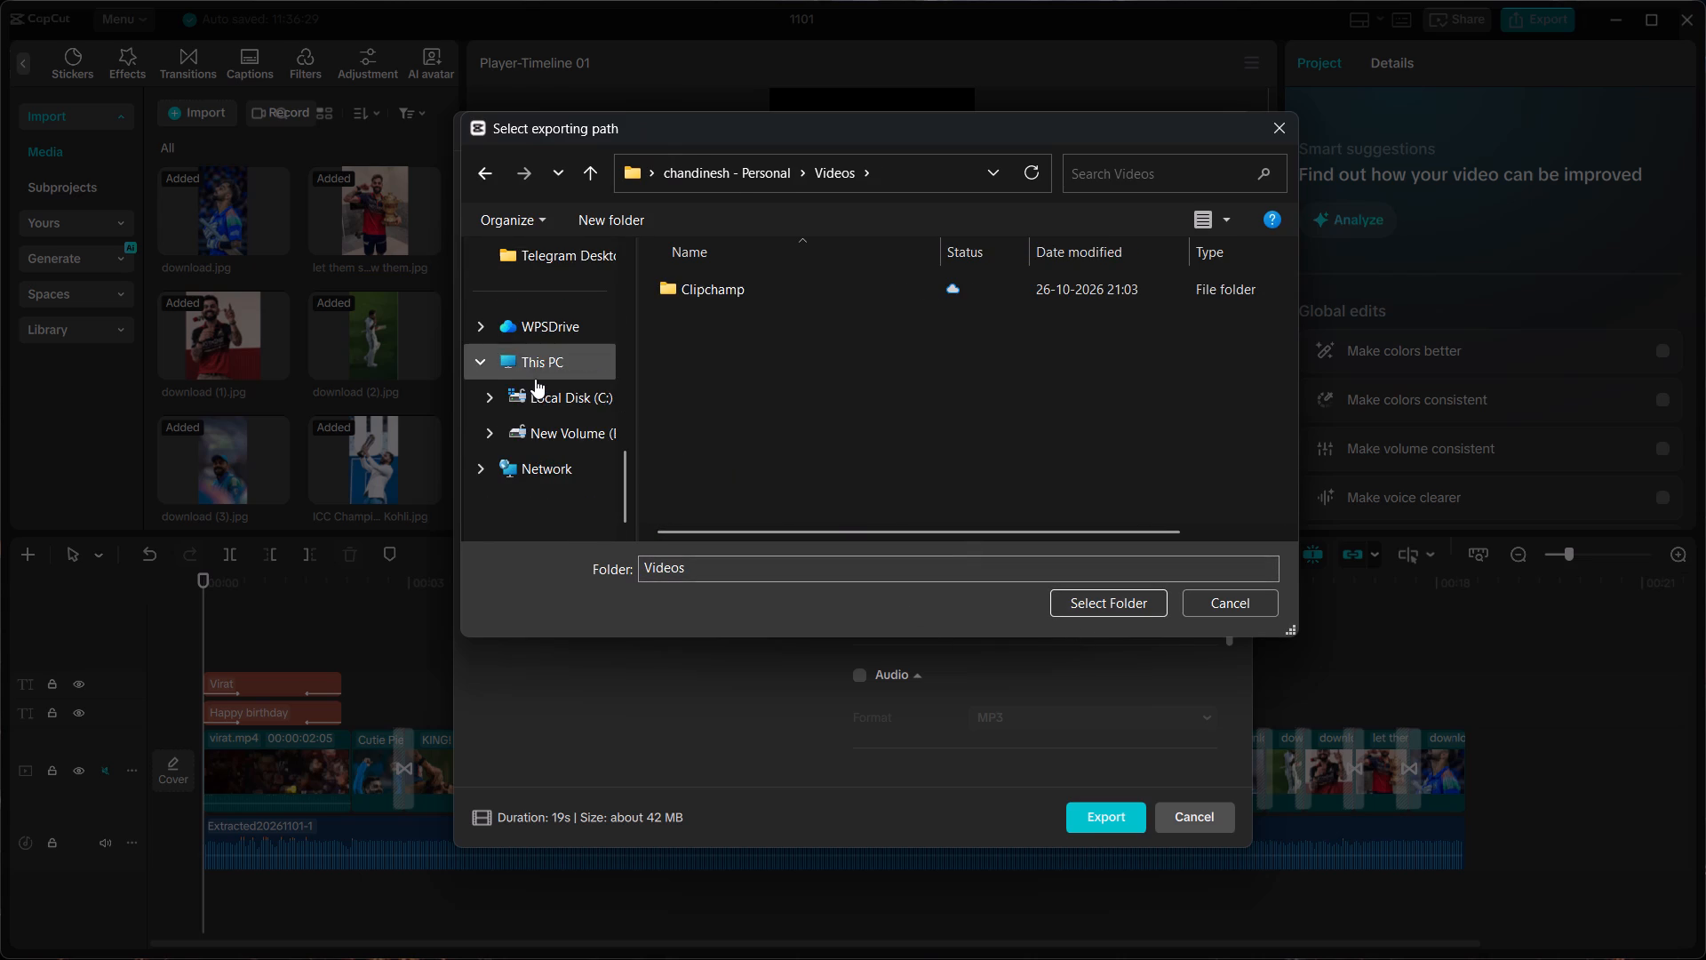
{"action": "scroll", "coordinate": [535, 379], "scroll_direction": "up", "scroll_amount": 1}
{"action": "scroll", "coordinate": [535, 379], "scroll_direction": "down", "scroll_amount": 1}
{"action": "scroll", "coordinate": [549, 300], "scroll_direction": "up", "scroll_amount": 1}
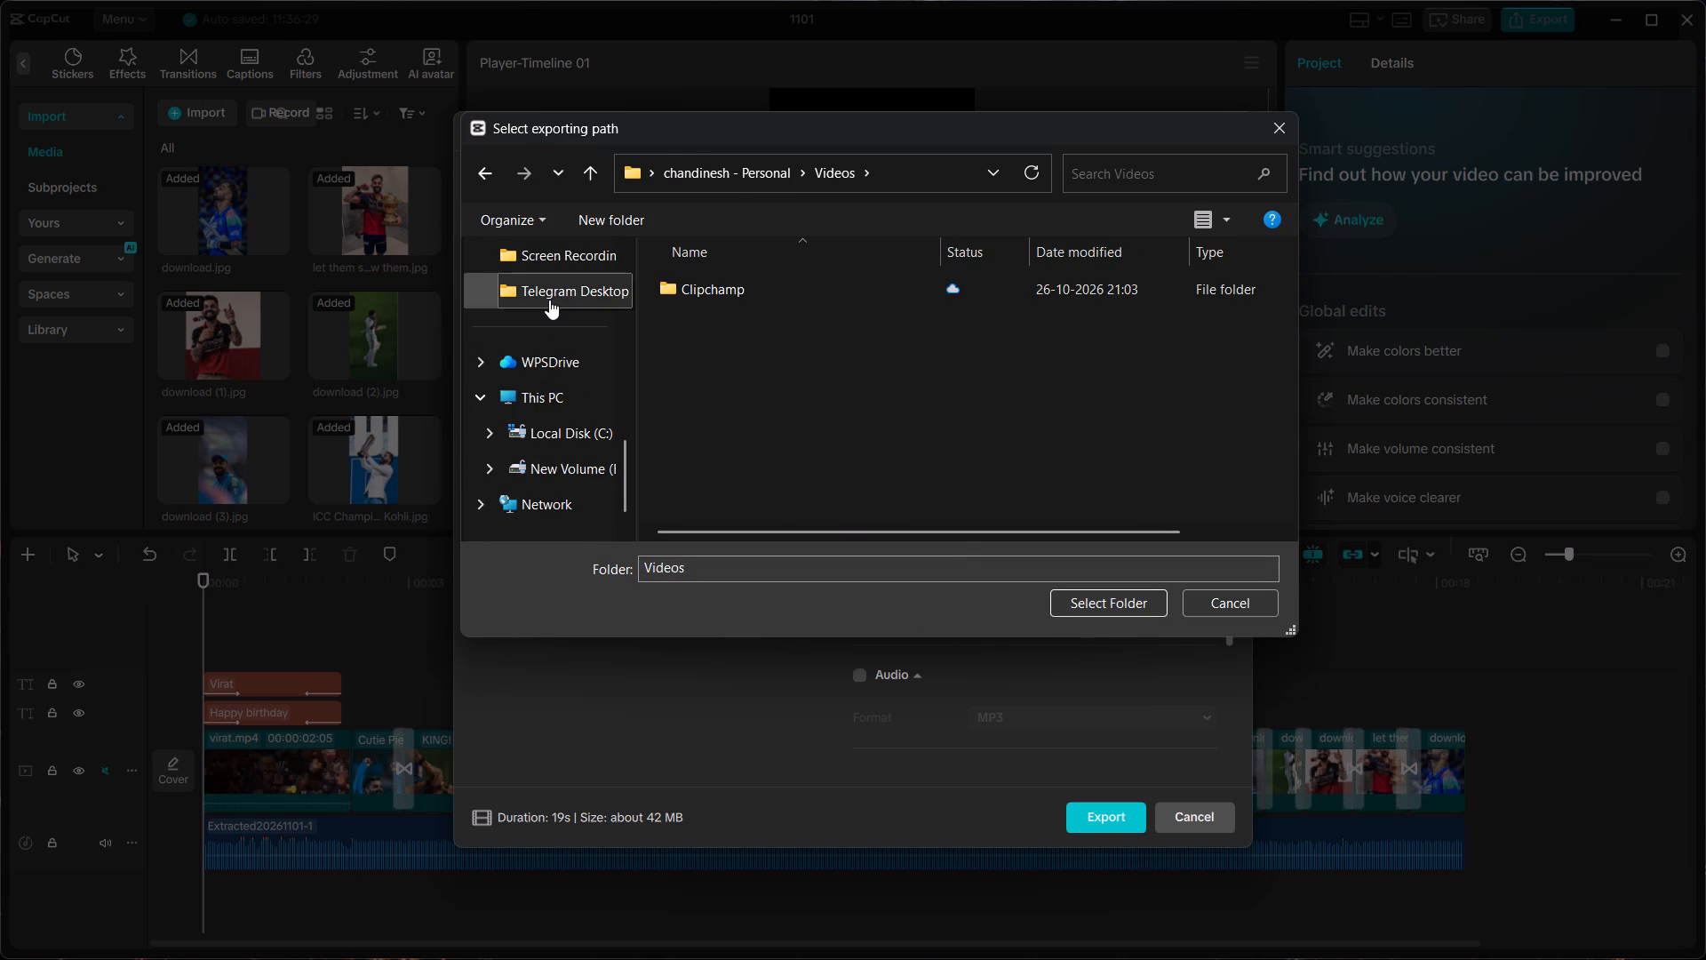
{"action": "scroll", "coordinate": [549, 300], "scroll_direction": "up", "scroll_amount": 3}
{"action": "scroll", "coordinate": [549, 300], "scroll_direction": "down", "scroll_amount": 1}
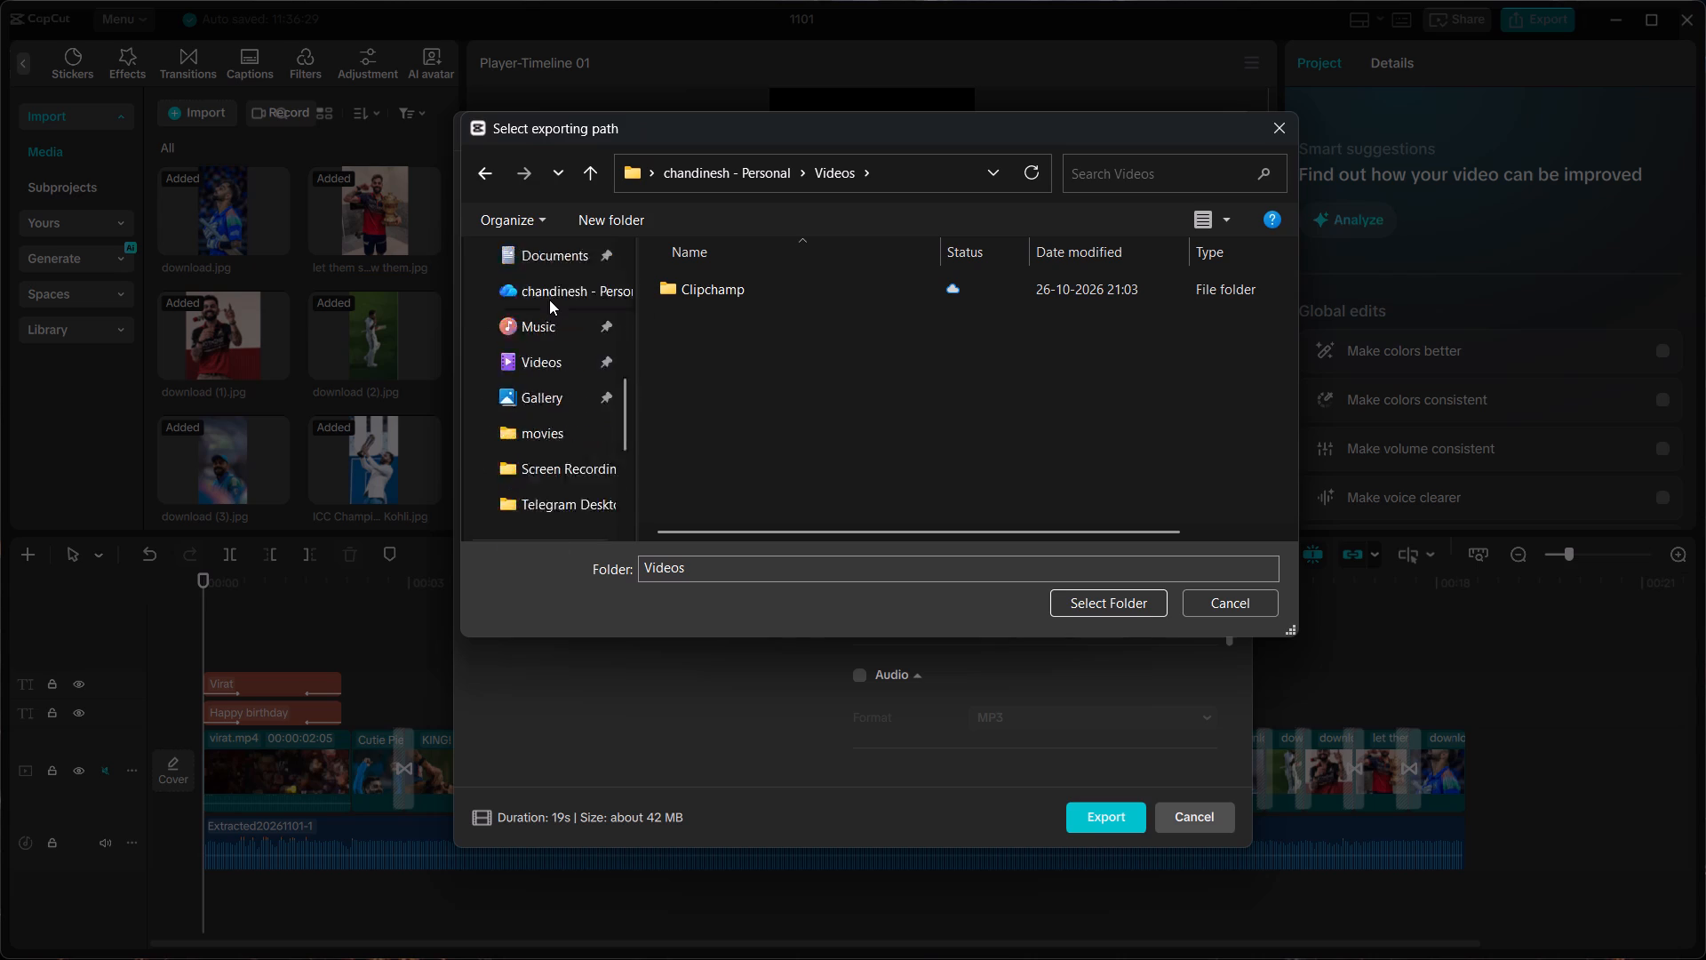
{"action": "scroll", "coordinate": [549, 300], "scroll_direction": "down", "scroll_amount": 1}
{"action": "scroll", "coordinate": [549, 300], "scroll_direction": "up", "scroll_amount": 1}
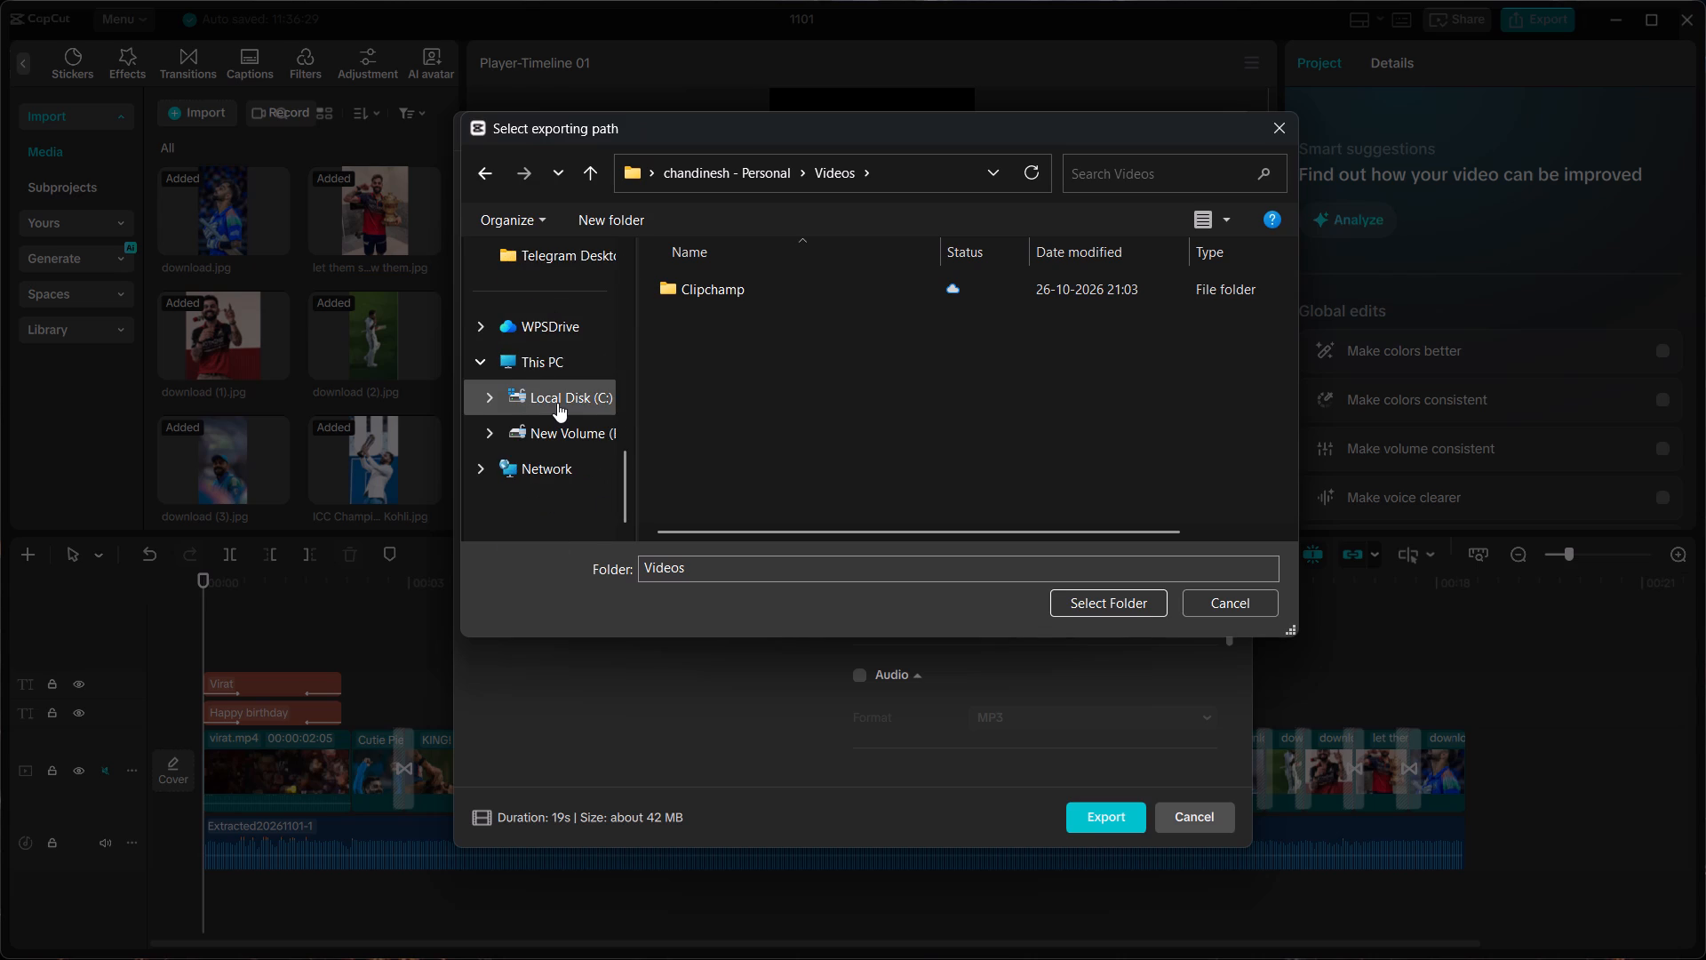
Set the export destination to the movies folder on the Desktop.
{"action": "left_click", "coordinate": [762, 572]}
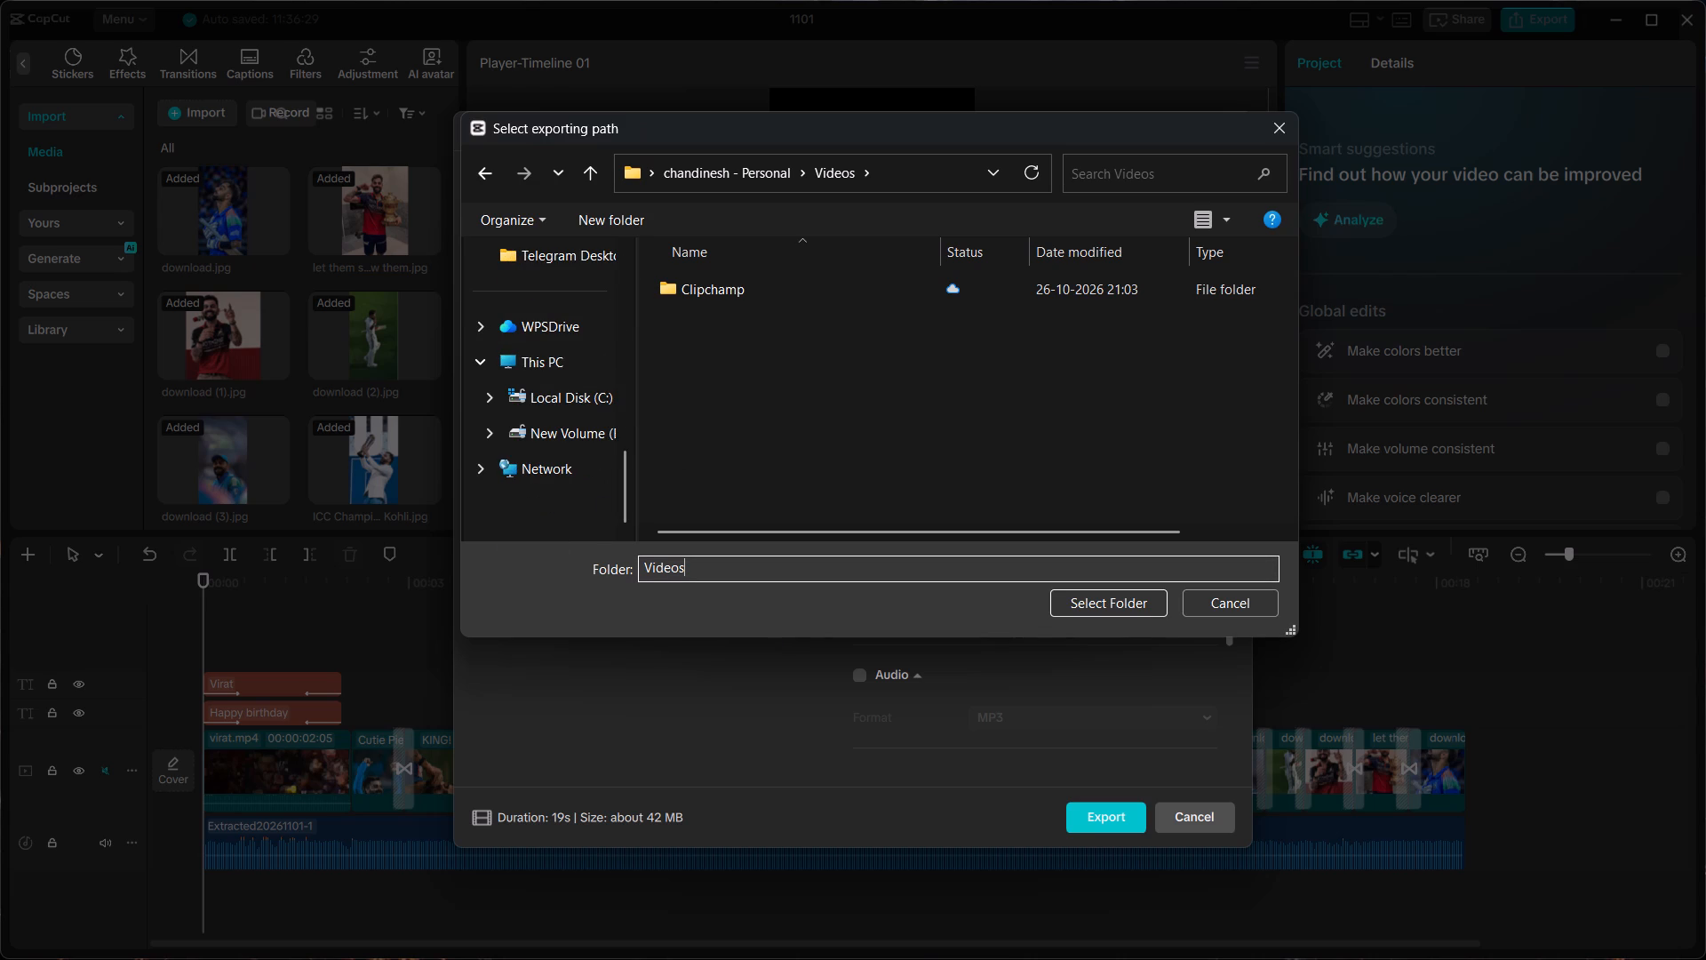
{"action": "key", "text": "BackSpace"}
{"action": "key", "text": "BackSpace"}
{"action": "key", "text": "BackSpace"}
{"action": "key", "text": "BackSpace"}
{"action": "key", "text": "BackSpace"}
{"action": "key", "text": "BackSpace"}
{"action": "key", "text": "BackSpace"}
{"action": "key", "text": "BackSpace"}
{"action": "key", "text": "BackSpace"}
{"action": "key", "text": "BackSpace"}
{"action": "key", "text": "BackSpace"}
{"action": "key", "text": "BackSpace"}
{"action": "key", "text": "BackSpace"}
{"action": "type", "text": "mo"}
{"action": "type", "text": "vies"}
{"action": "scroll", "coordinate": [584, 388], "scroll_direction": "up", "scroll_amount": 1}
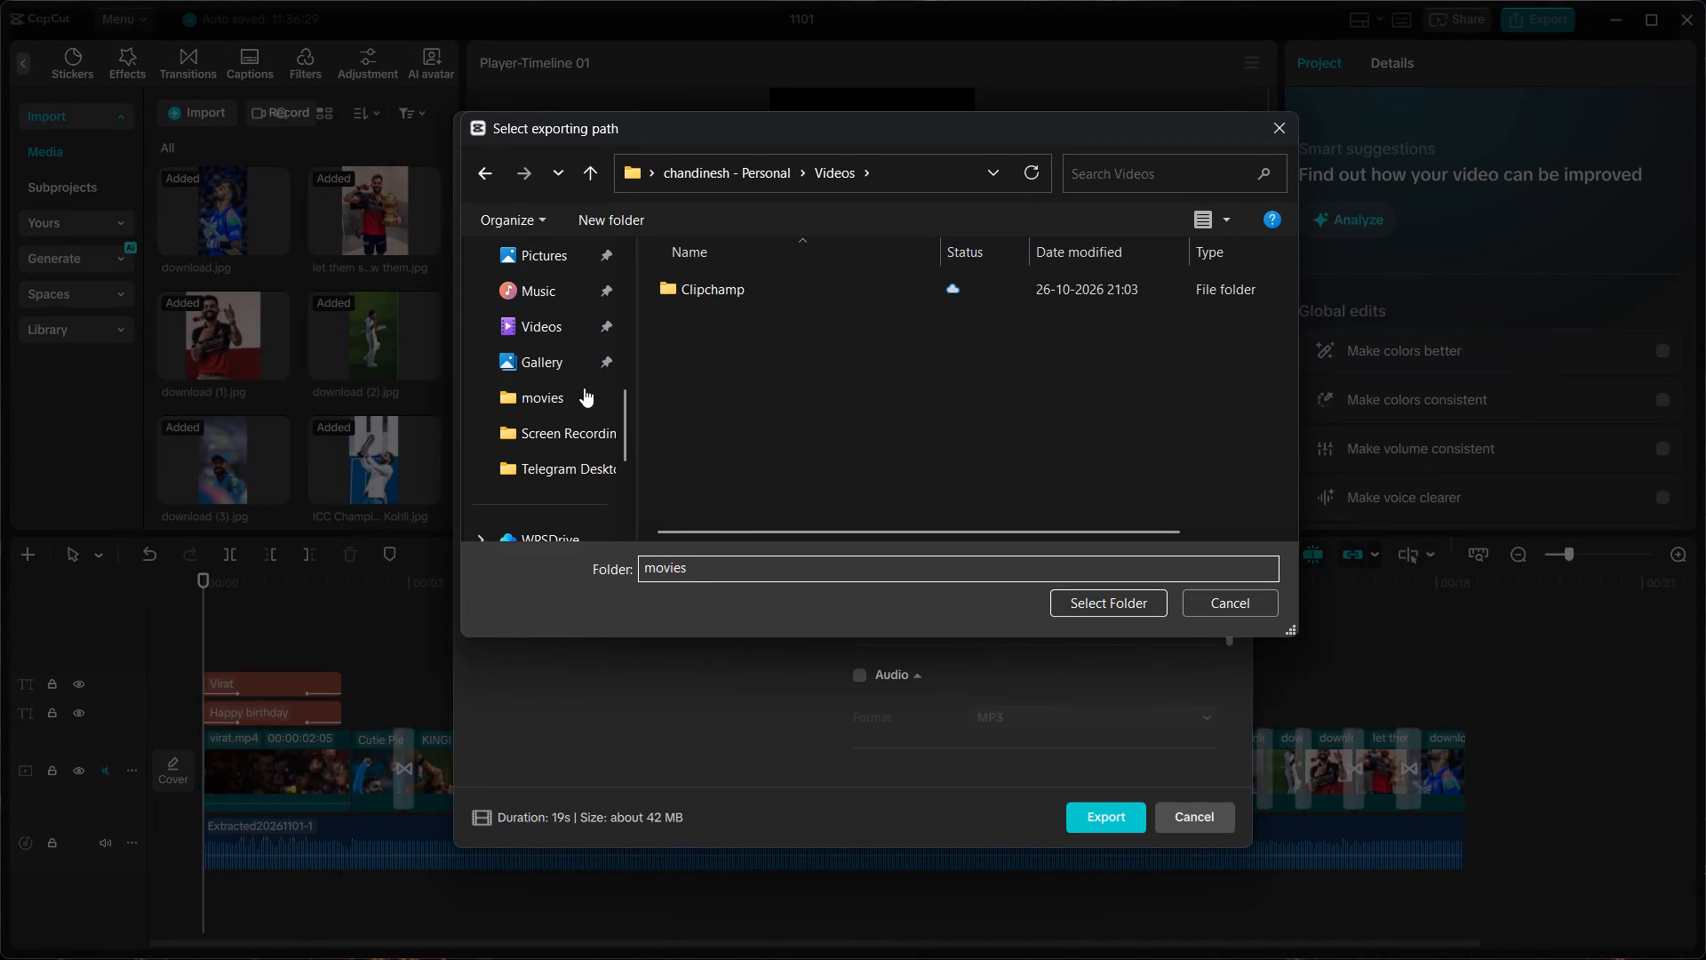
{"action": "double_click", "coordinate": [575, 388]}
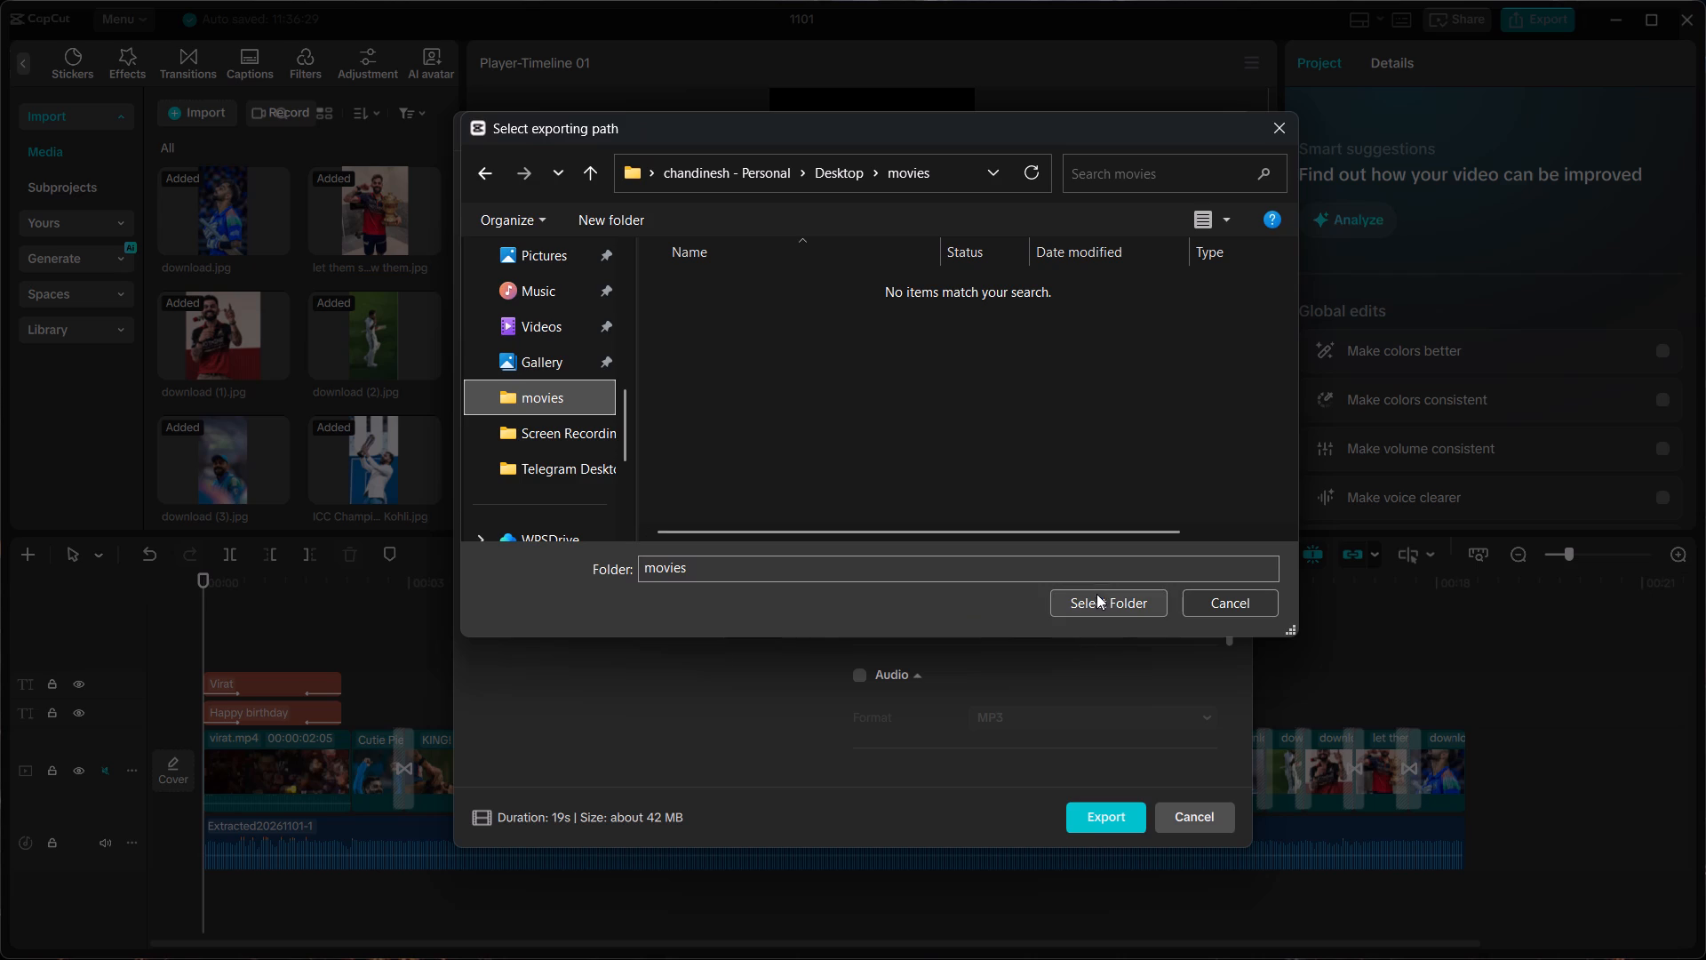
{"action": "left_click", "coordinate": [1069, 604]}
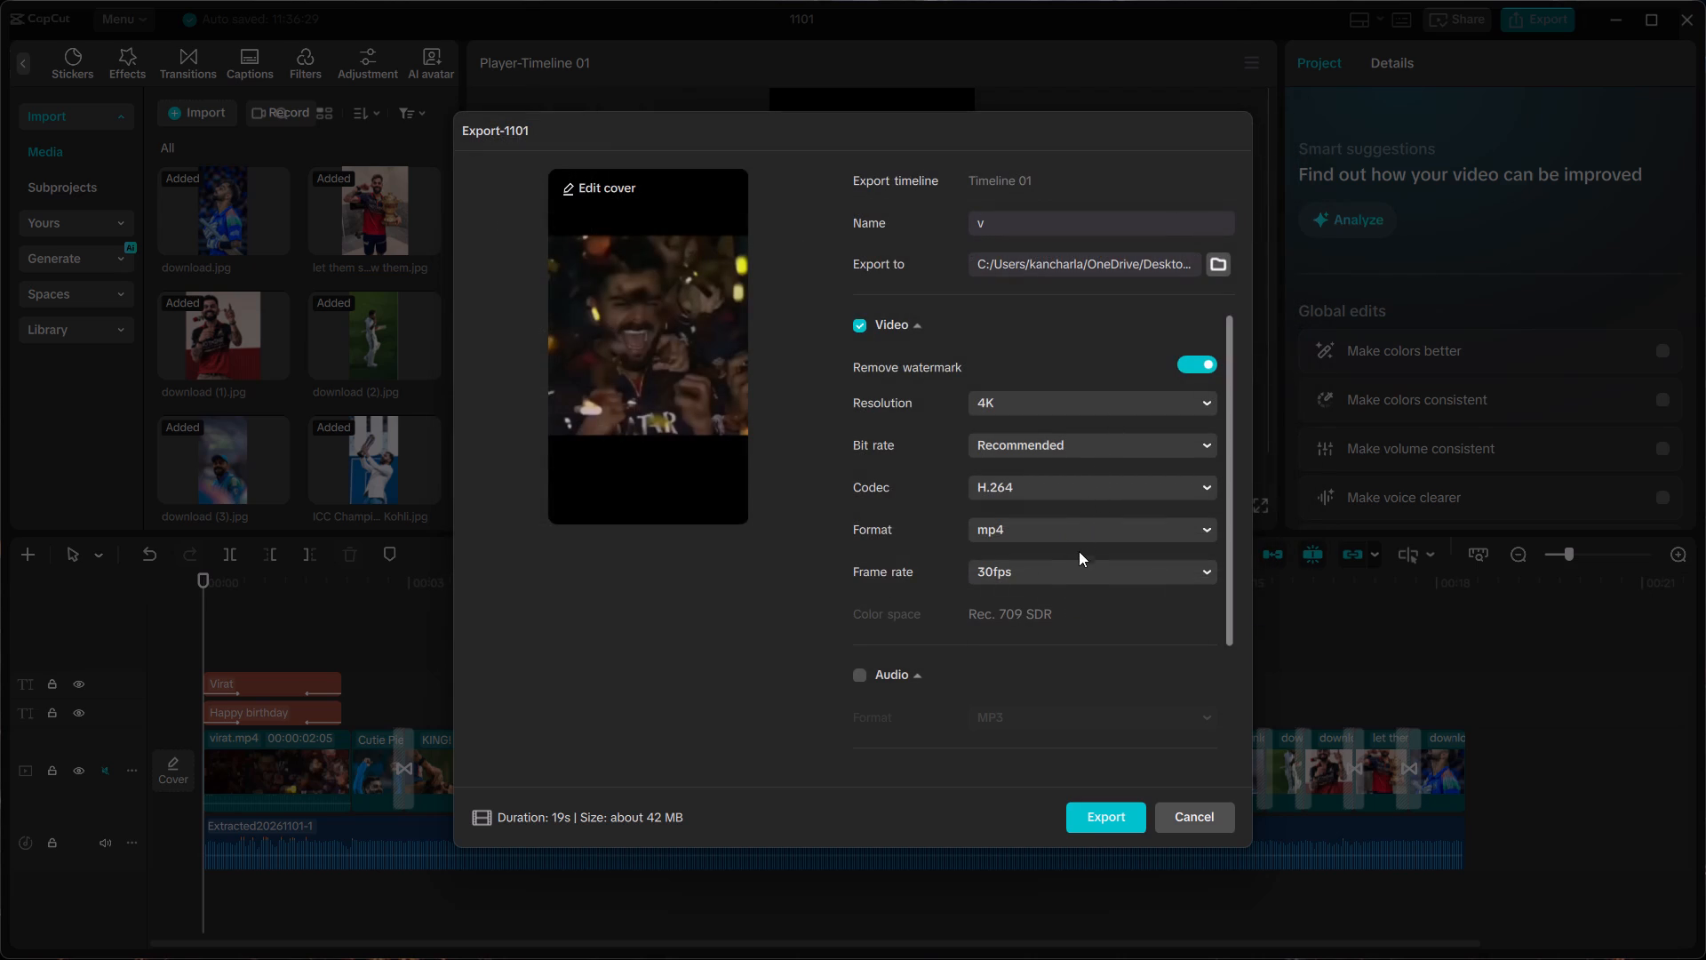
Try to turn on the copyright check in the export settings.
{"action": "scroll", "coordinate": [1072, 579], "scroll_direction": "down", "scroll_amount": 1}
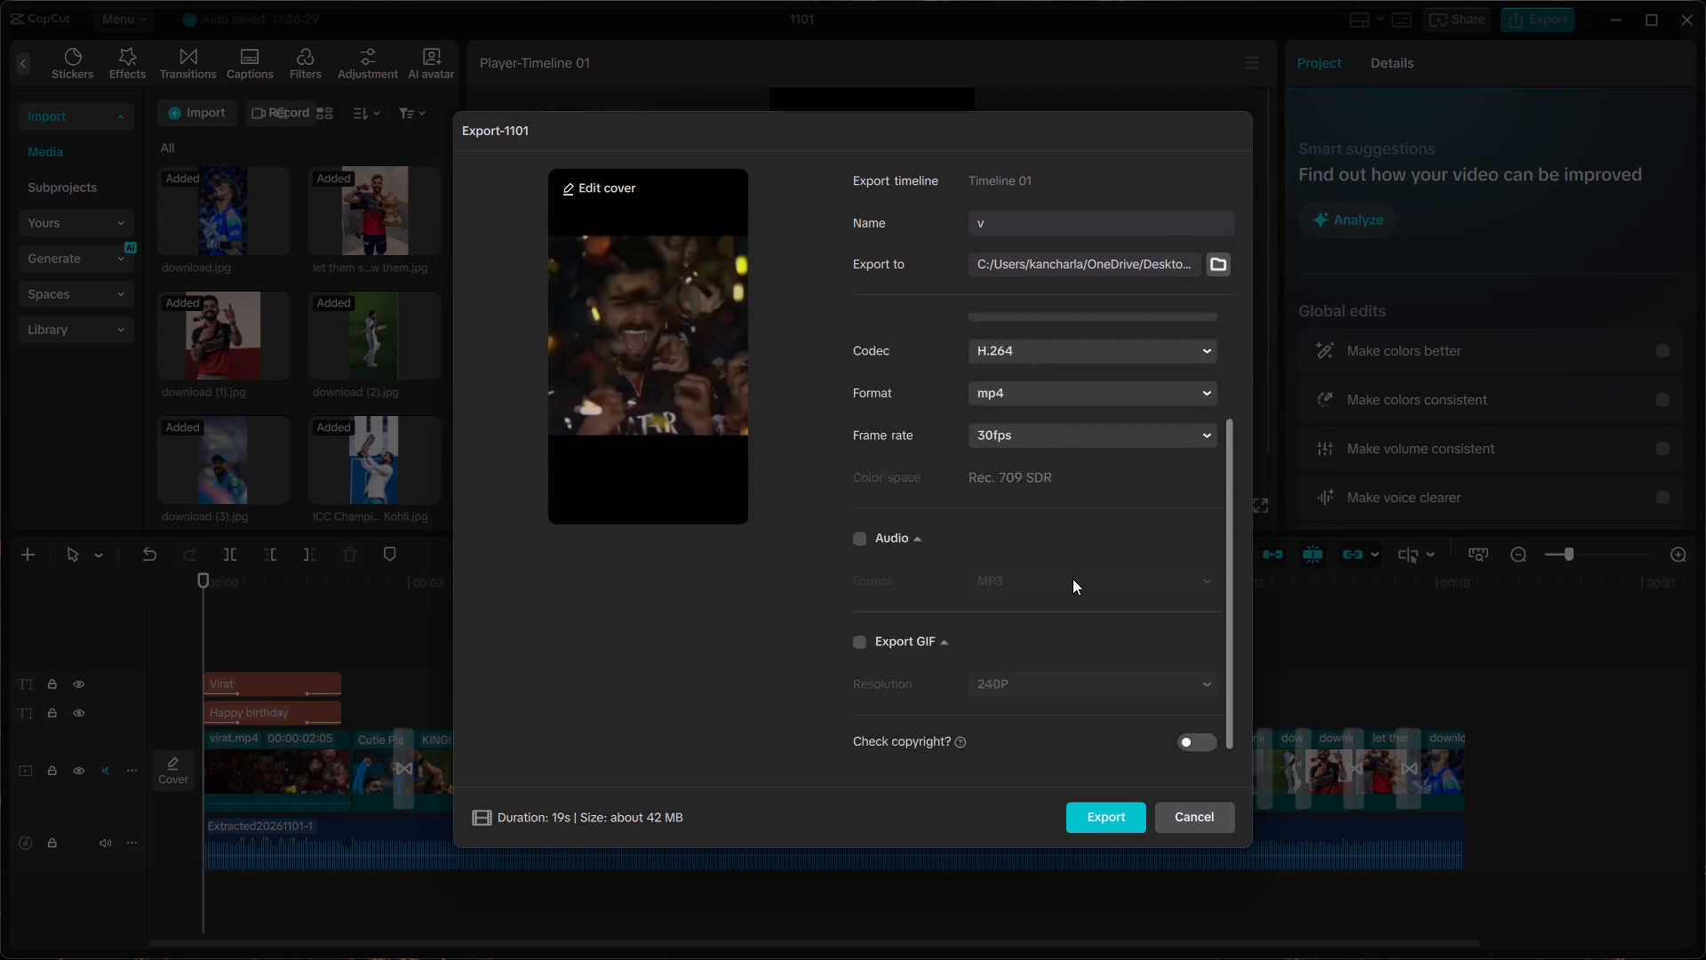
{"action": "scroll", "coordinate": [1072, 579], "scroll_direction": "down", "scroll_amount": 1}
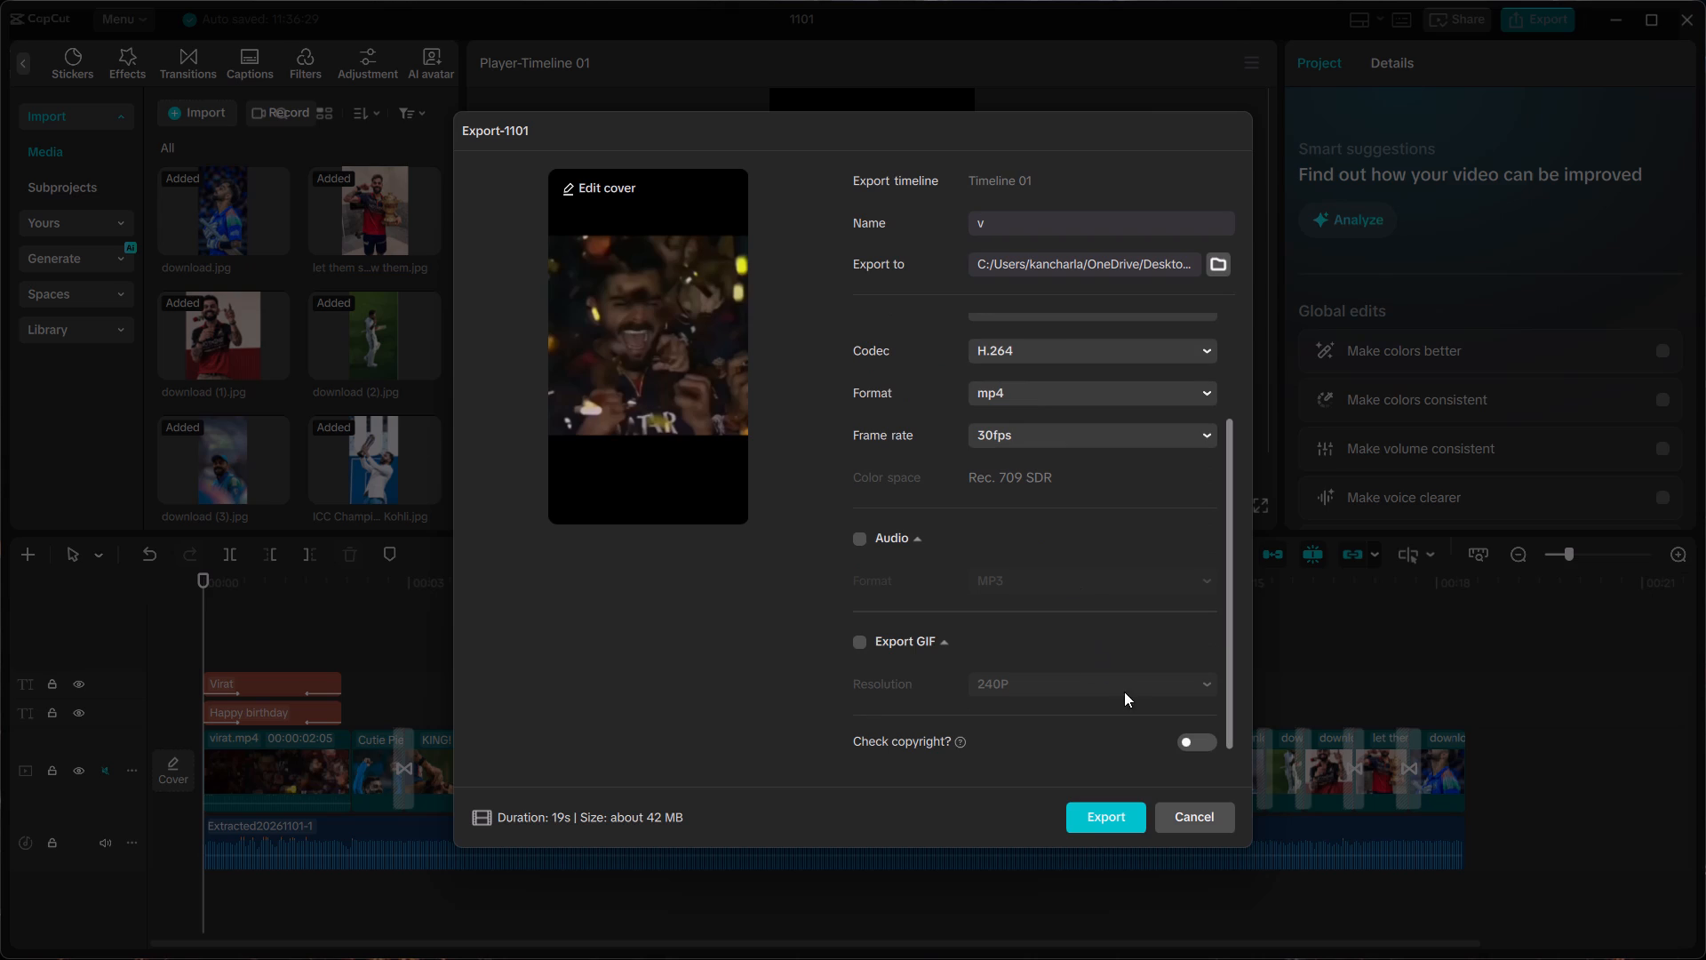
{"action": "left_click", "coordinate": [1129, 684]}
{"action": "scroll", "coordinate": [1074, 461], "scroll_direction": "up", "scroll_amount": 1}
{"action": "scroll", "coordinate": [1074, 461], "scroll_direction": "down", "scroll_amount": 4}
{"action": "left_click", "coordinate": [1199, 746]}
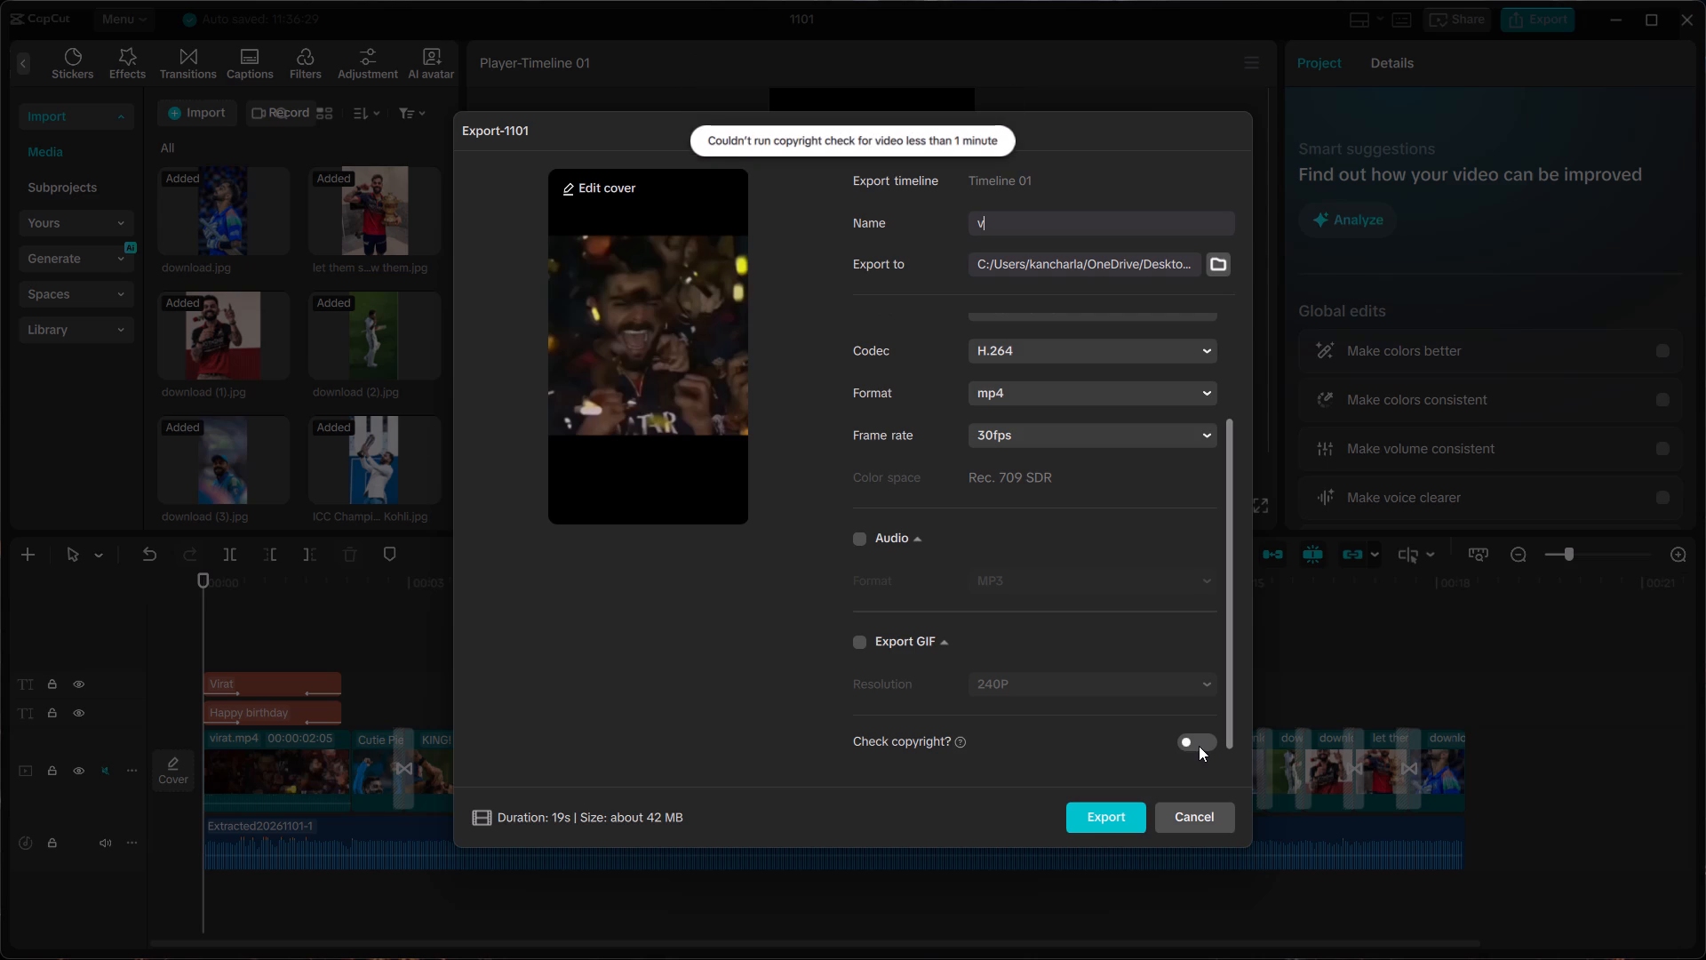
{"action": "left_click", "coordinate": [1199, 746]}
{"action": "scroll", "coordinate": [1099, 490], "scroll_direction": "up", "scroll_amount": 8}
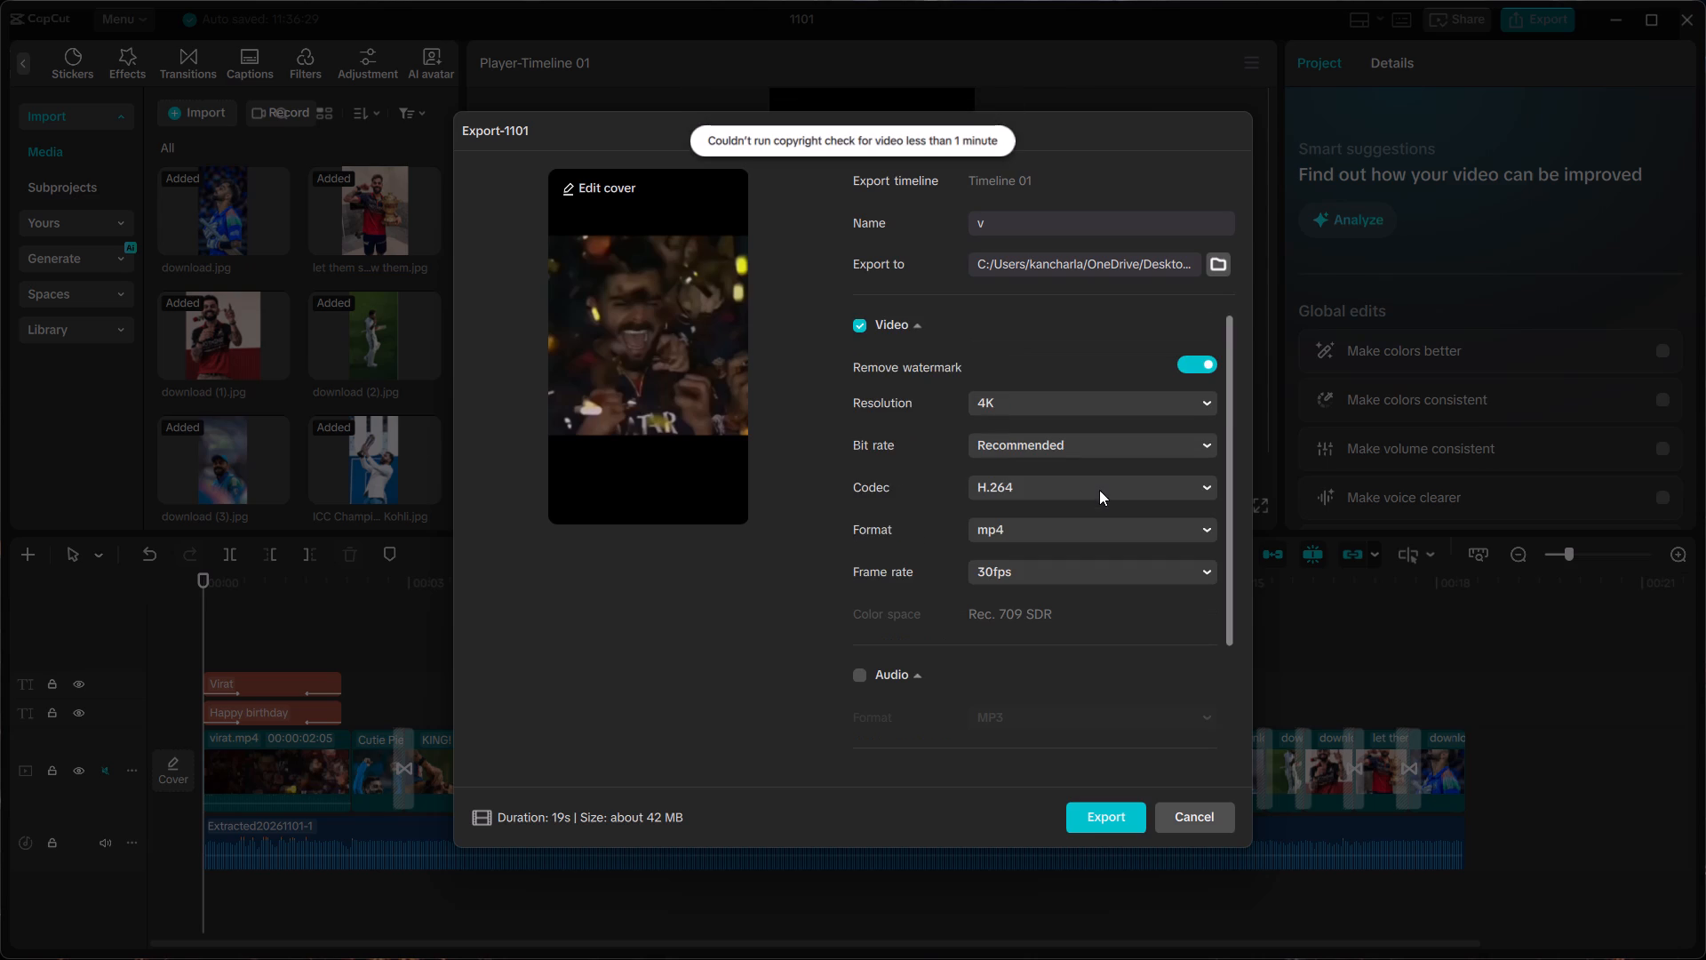
Recheck the export folder, export the video "v" to the movies folder and pause its preview playback.
{"action": "left_click", "coordinate": [1219, 267]}
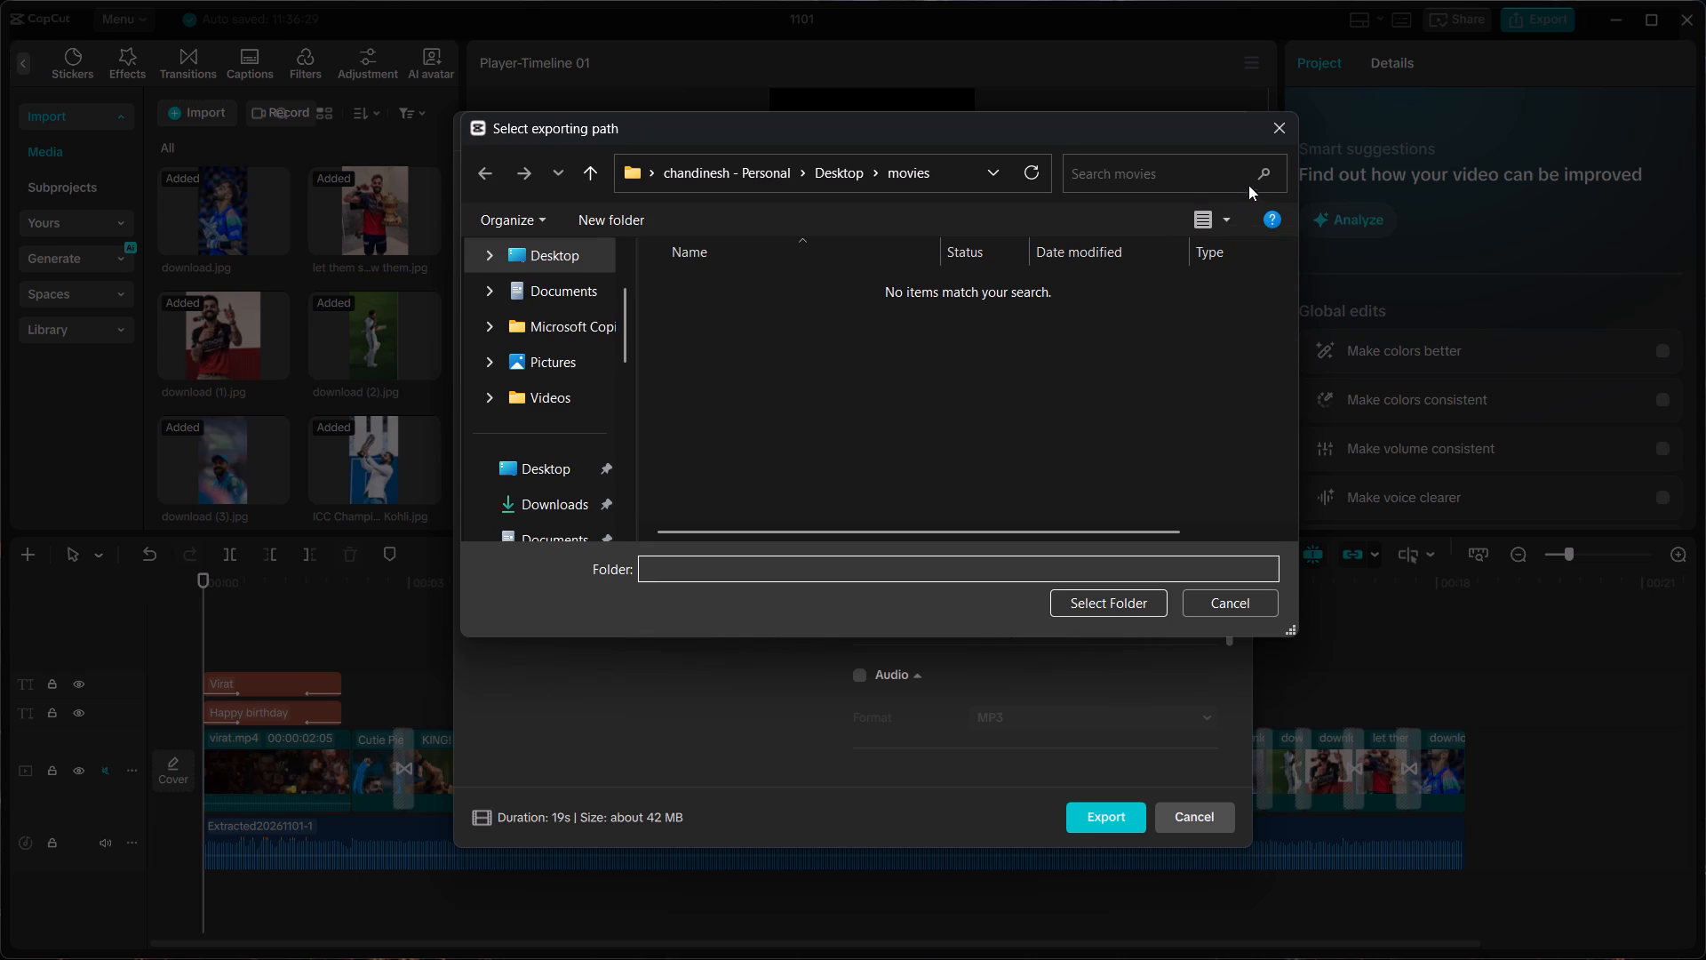
{"action": "left_click", "coordinate": [1280, 139]}
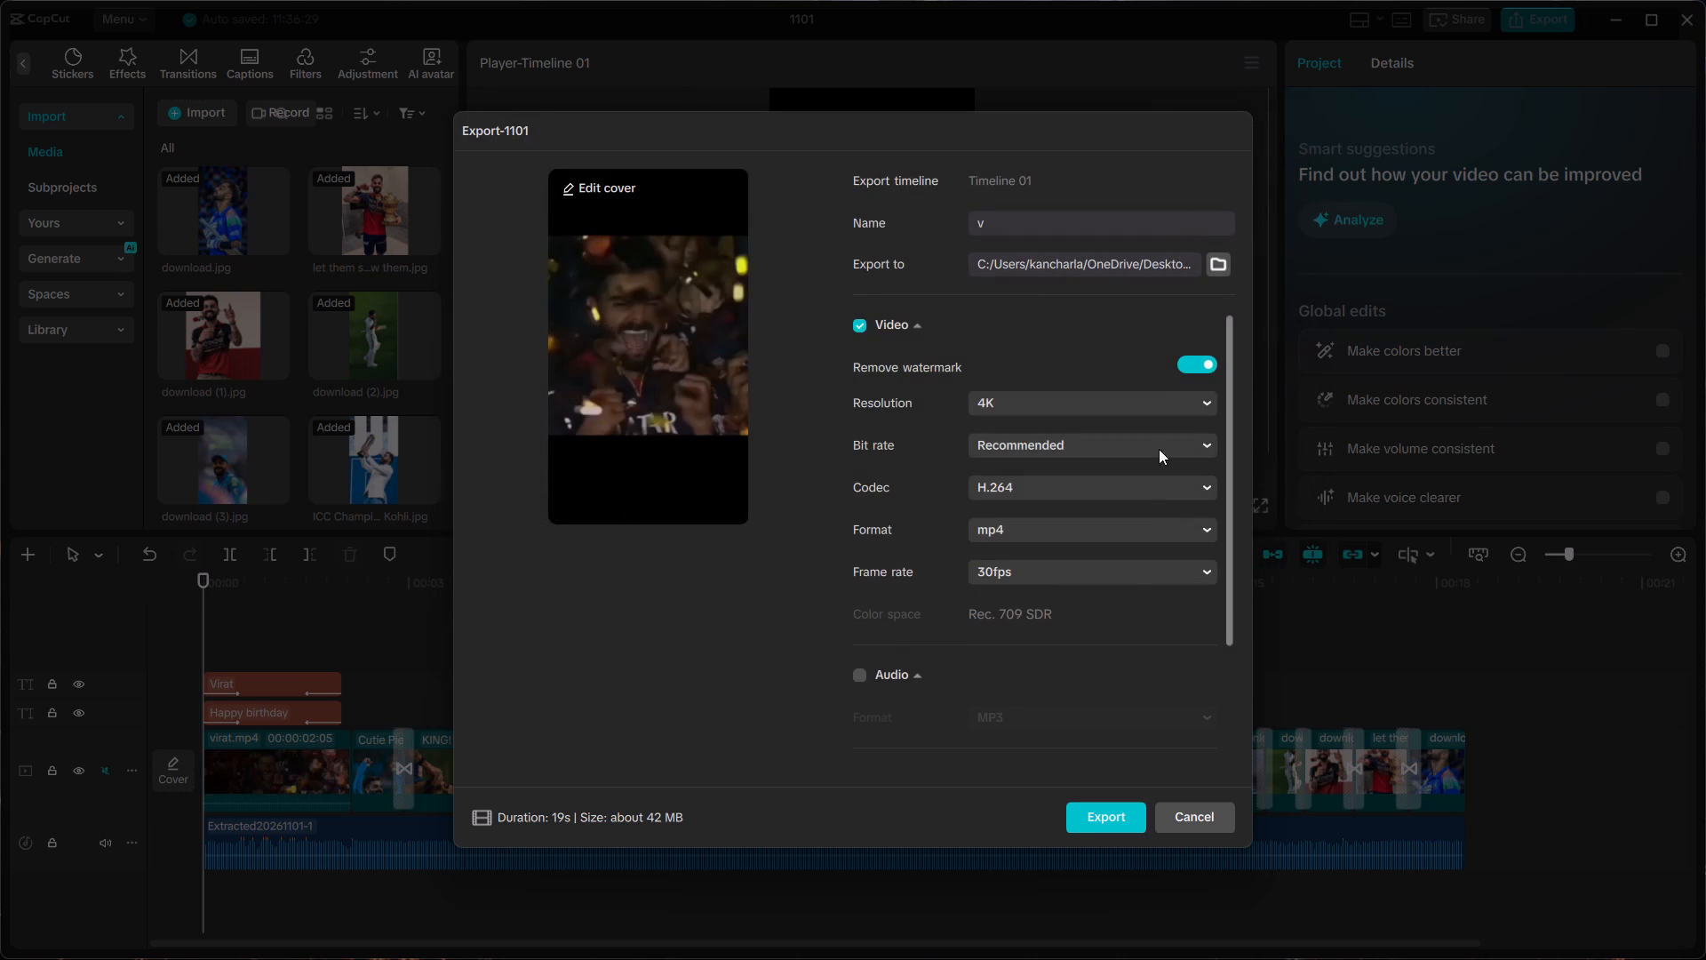
{"action": "left_click", "coordinate": [1088, 812]}
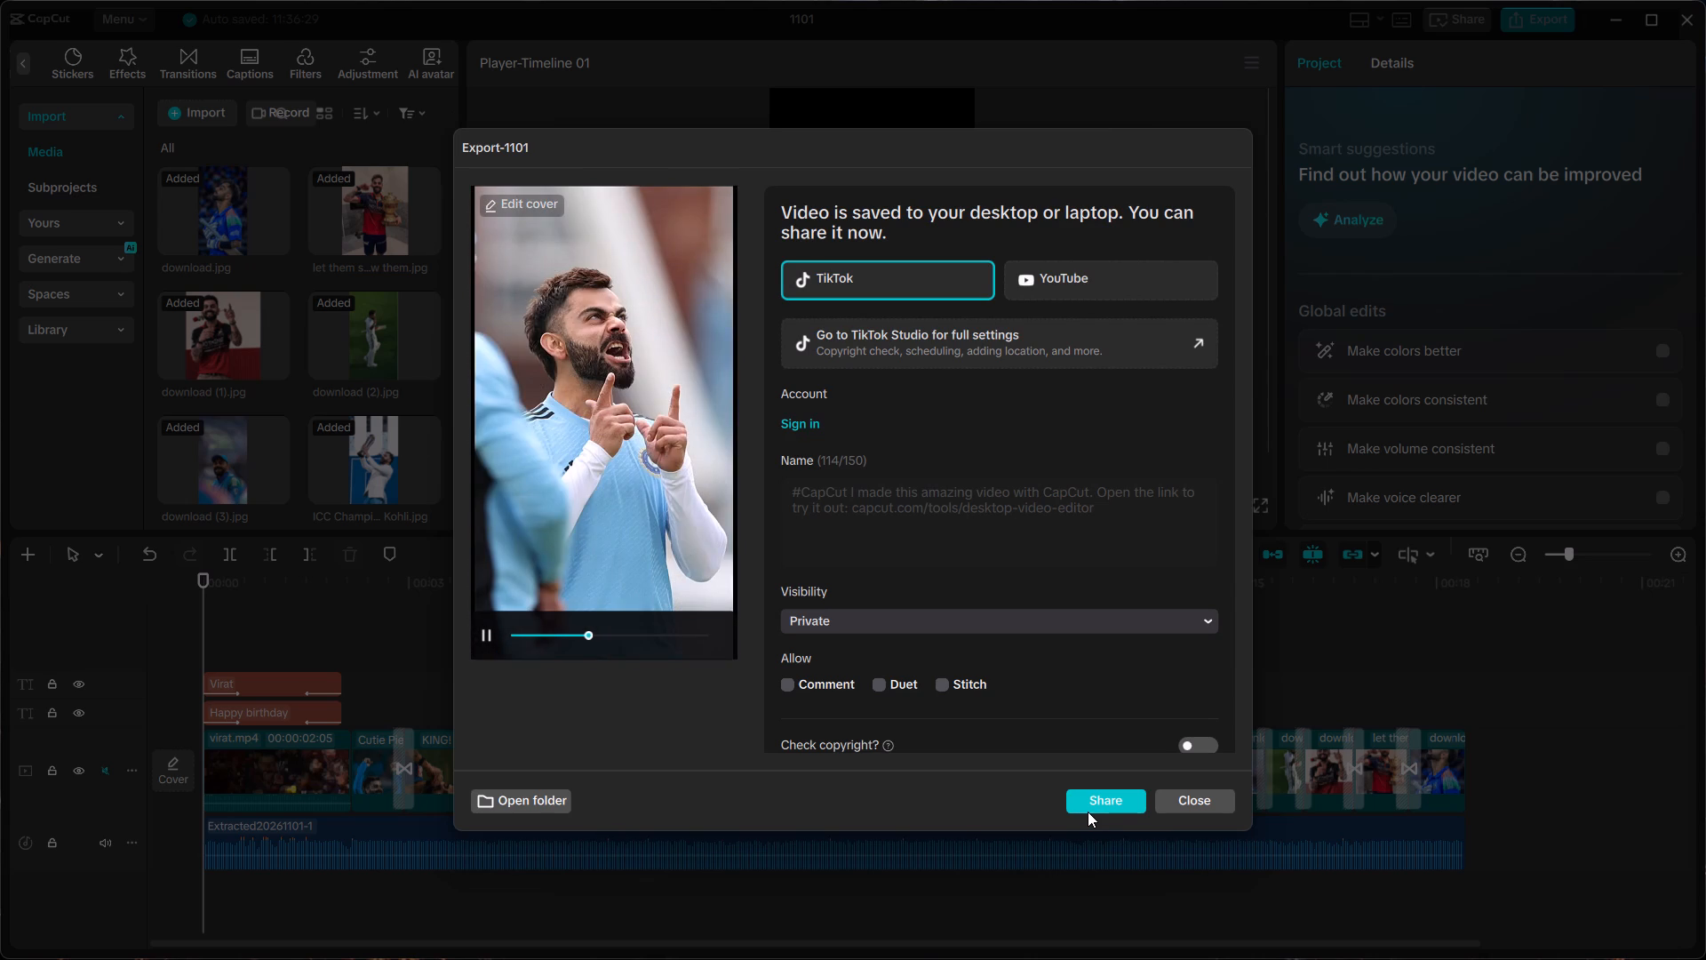
{"action": "left_click", "coordinate": [482, 629]}
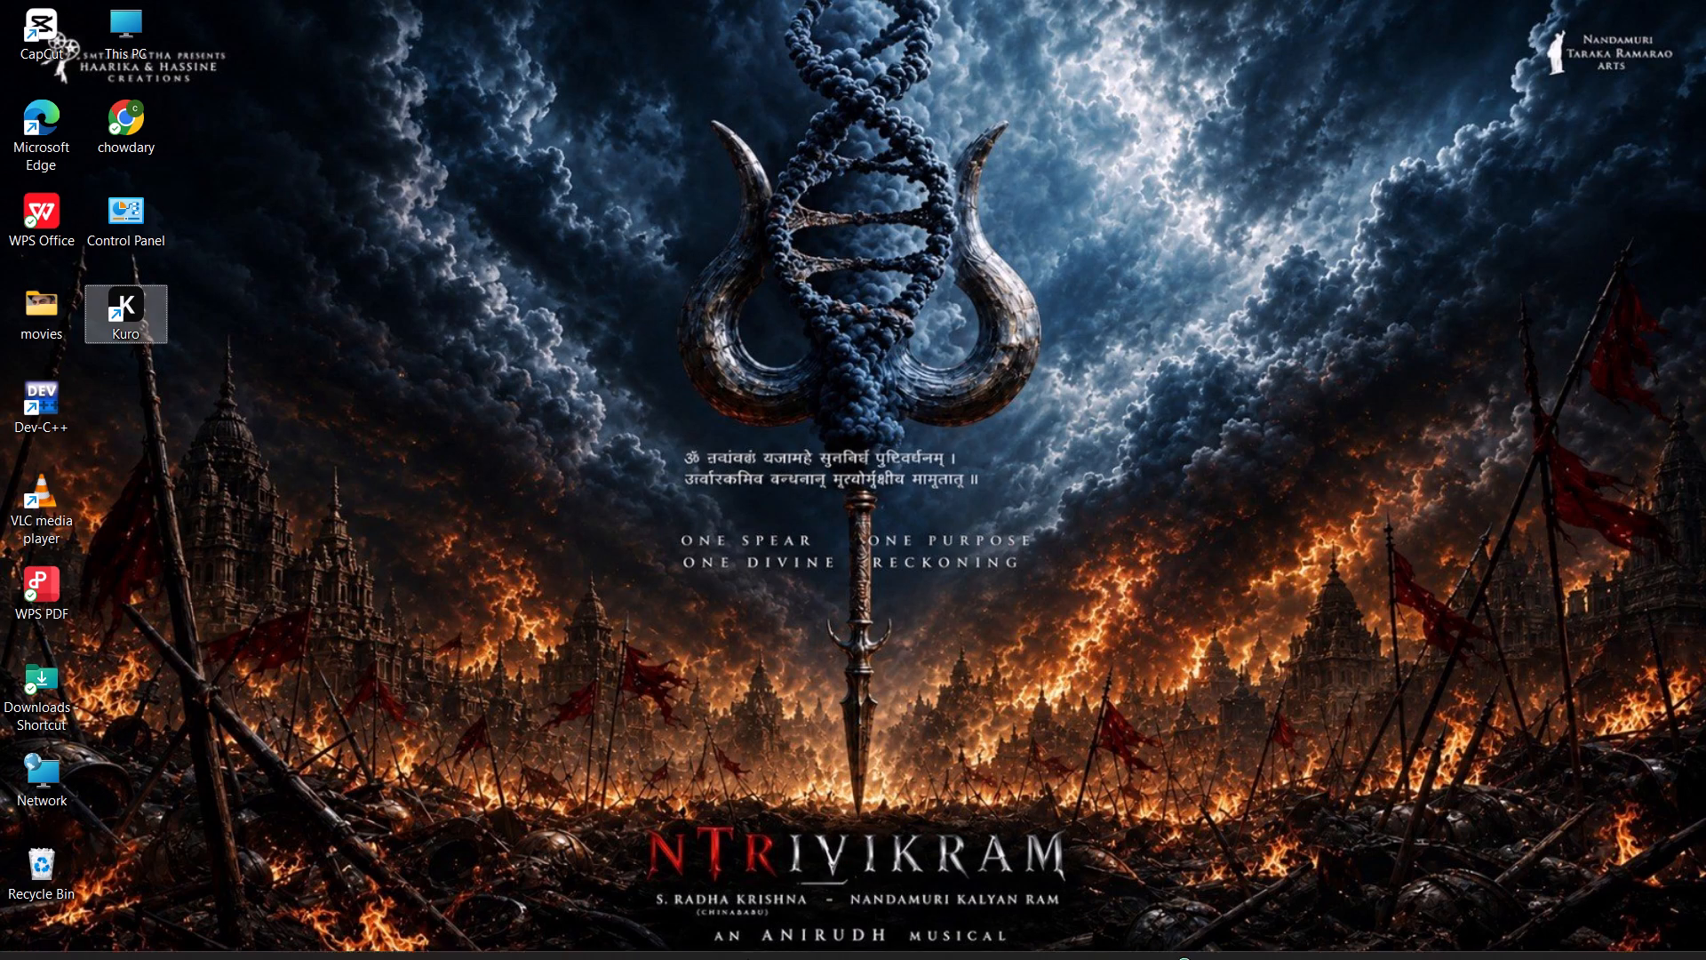
Switch to File Explorer and look for the exported video through Home, Videos and Clipchamp into the Video Project folder.
{"action": "left_click", "coordinate": [877, 940]}
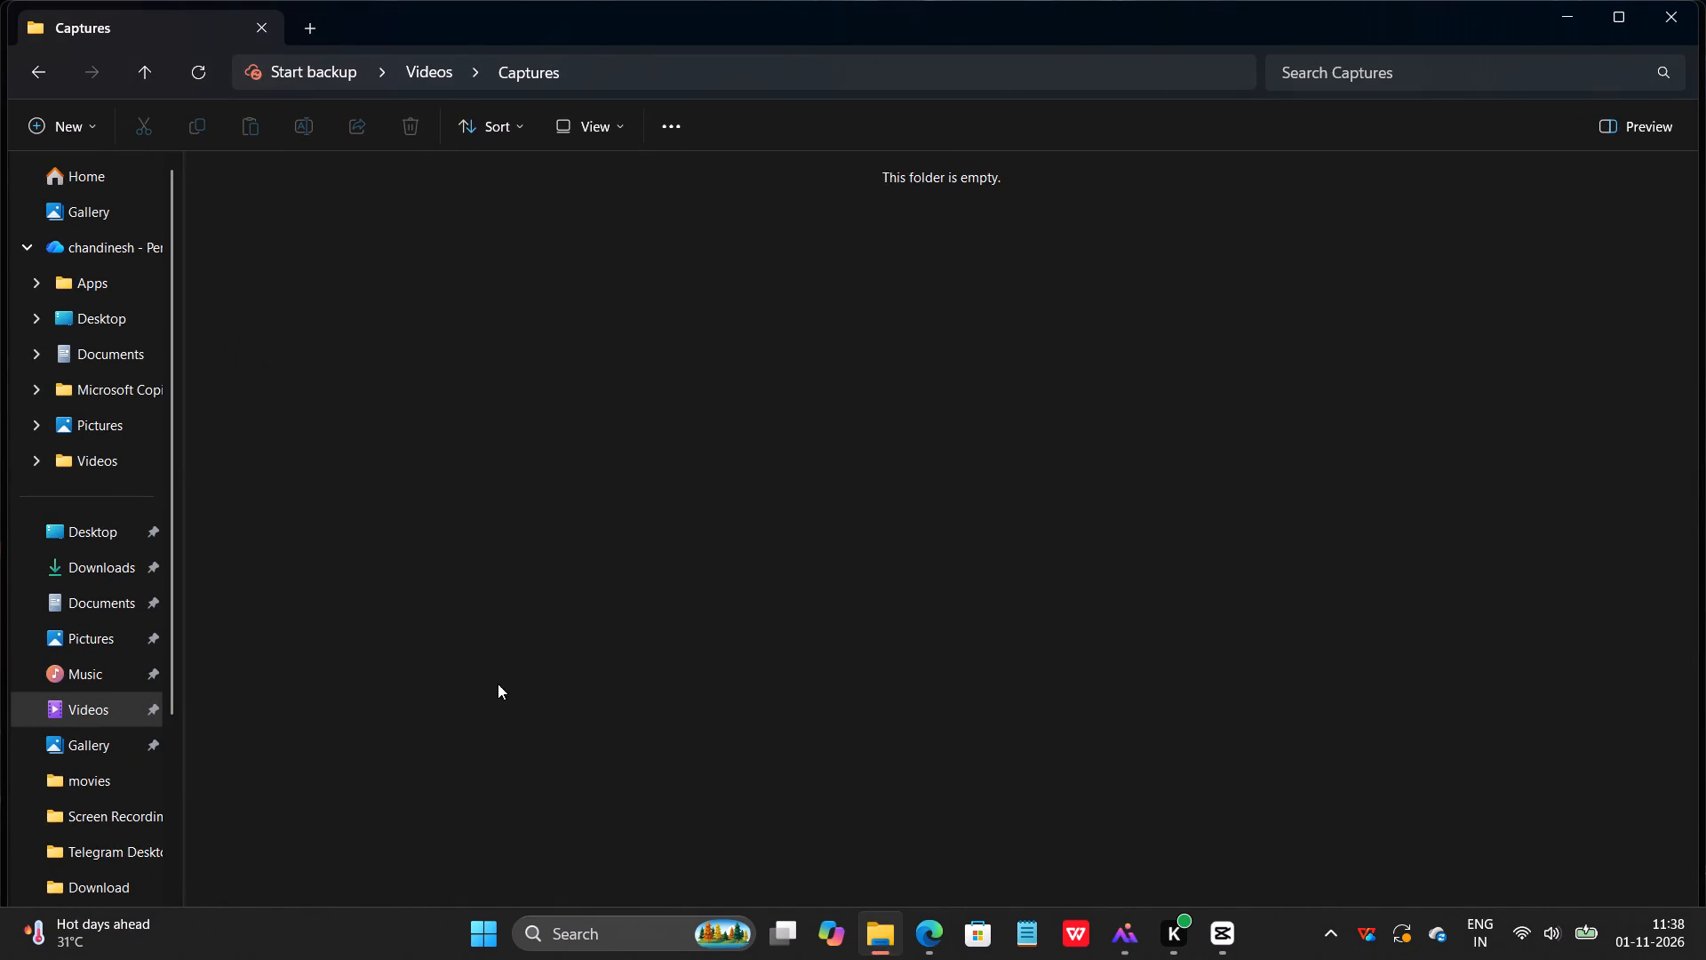
{"action": "left_click", "coordinate": [96, 169]}
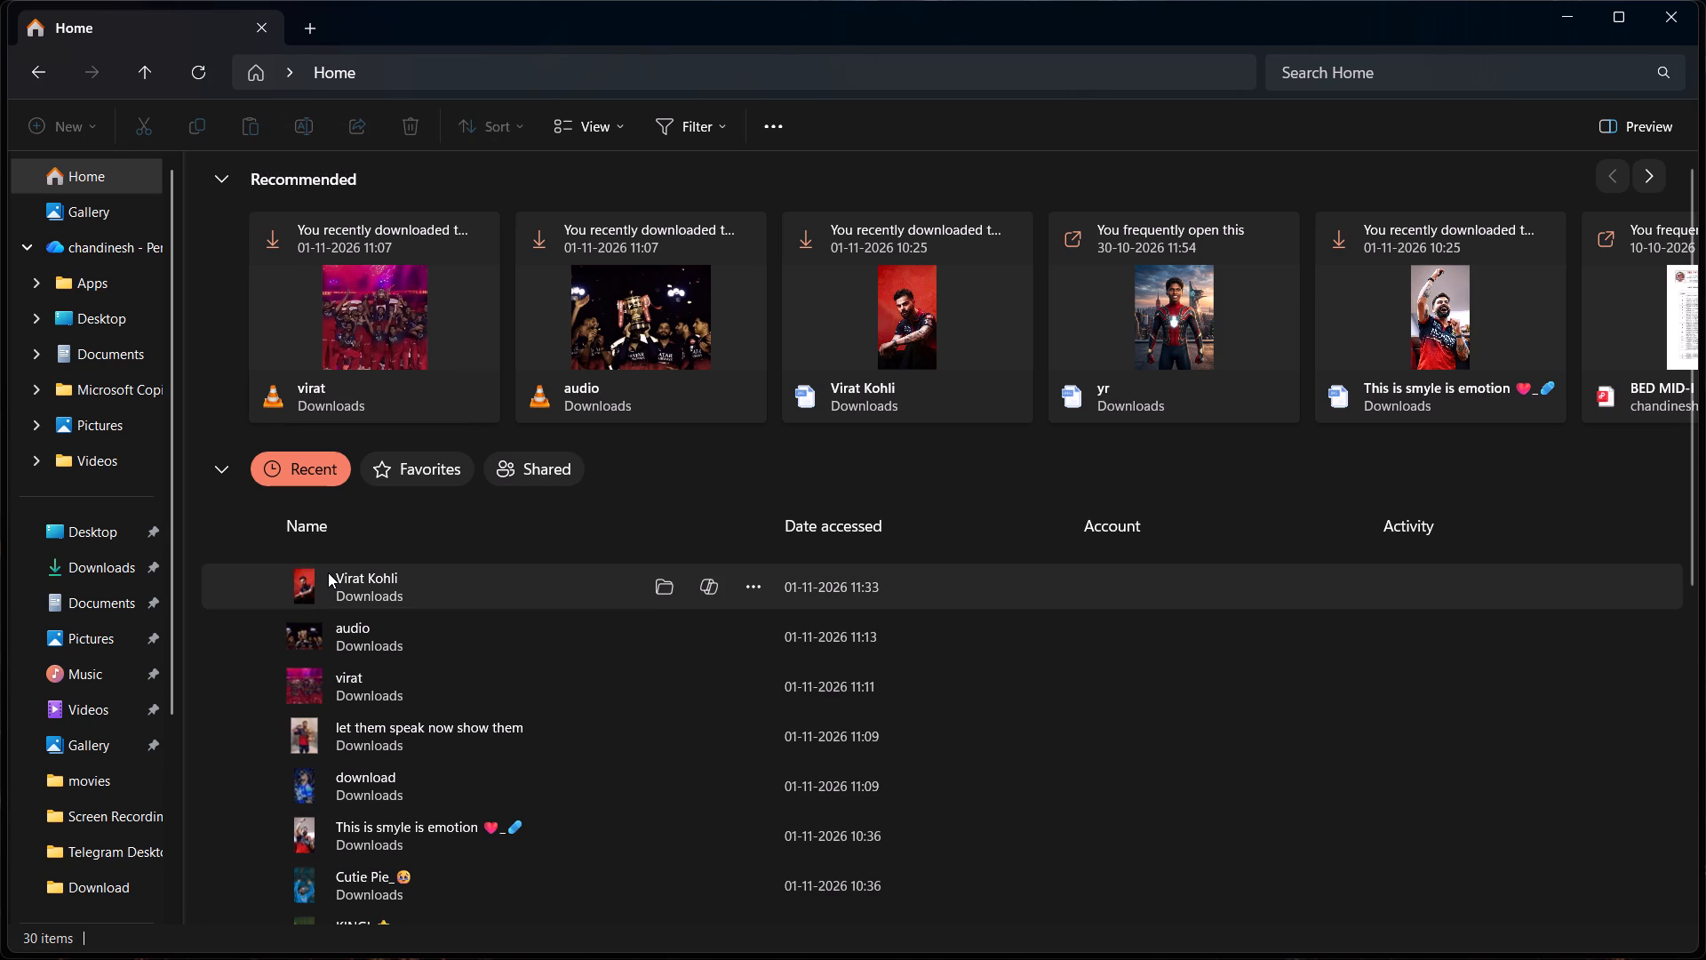
{"action": "left_click", "coordinate": [109, 460]}
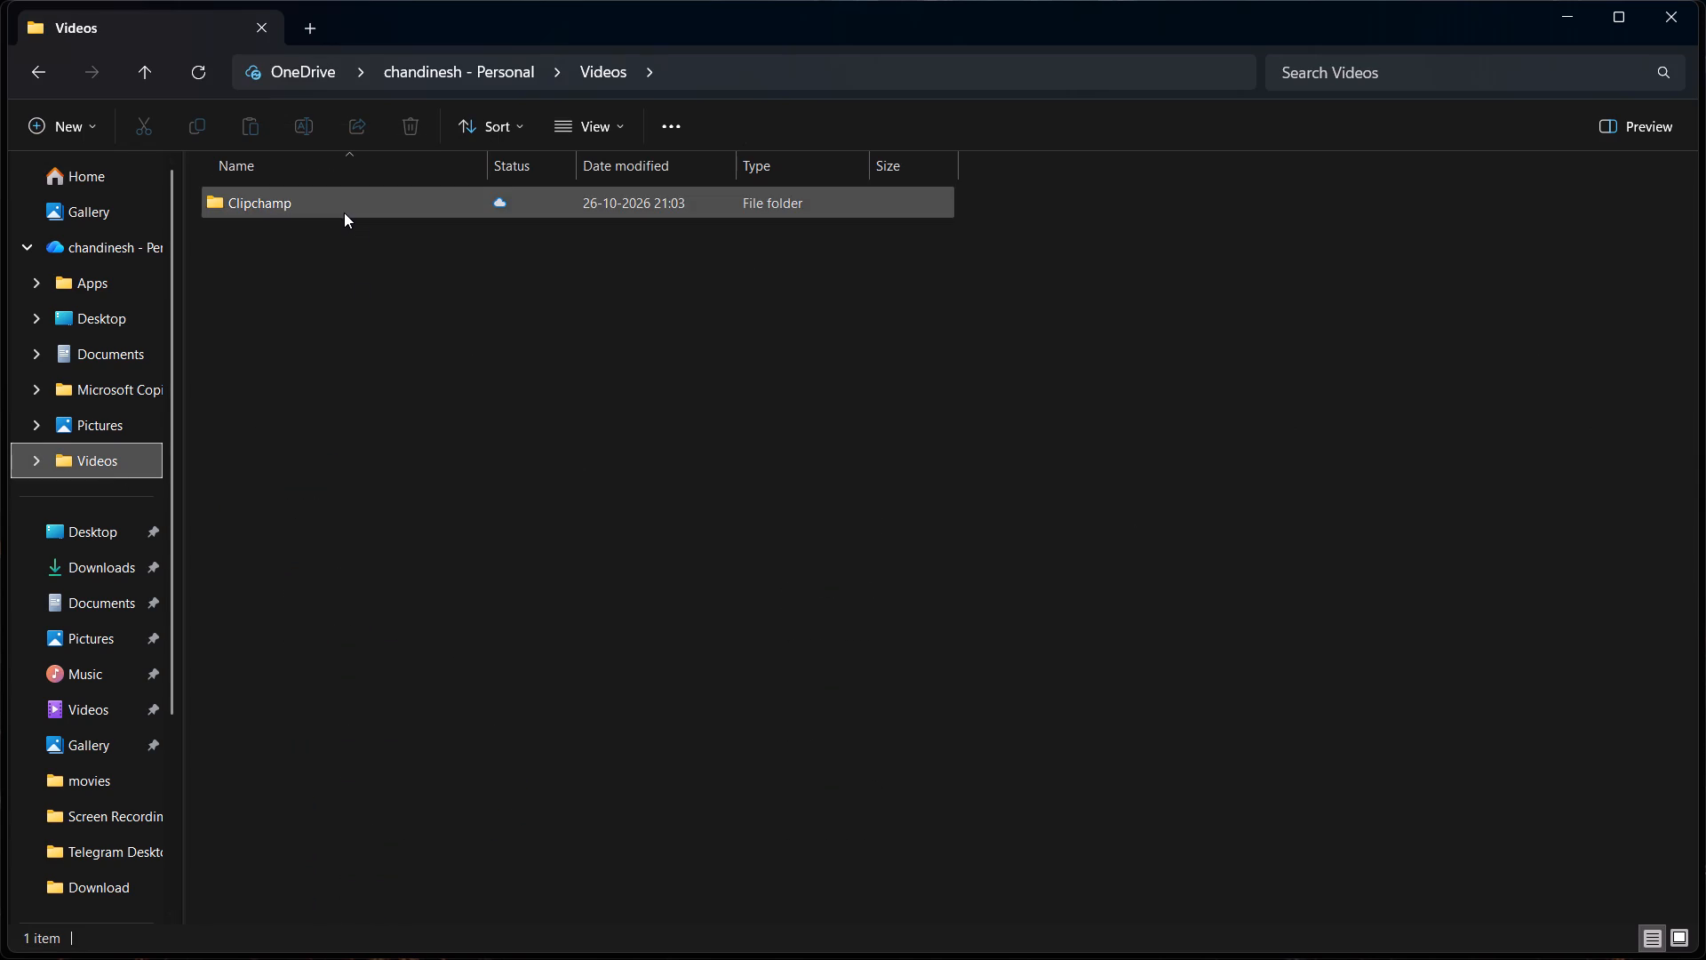
{"action": "double_click", "coordinate": [344, 212]}
{"action": "double_click", "coordinate": [339, 210]}
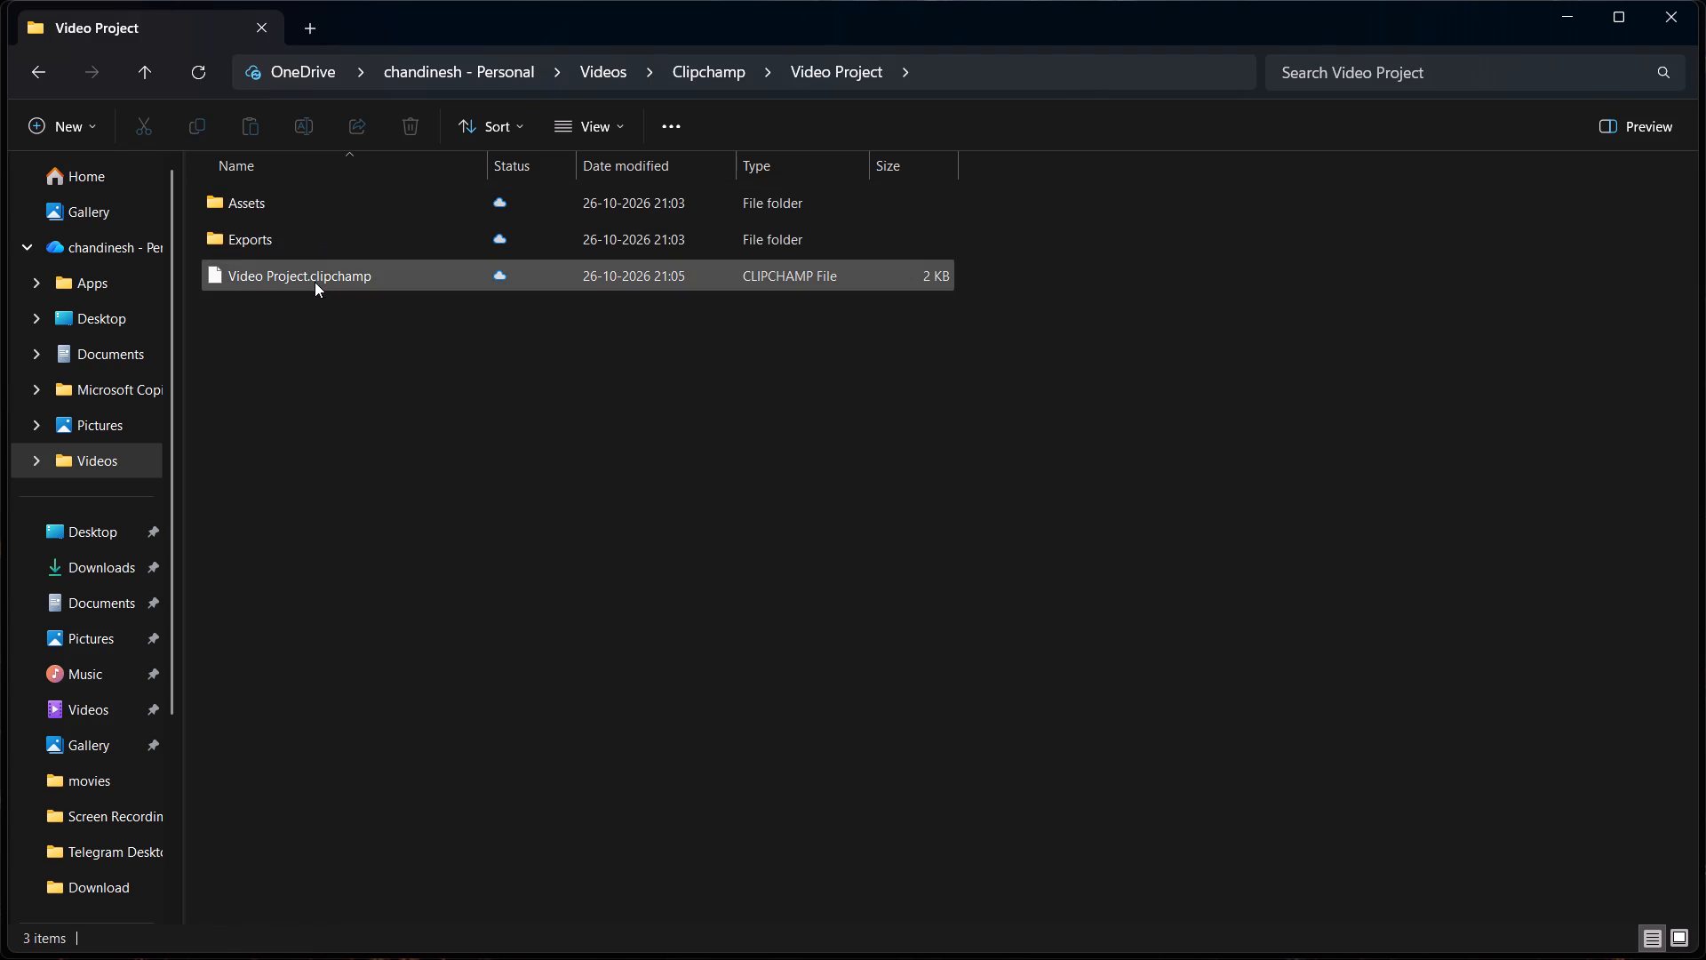
Try to open Video Project.clipchamp with VLC media player, using it just once, and play the file there.
{"action": "double_click", "coordinate": [315, 282]}
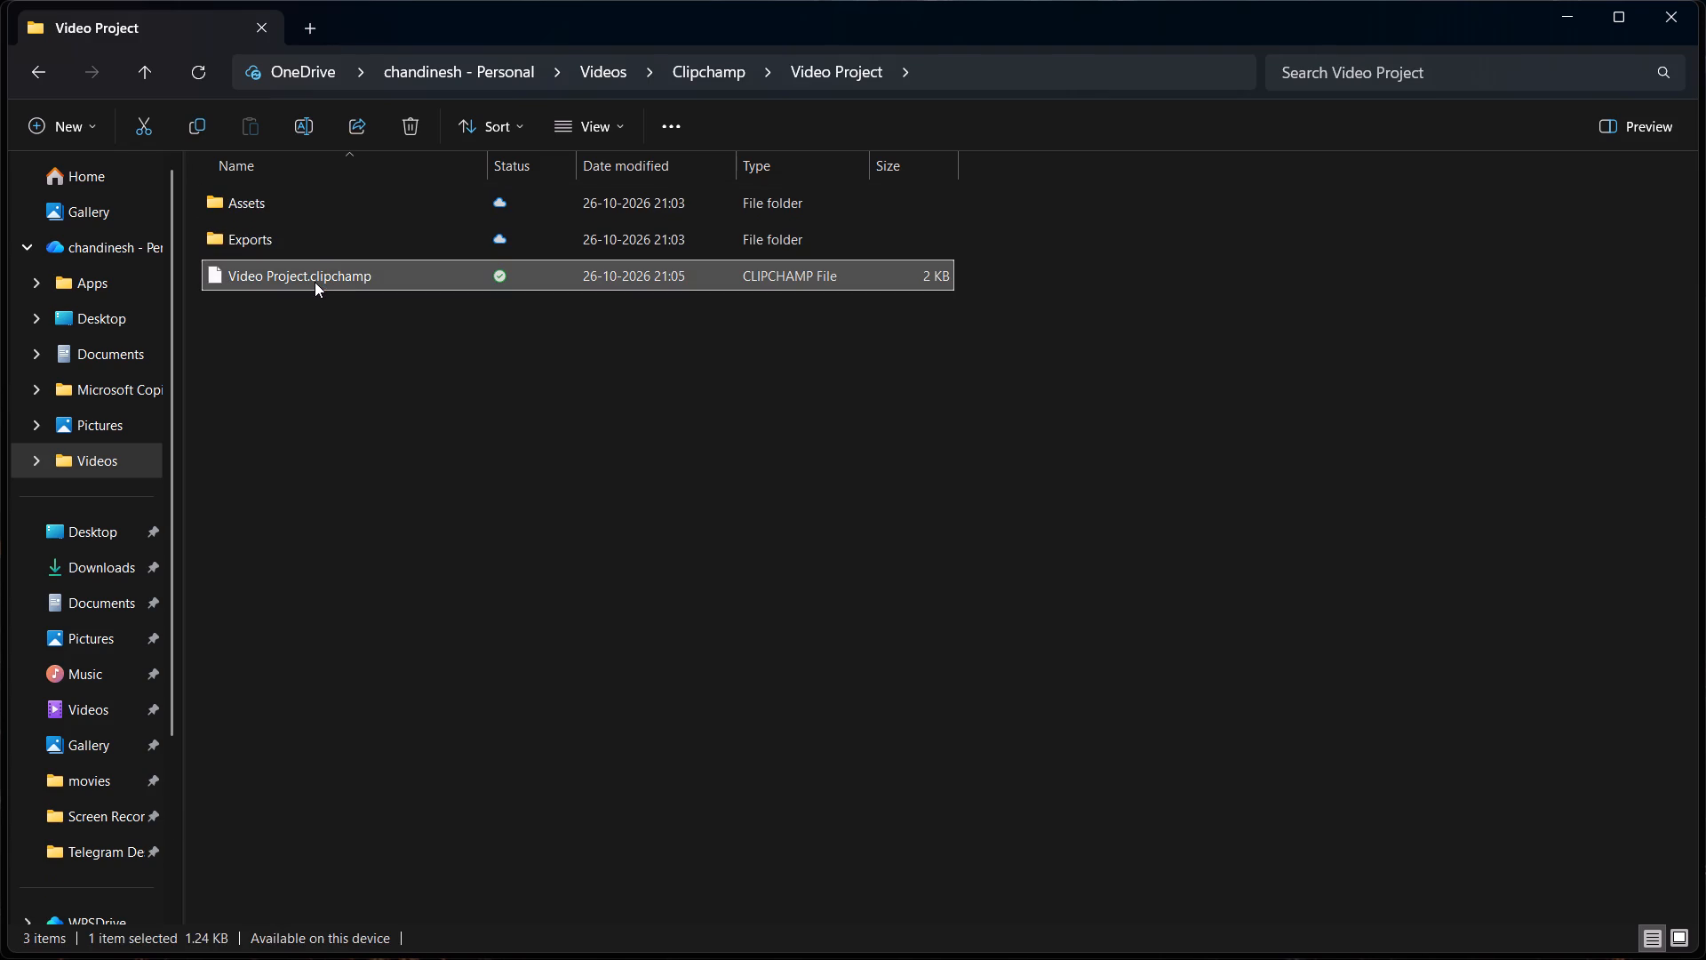
{"action": "left_click", "coordinate": [463, 375]}
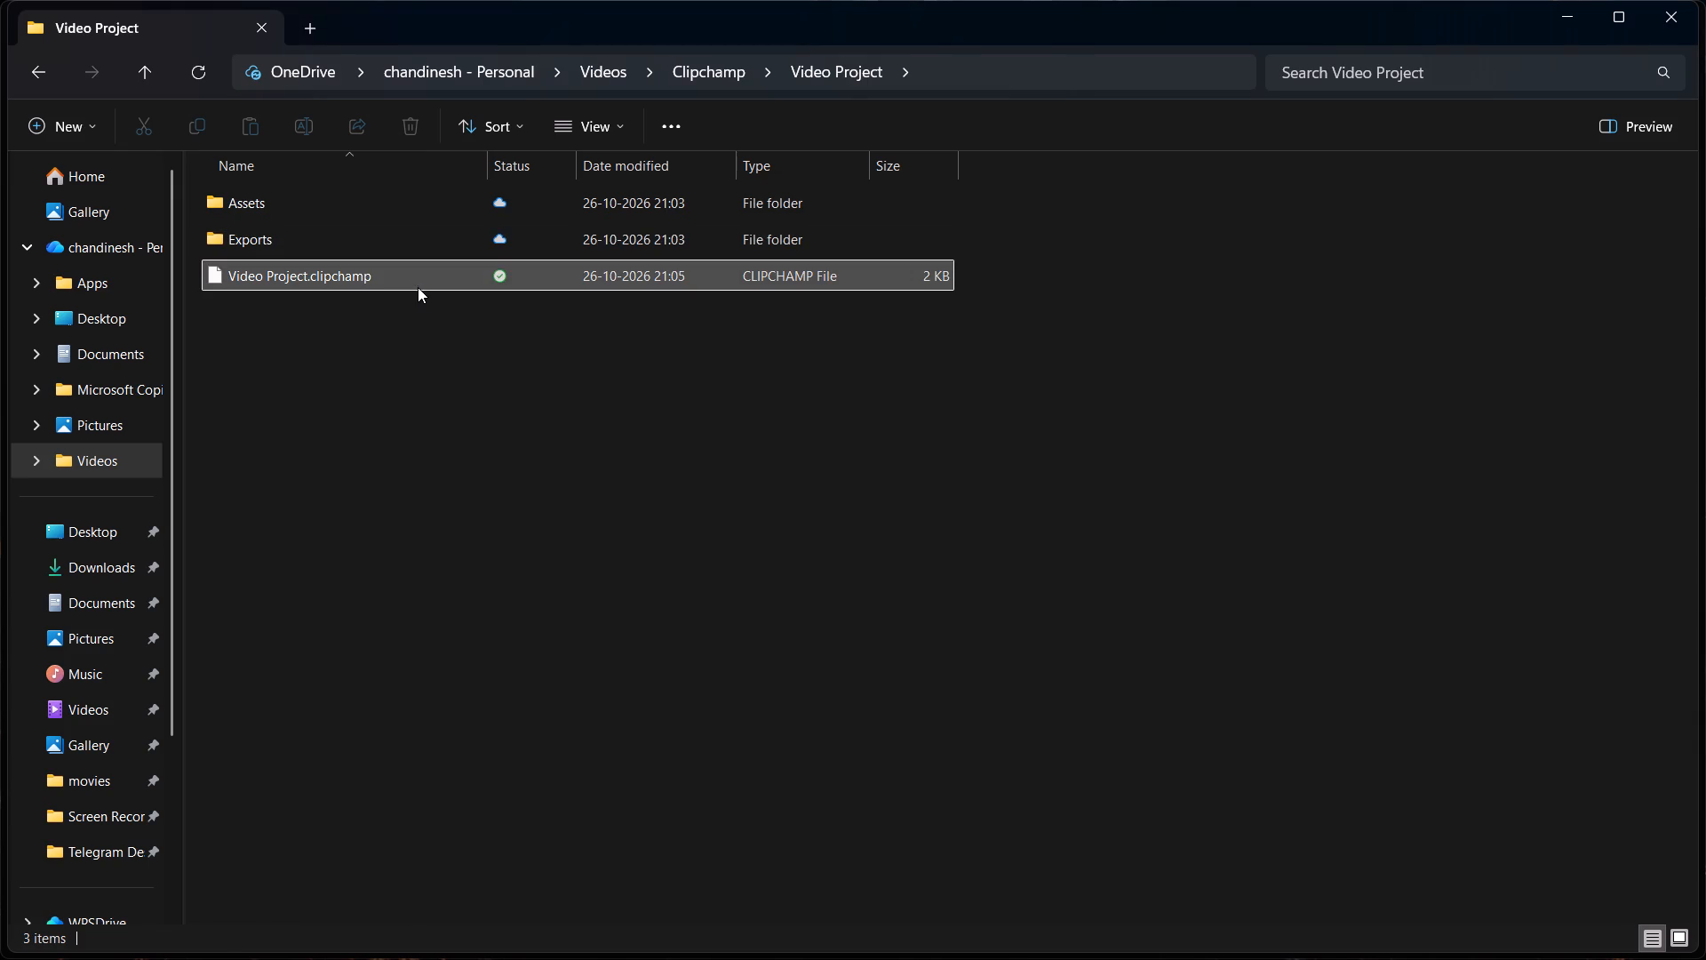
{"action": "double_click", "coordinate": [418, 287]}
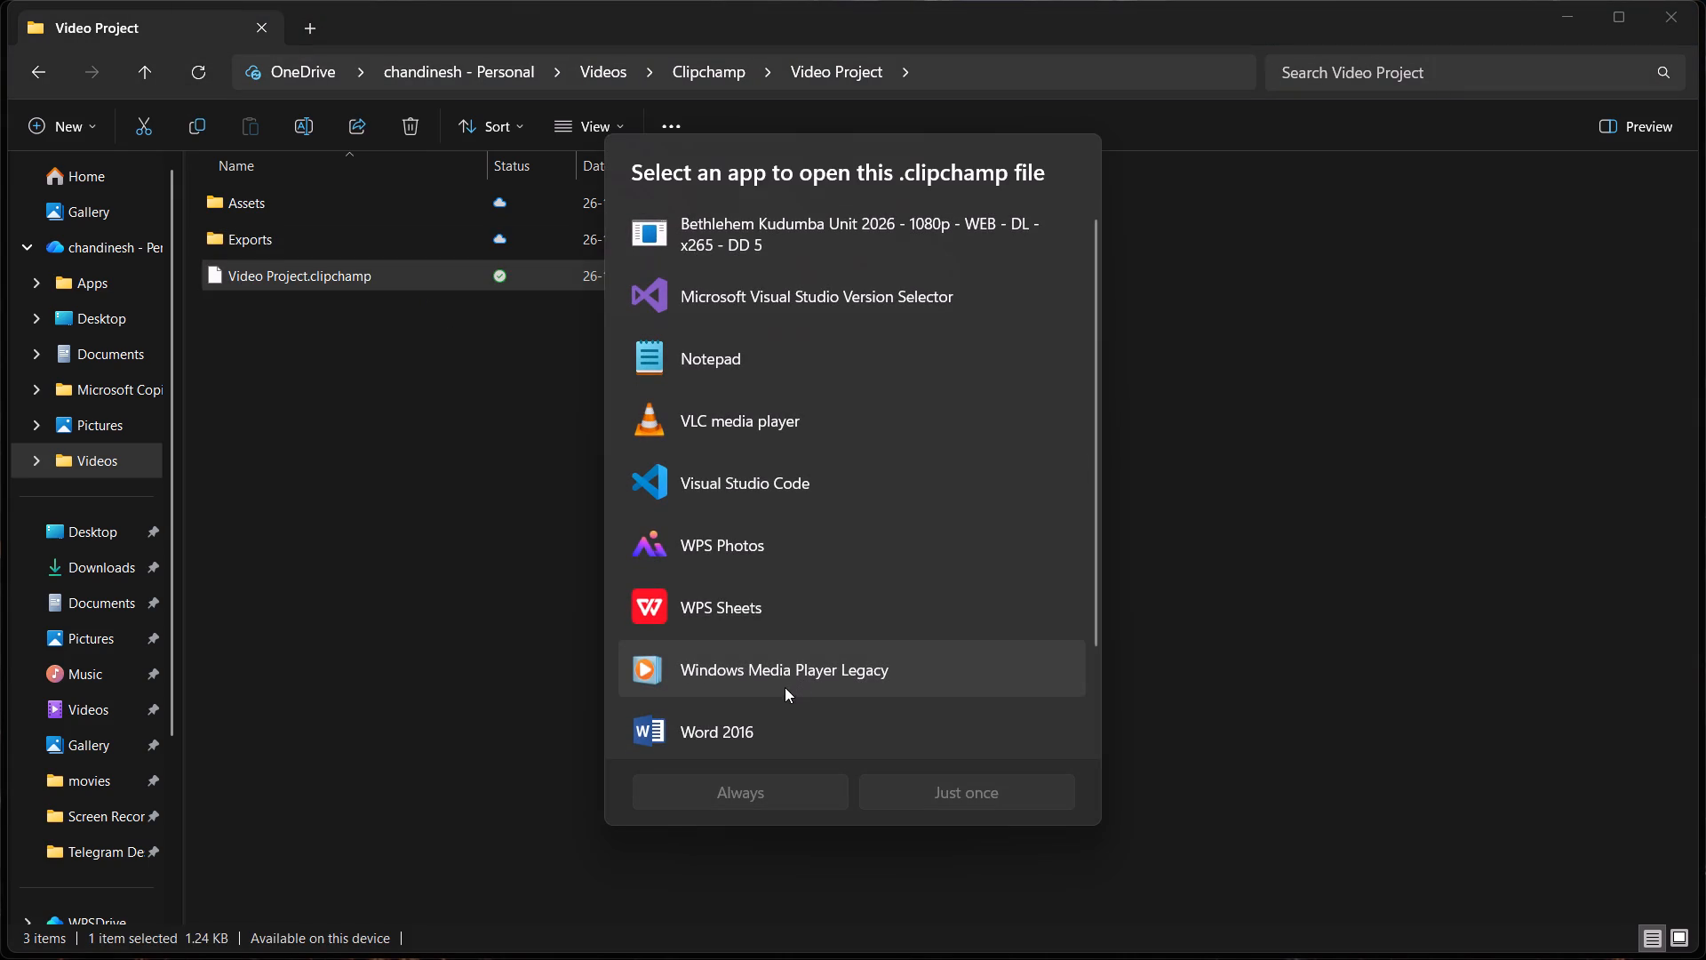
{"action": "left_click", "coordinate": [788, 447]}
{"action": "left_click", "coordinate": [894, 798]}
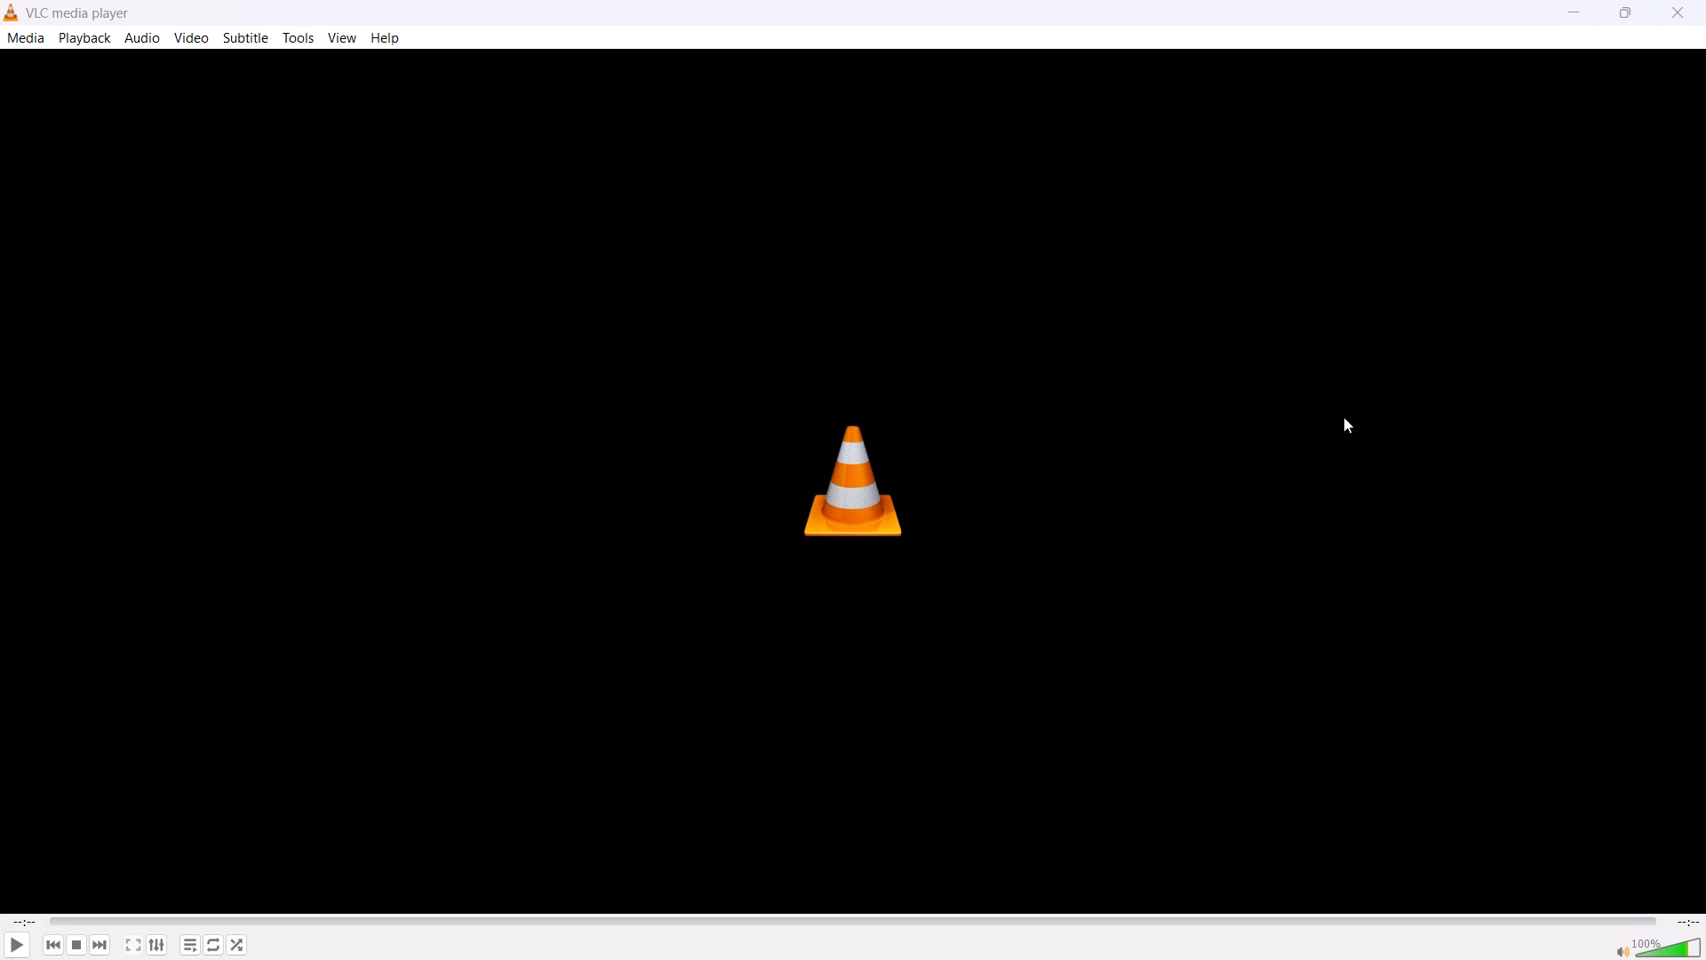
{"action": "left_click", "coordinate": [949, 602]}
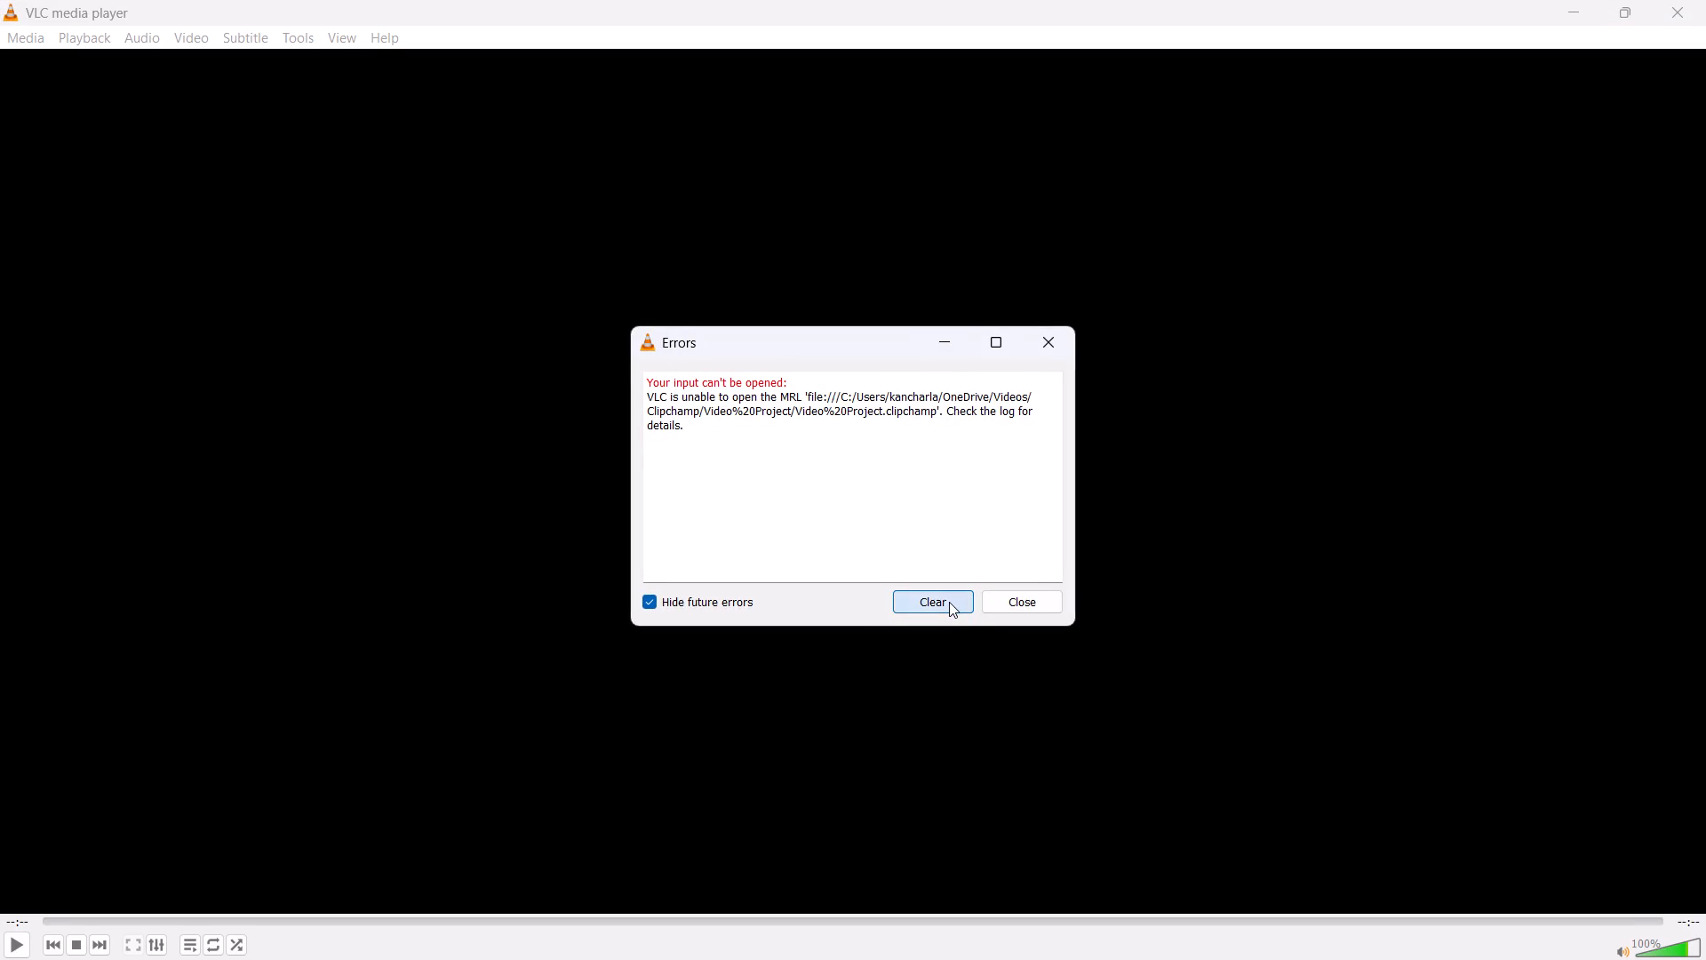
{"action": "left_click", "coordinate": [1001, 598]}
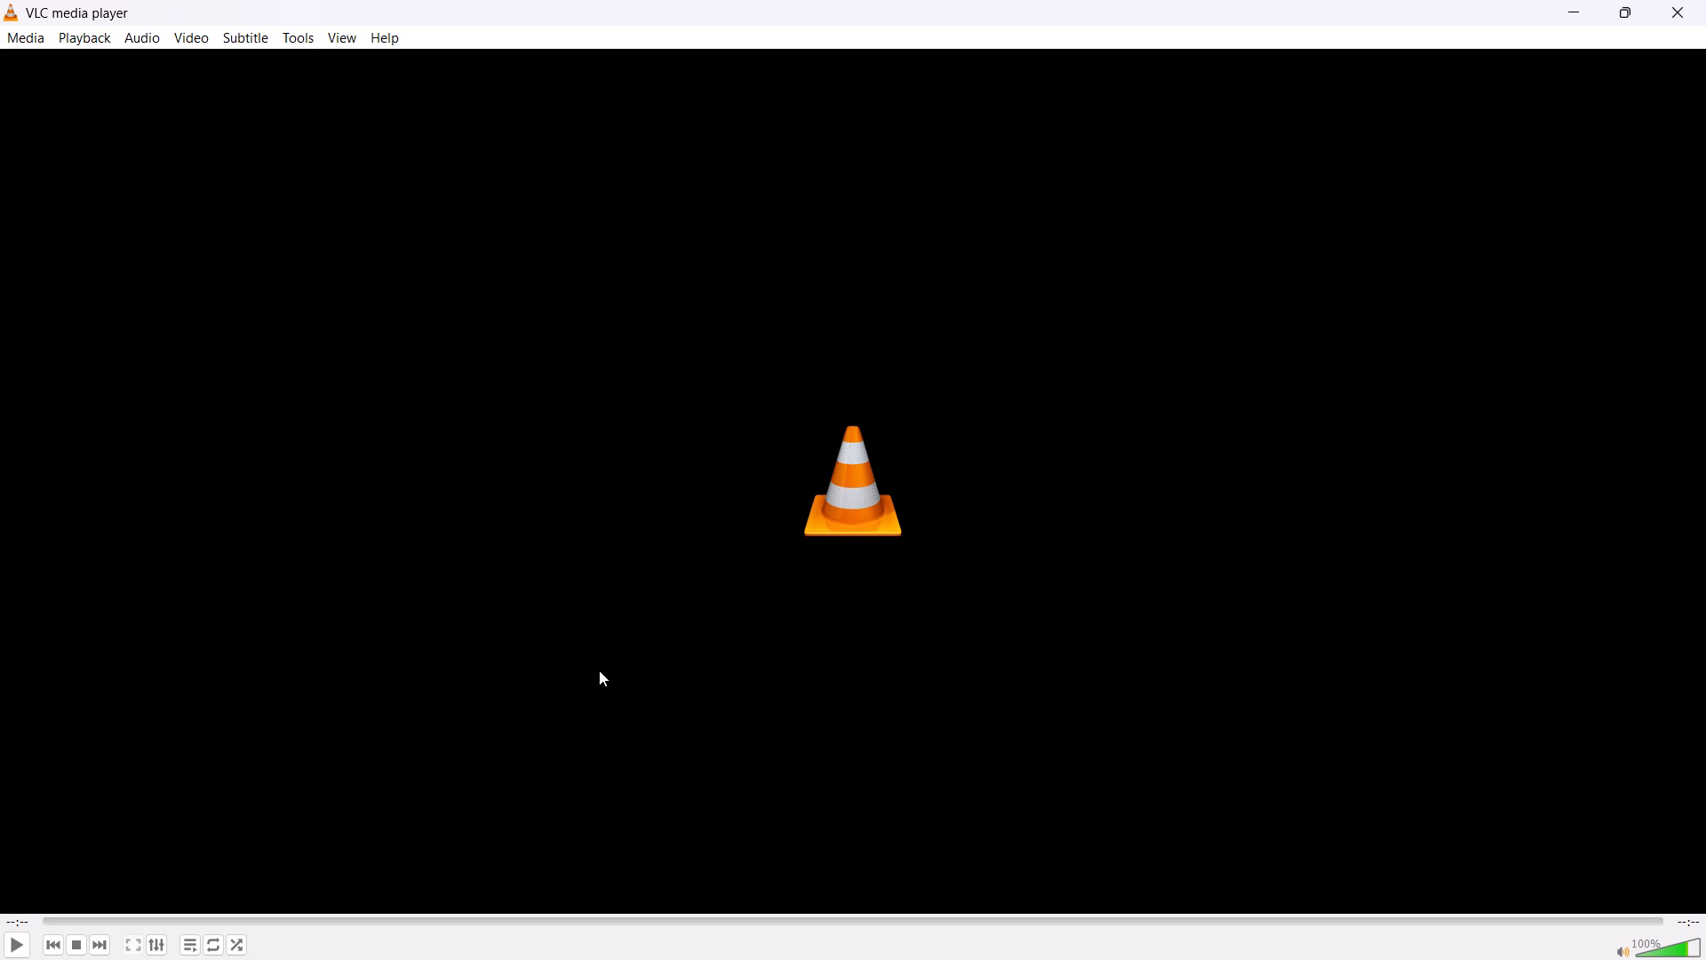
{"action": "left_click", "coordinate": [15, 936]}
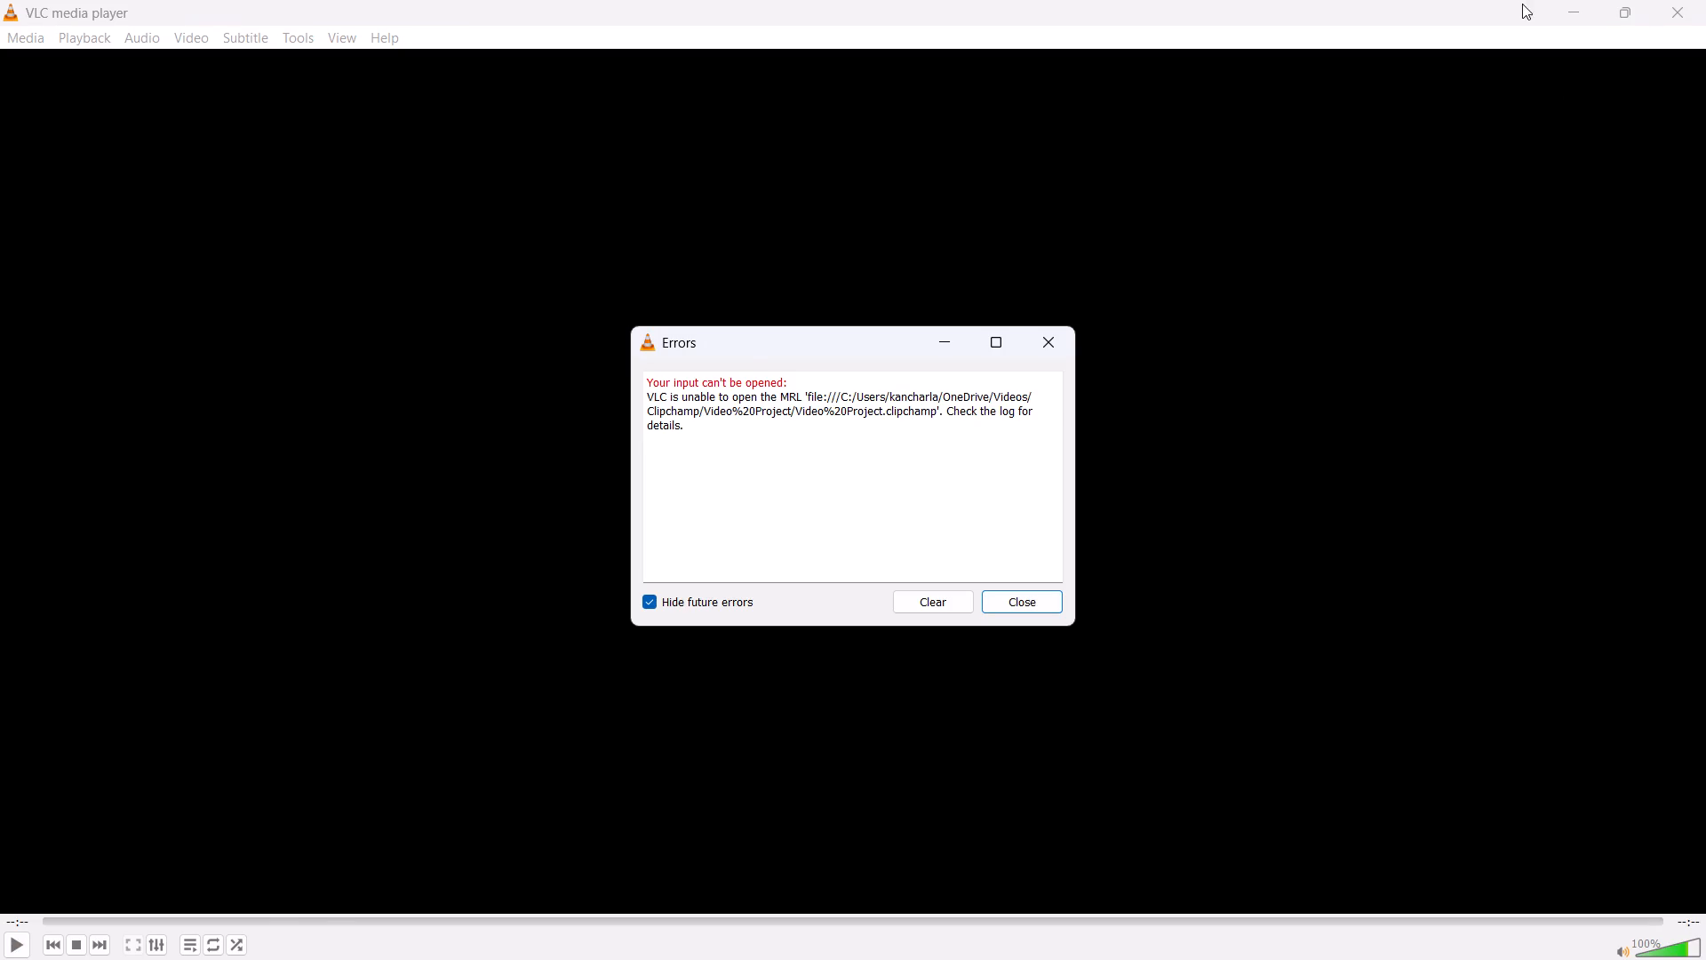
Leave VLC for File Explorer, open the exported video "v" from the movies folder, rewind to the start, watch it through and close the player.
{"action": "left_click", "coordinate": [1685, 12]}
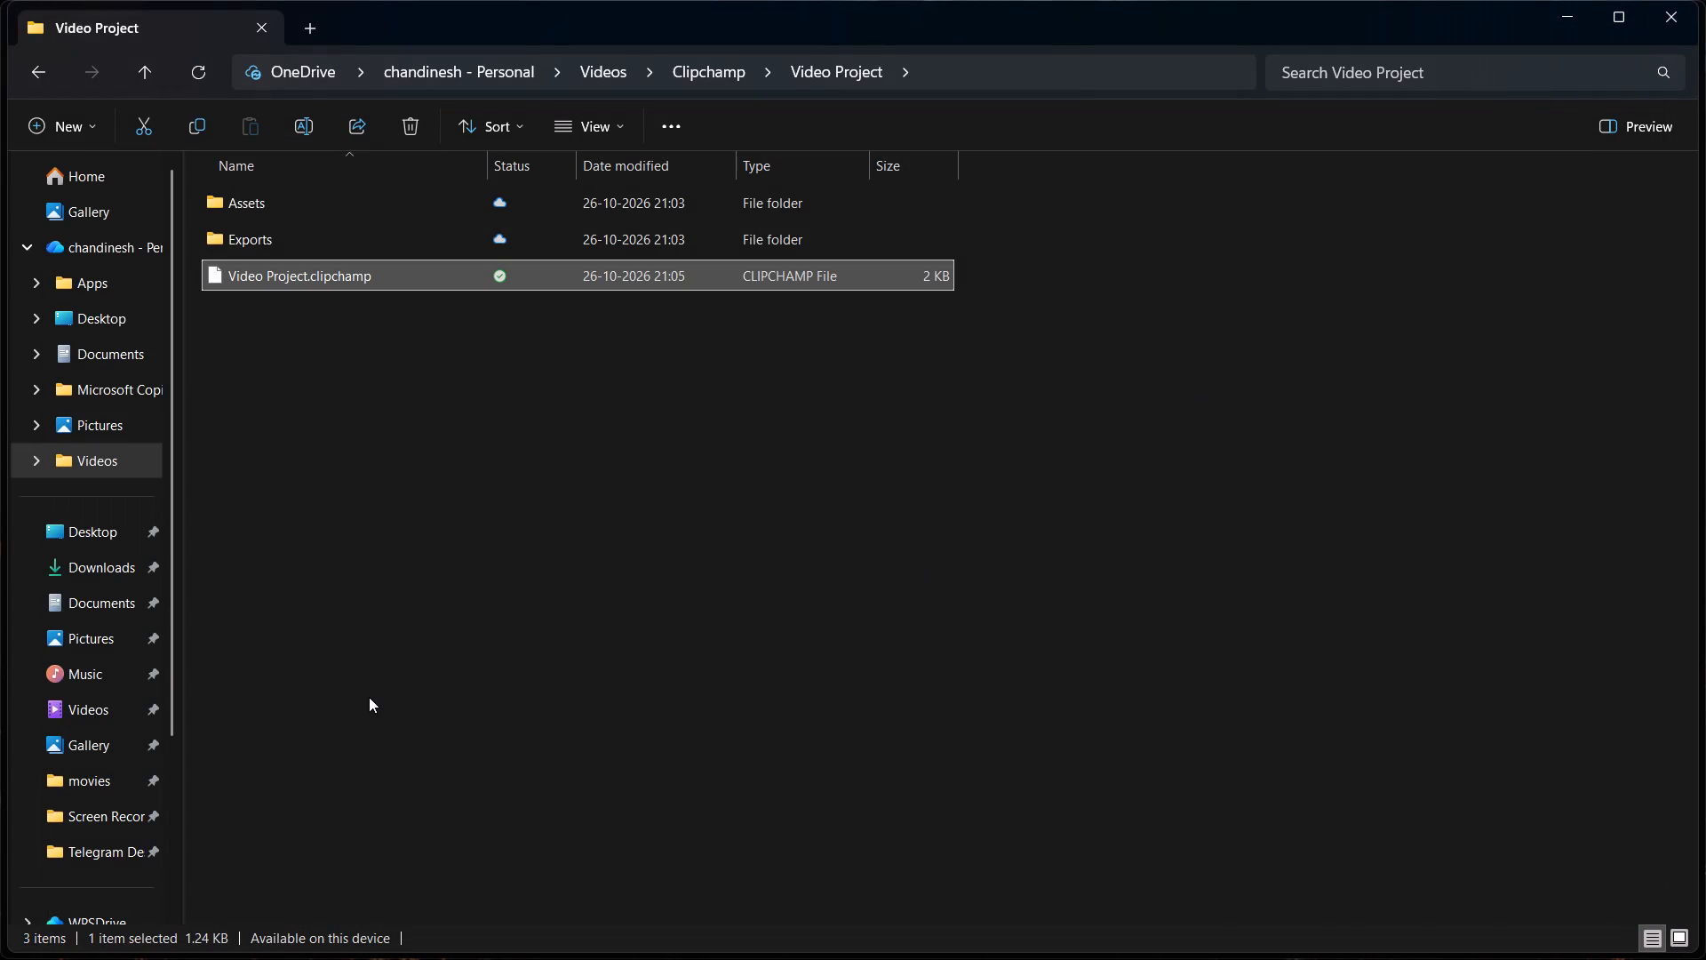
{"action": "left_click", "coordinate": [100, 784]}
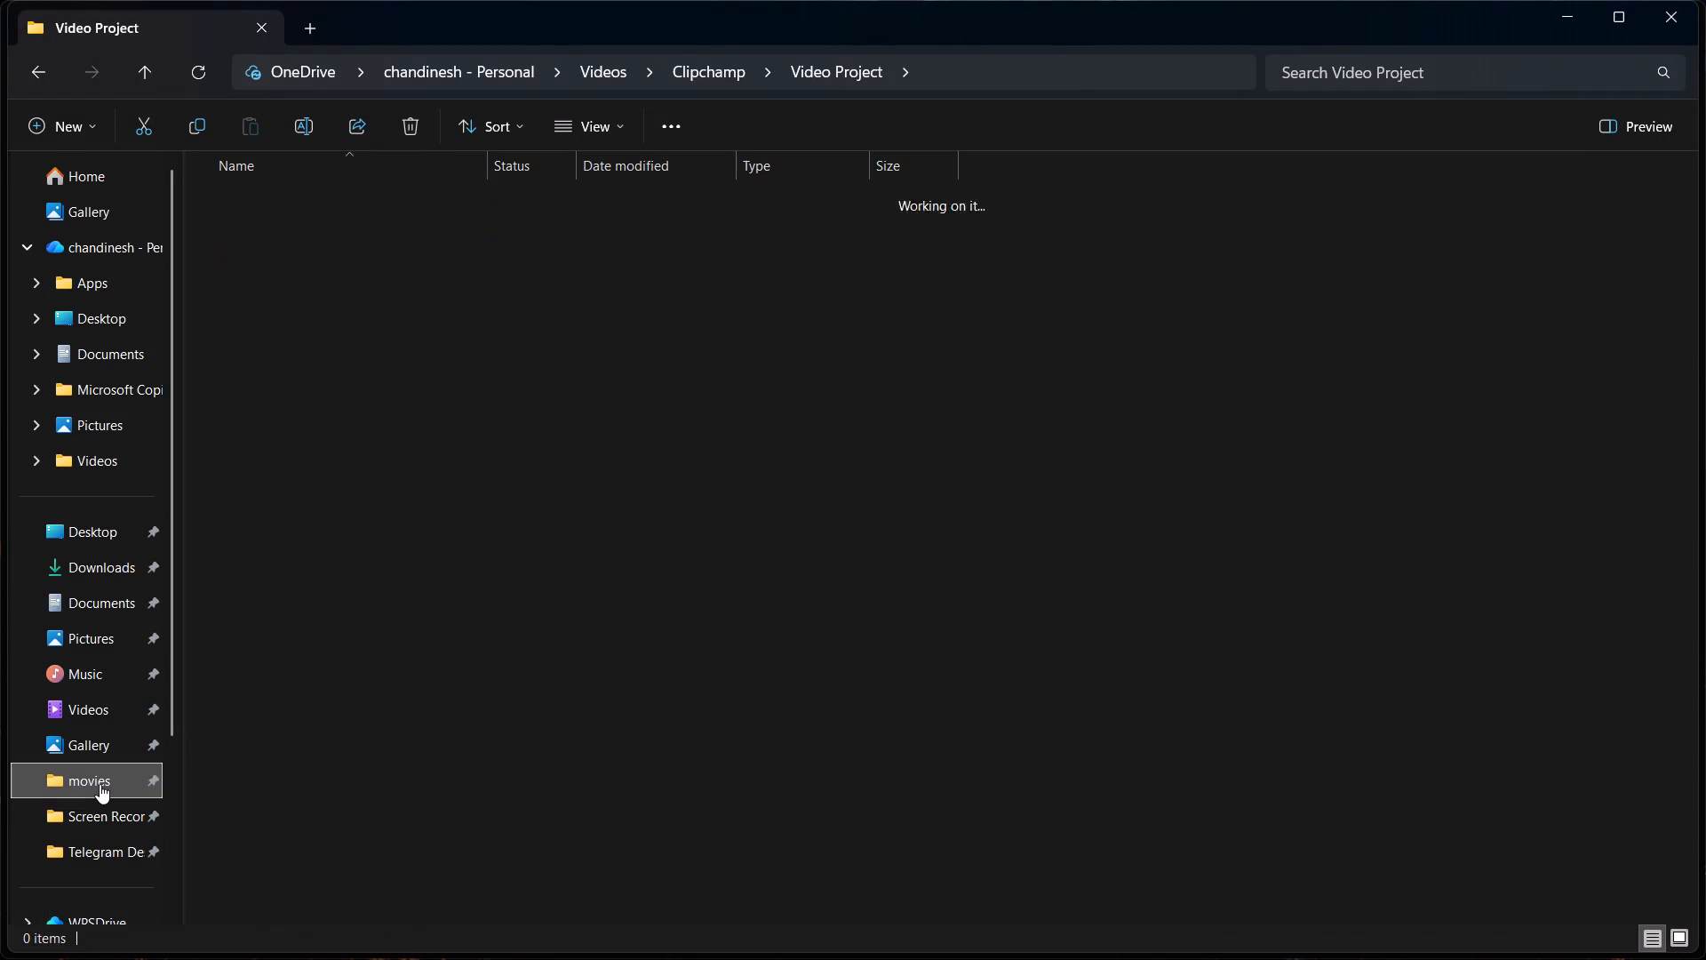
{"action": "double_click", "coordinate": [369, 252]}
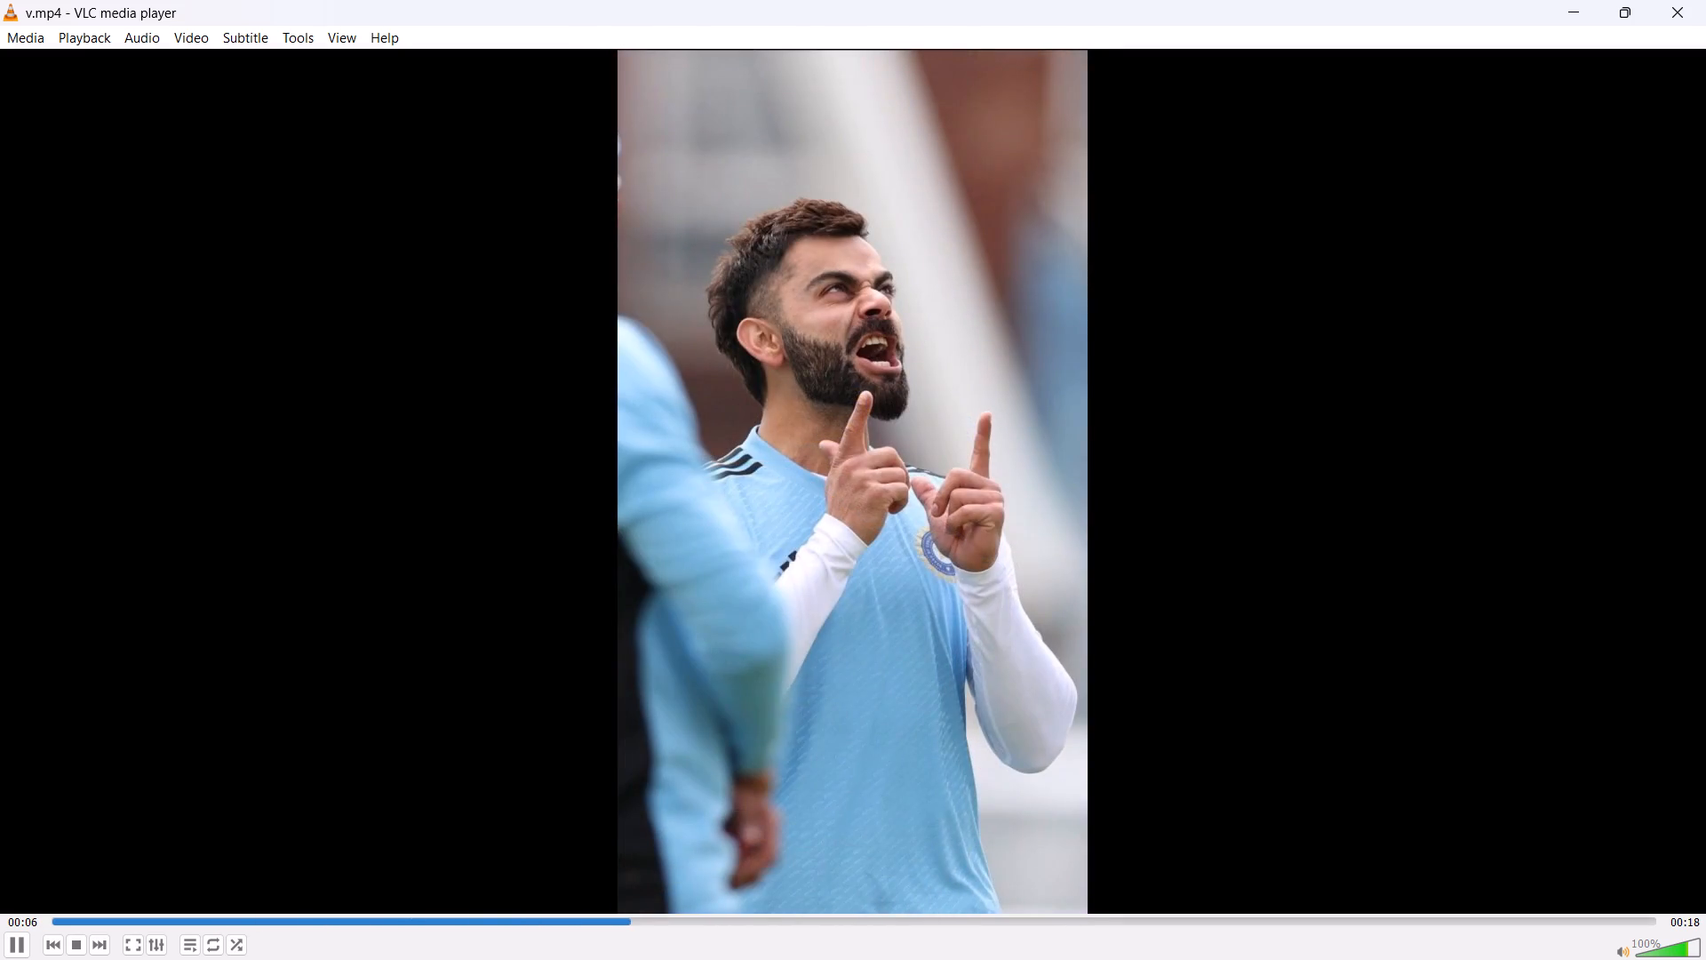
{"action": "key", "text": "Left"}
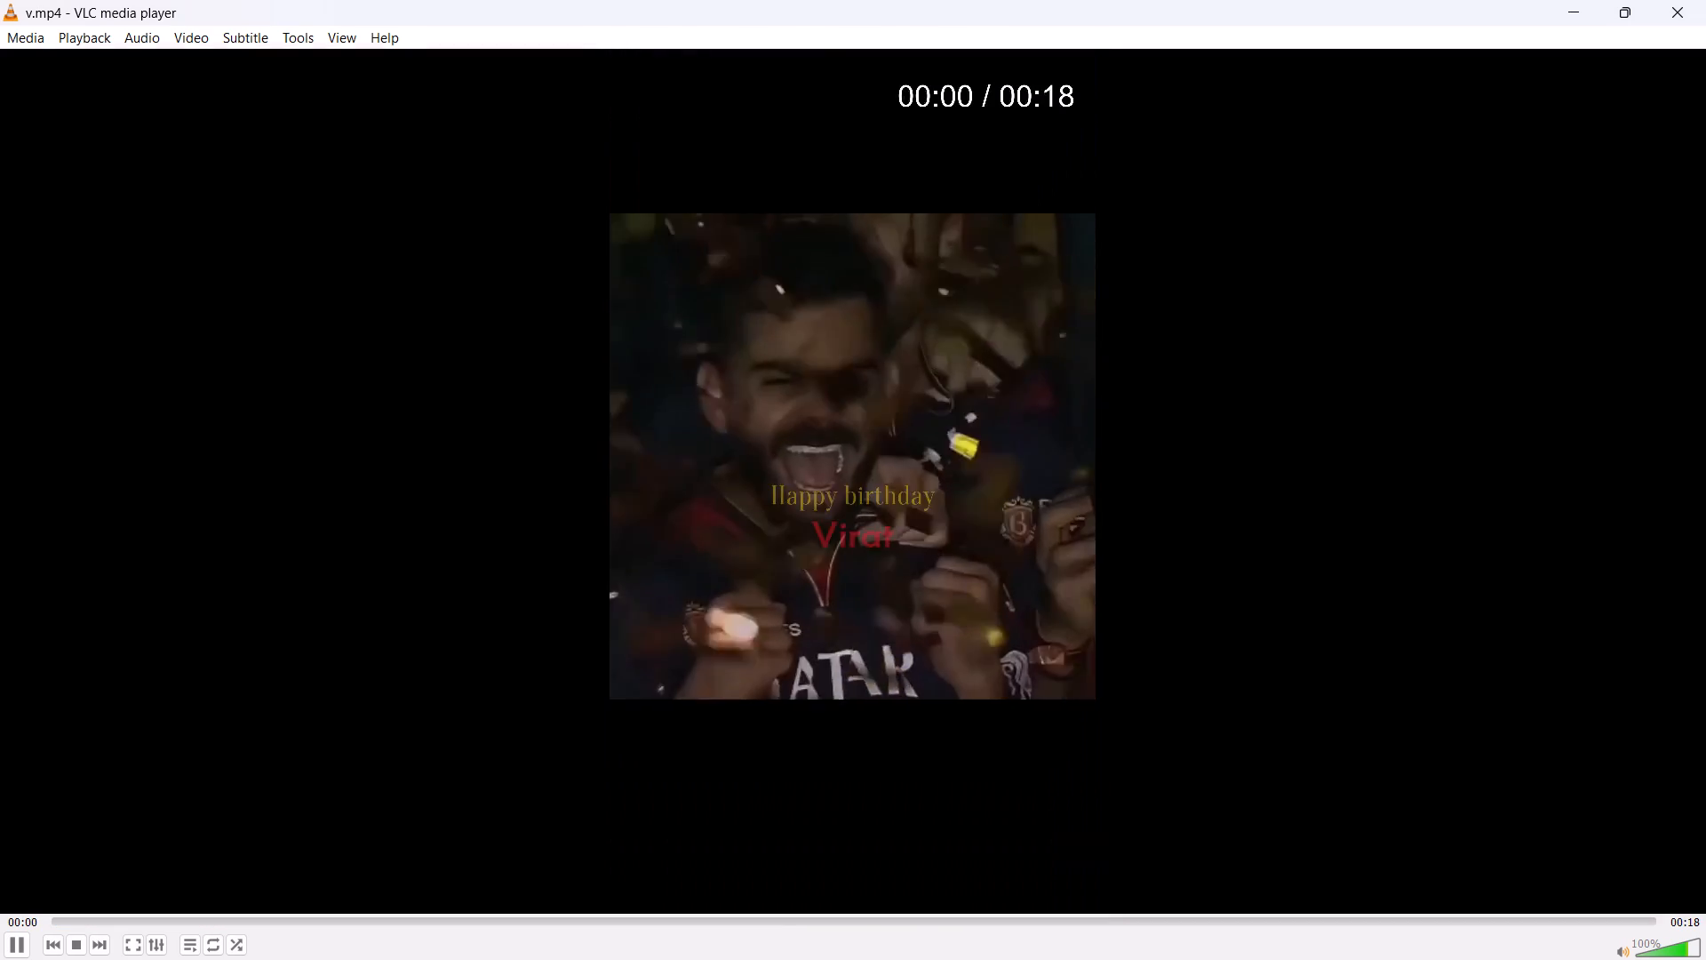
{"action": "key", "text": "Left"}
{"action": "key", "text": "Left"}
{"action": "key", "text": "Left"}
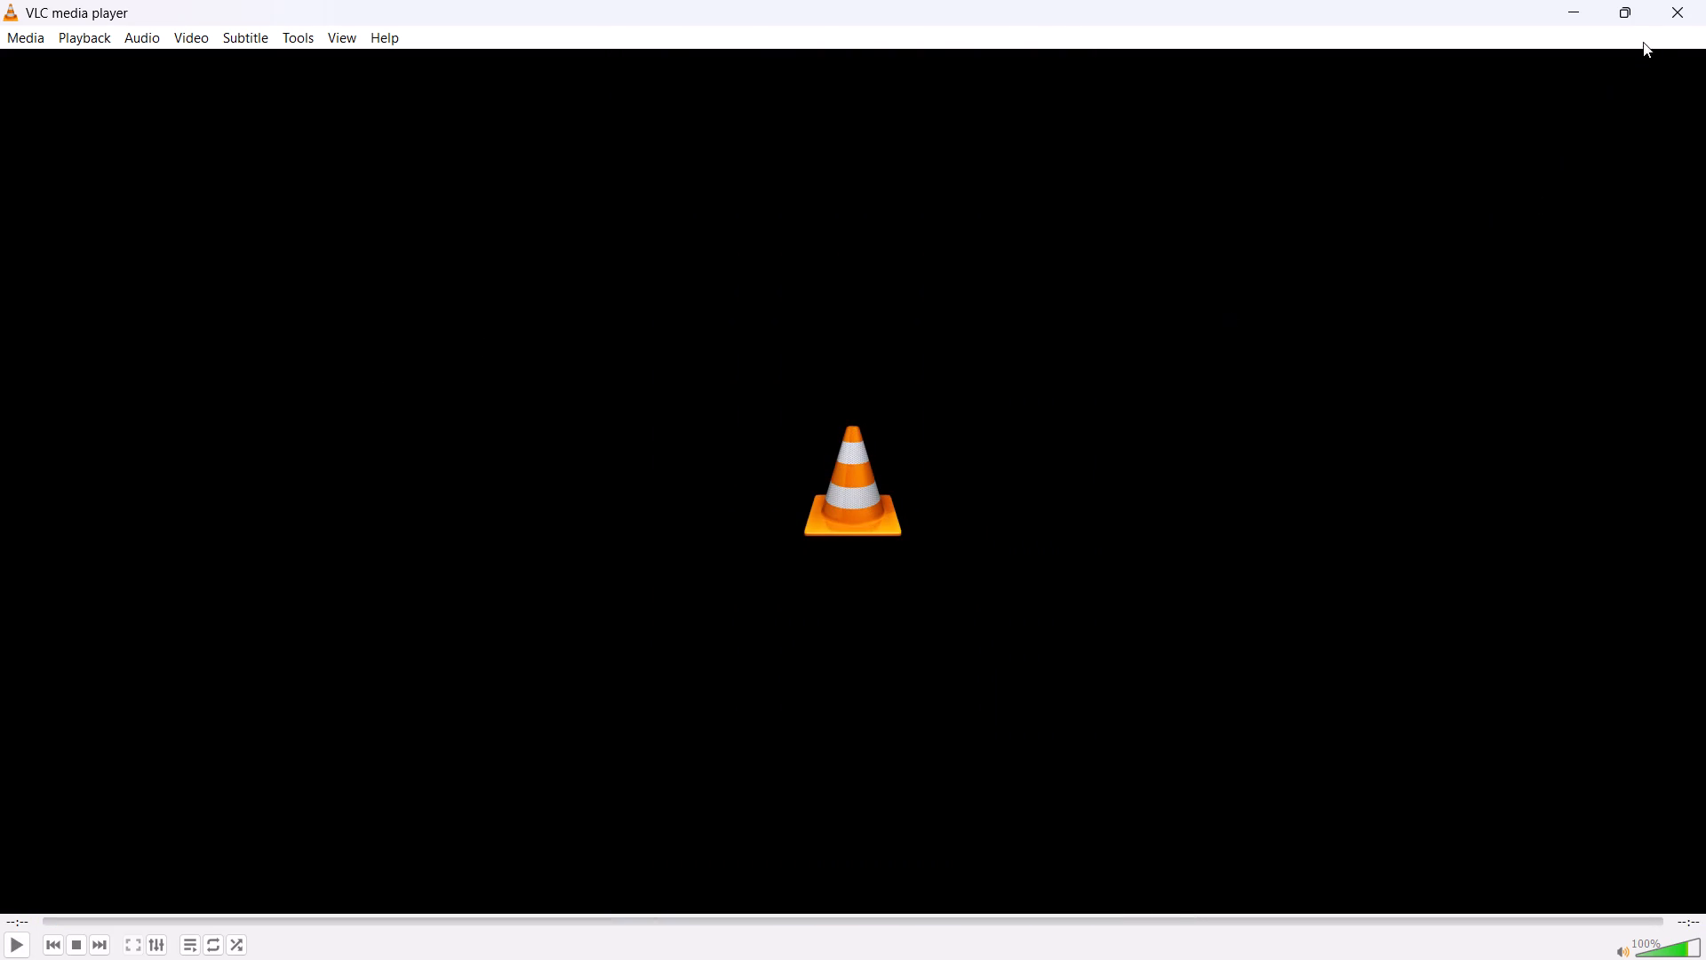
{"action": "left_click", "coordinate": [1682, 14]}
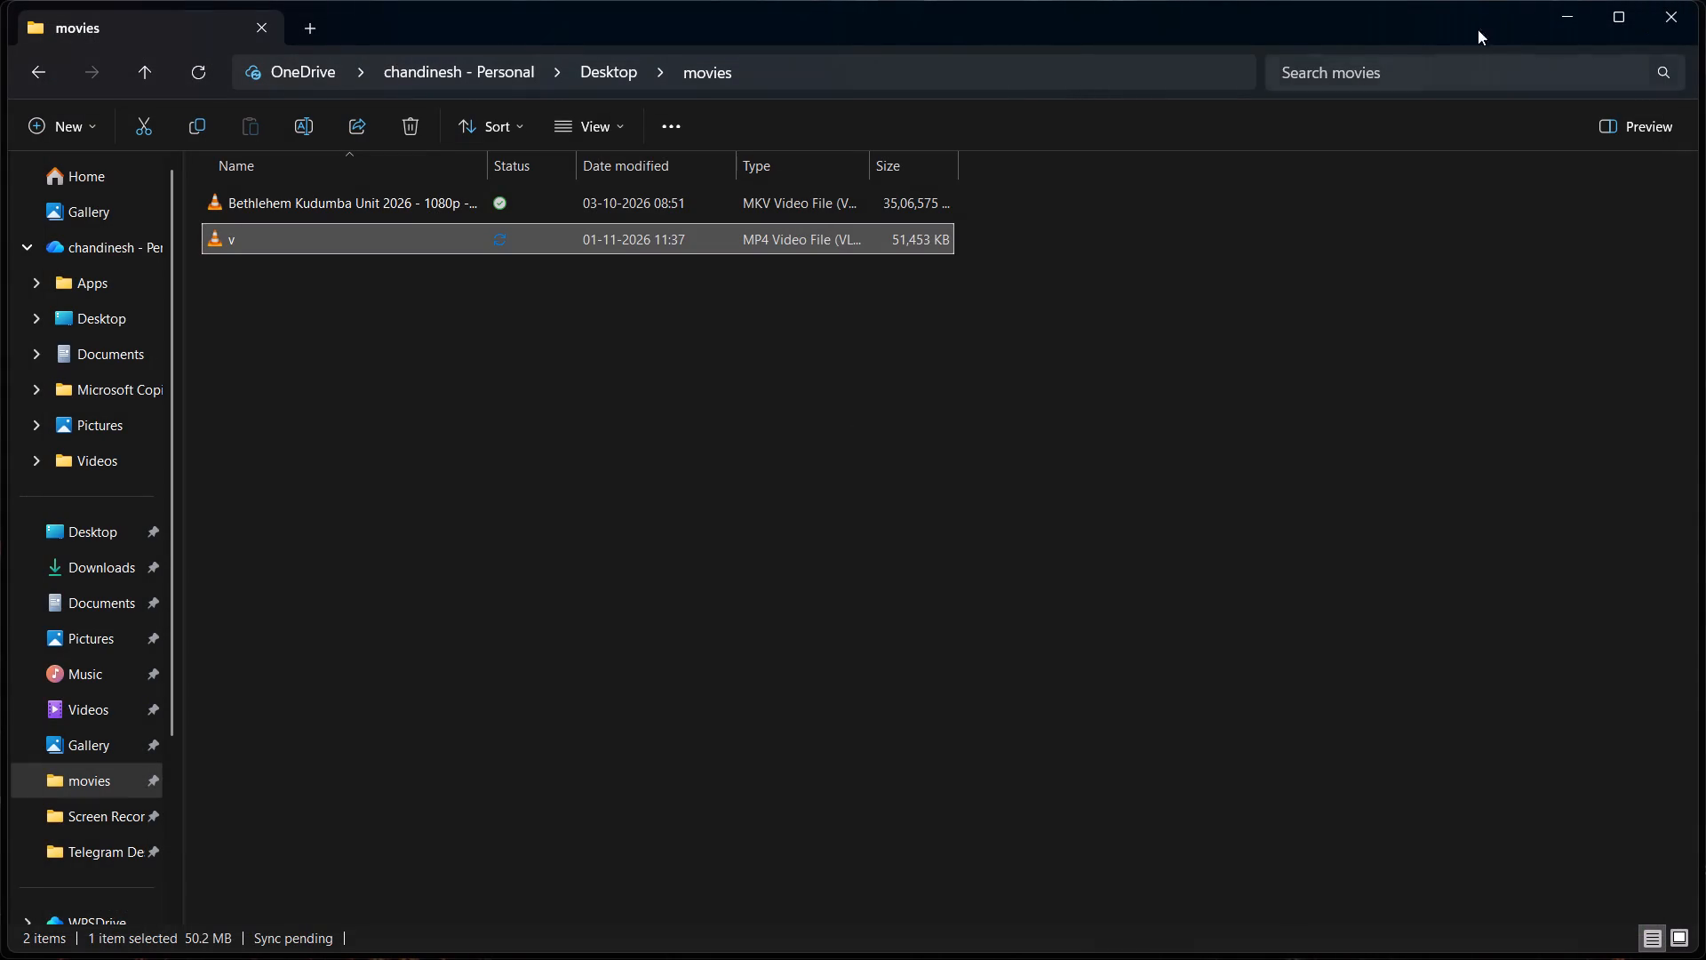
Close File Explorer, return to CapCut and dismiss the Export-1101 window without sharing the video.
{"action": "left_click", "coordinate": [1668, 23]}
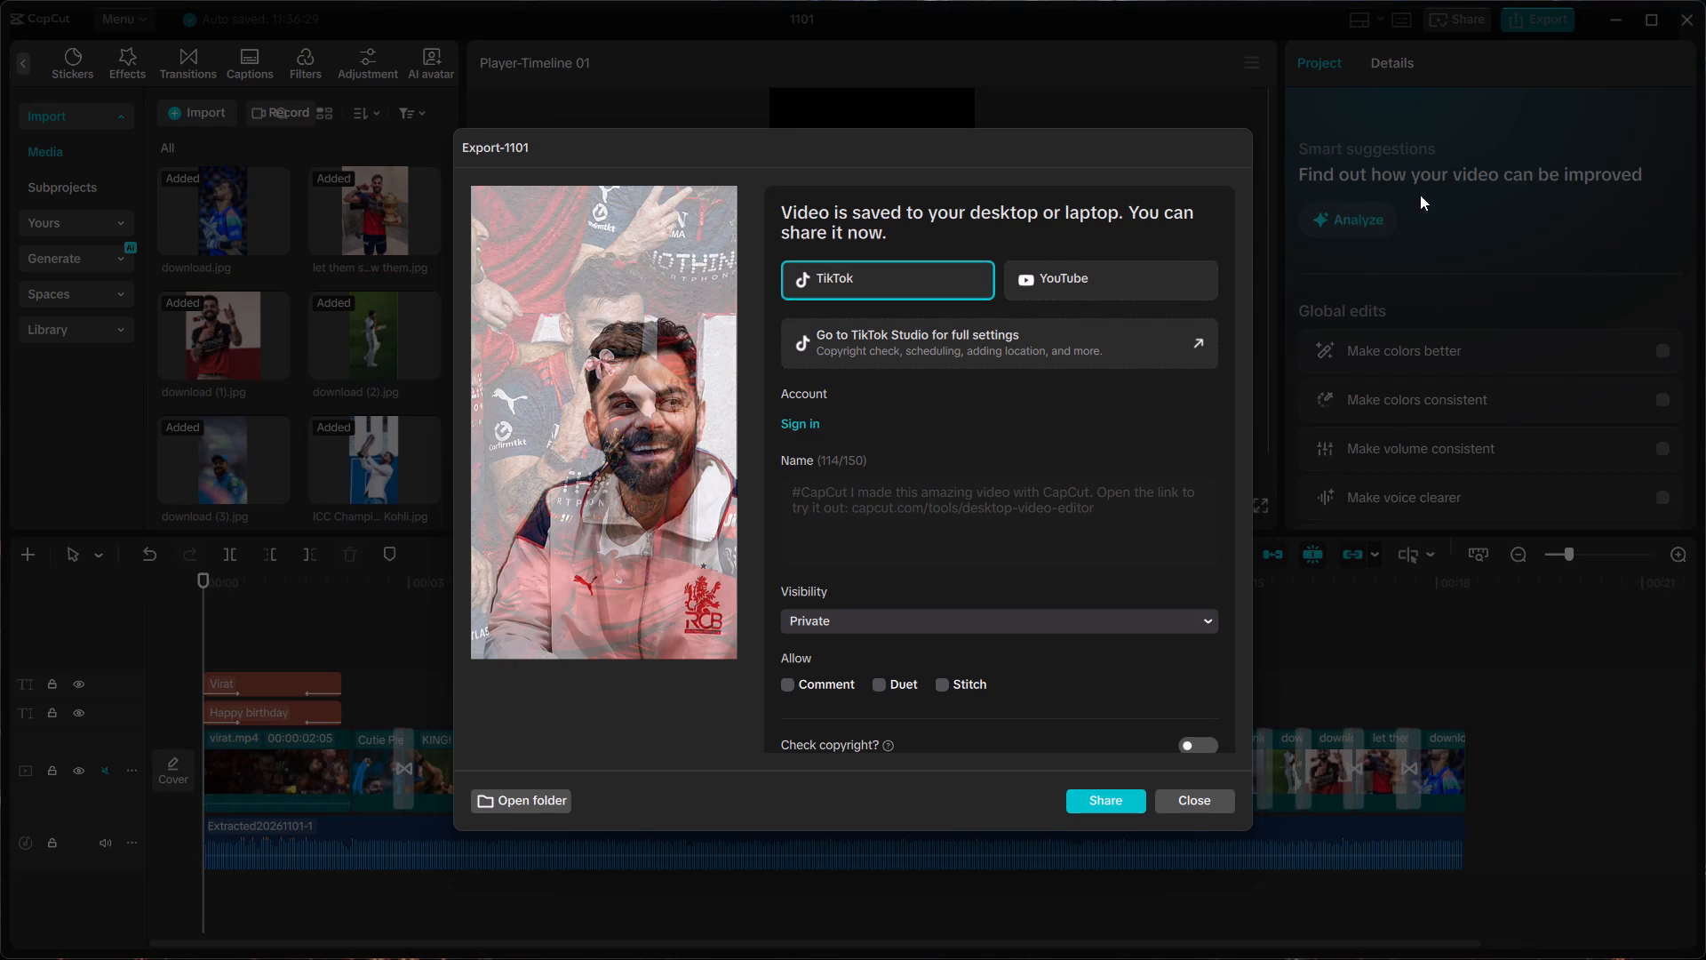
{"action": "left_click", "coordinate": [1193, 89]}
{"action": "left_click", "coordinate": [1192, 799]}
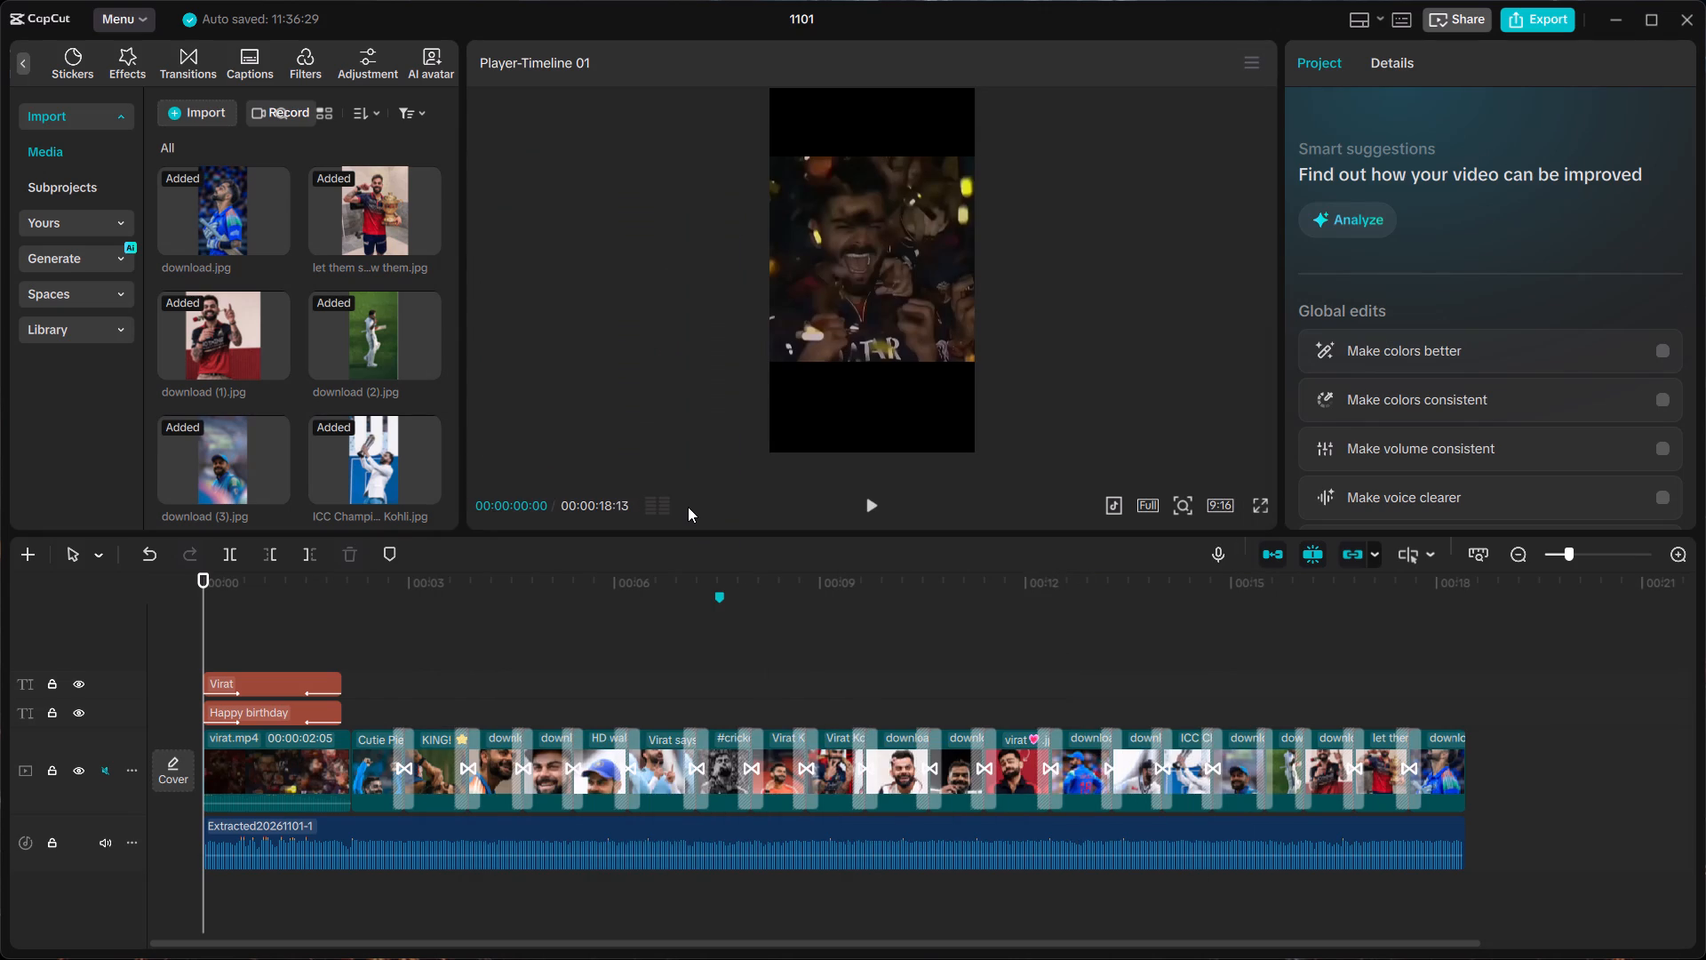